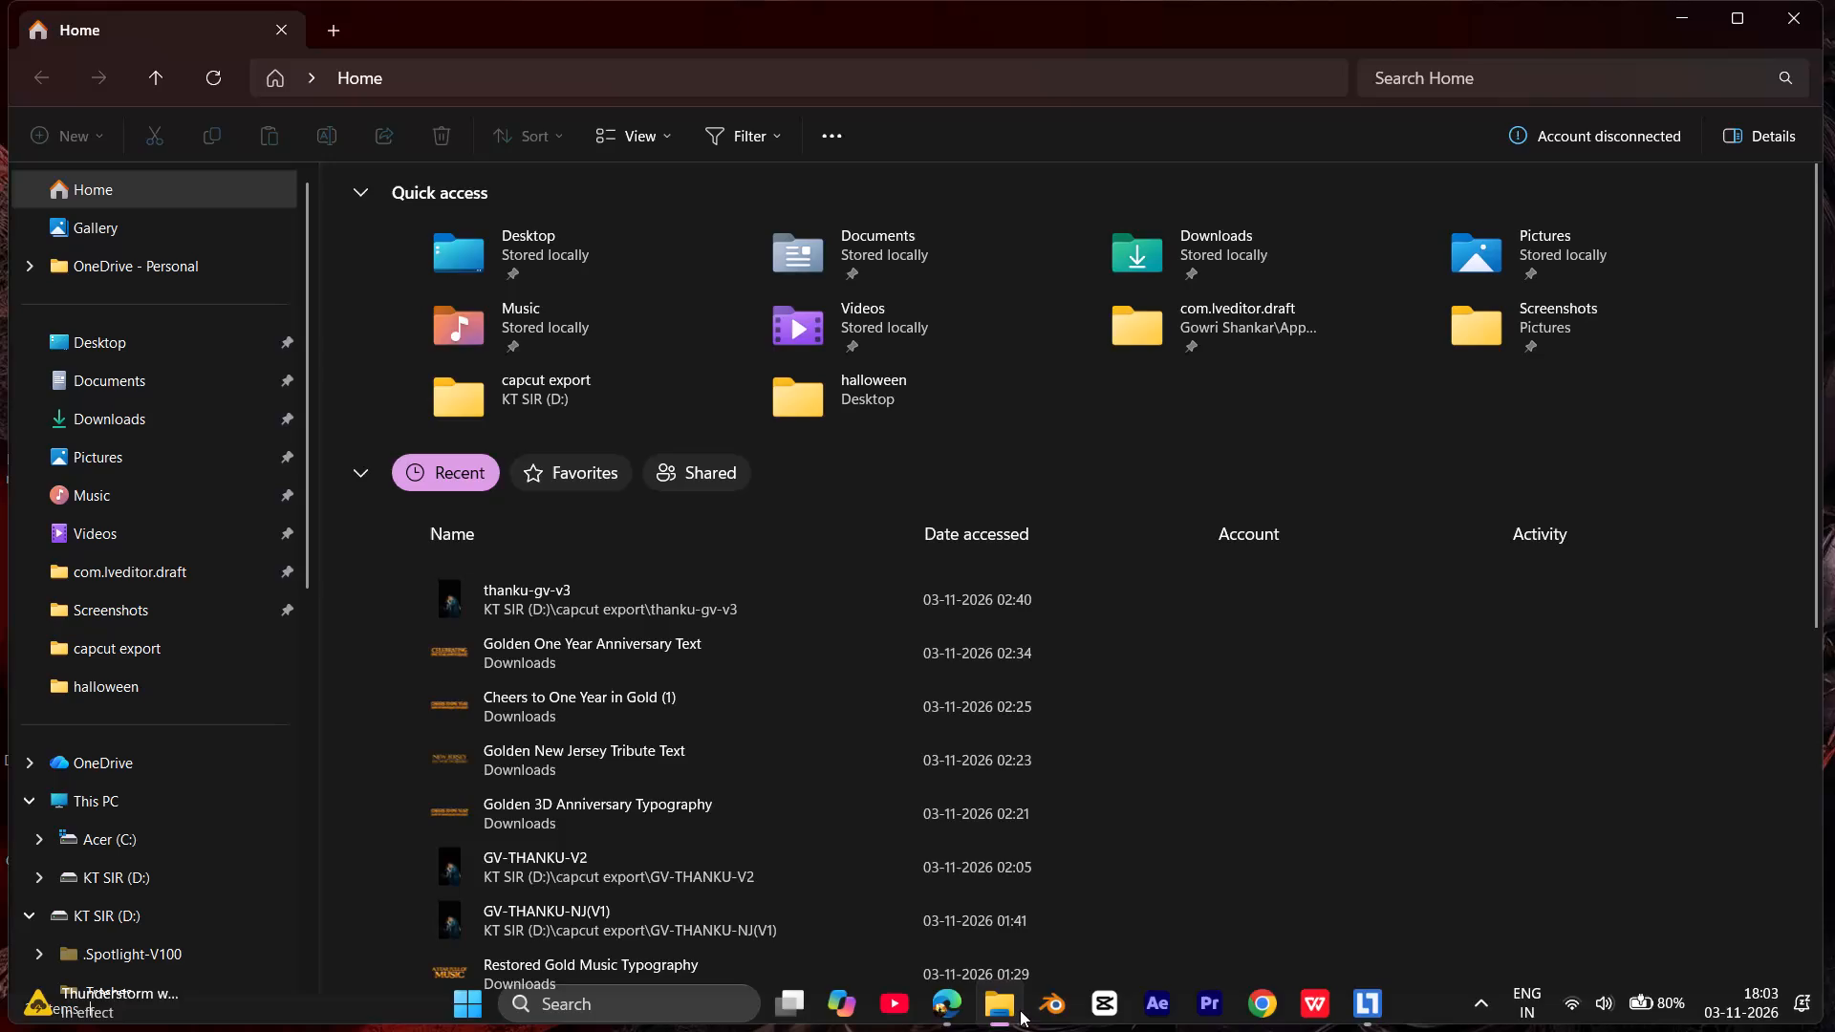
# Extract all files from the drive-download-20261102T194650Z-1-001 zip archive in the Downloads folder.
pyautogui.click(95, 417)
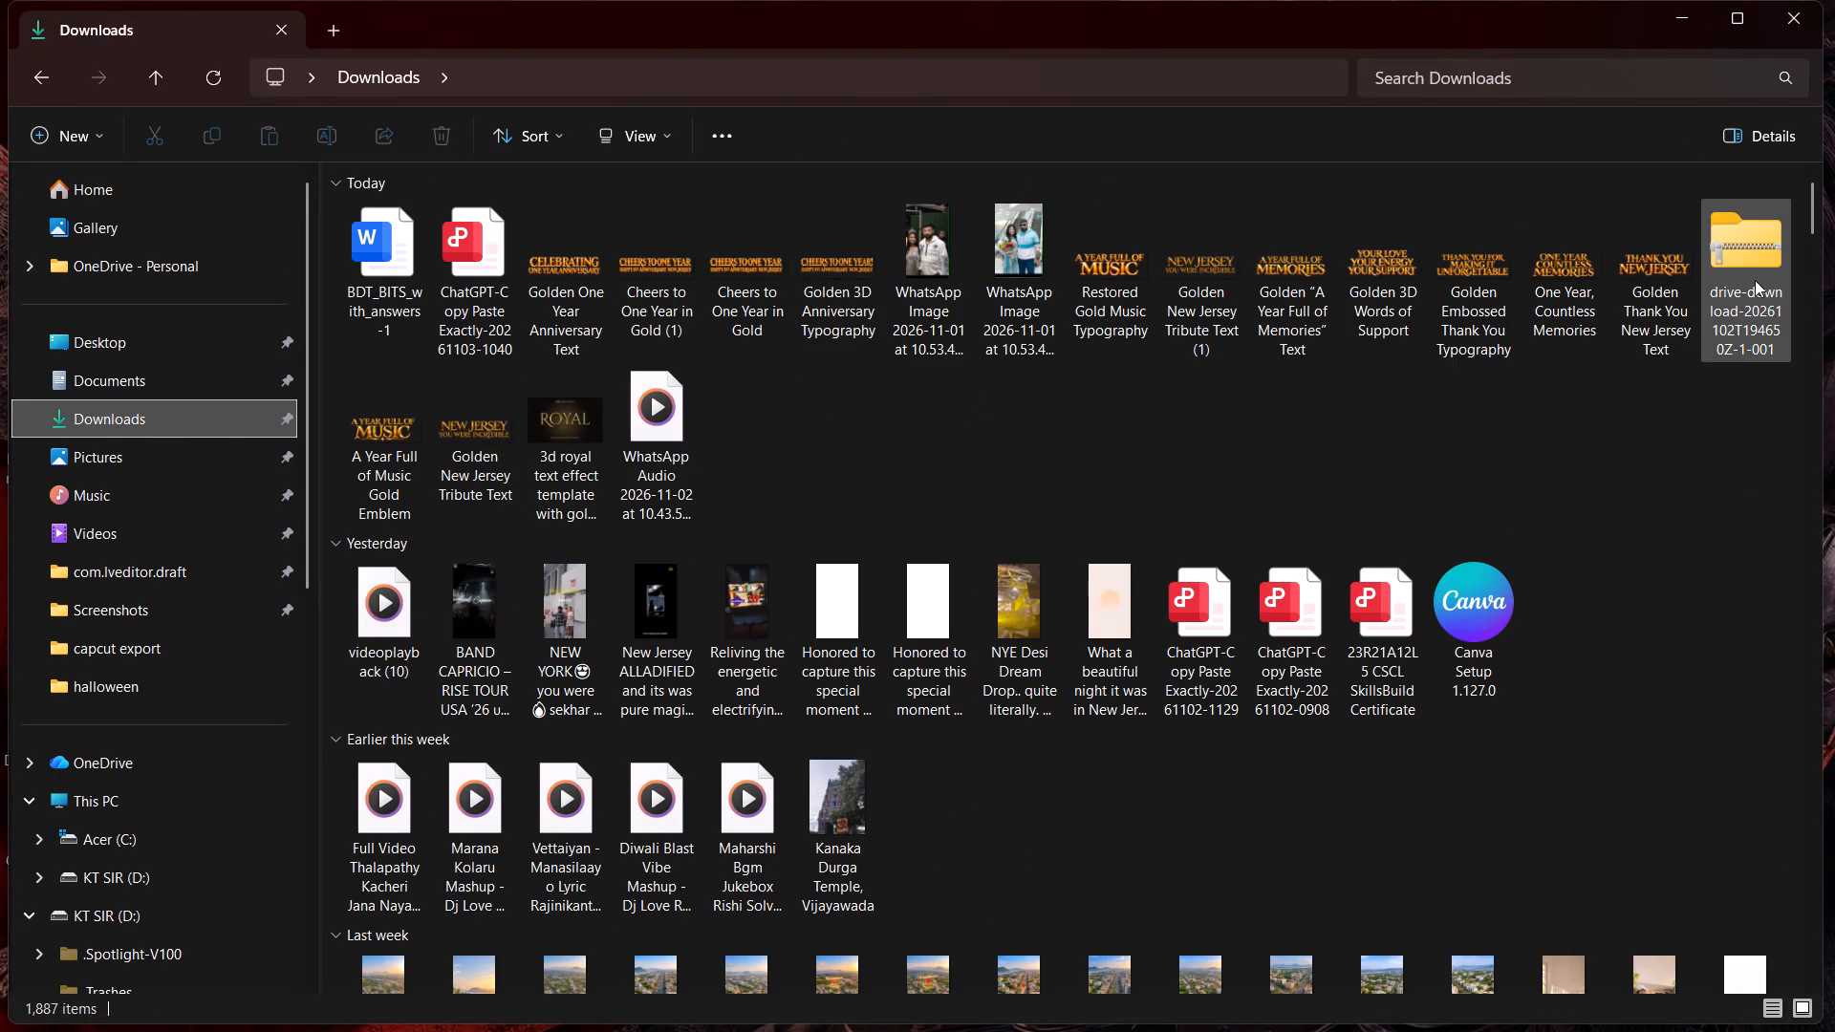
pyautogui.click(1752, 280)
pyautogui.click(1752, 280)
pyautogui.click(776, 139)
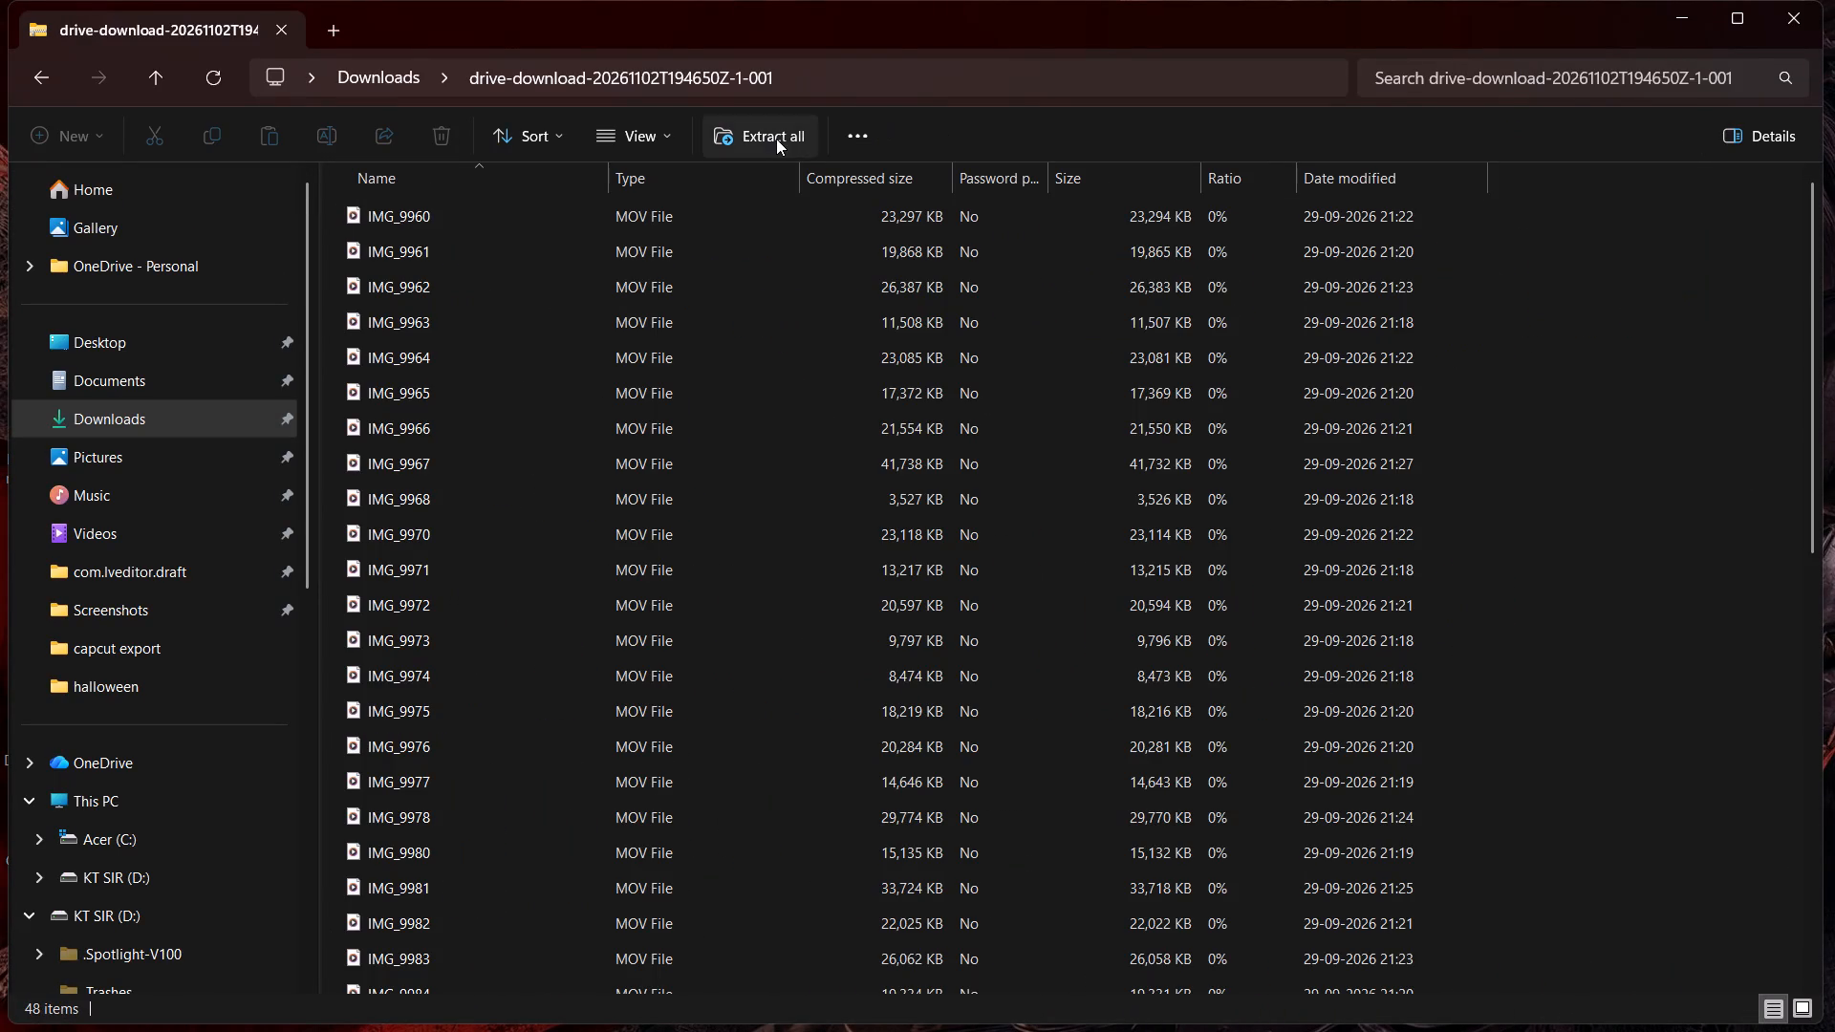
pyautogui.click(1089, 790)
pyautogui.click(1106, 779)
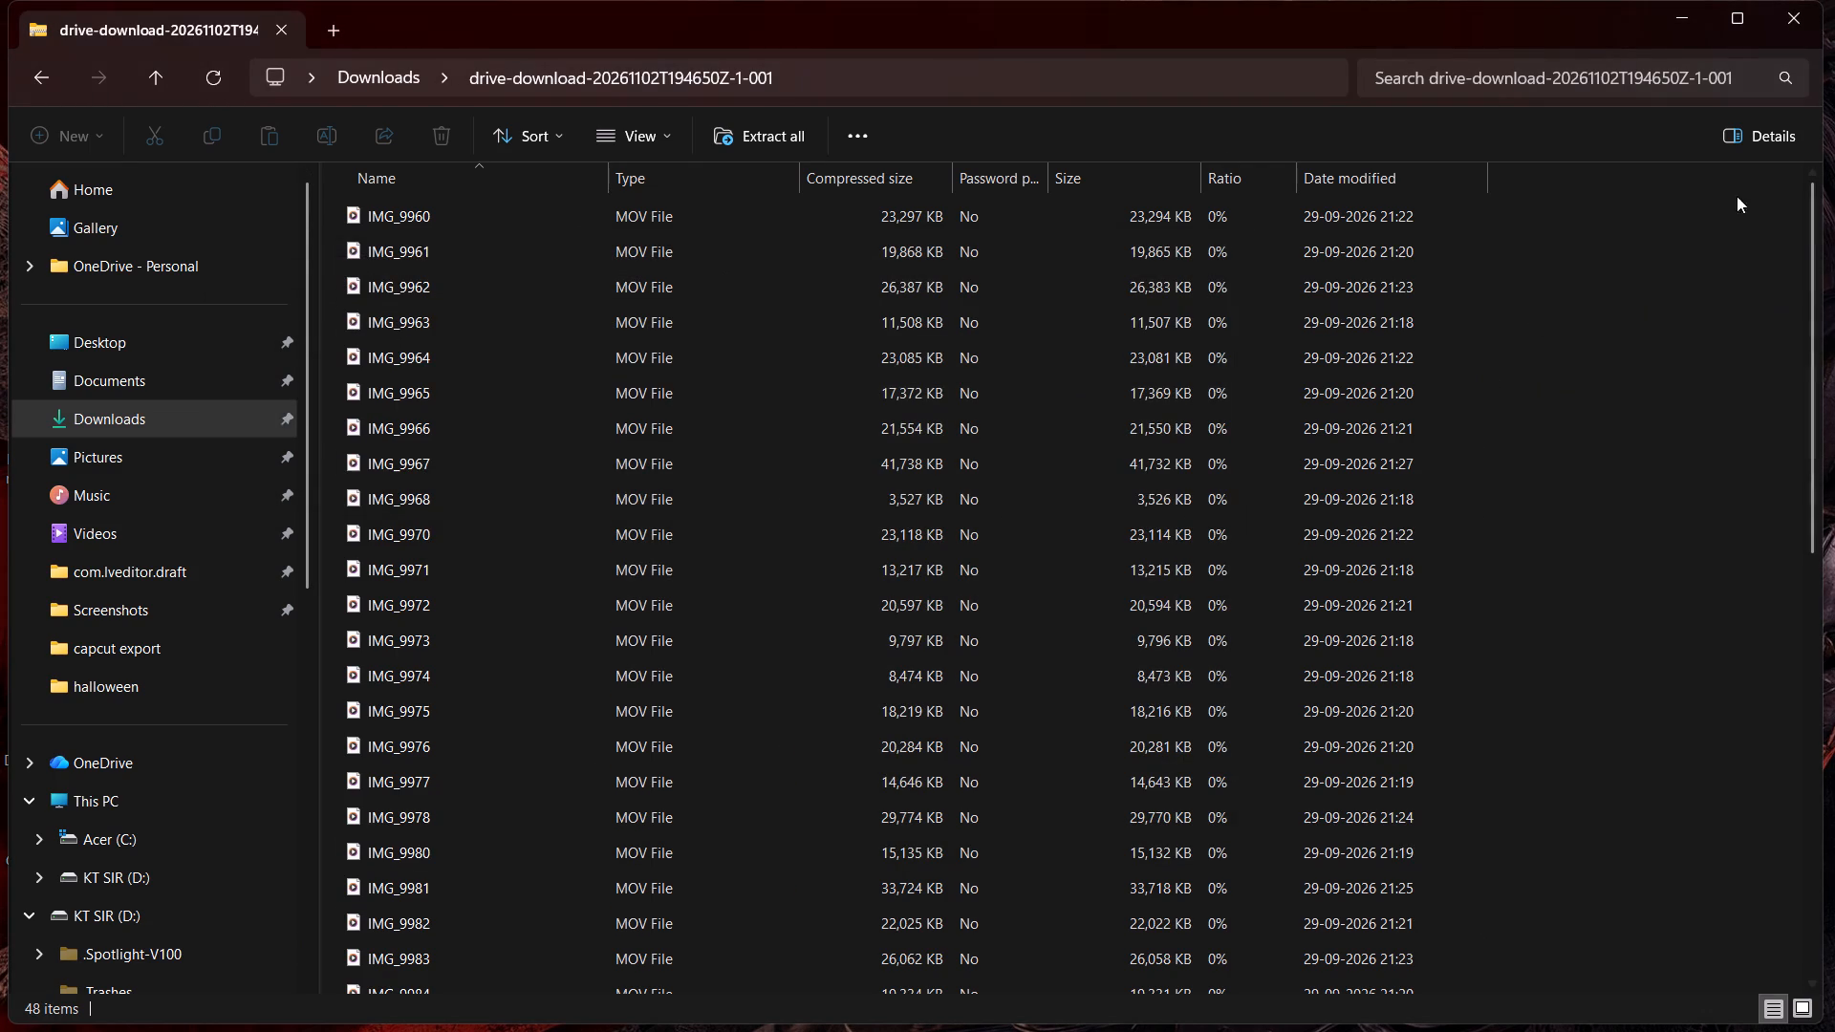
# Check the Downloads folder and the drives under This PC, and close File Explorer.
pyautogui.click(116, 428)
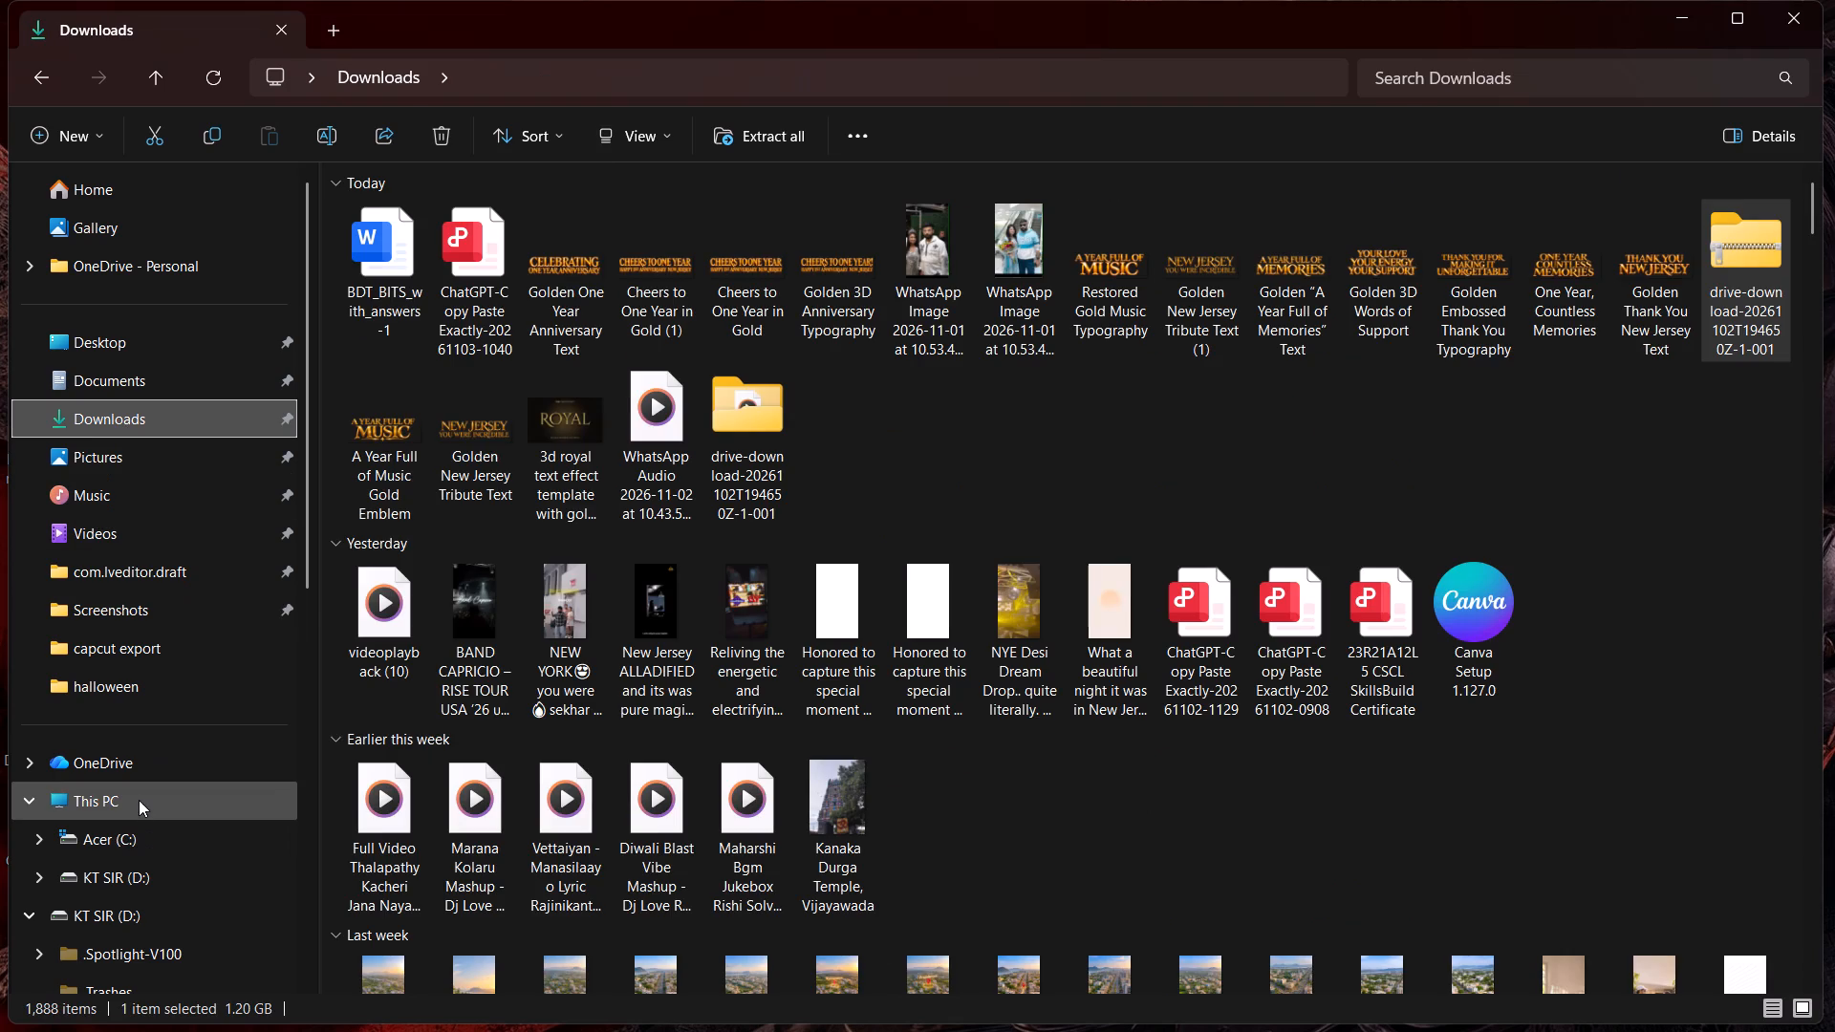
pyautogui.click(140, 797)
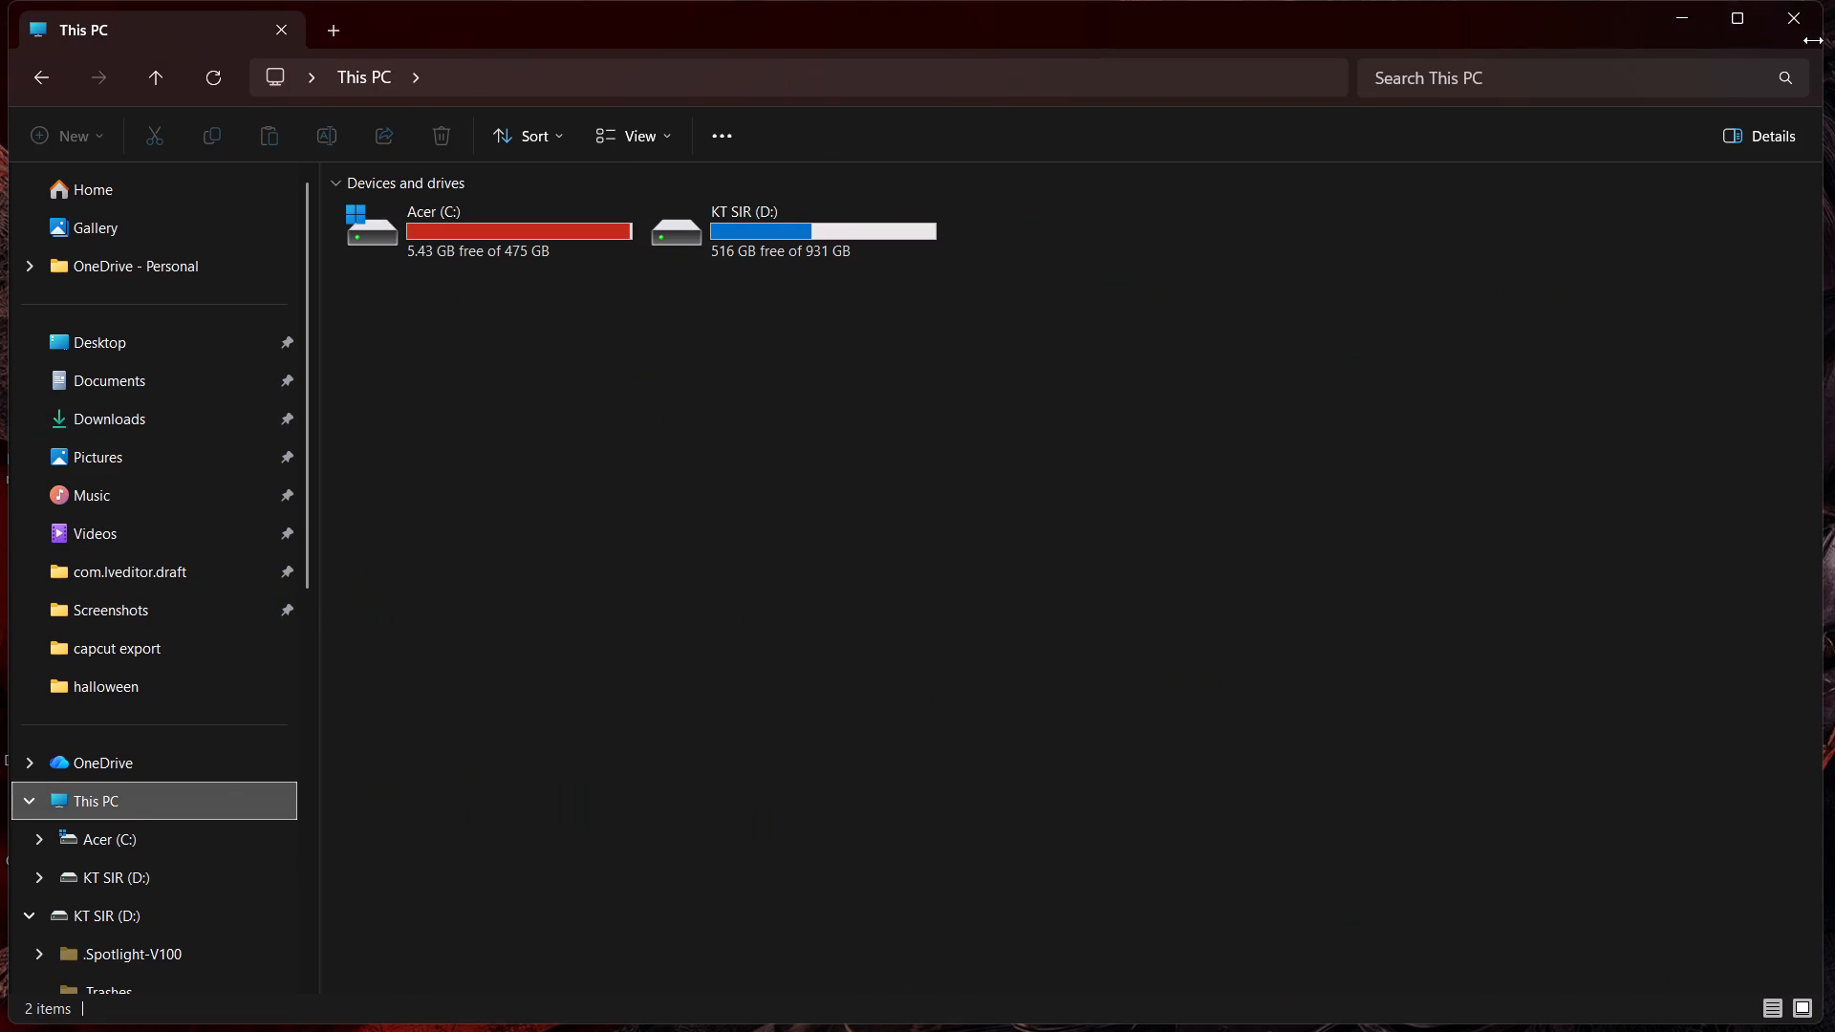
pyautogui.click(1795, 32)
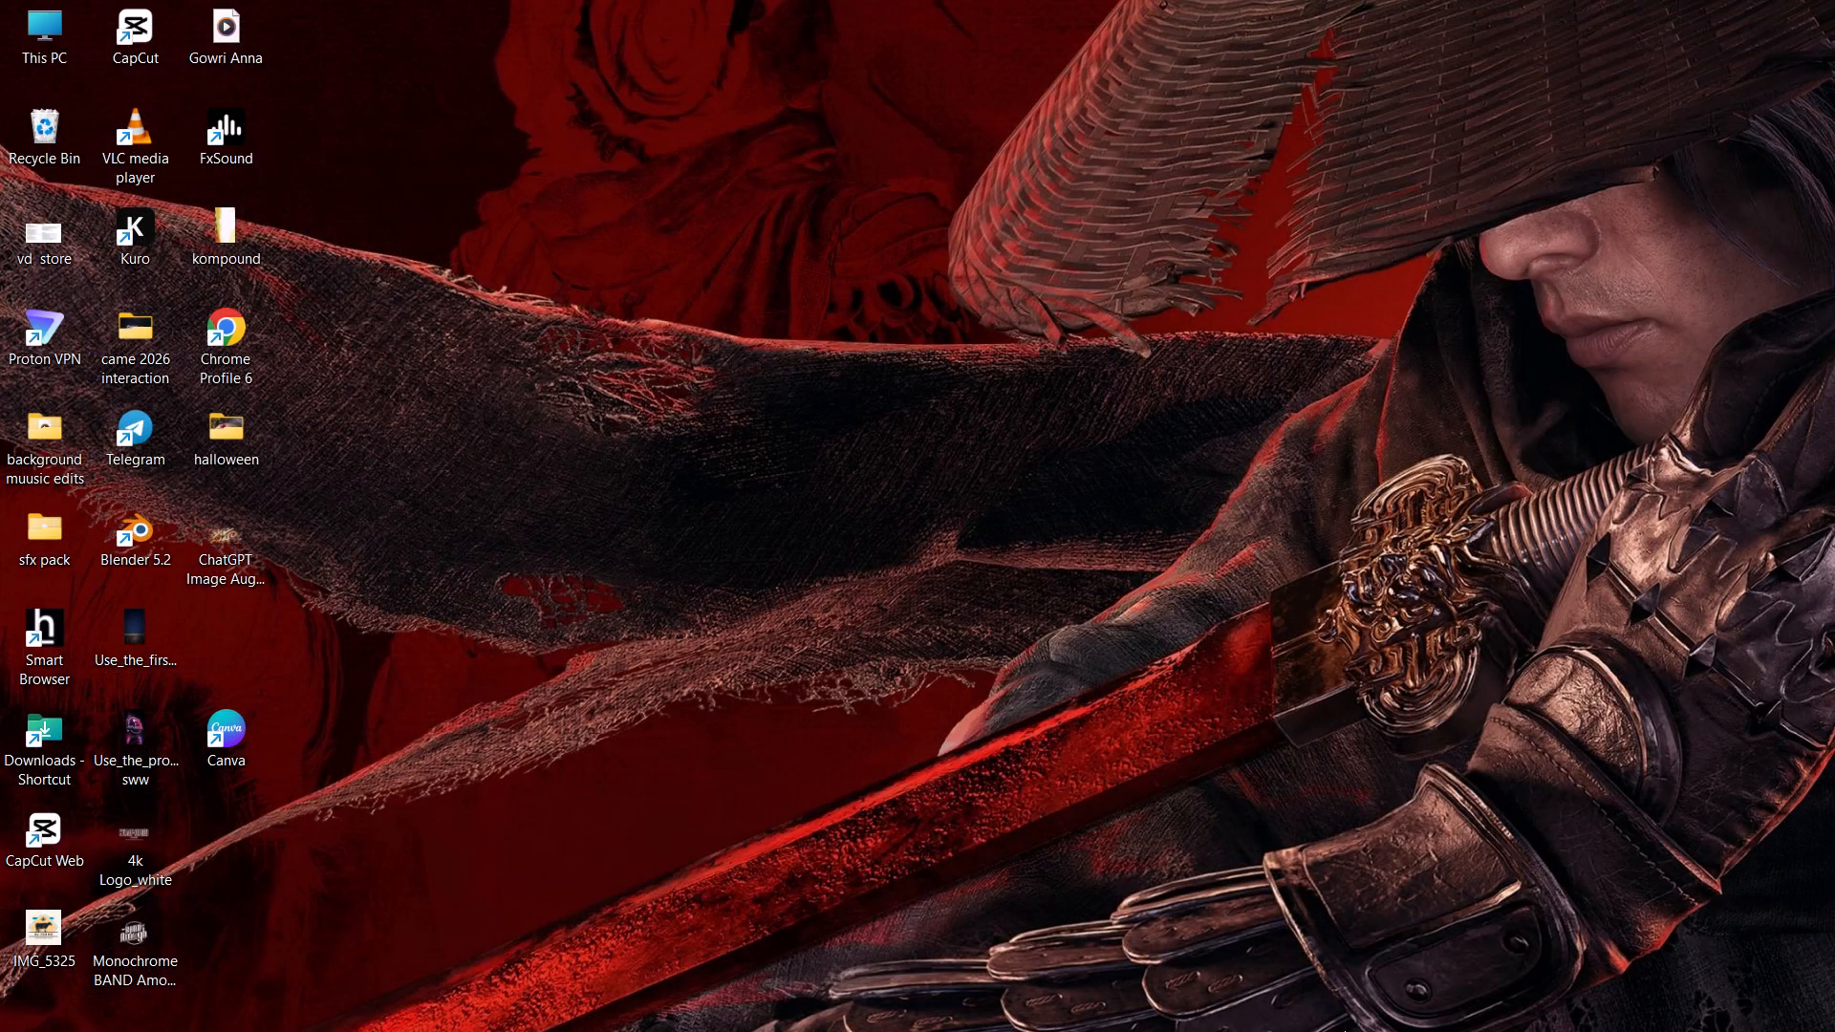
# Launch CapCut and open the existing project 1101.
pyautogui.click(1097, 1011)
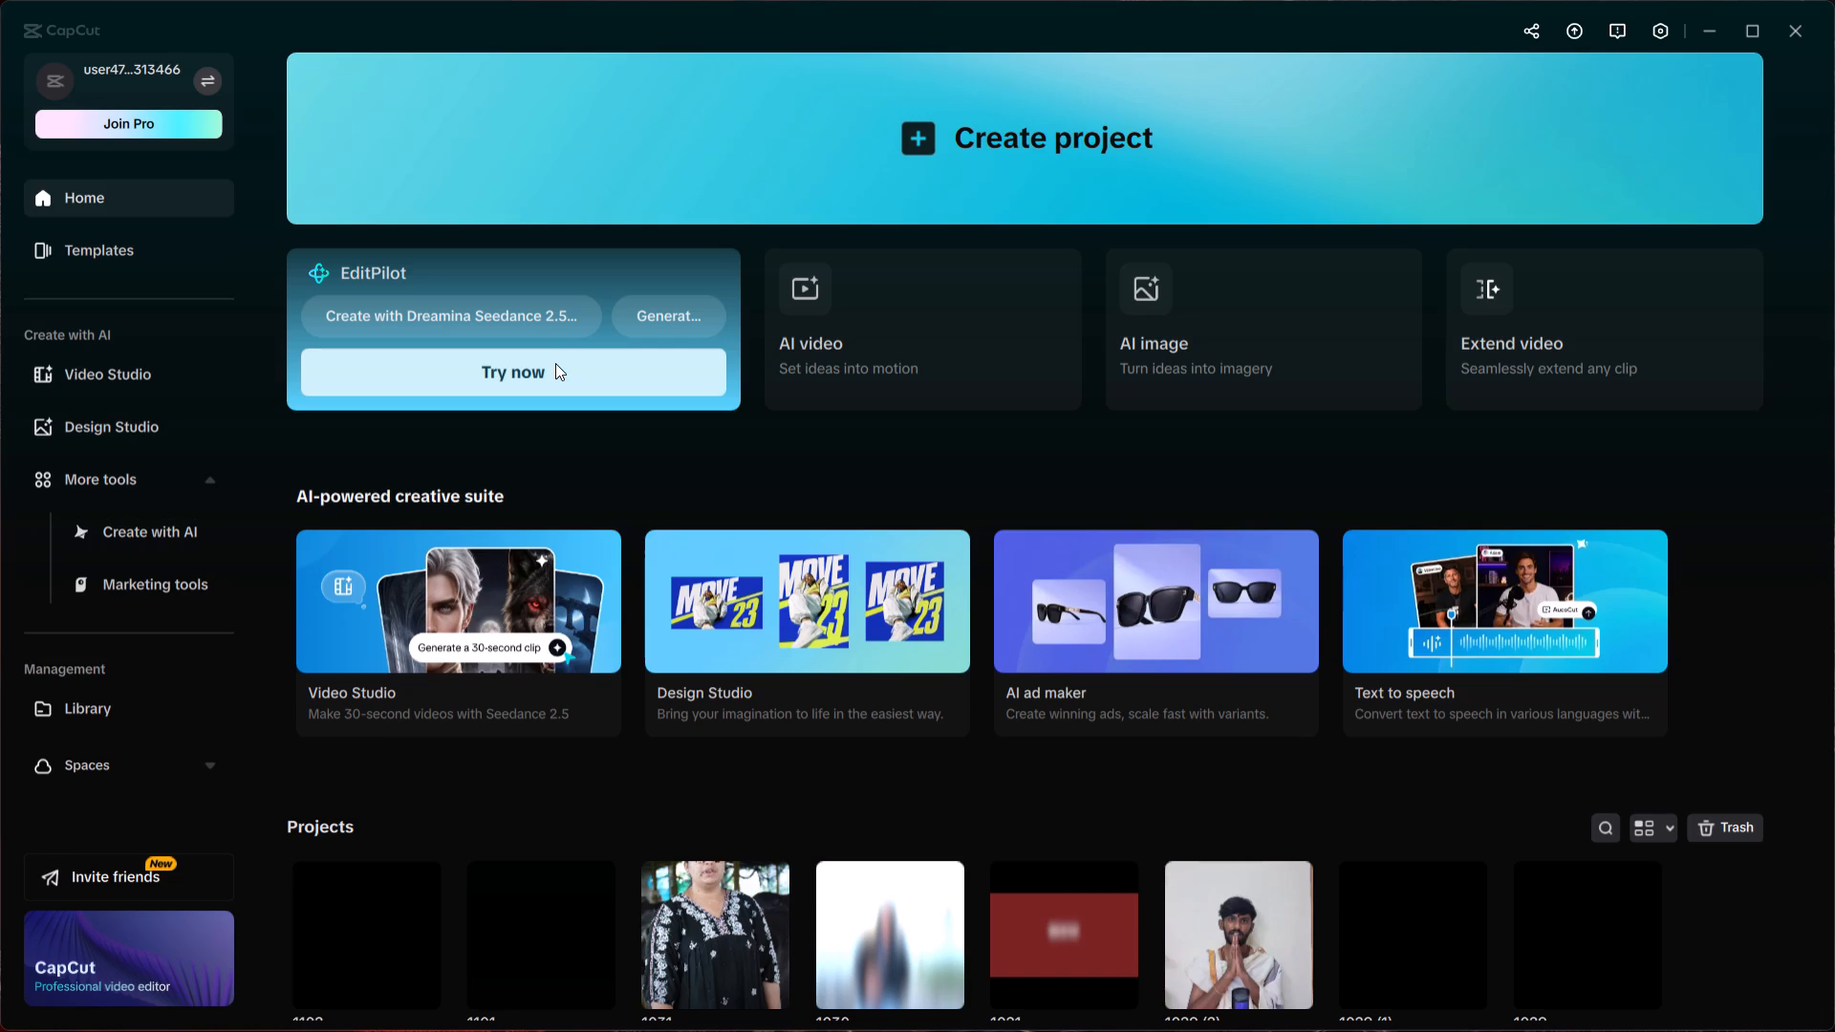
pyautogui.scroll(-3, 569, 580)
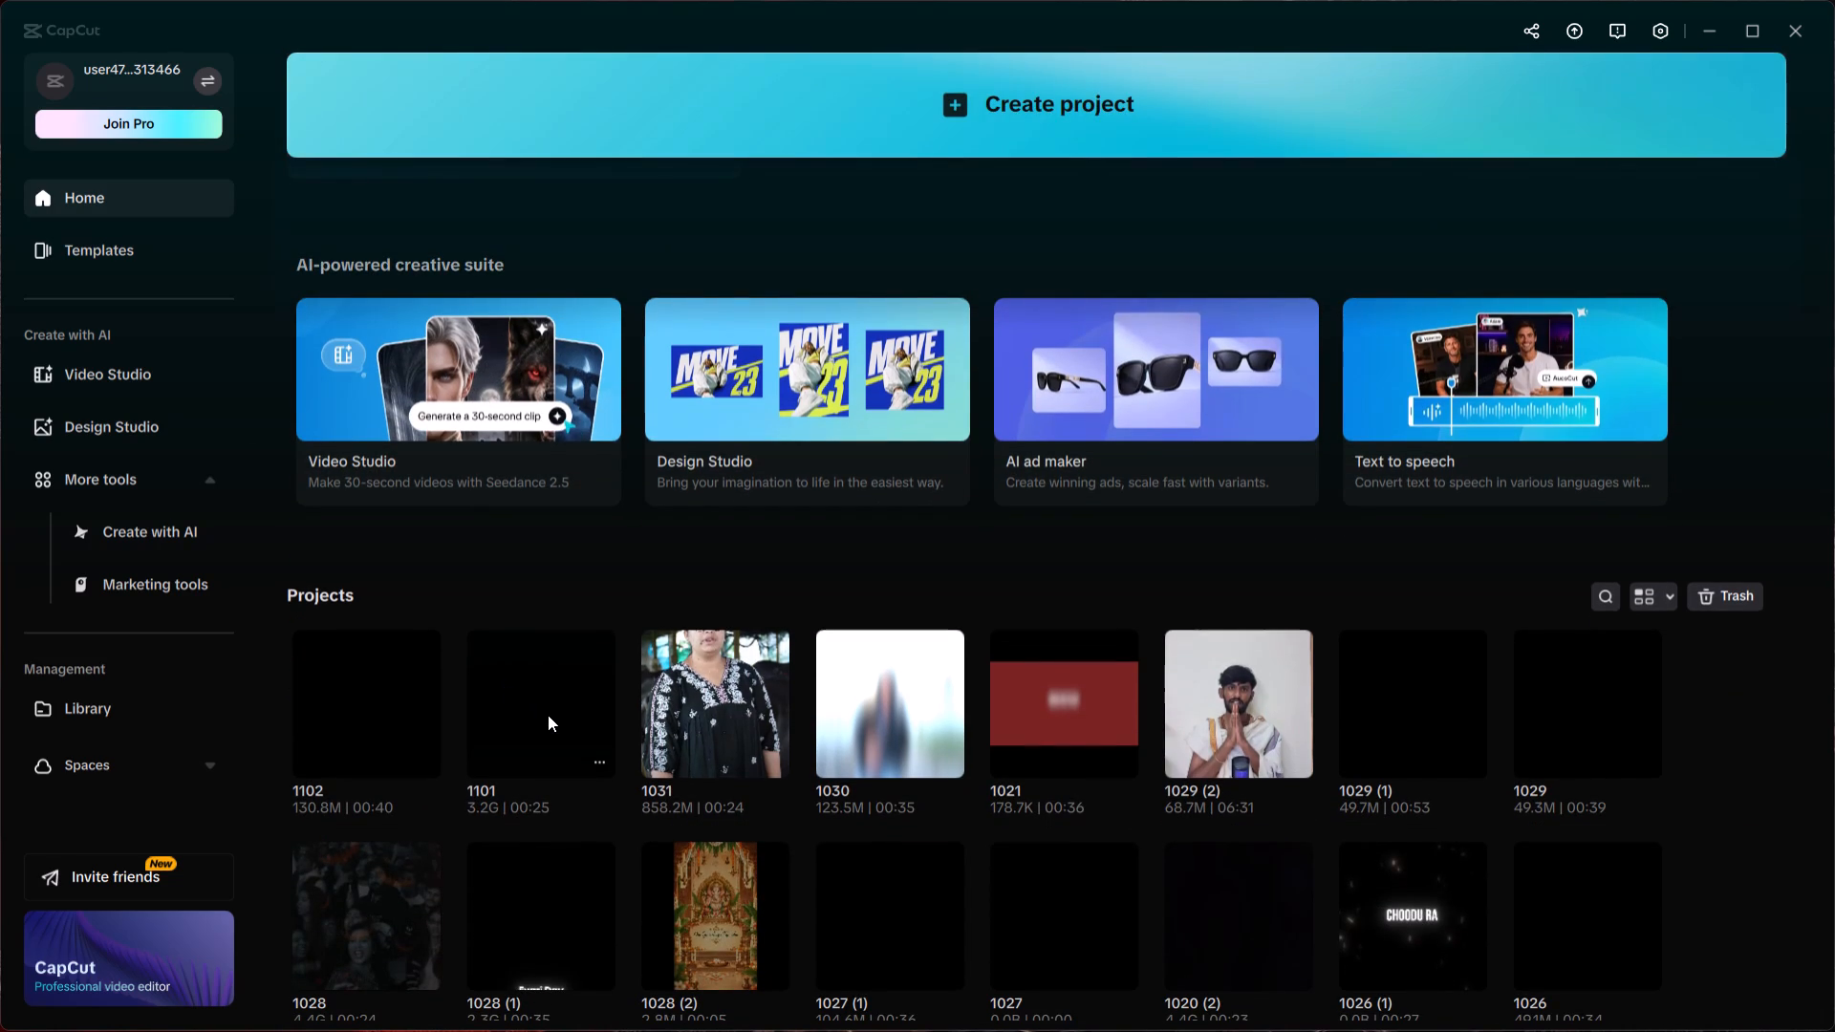
pyautogui.click(548, 715)
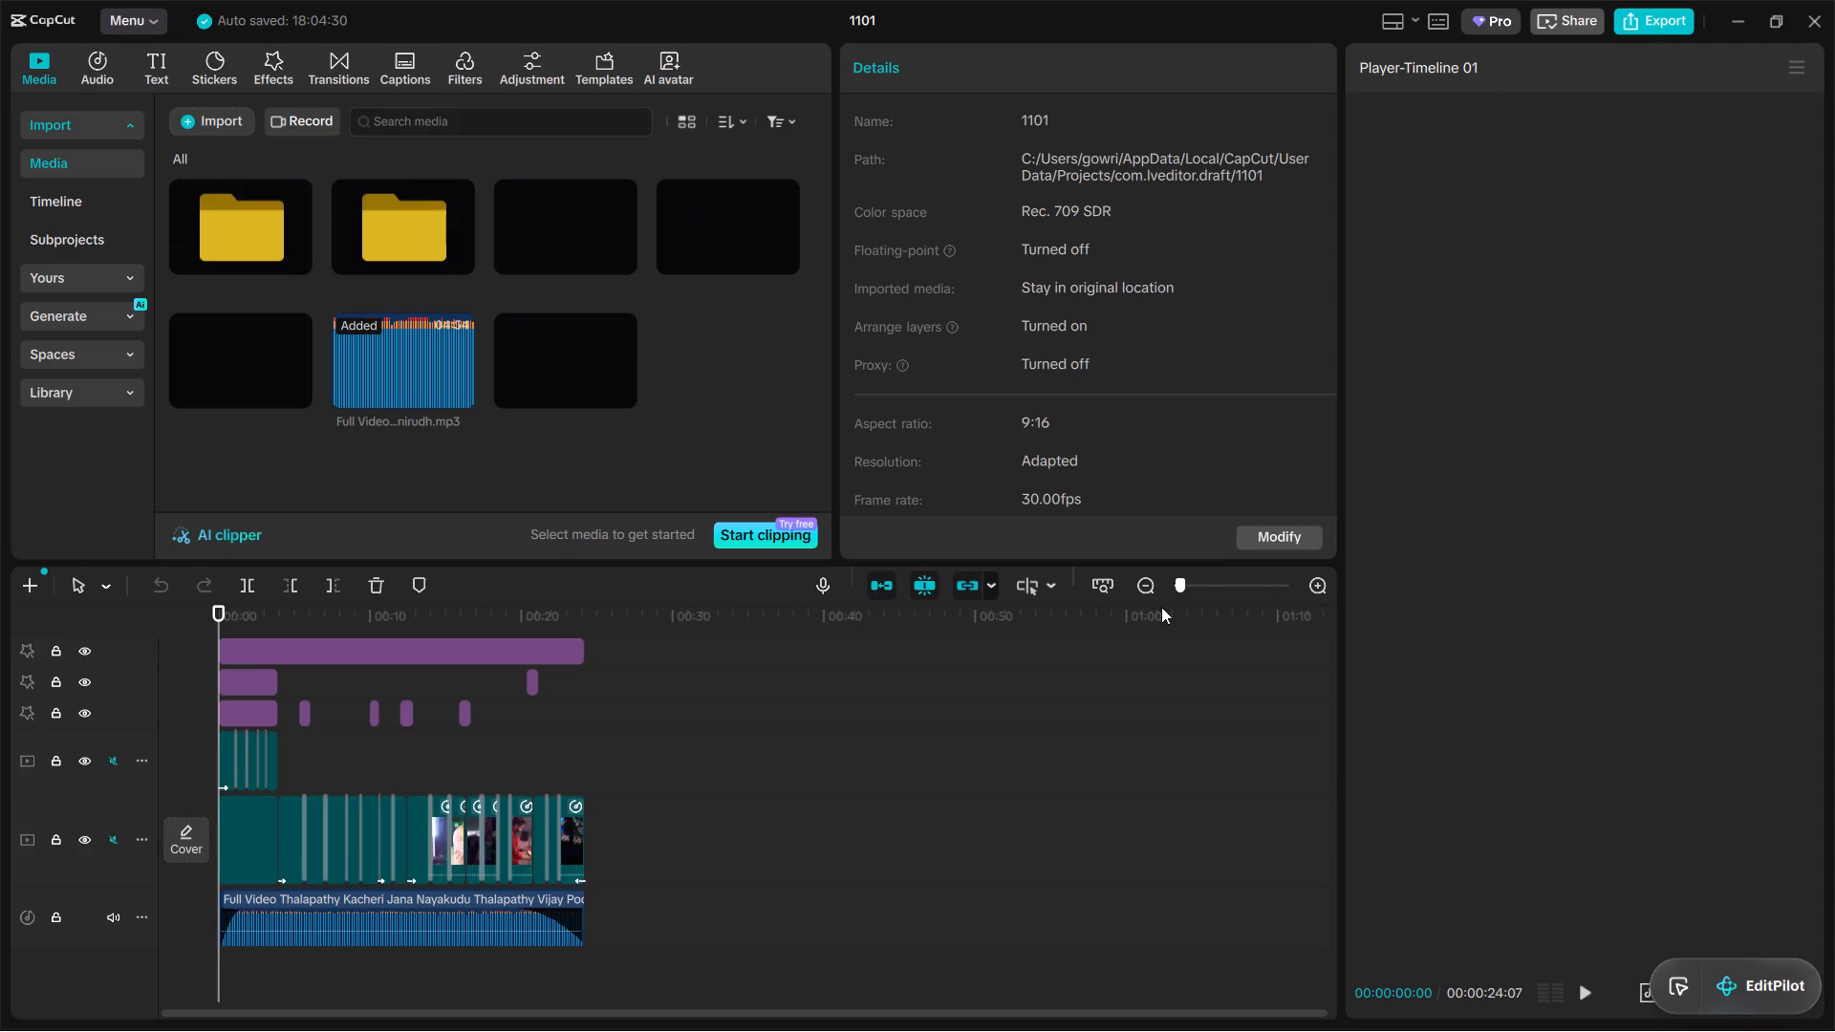
# Preview the opening of project 1101's timeline, moving the EditPilot widget off the playback controls, and close the project.
pyautogui.click(1200, 573)
pyautogui.click(1204, 585)
pyautogui.moveTo(1204, 586); pyautogui.dragTo(1196, 586)
pyautogui.press('space')
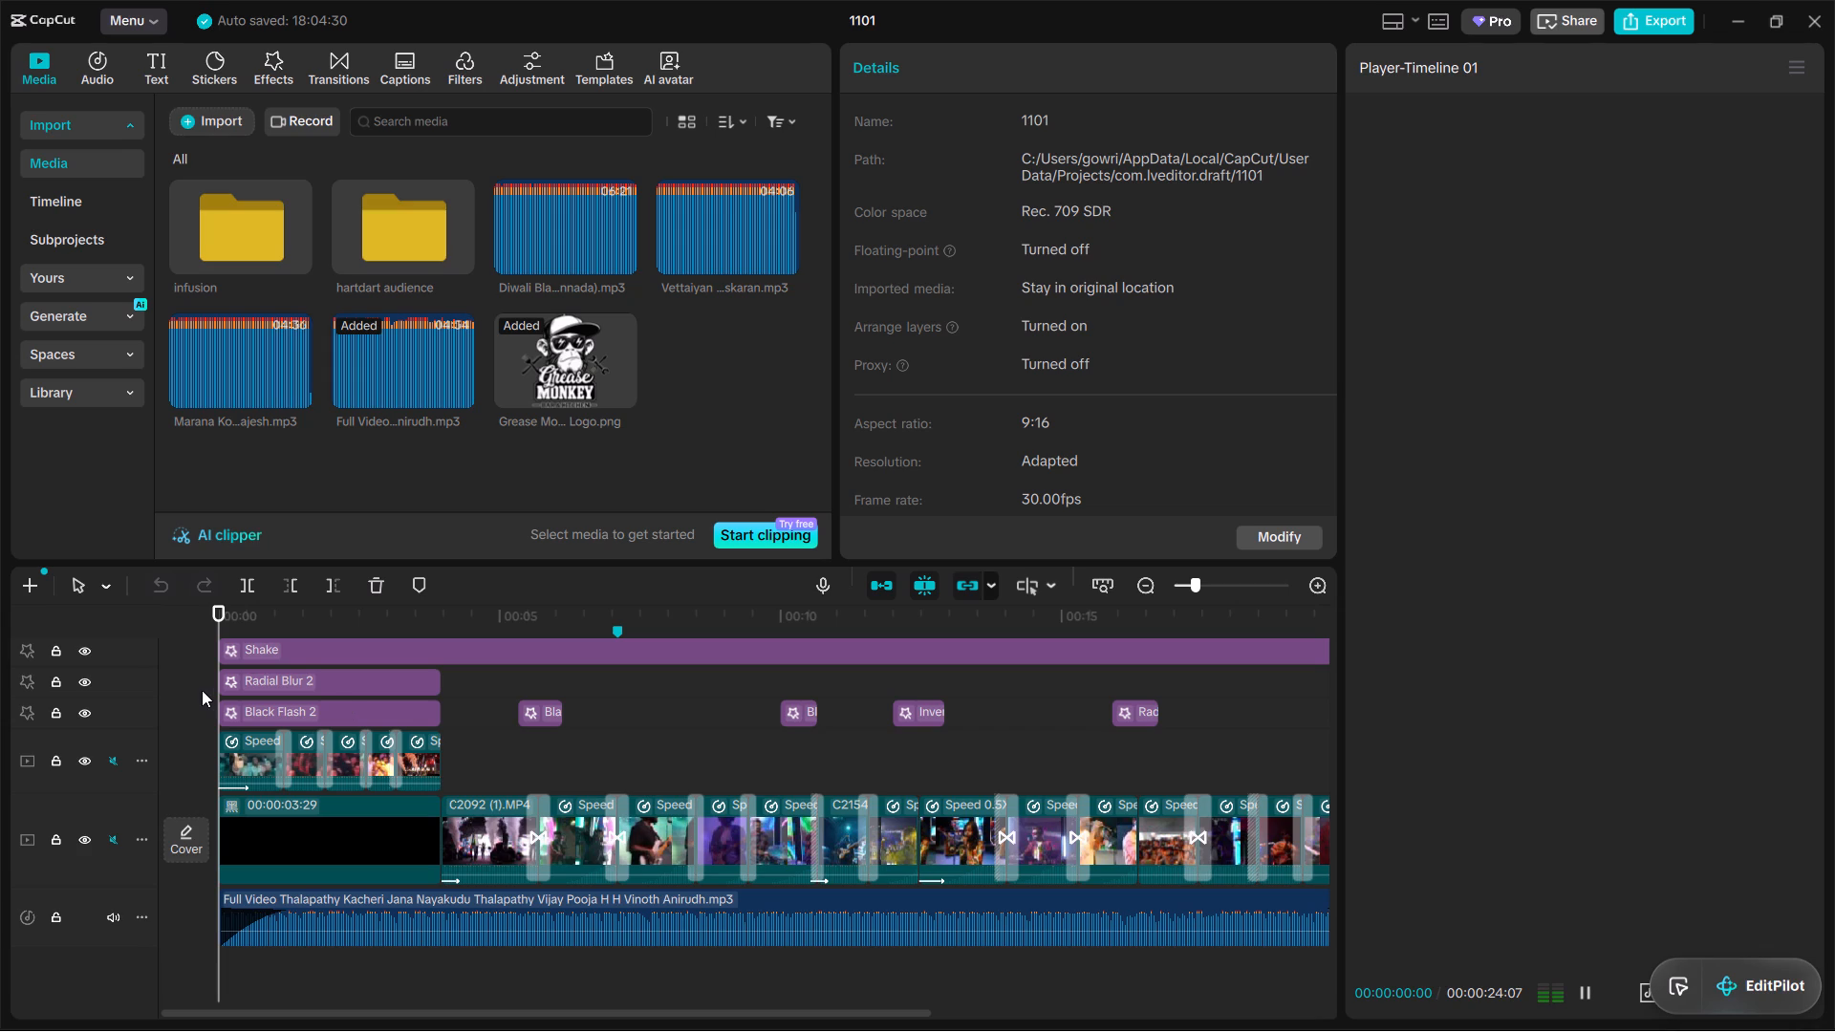
pyautogui.press('space')
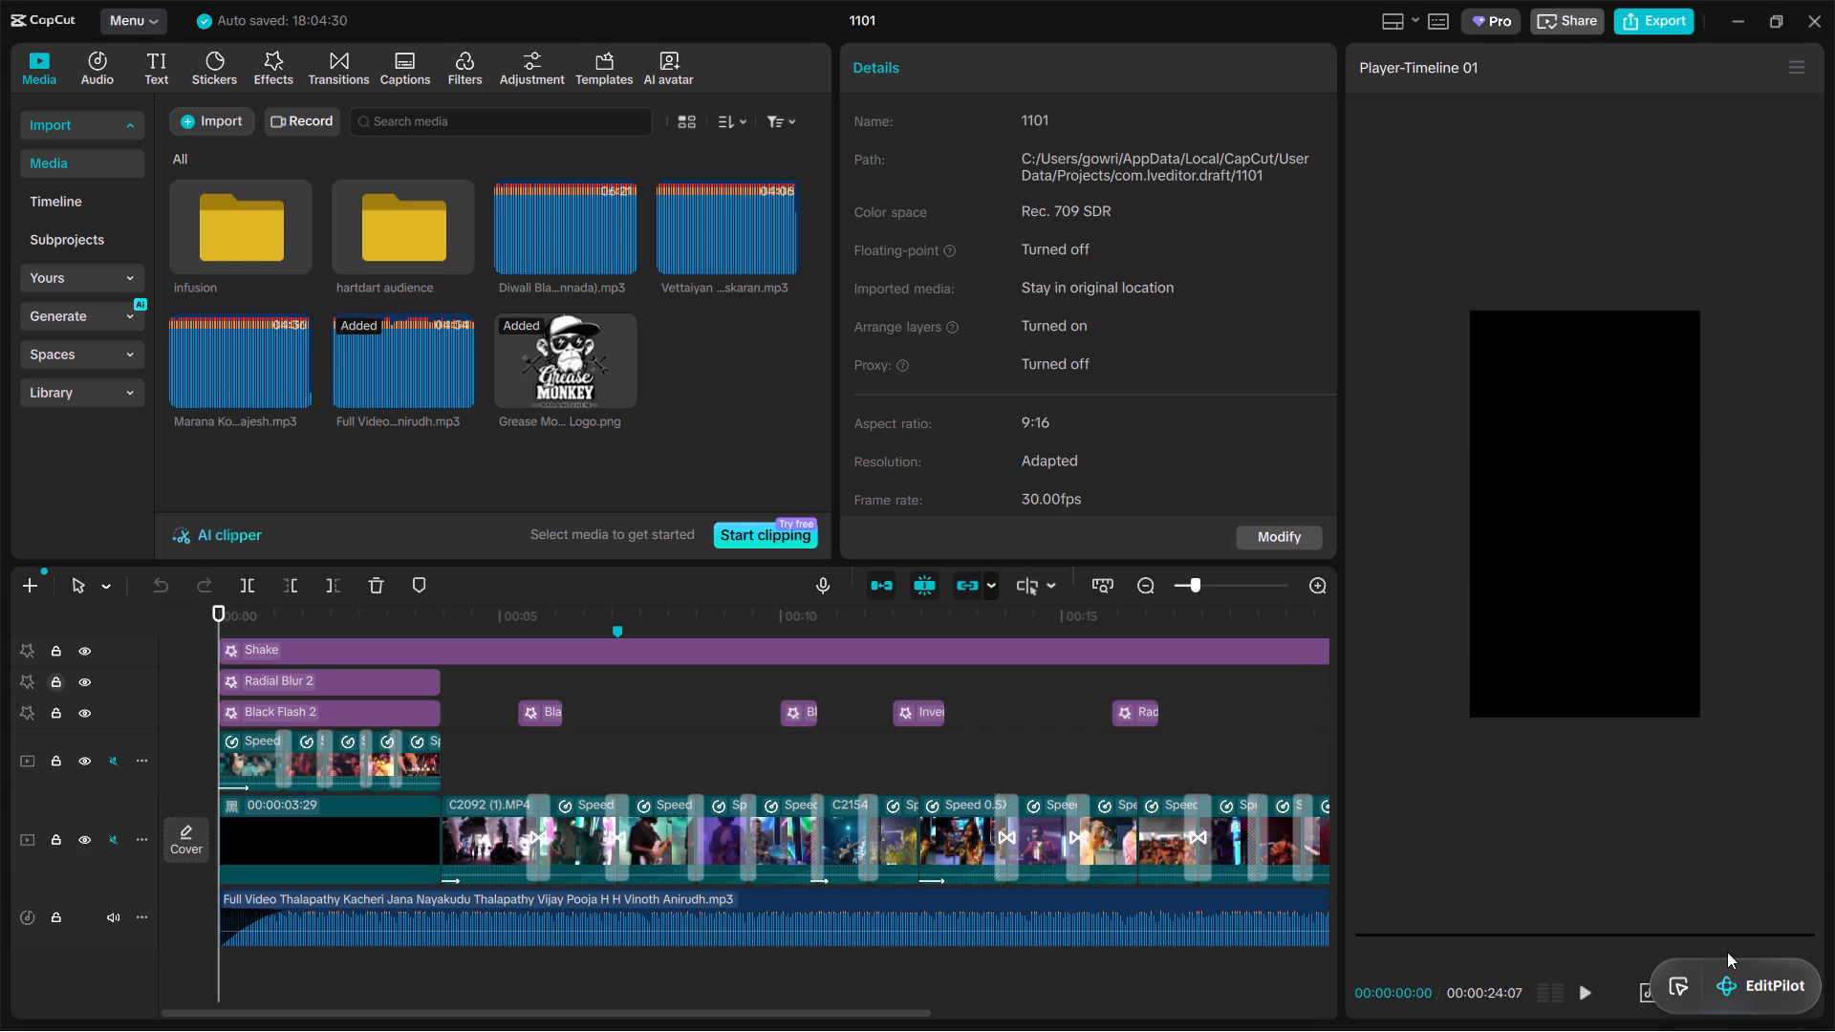
pyautogui.moveTo(1738, 969); pyautogui.dragTo(1692, 36)
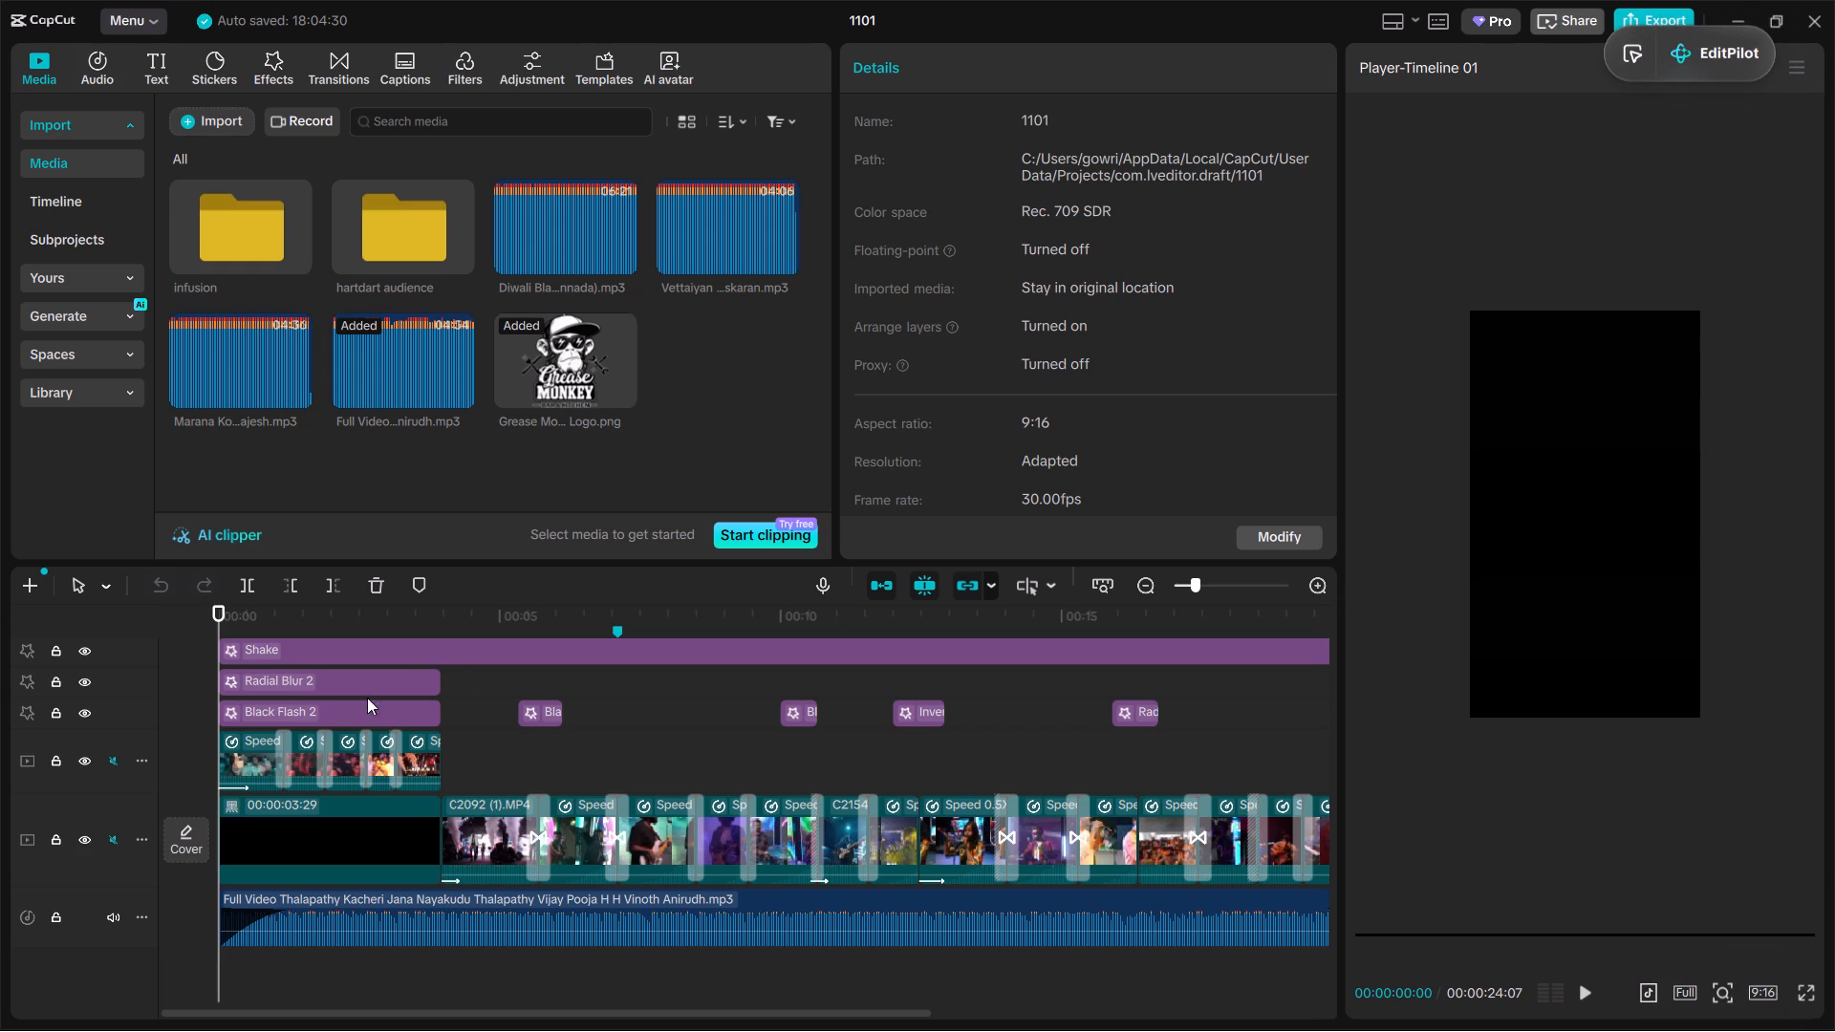
pyautogui.click(227, 625)
pyautogui.press('space')
pyautogui.click(1588, 996)
pyautogui.press('space')
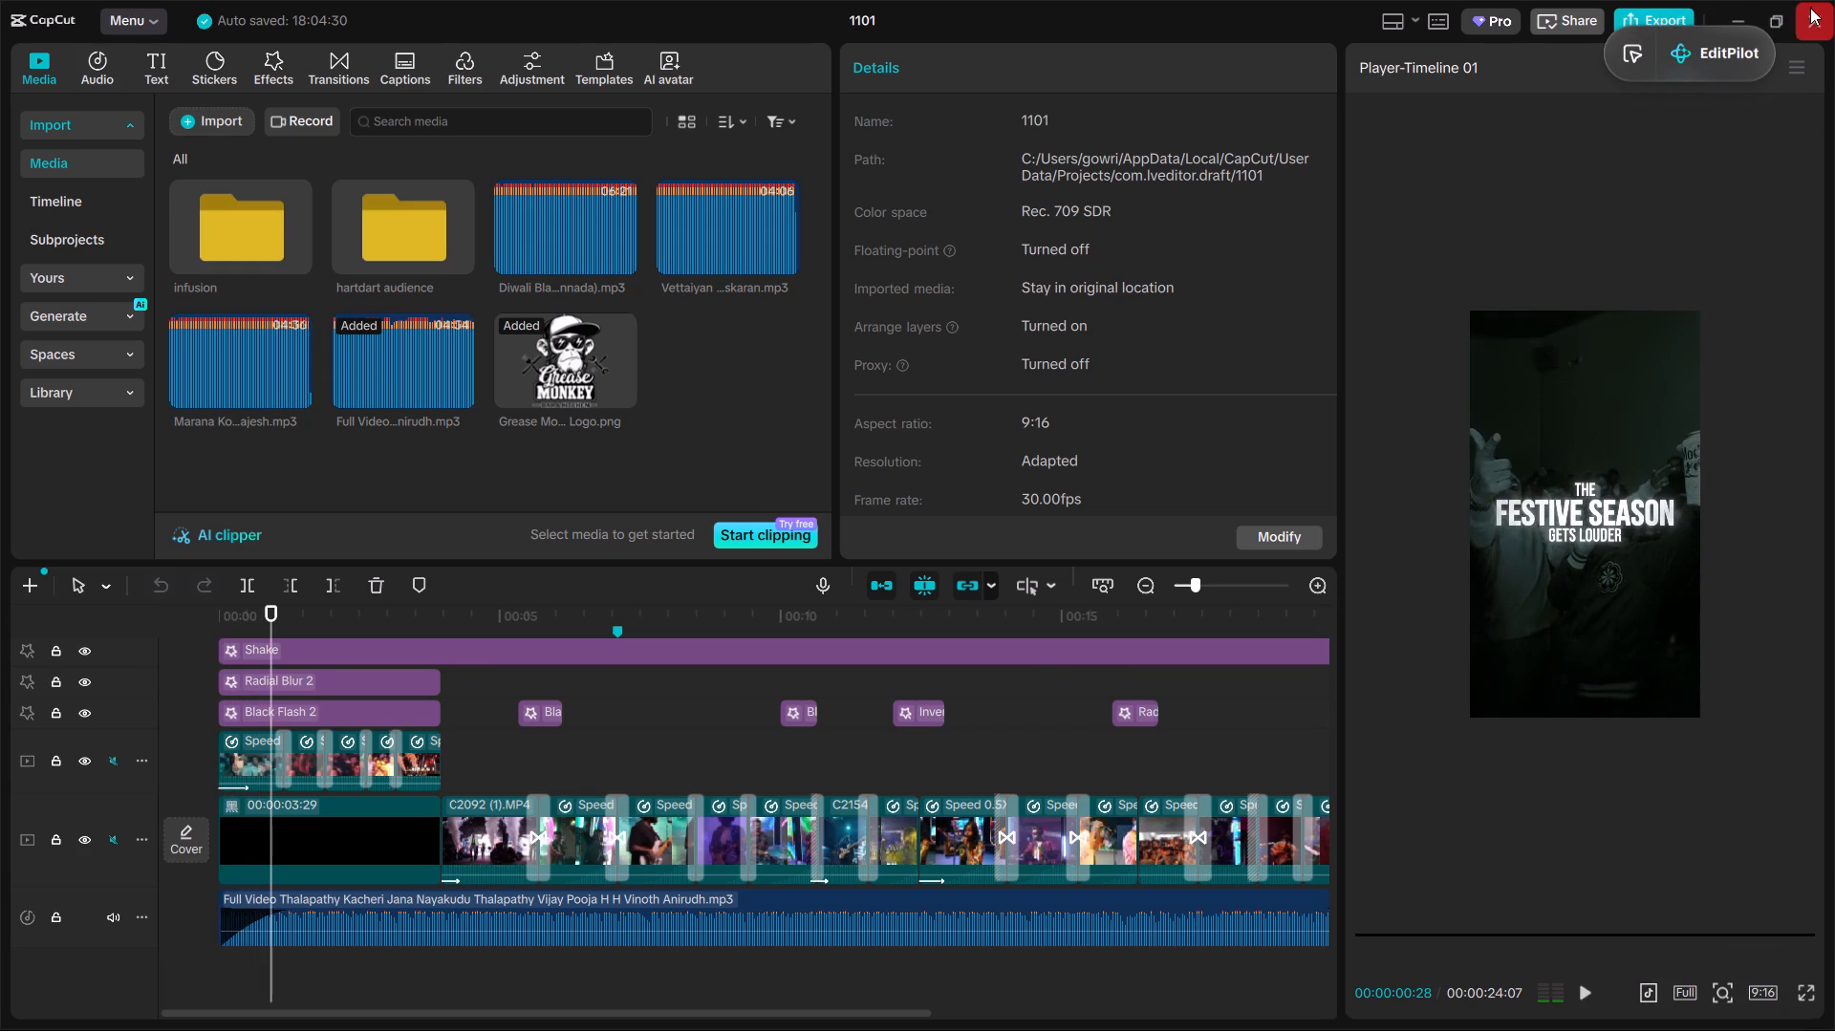
pyautogui.moveTo(1810, 10); pyautogui.dragTo(1132, 695)
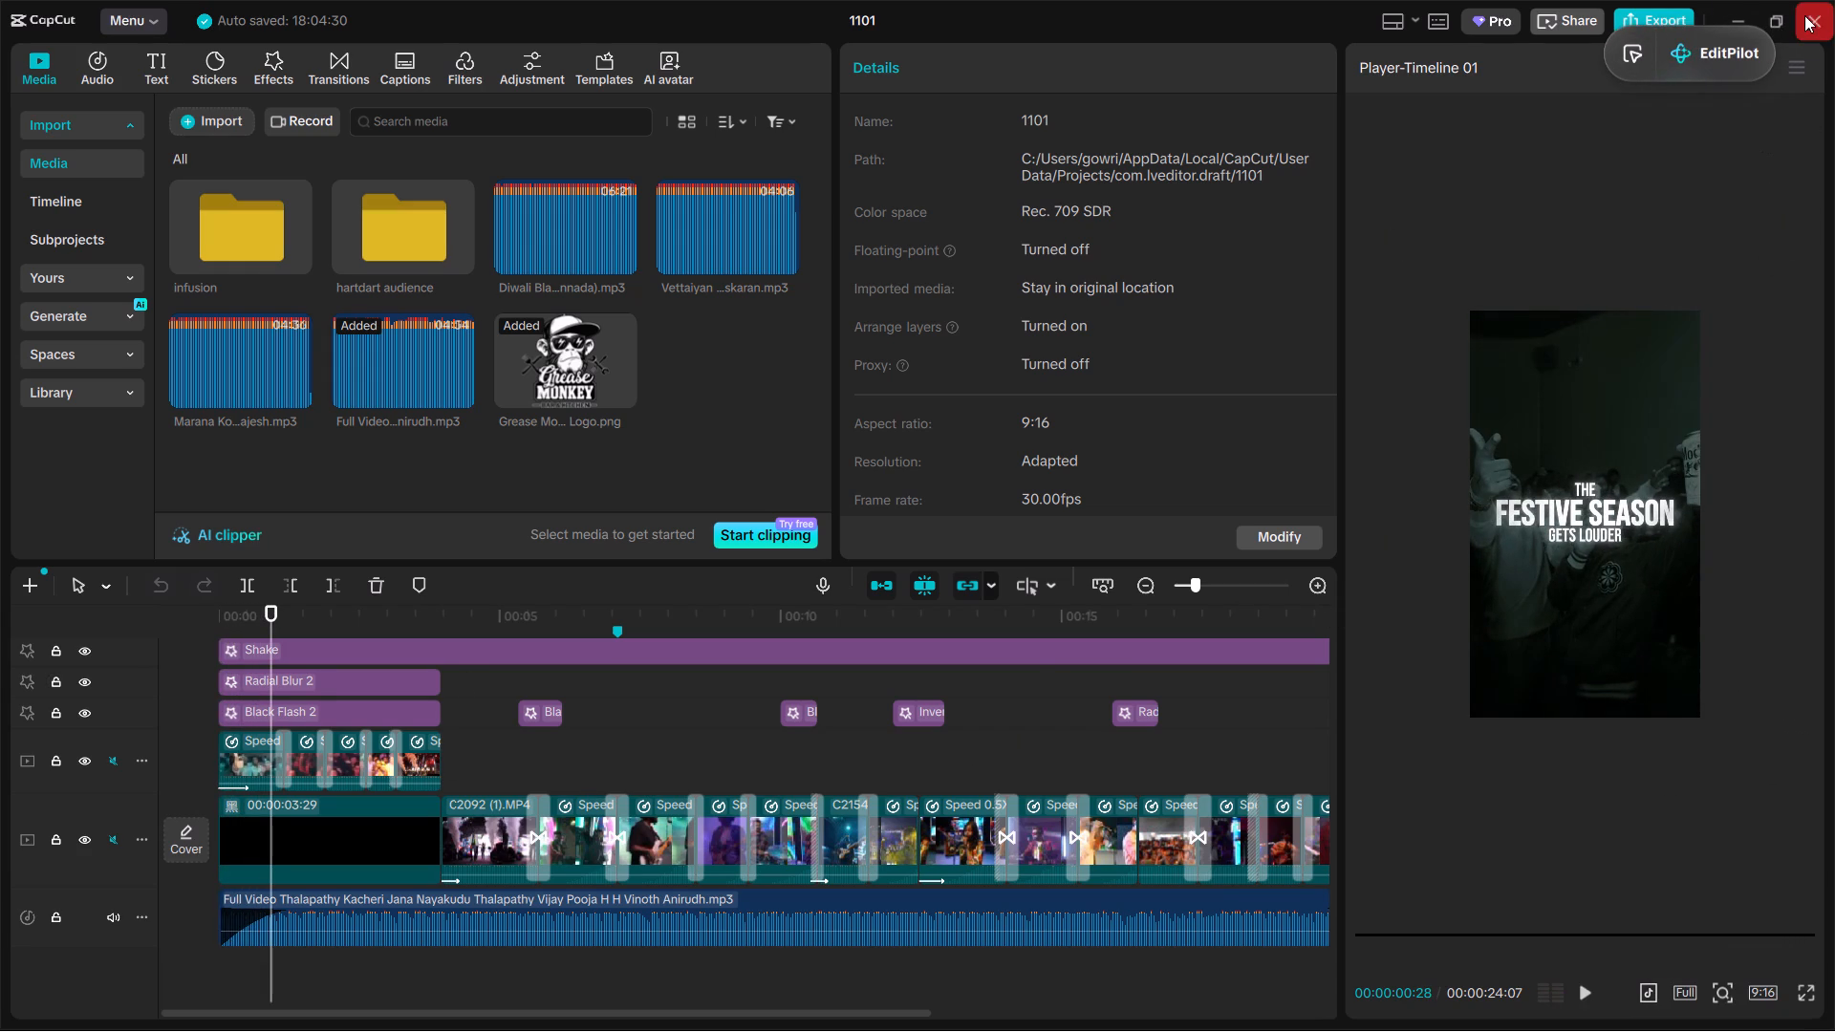
pyautogui.click(1806, 22)
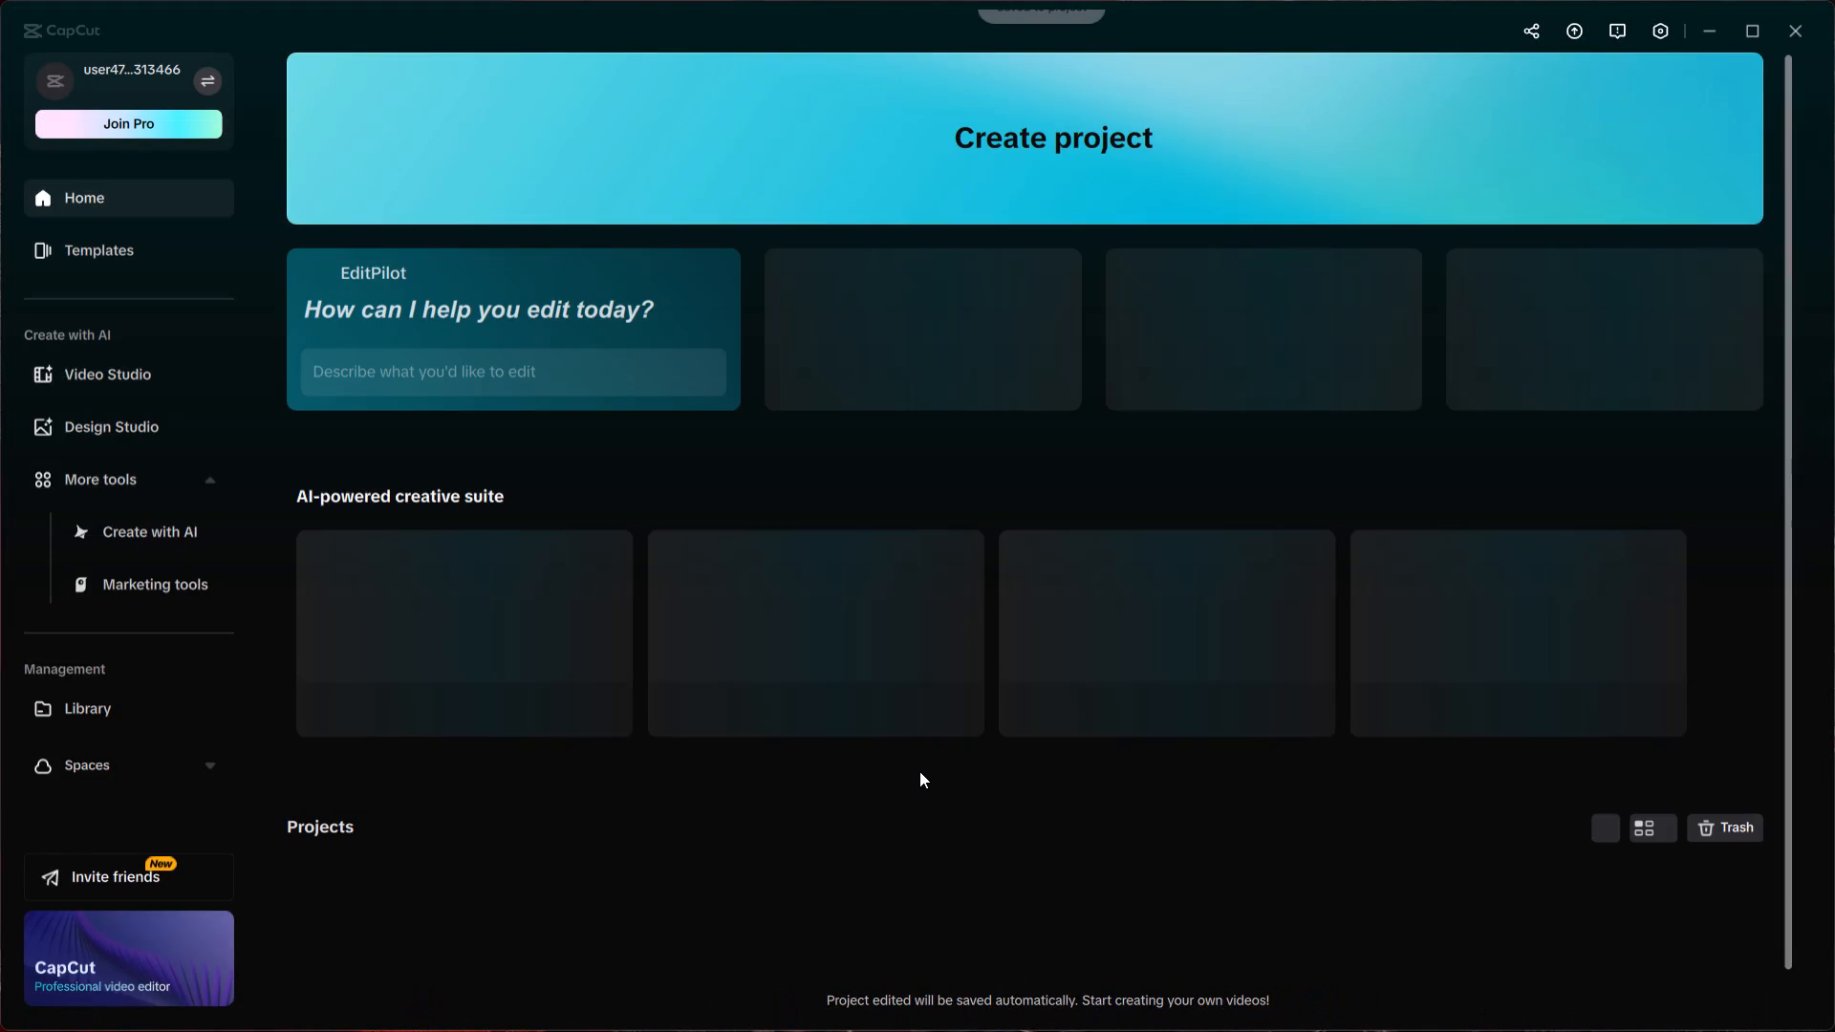
# Create a new, empty video project from the CapCut home screen.
pyautogui.scroll(-2, 744, 860)
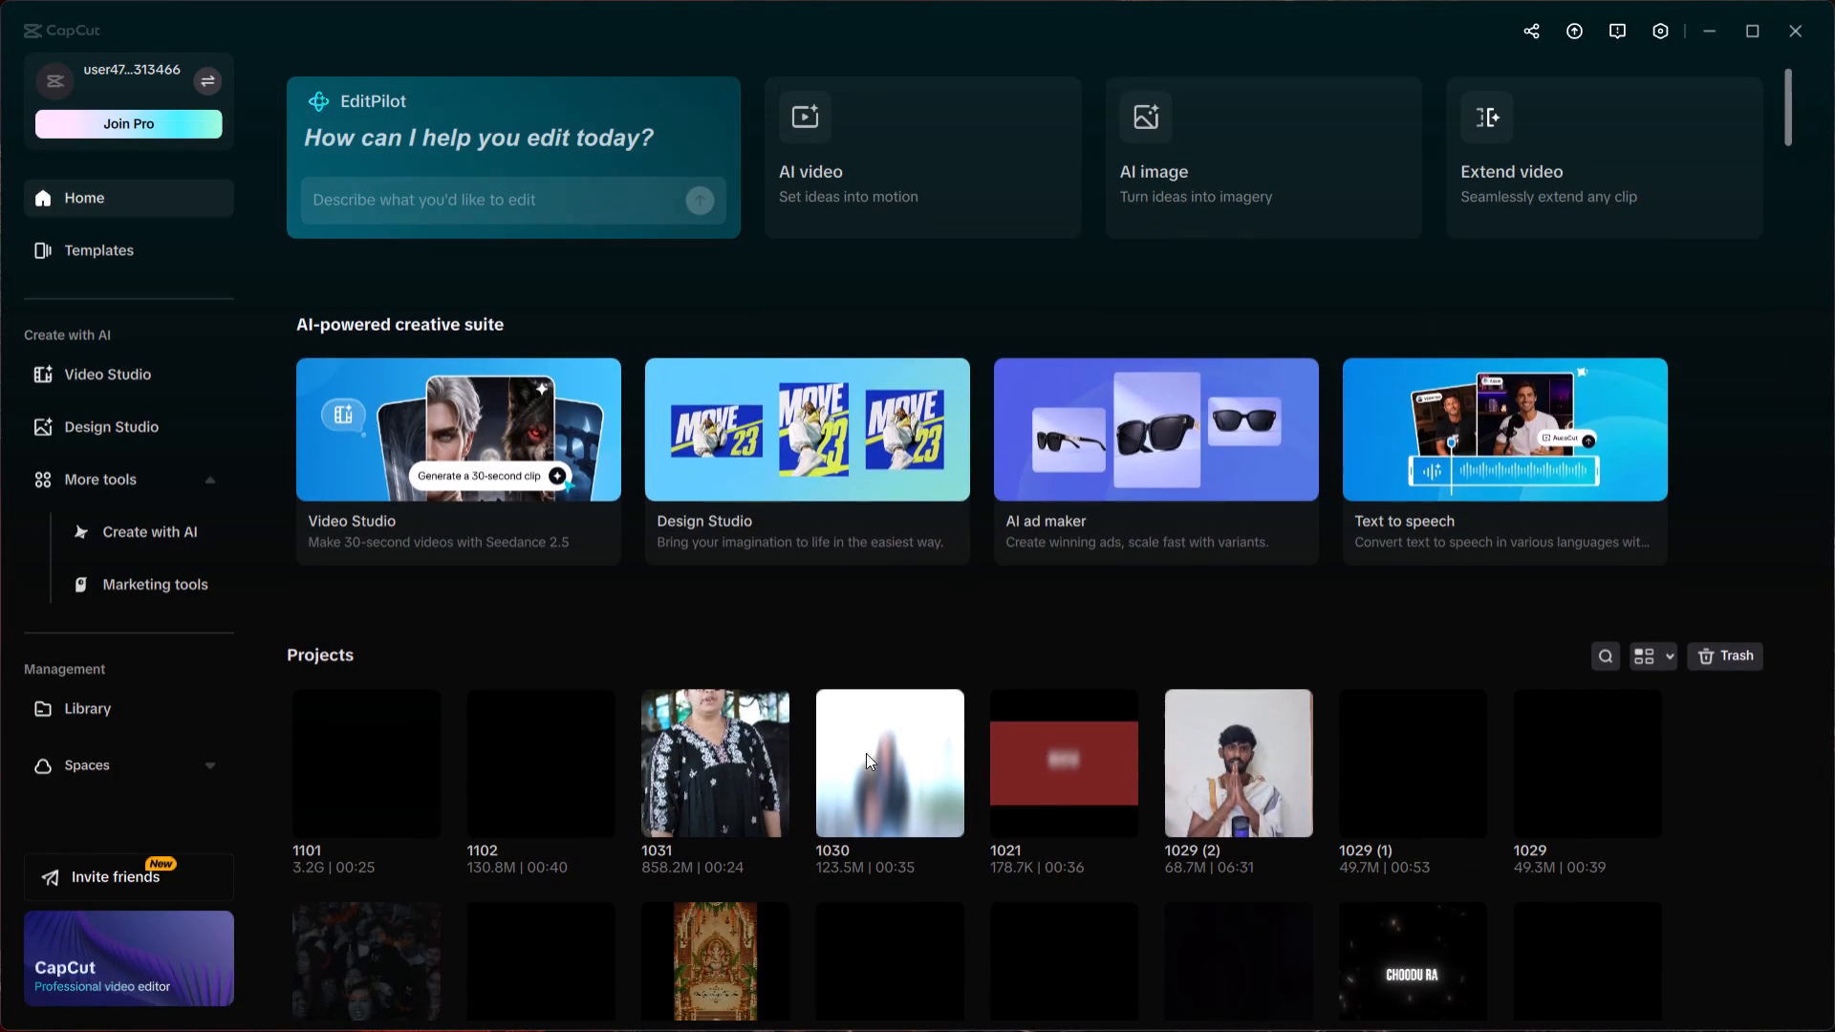
pyautogui.scroll(-1, 1065, 687)
pyautogui.scroll(3, 1065, 687)
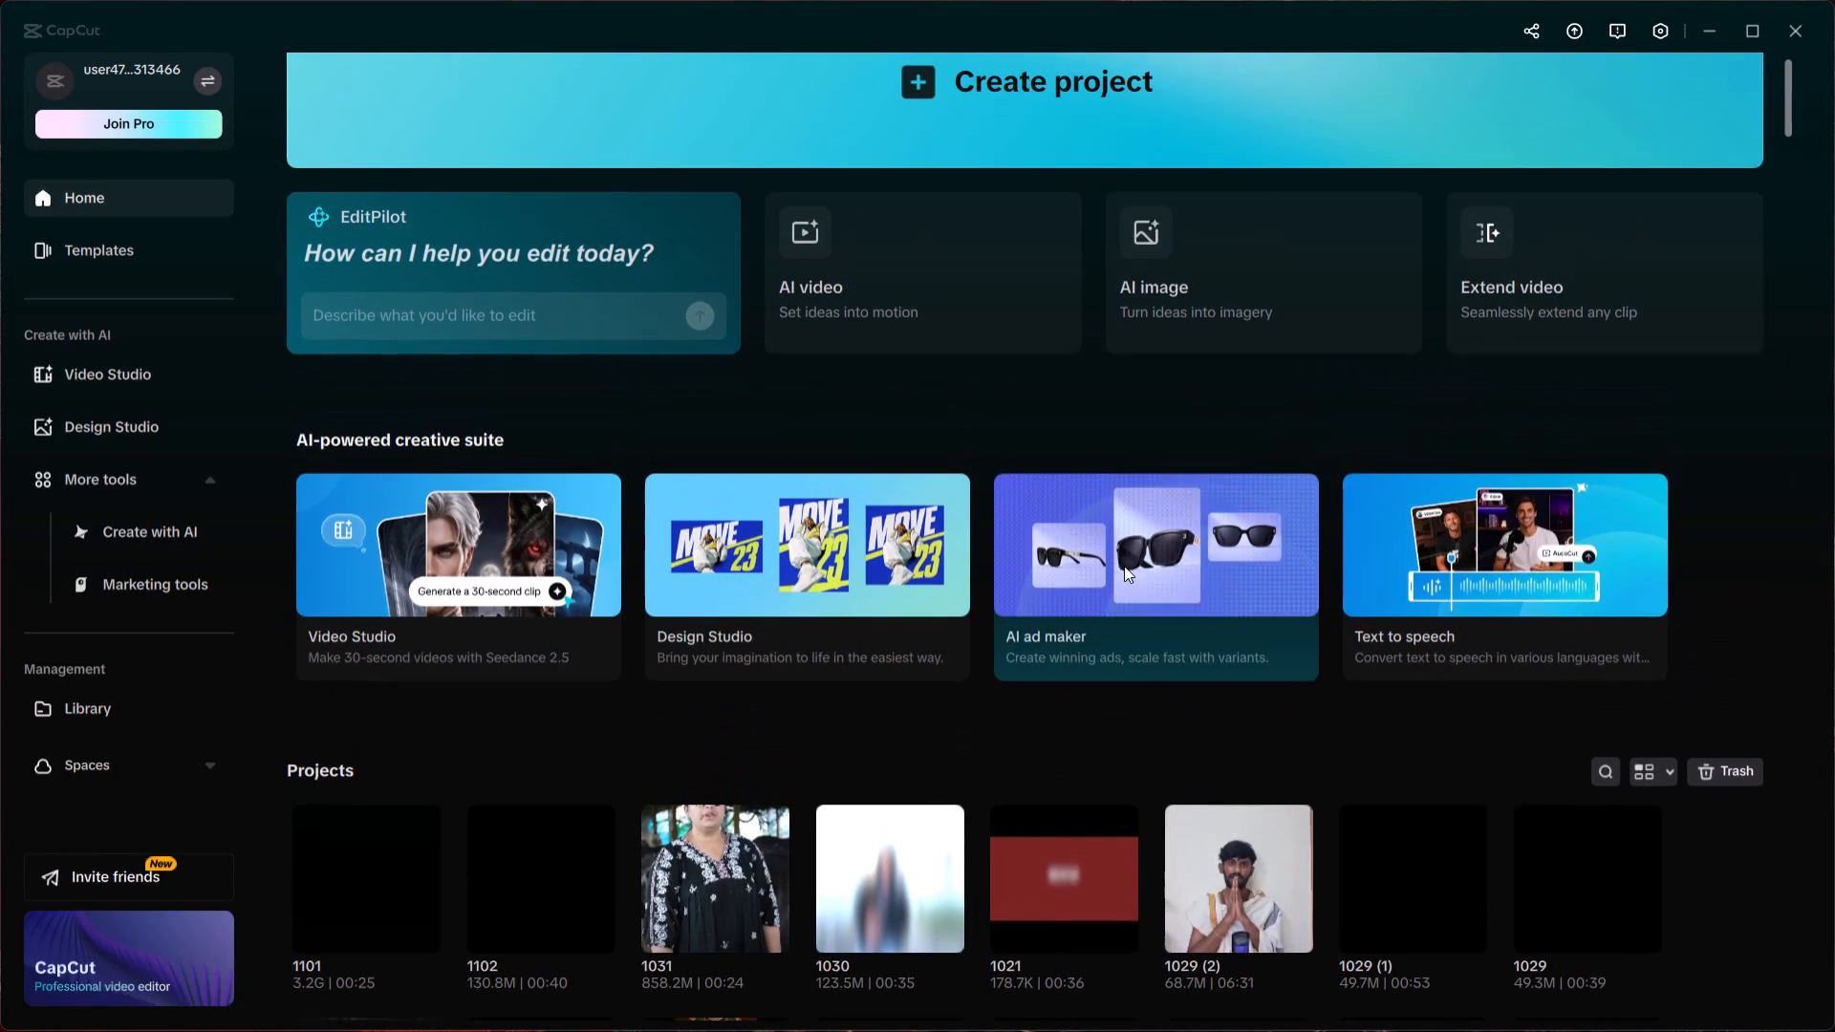
pyautogui.scroll(3, 1149, 506)
pyautogui.click(985, 152)
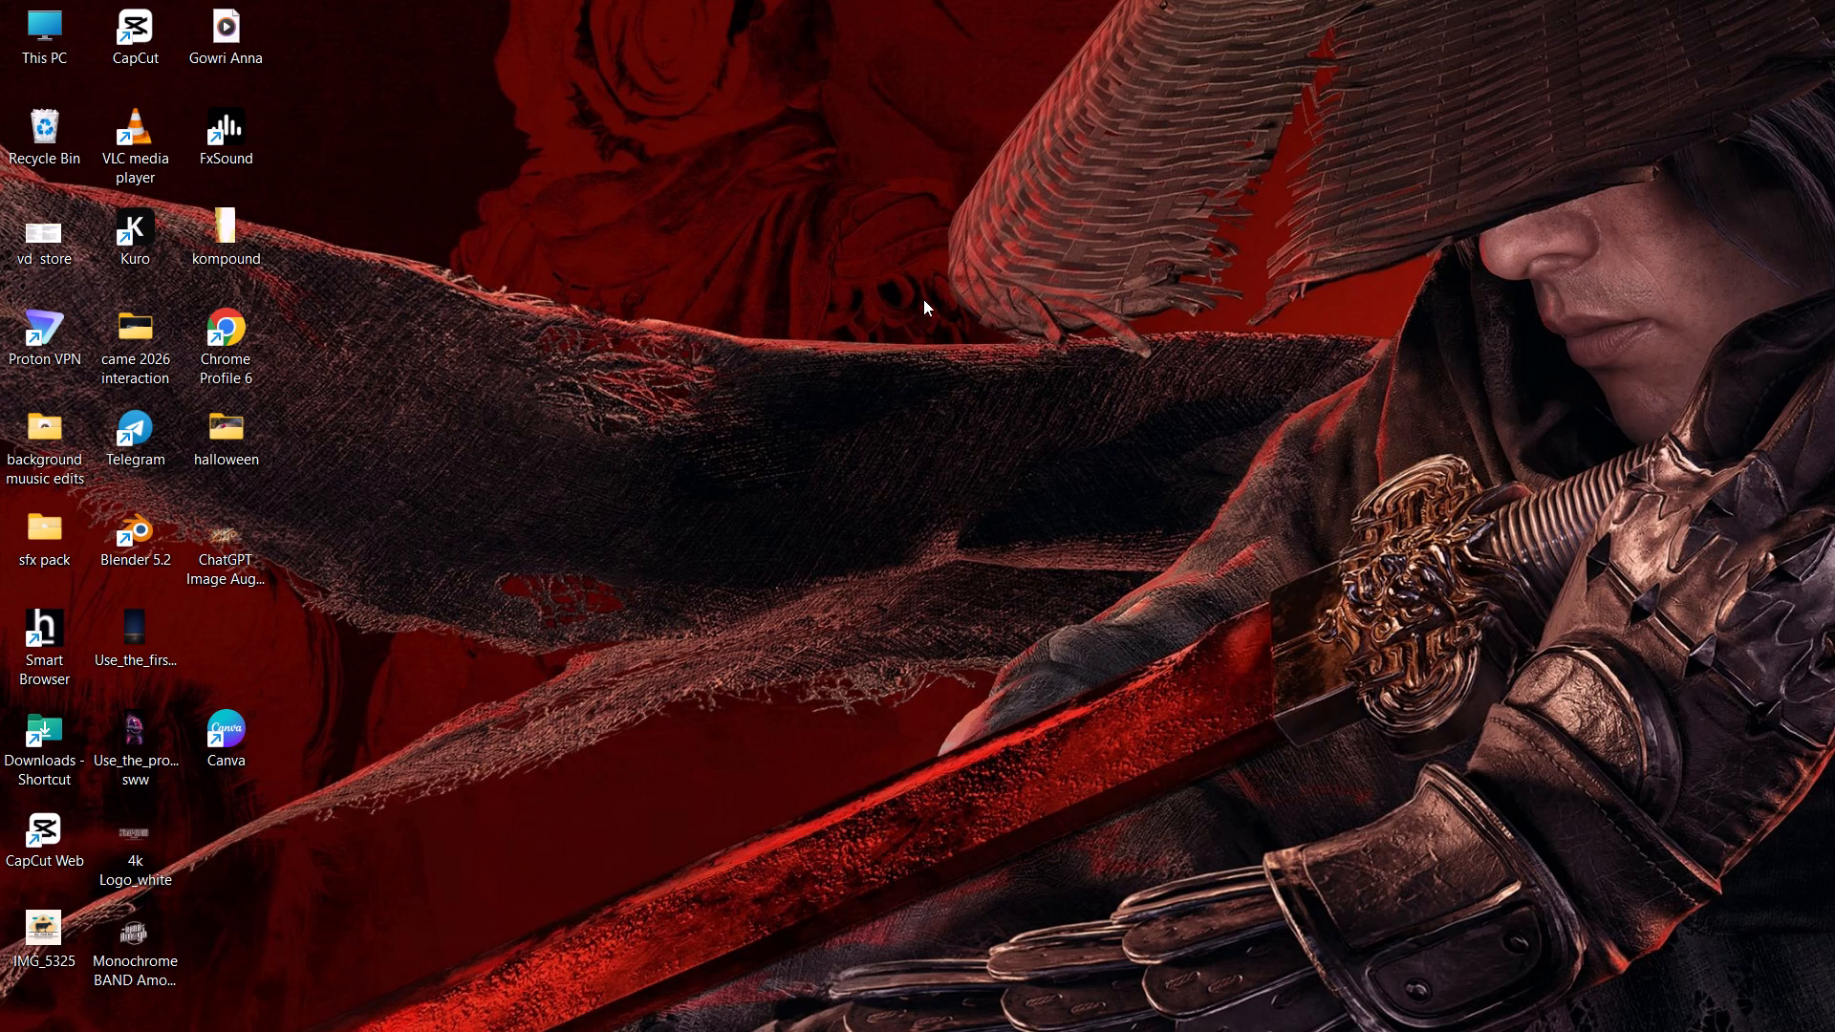
# Import the whole extracted drive-download-20261102T194650Z-1-001 folder from Downloads into the project's media.
pyautogui.click(508, 240)
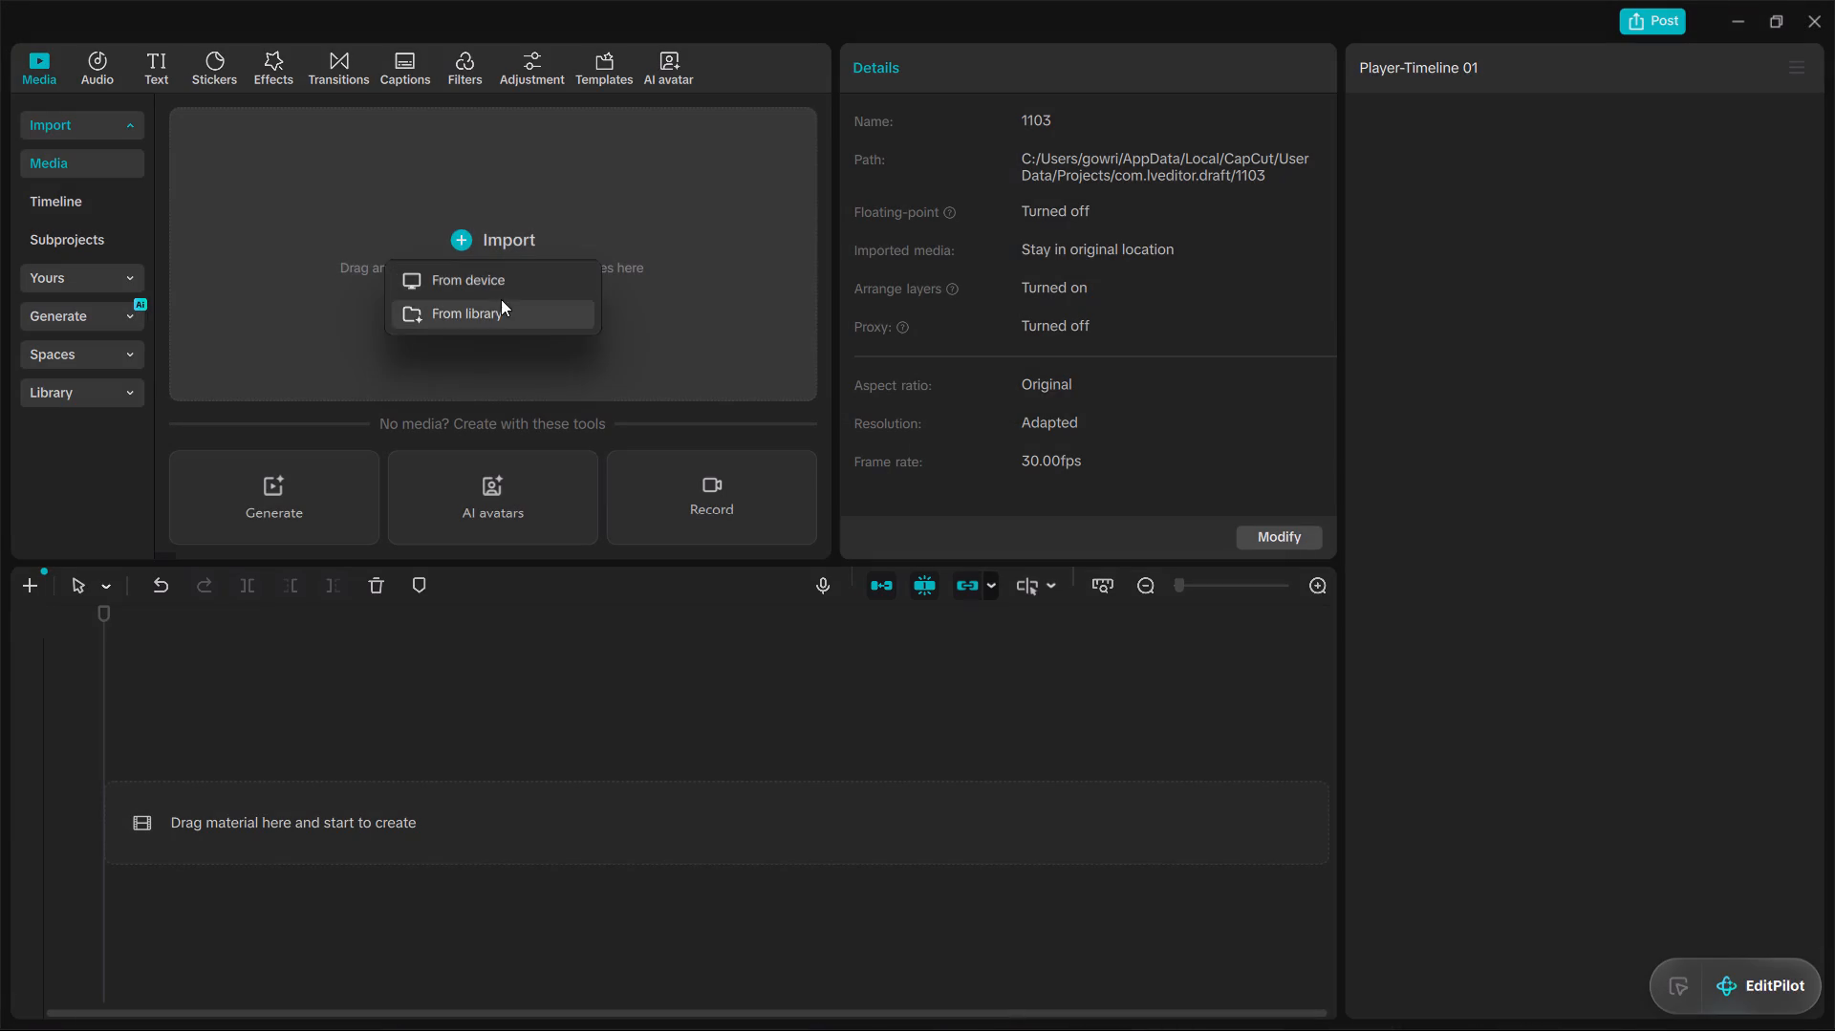
pyautogui.click(498, 286)
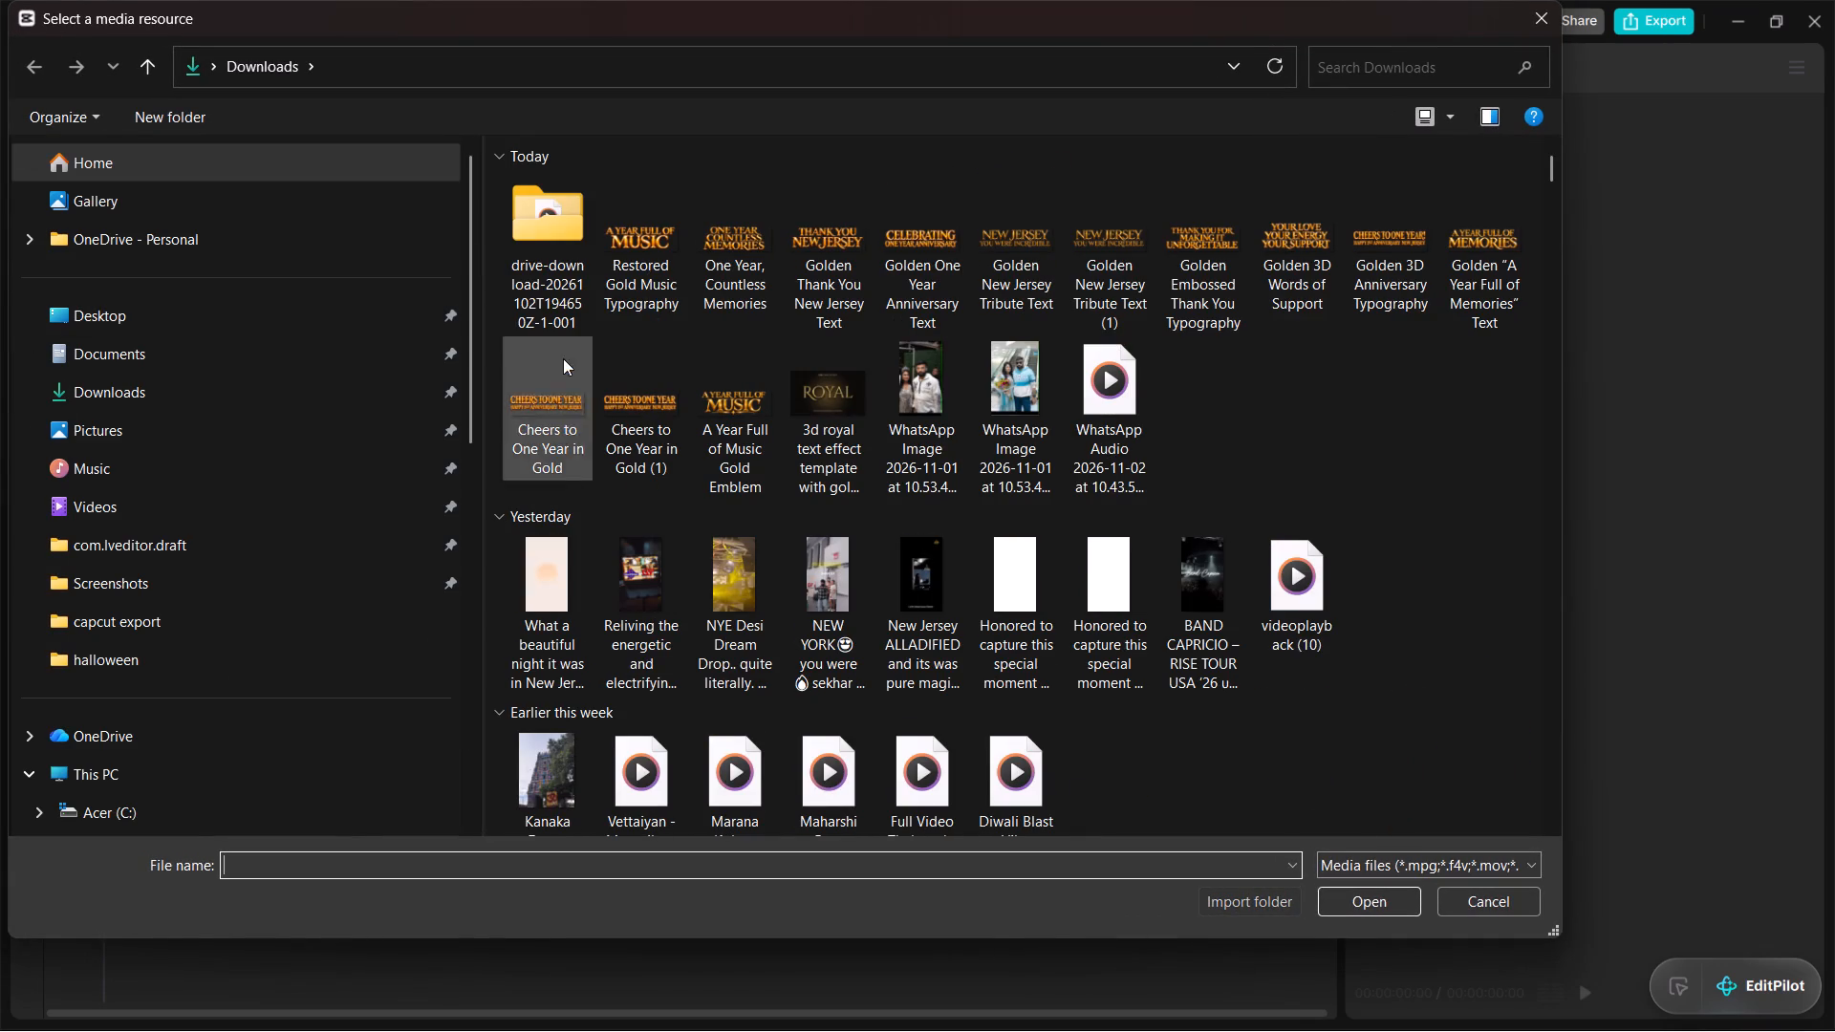
pyautogui.doubleClick(574, 257)
pyautogui.click(268, 77)
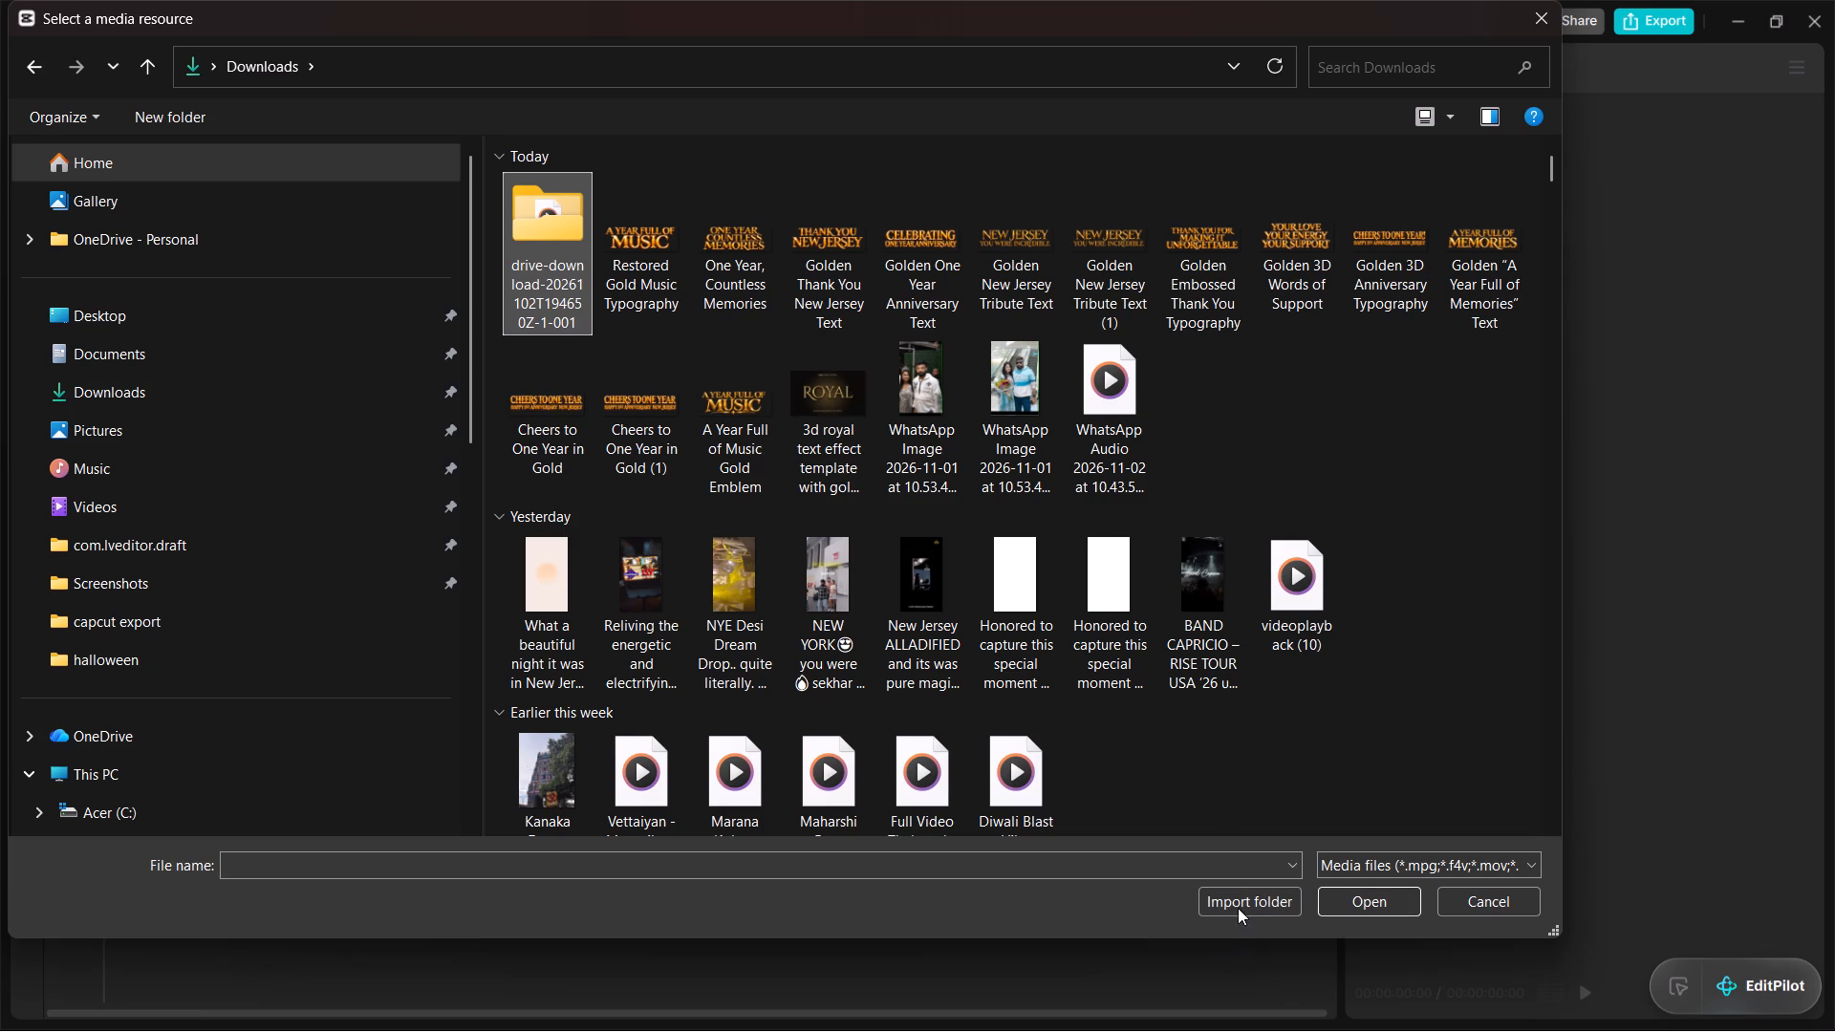
pyautogui.click(1241, 902)
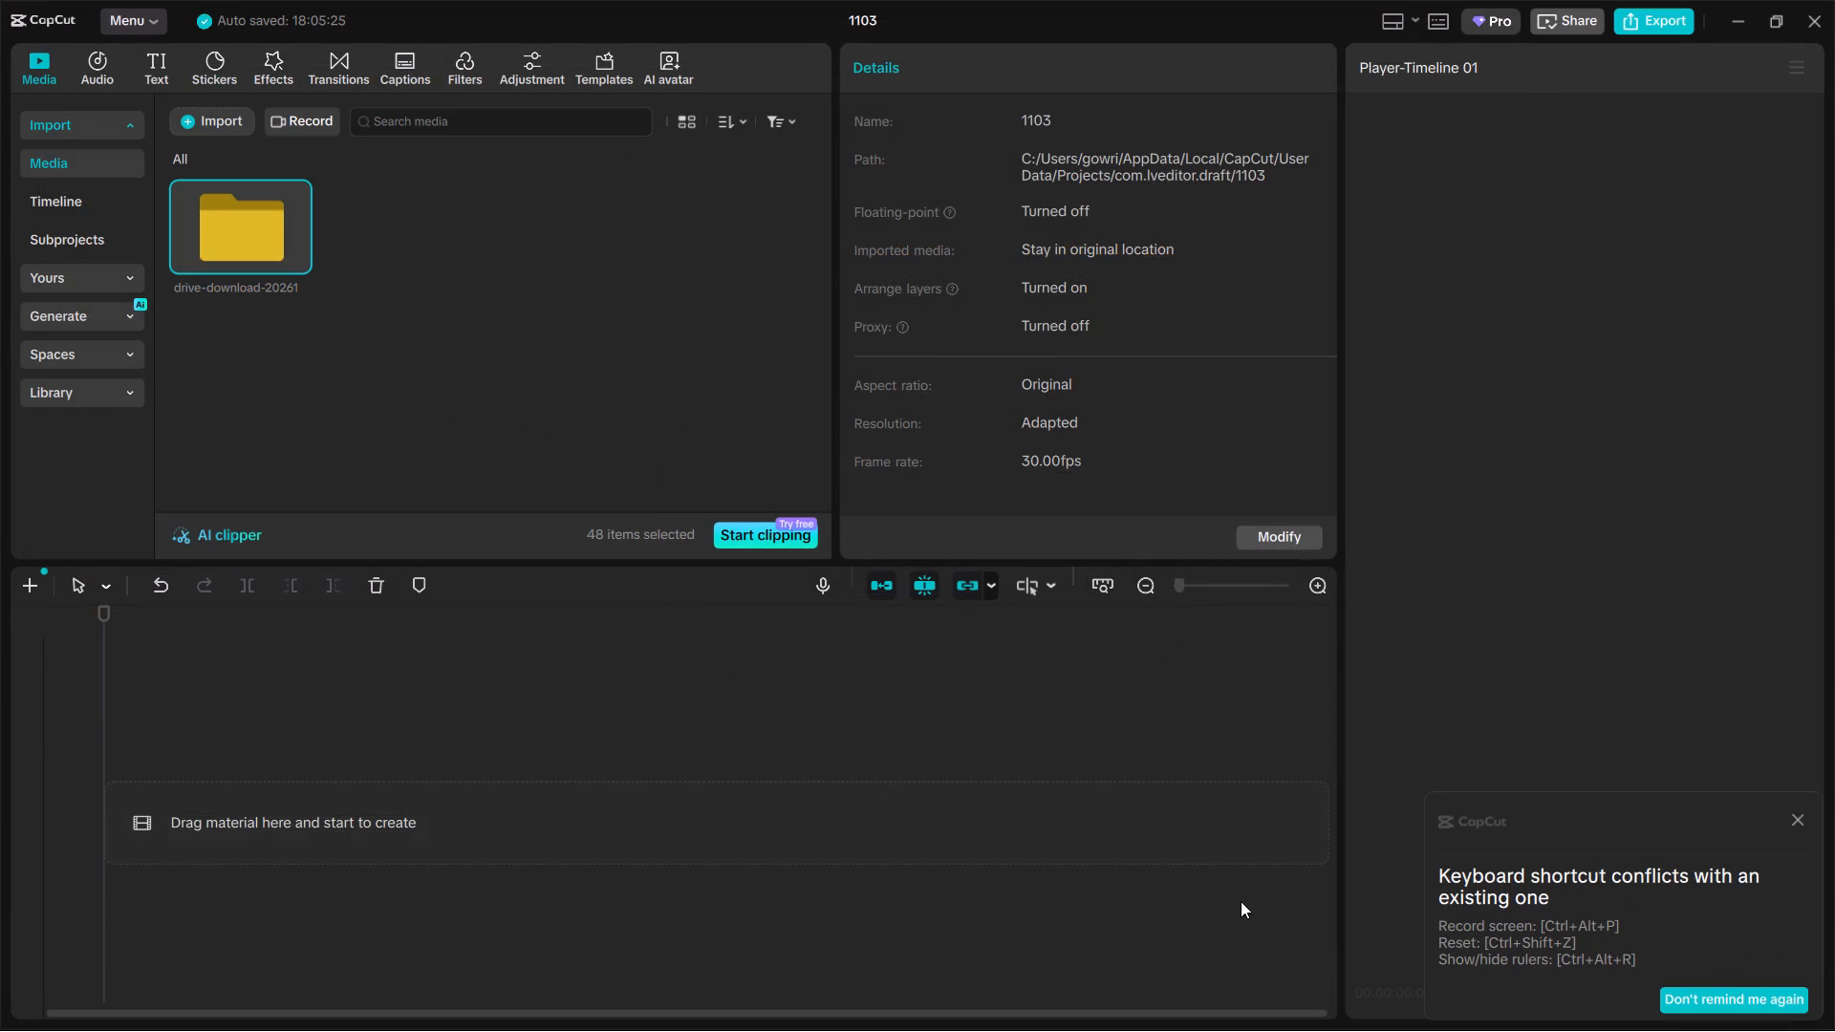
# Import the audio file videoplayback (10) from the Downloads folder into the project's media.
pyautogui.click(190, 115)
pyautogui.click(258, 168)
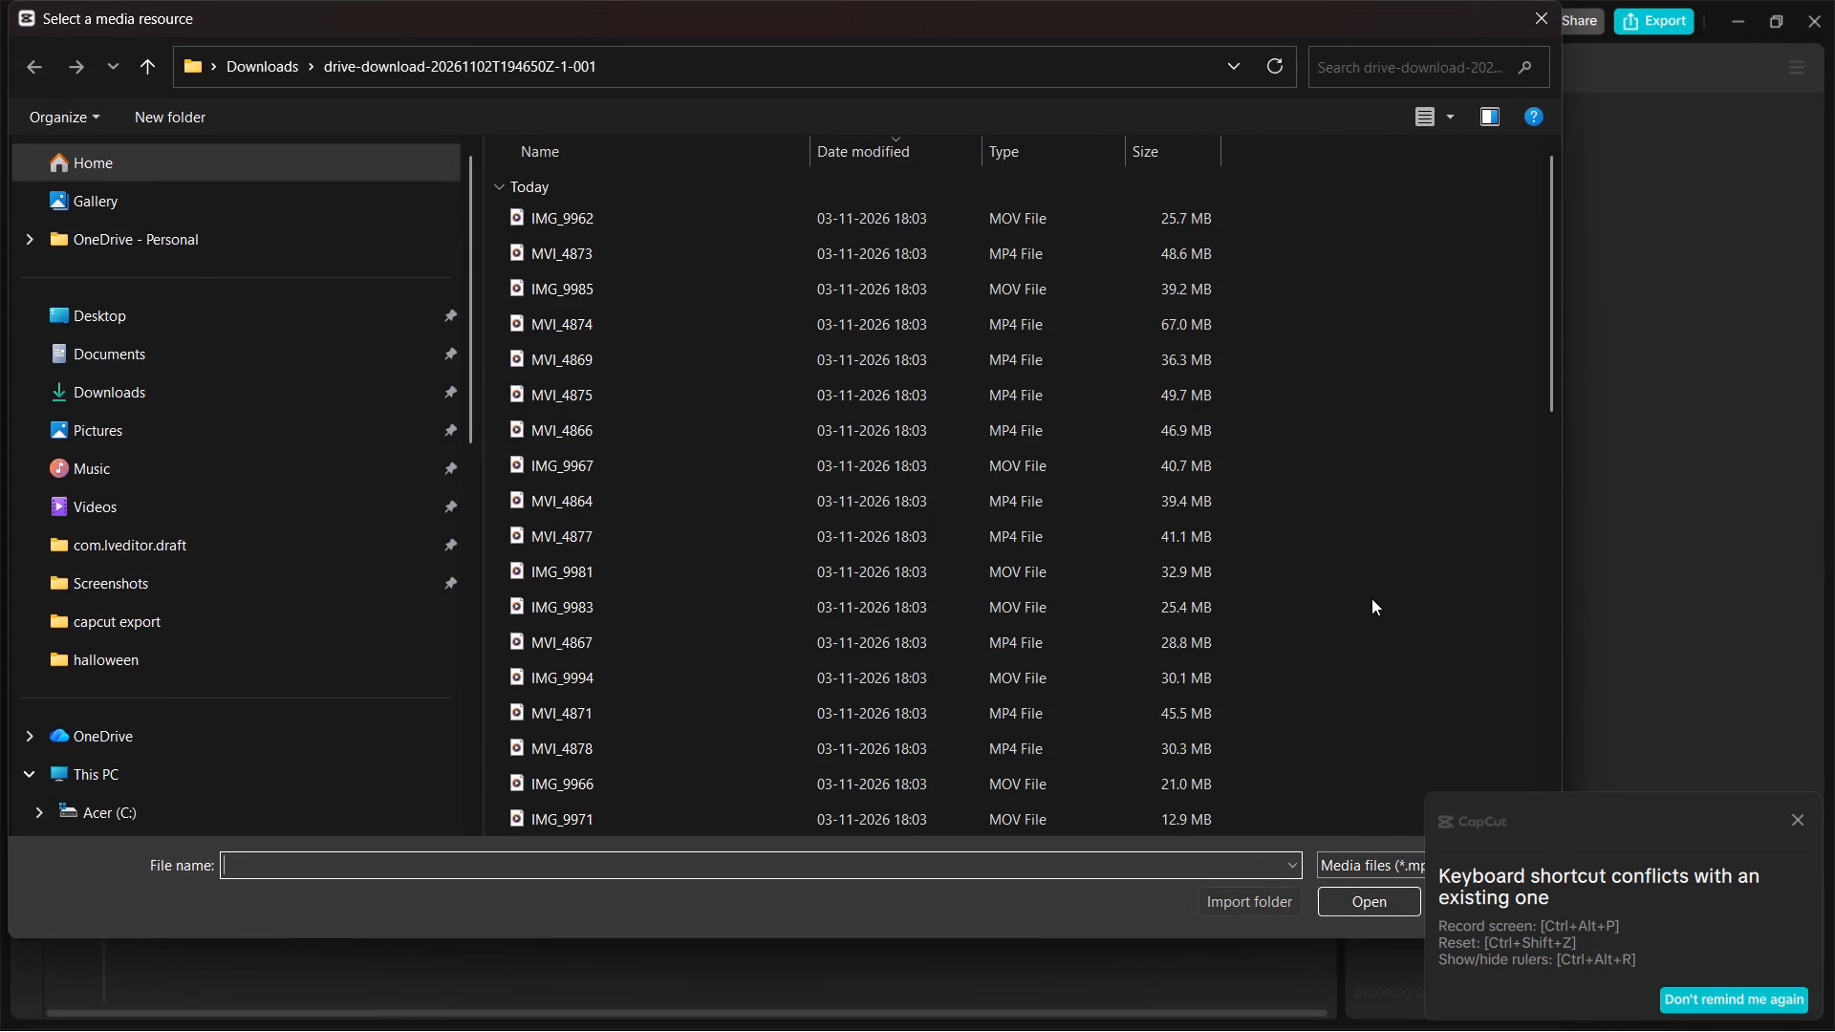
pyautogui.click(1801, 826)
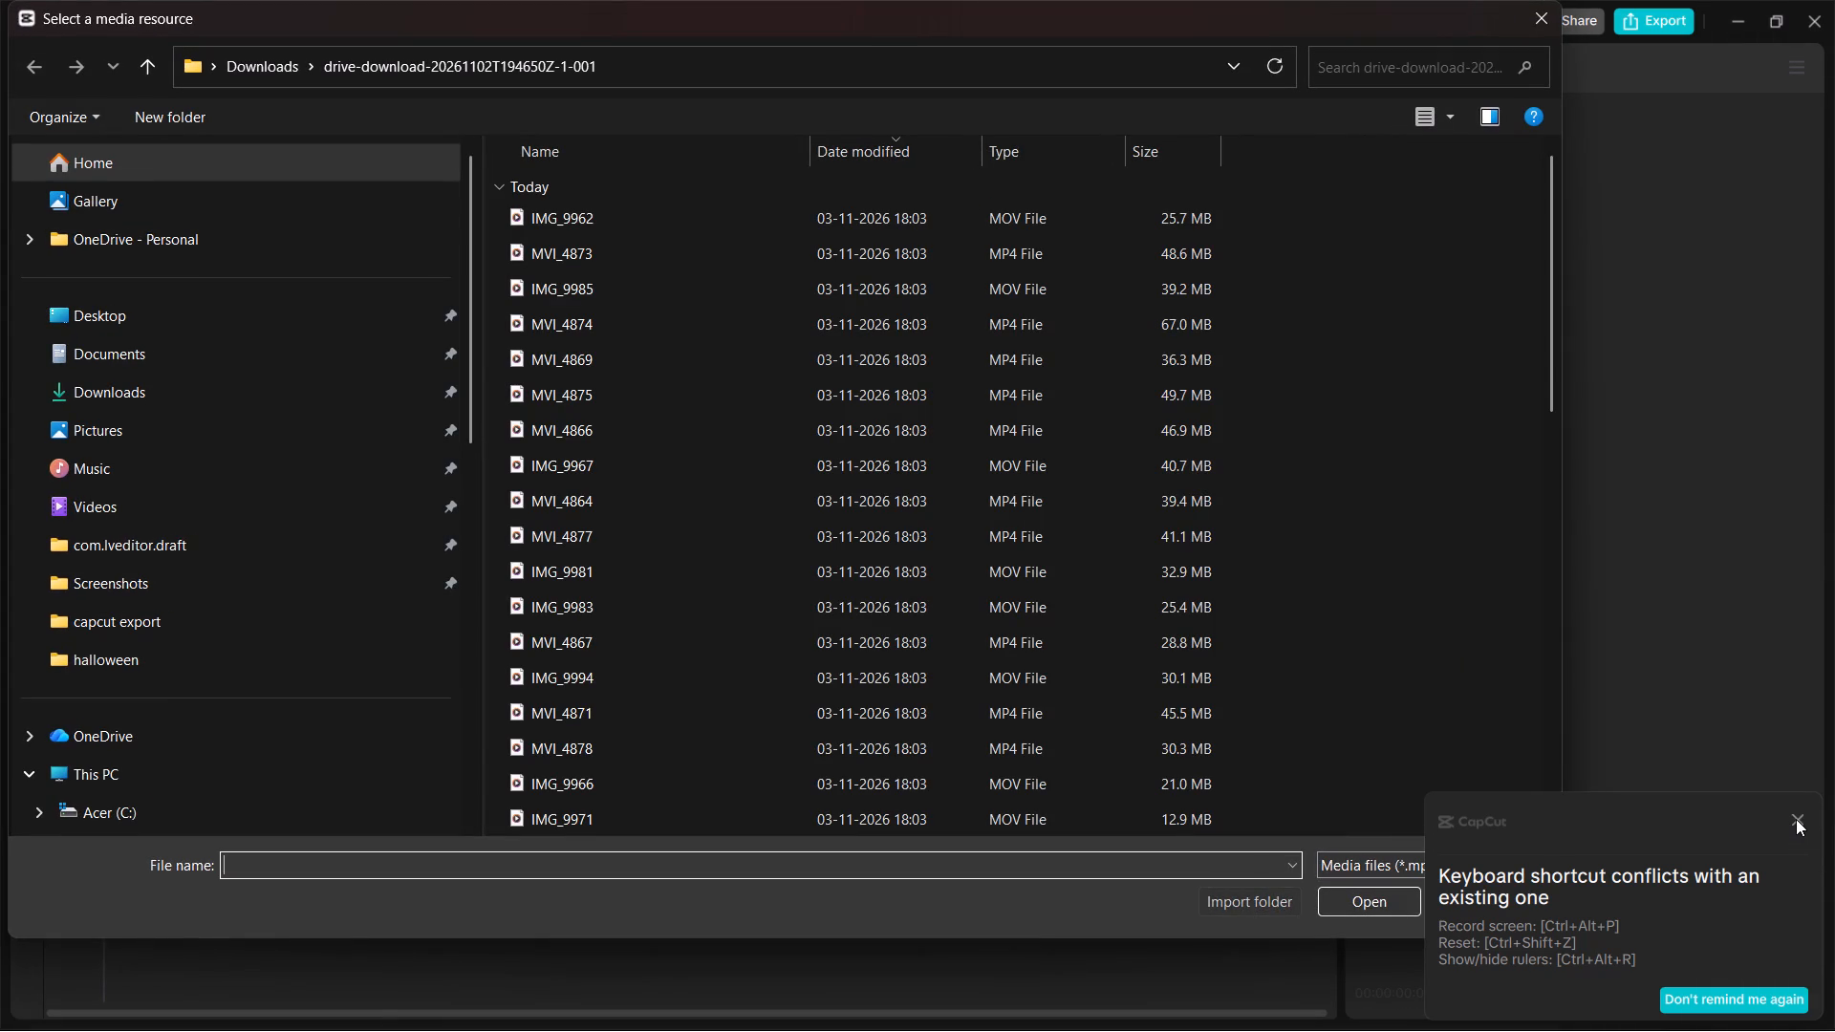
pyautogui.click(1796, 819)
pyautogui.moveTo(1796, 819); pyautogui.dragTo(1773, 806)
pyautogui.click(268, 74)
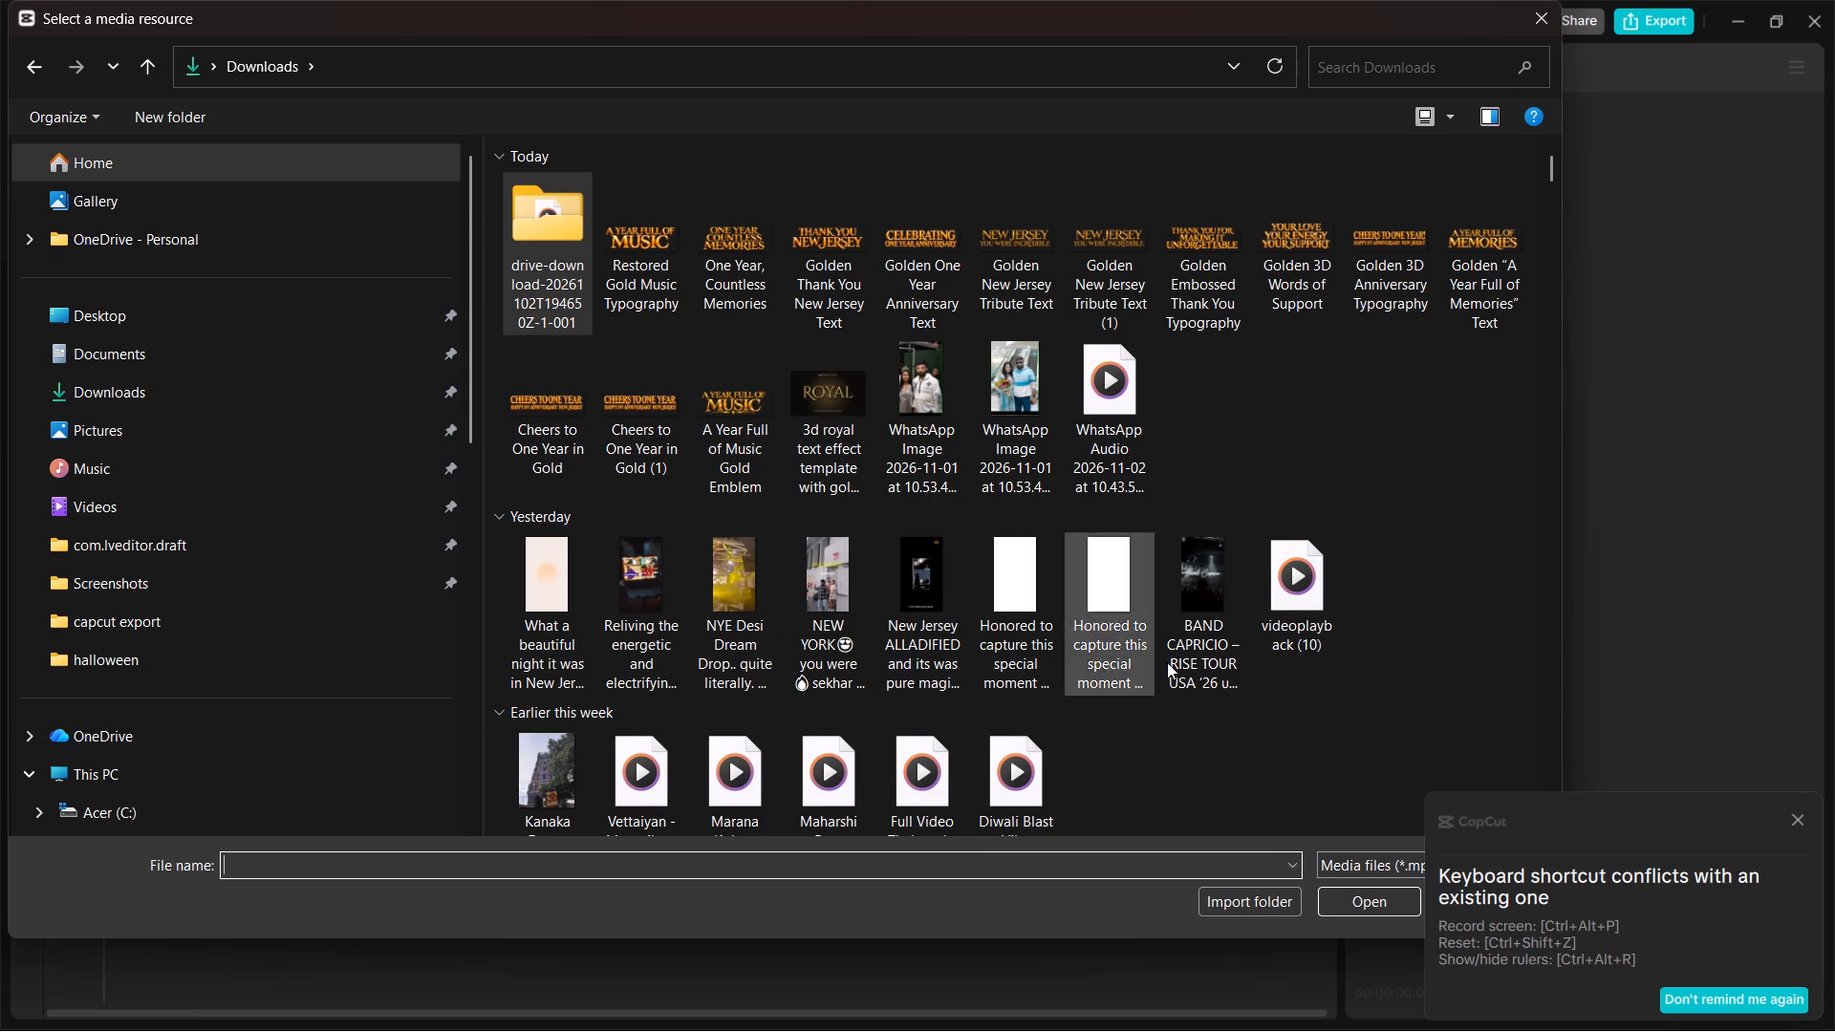
pyautogui.tripleClick(1800, 822)
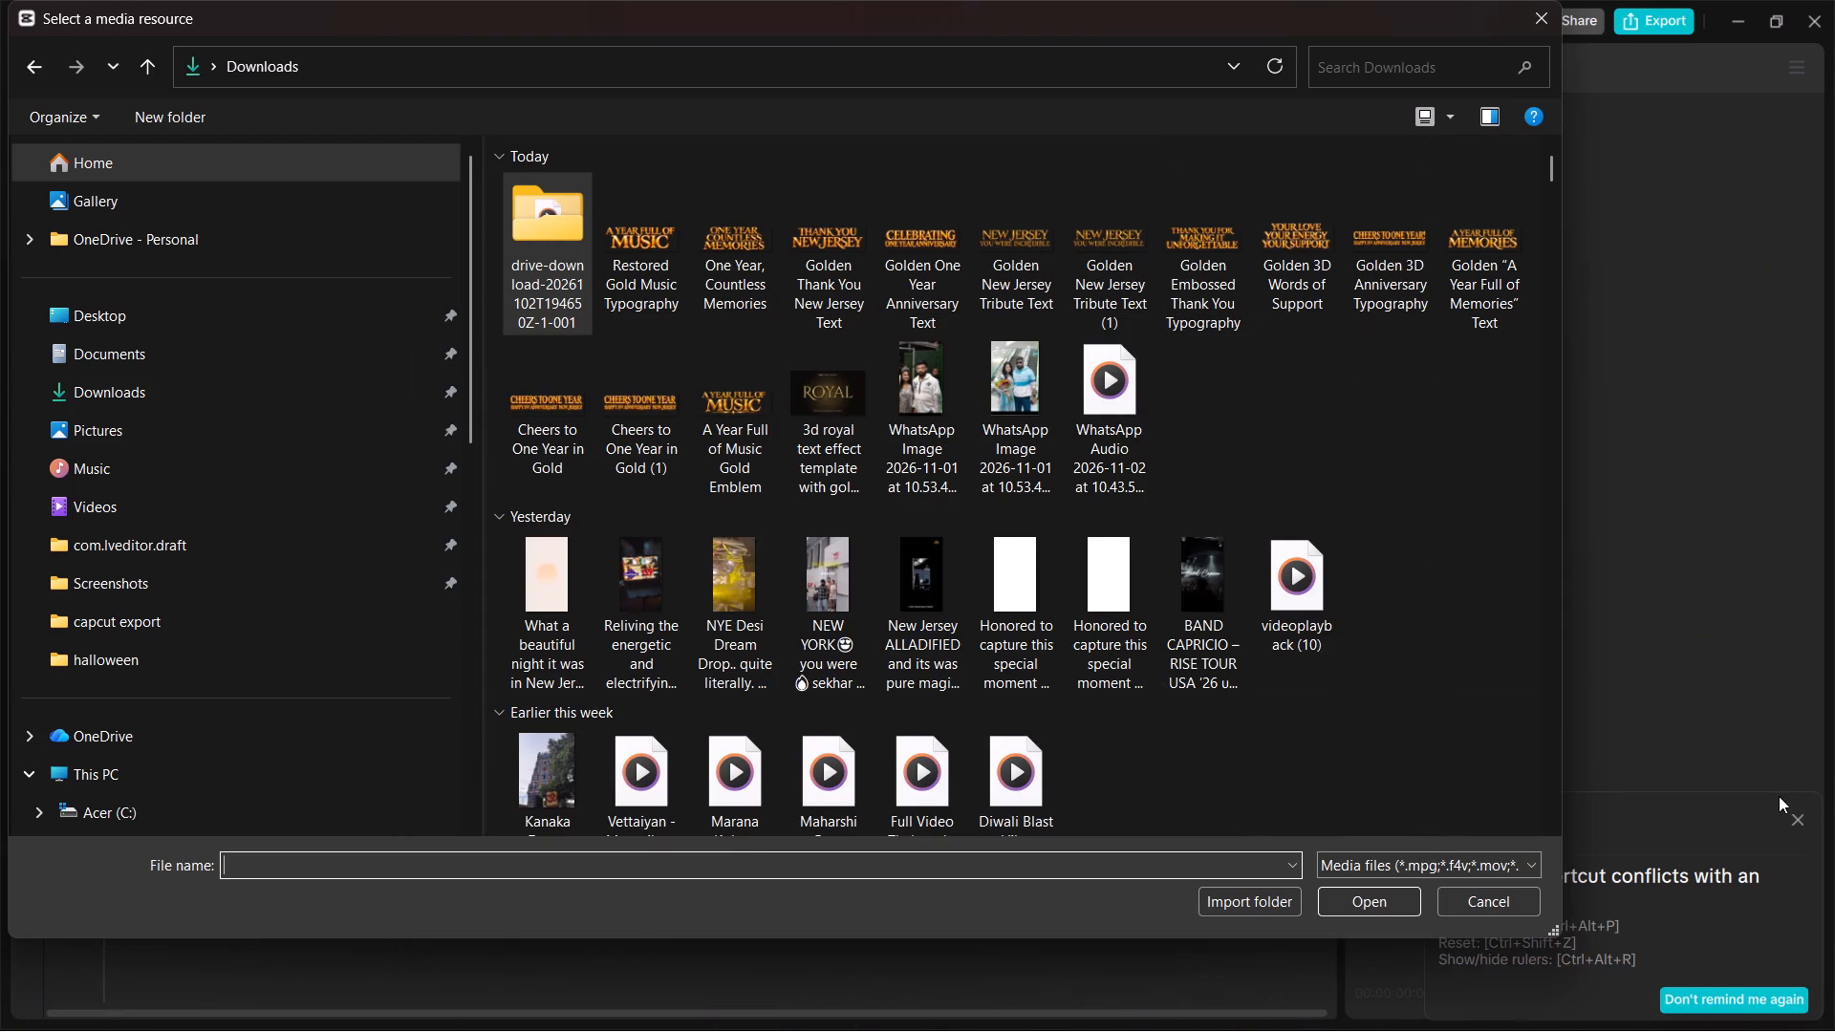
pyautogui.moveTo(1553, 158); pyautogui.dragTo(1557, 167)
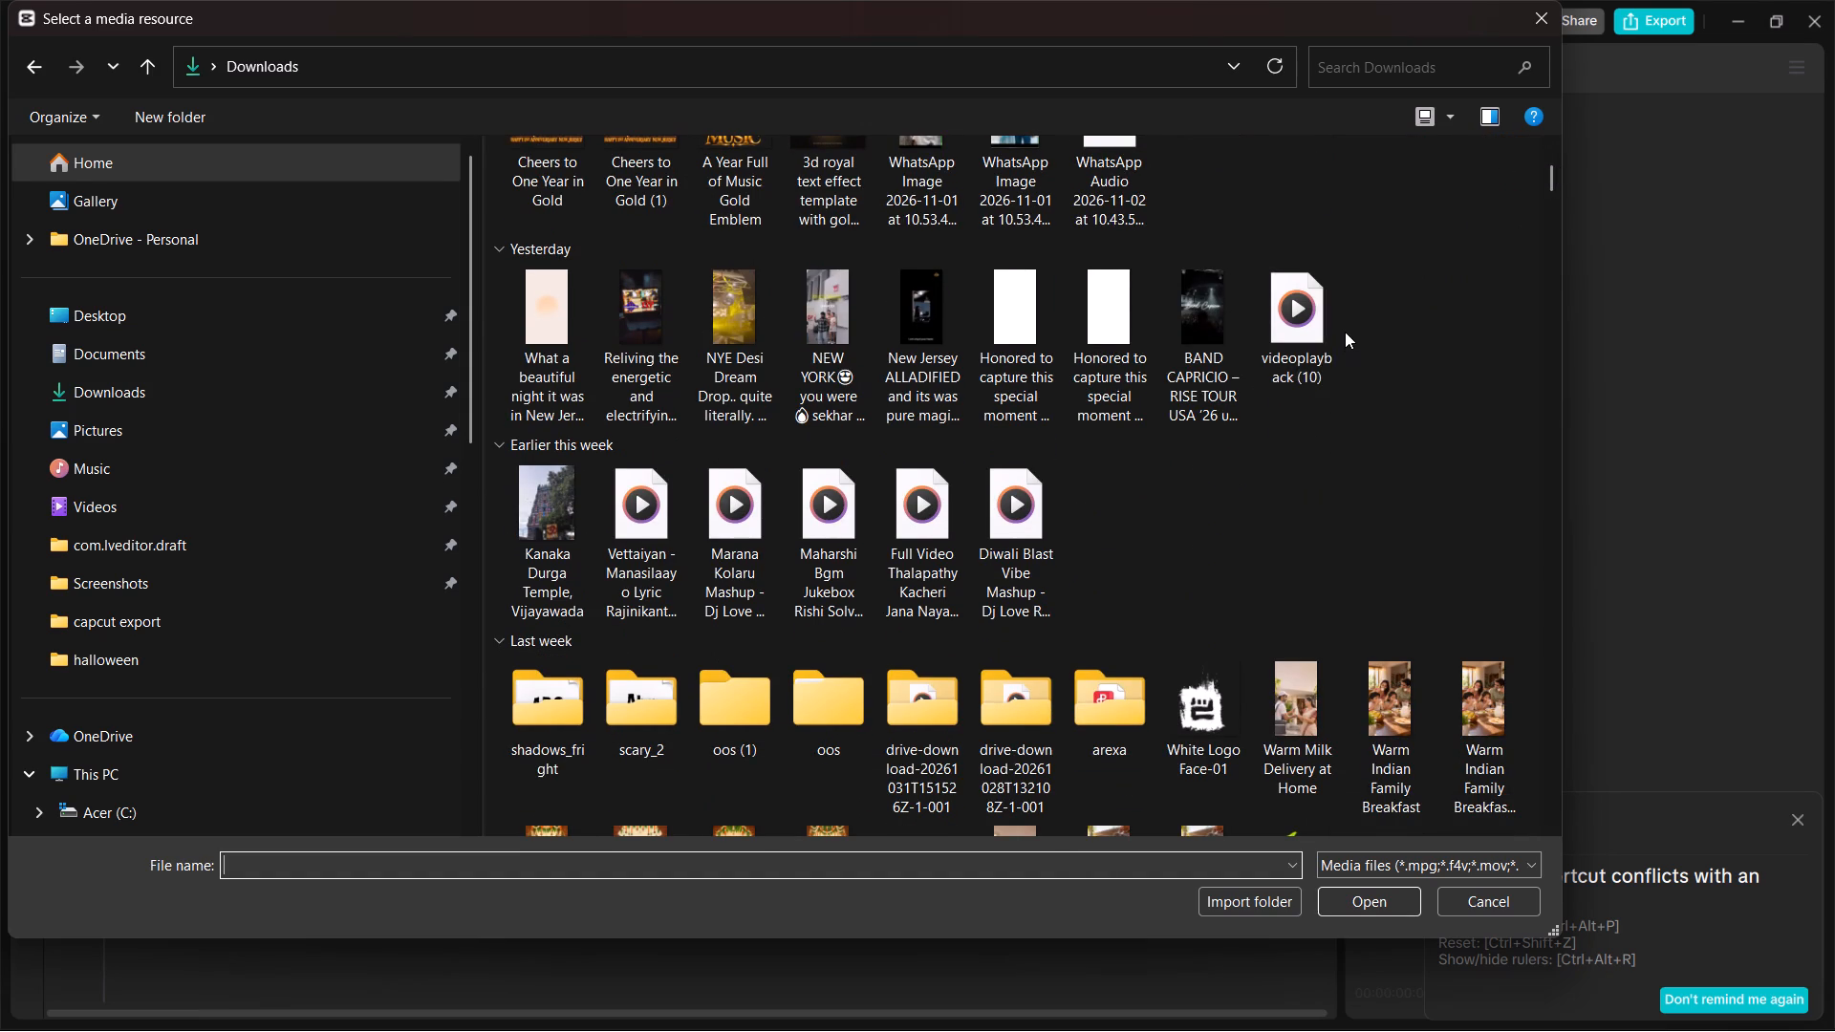
pyautogui.click(1302, 315)
pyautogui.doubleClick(1311, 321)
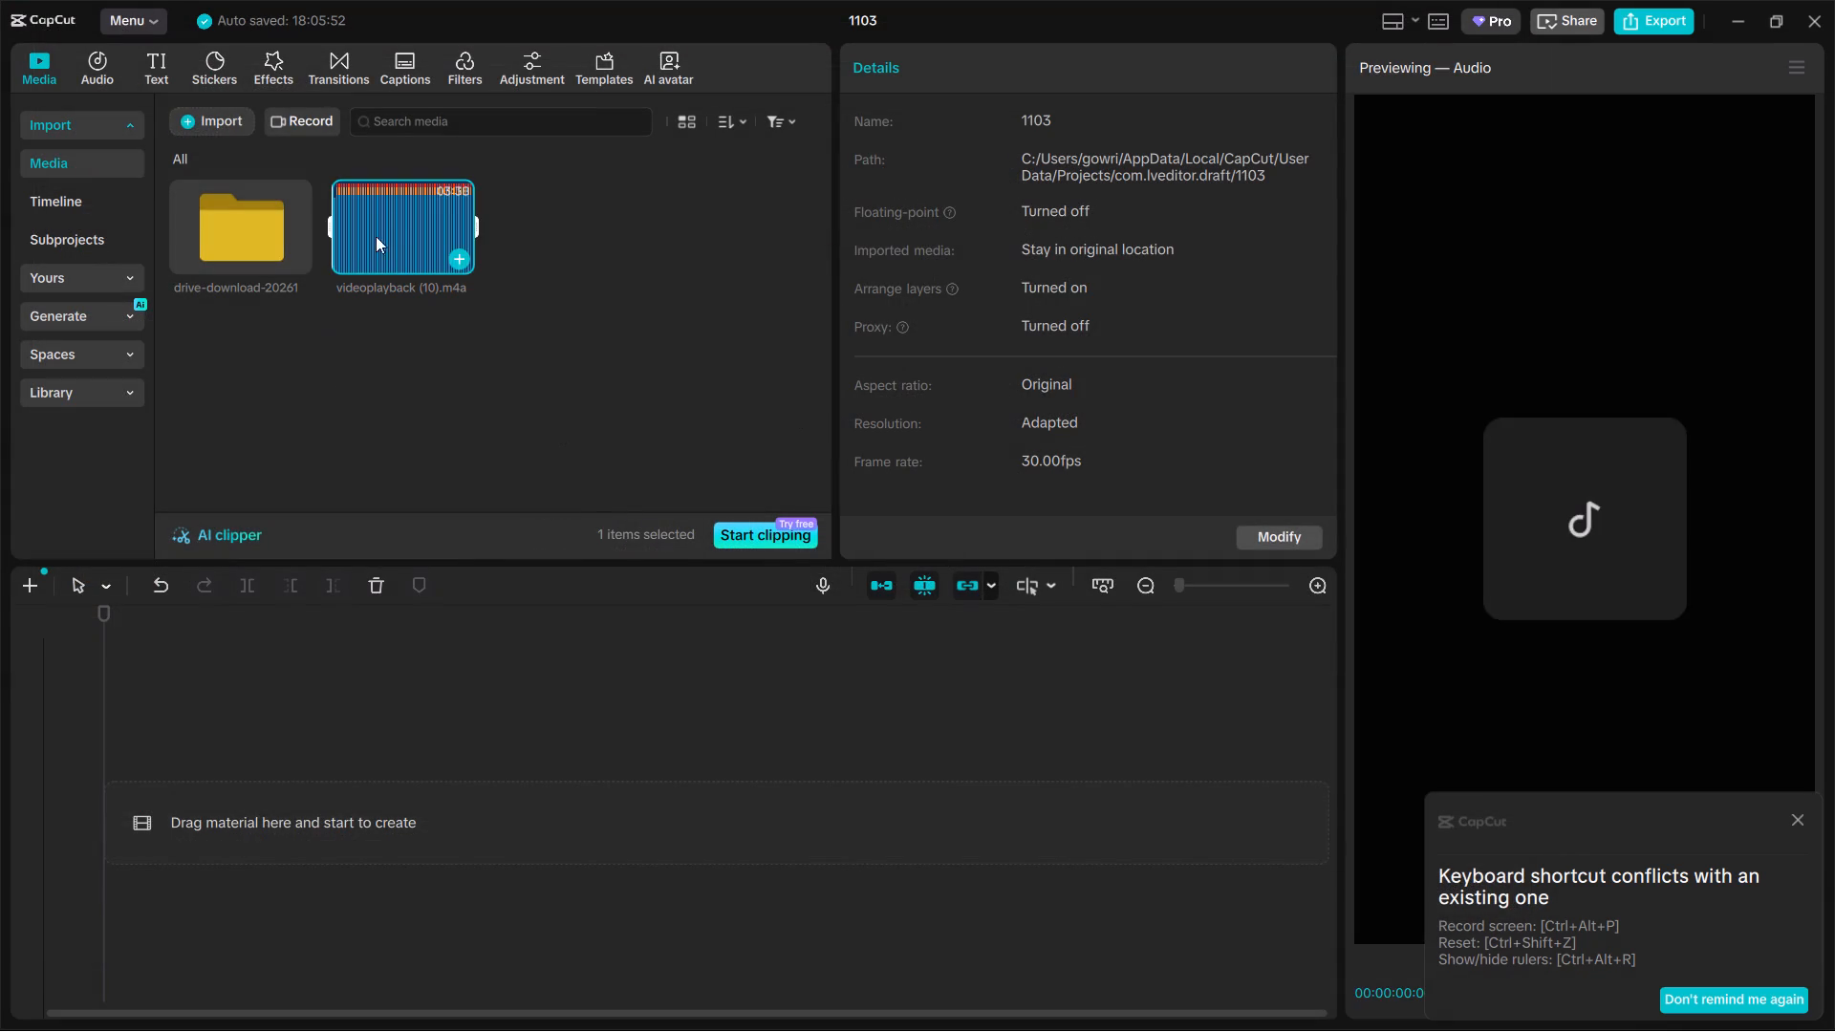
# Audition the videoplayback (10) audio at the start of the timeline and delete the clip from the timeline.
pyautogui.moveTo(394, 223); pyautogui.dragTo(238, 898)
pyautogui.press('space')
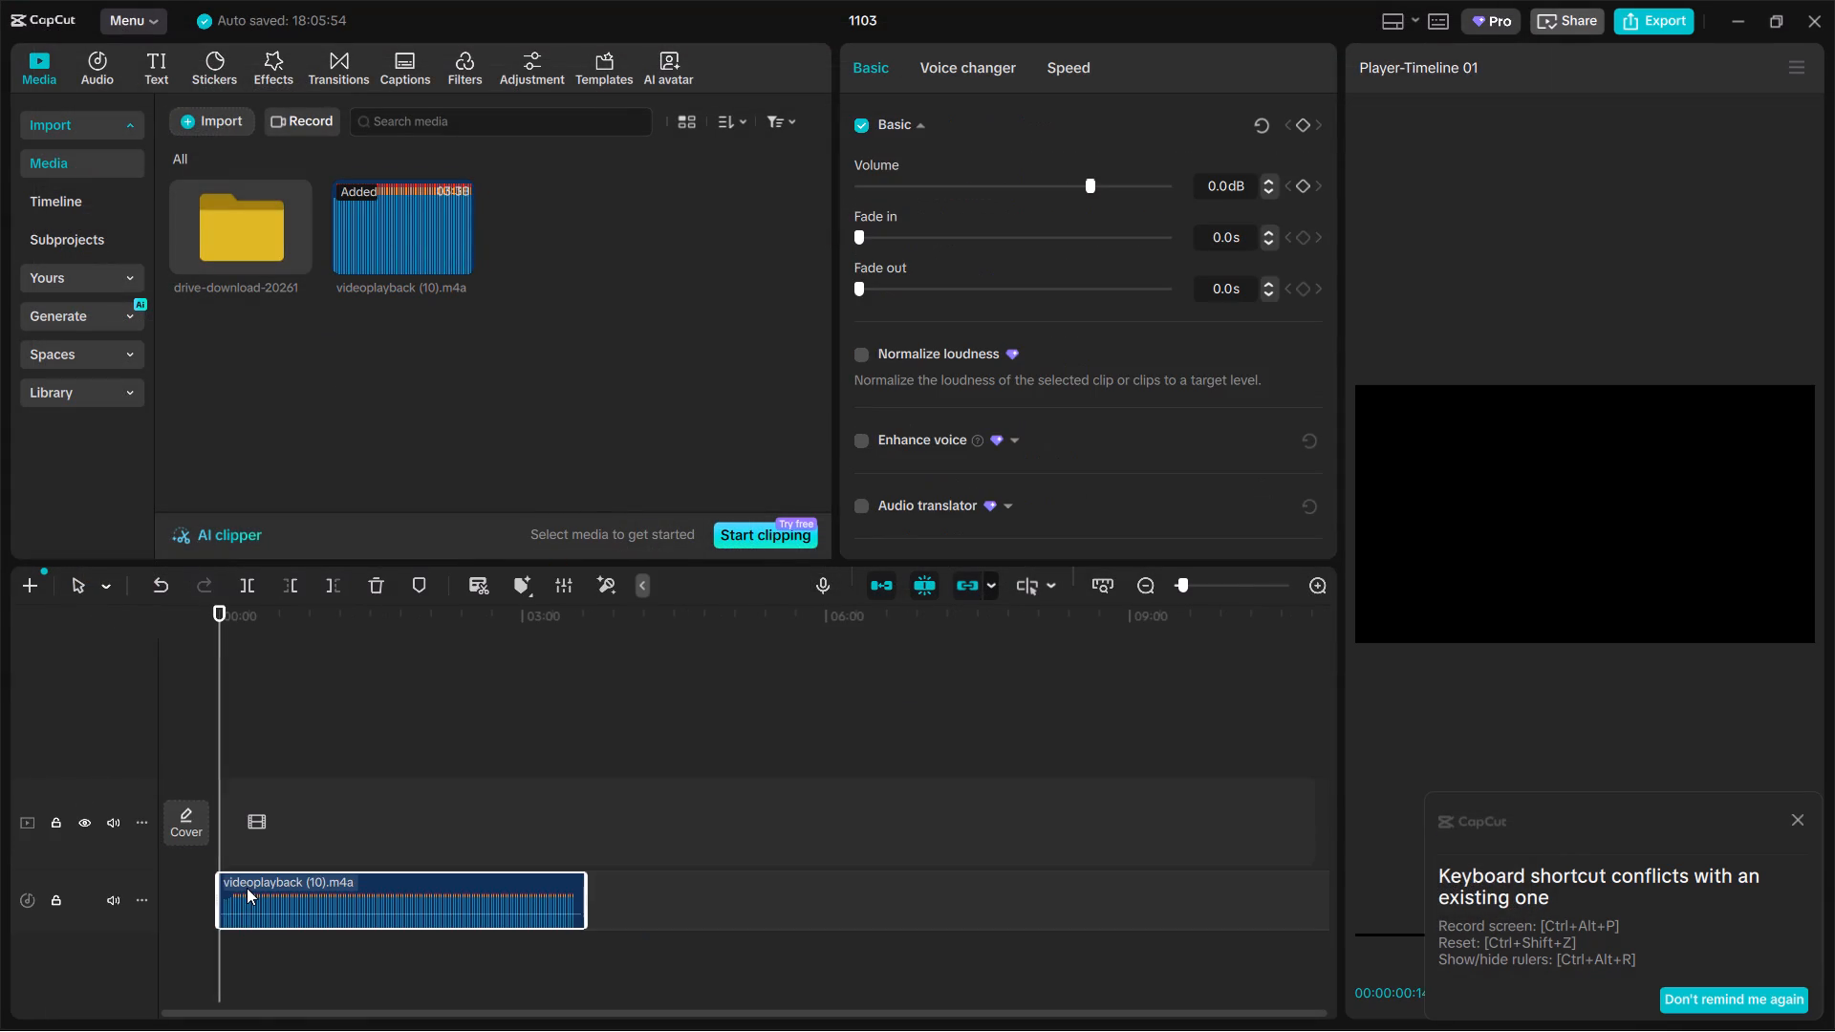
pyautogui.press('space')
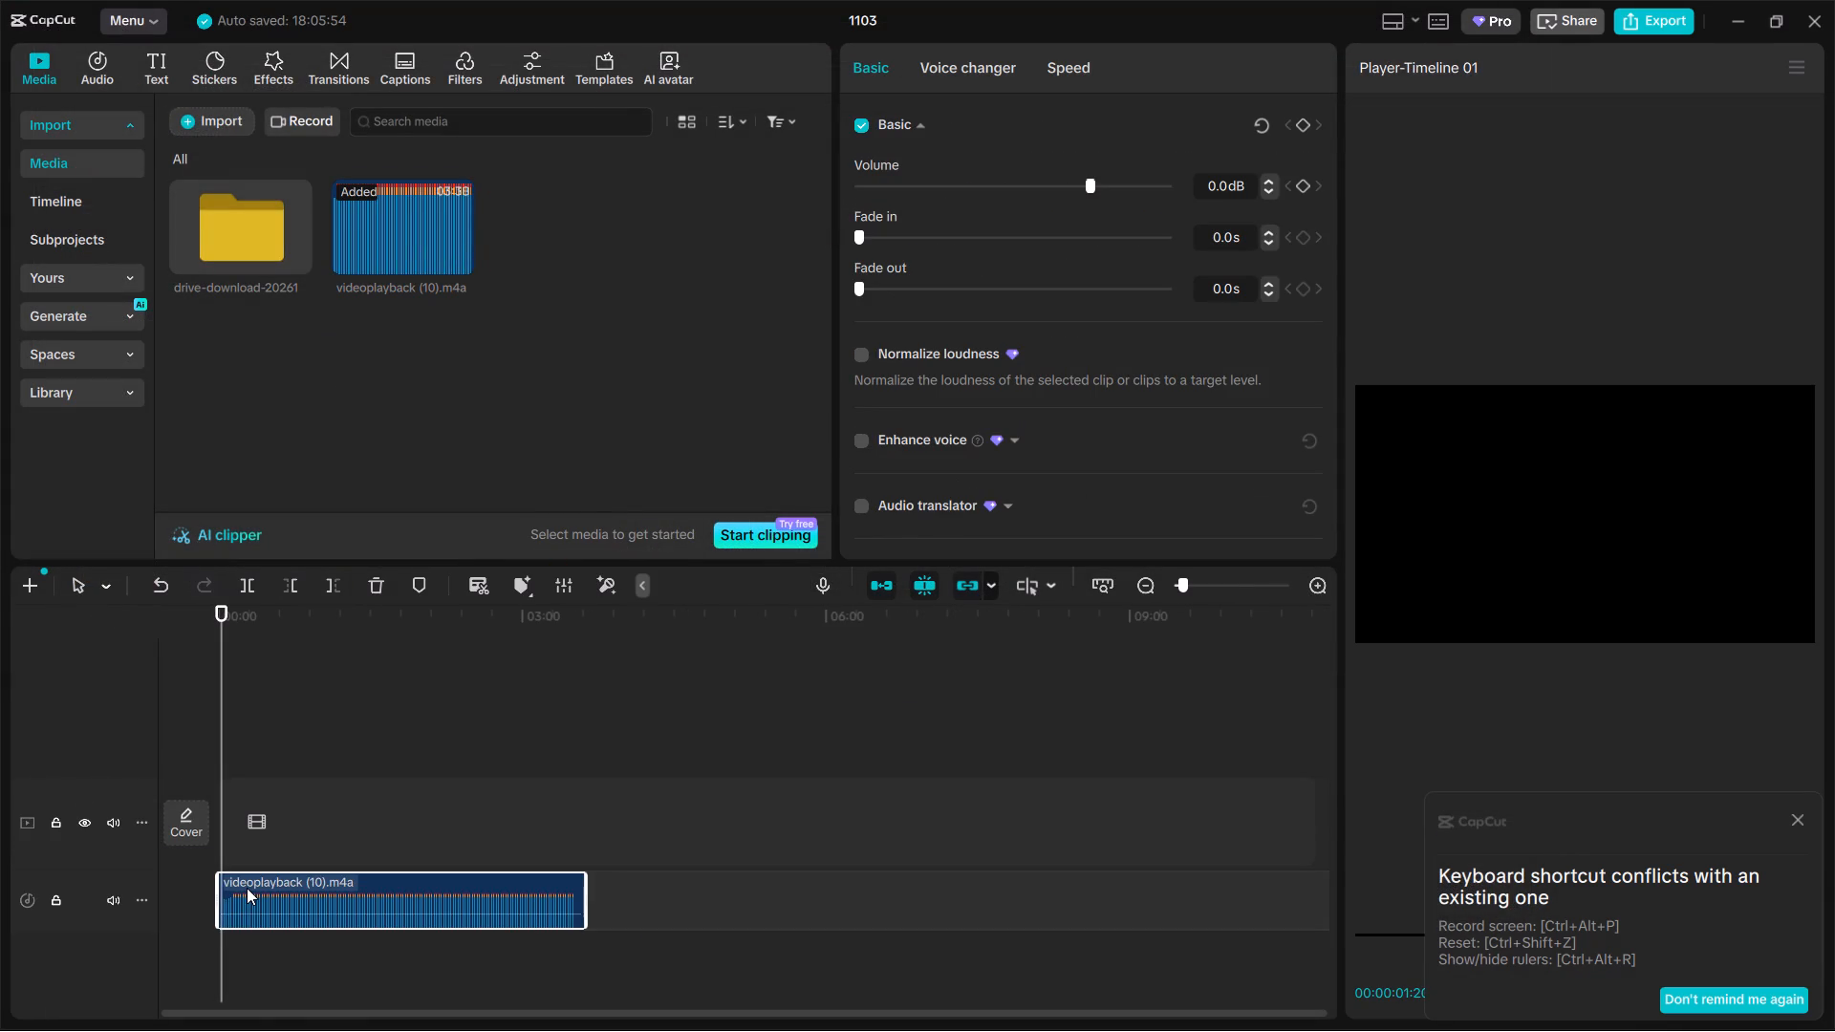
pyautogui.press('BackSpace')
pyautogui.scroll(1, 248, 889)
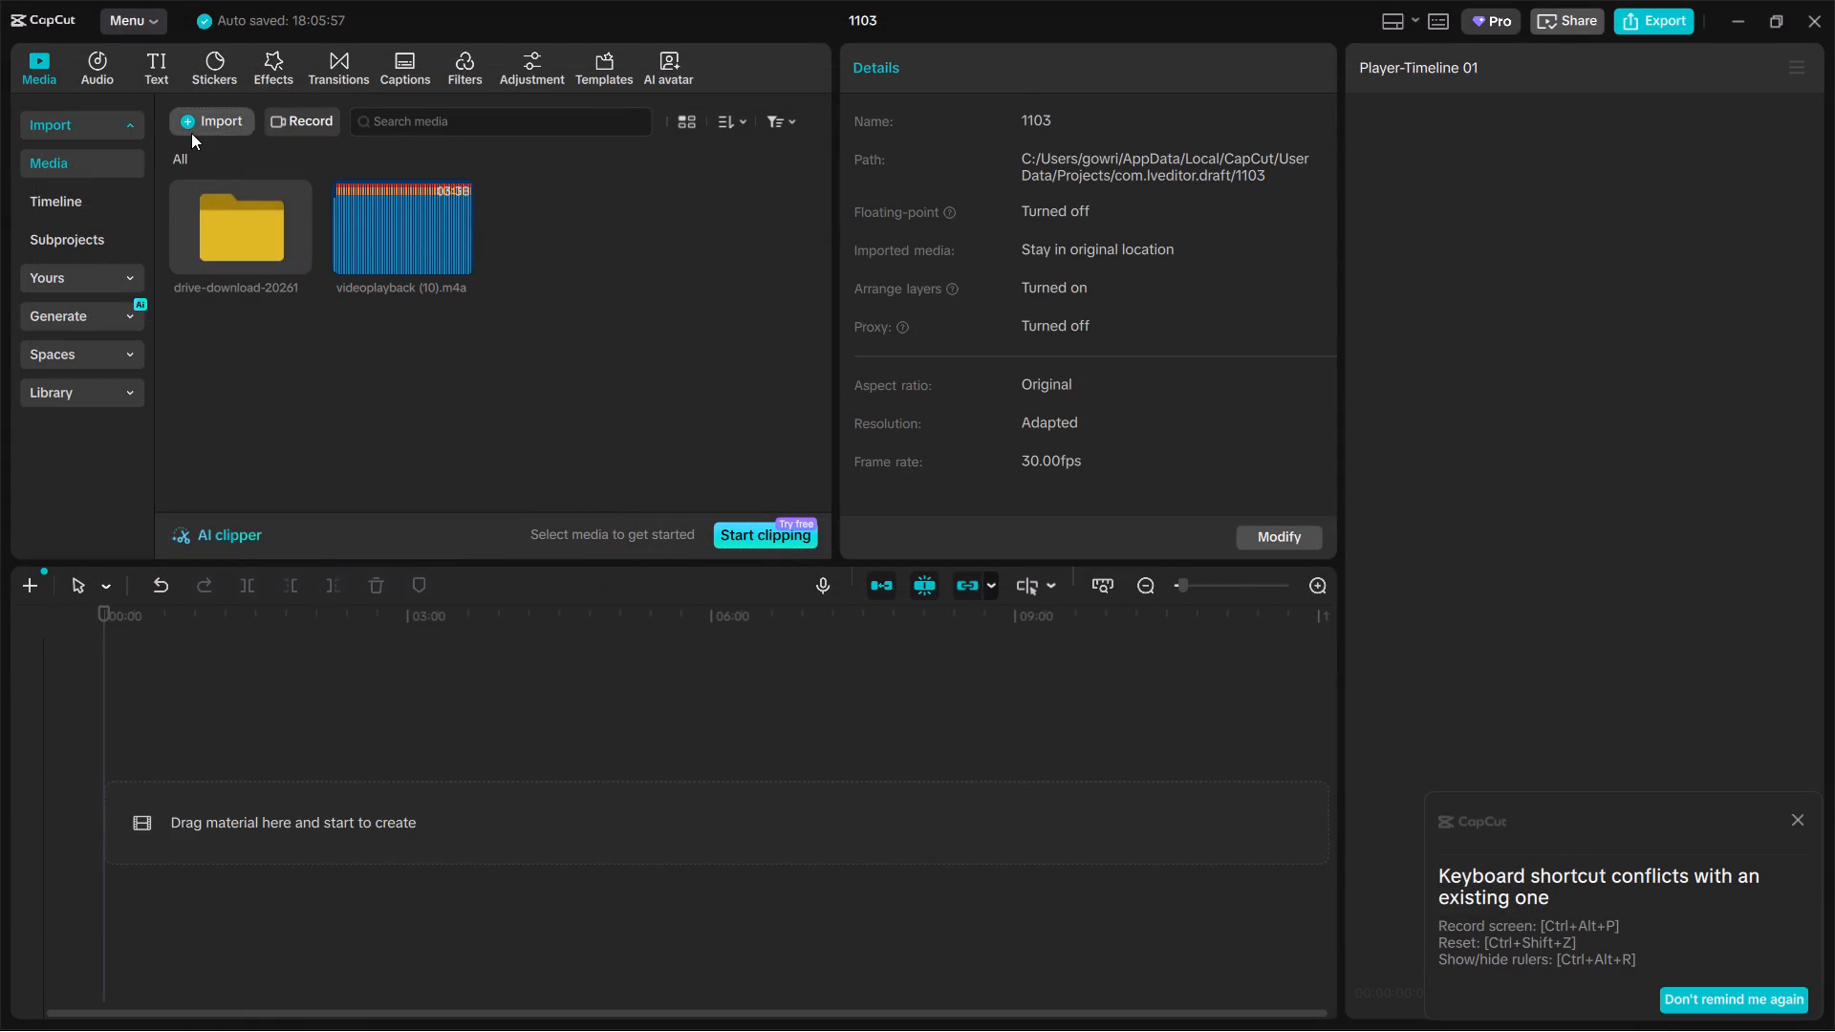
# Browse the Downloads folder for another media file to import into the project.
pyautogui.click(191, 133)
pyautogui.click(260, 167)
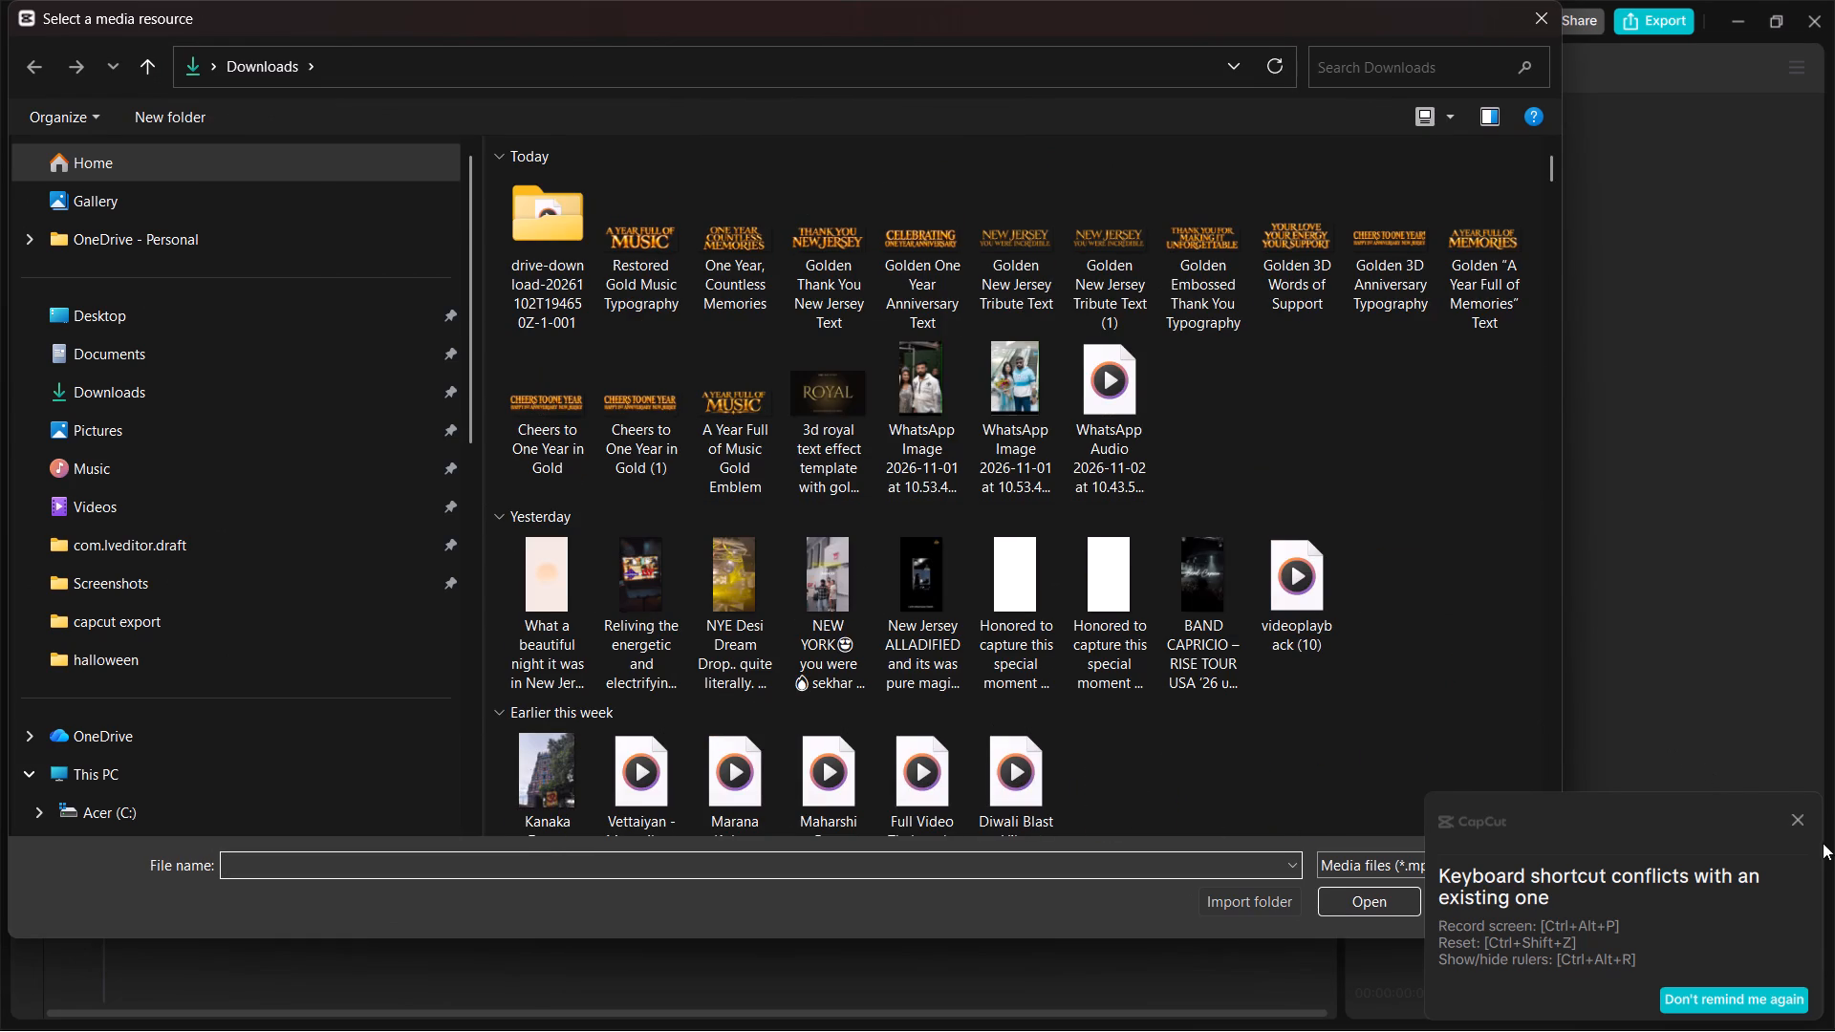
pyautogui.click(1802, 820)
pyautogui.scroll(-1, 1150, 639)
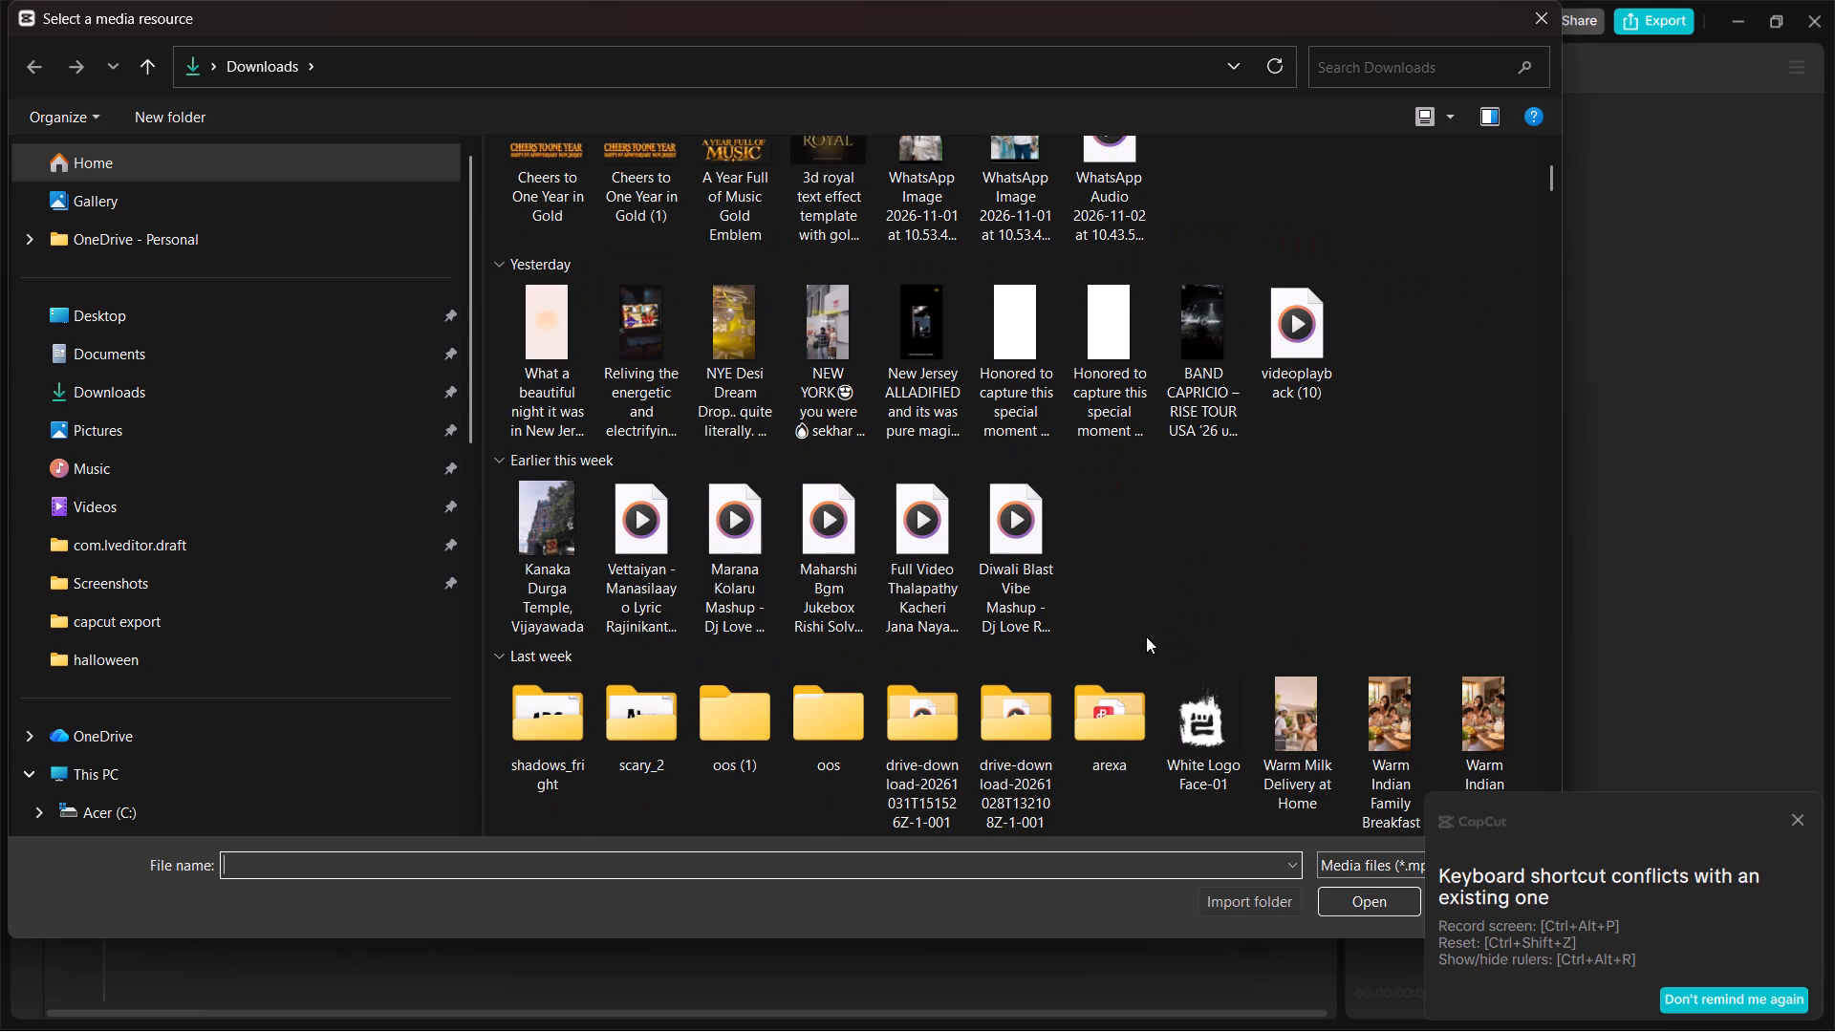
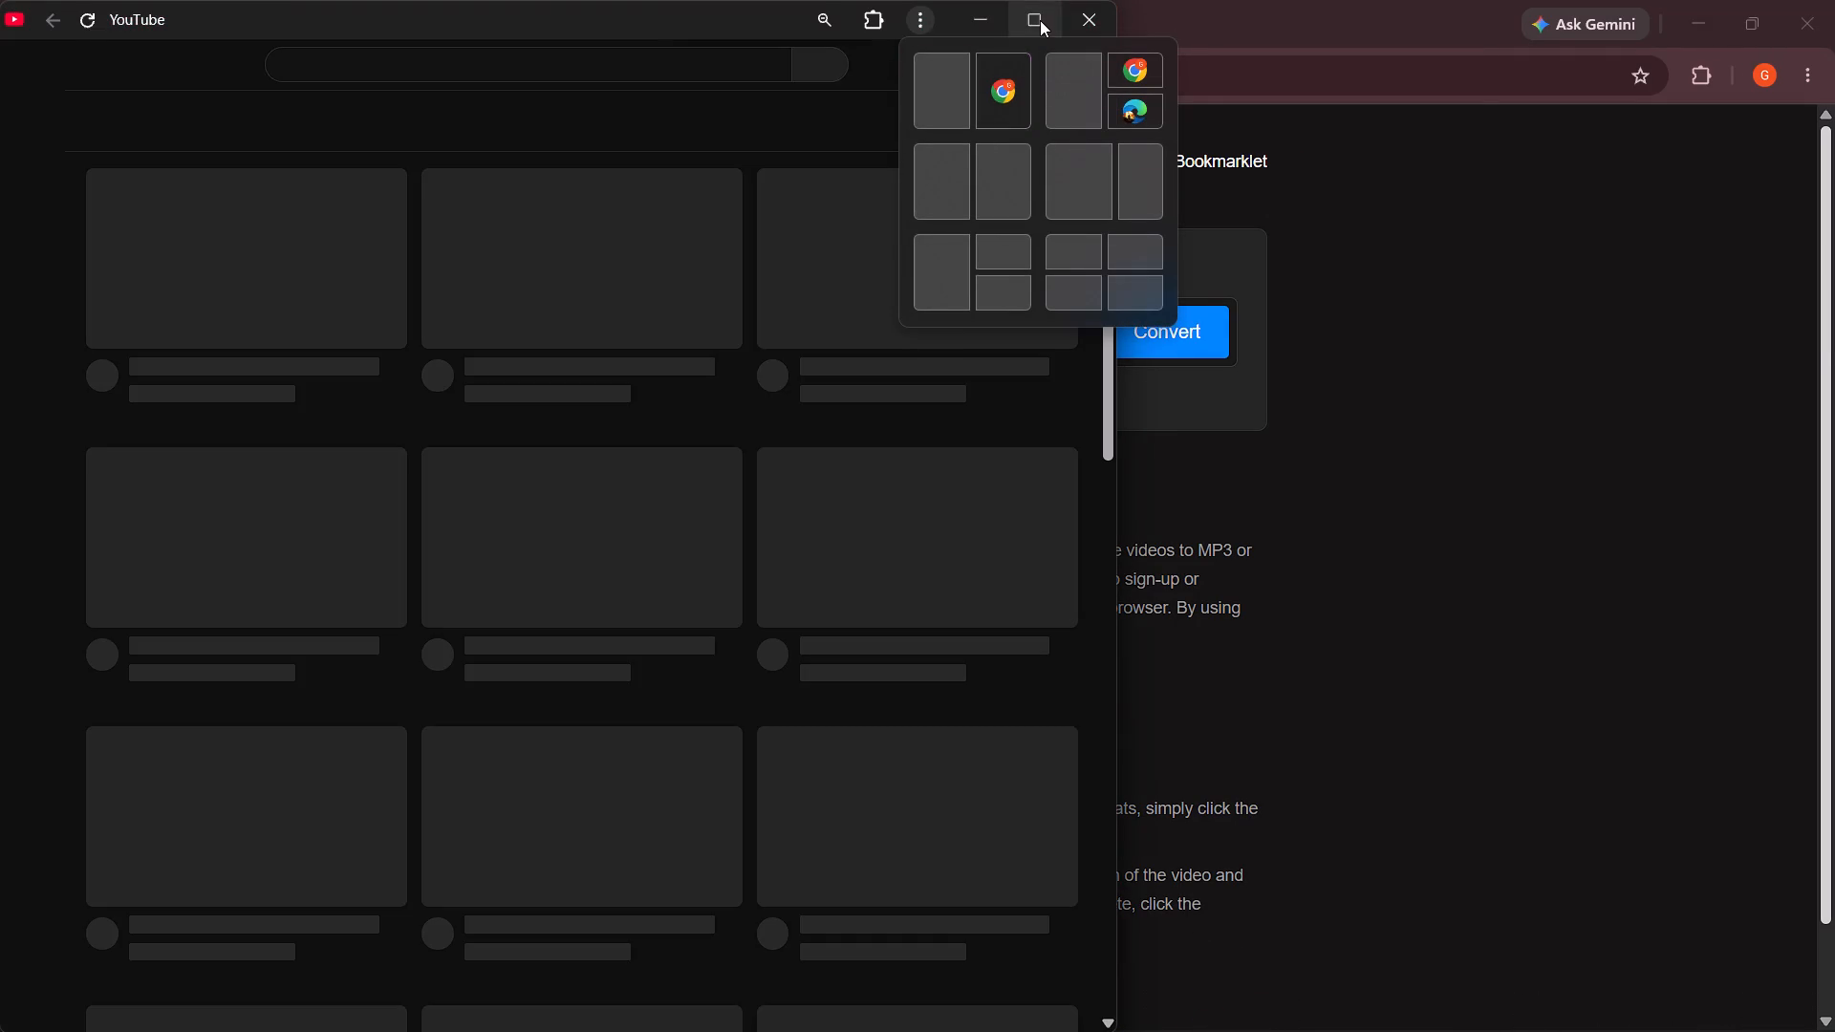
# Search YouTube for "cheliya cheliya song" and open the lyrics edits upload with English lyrics from the Gharshana movie.
pyautogui.click(1040, 20)
pyautogui.click(704, 64)
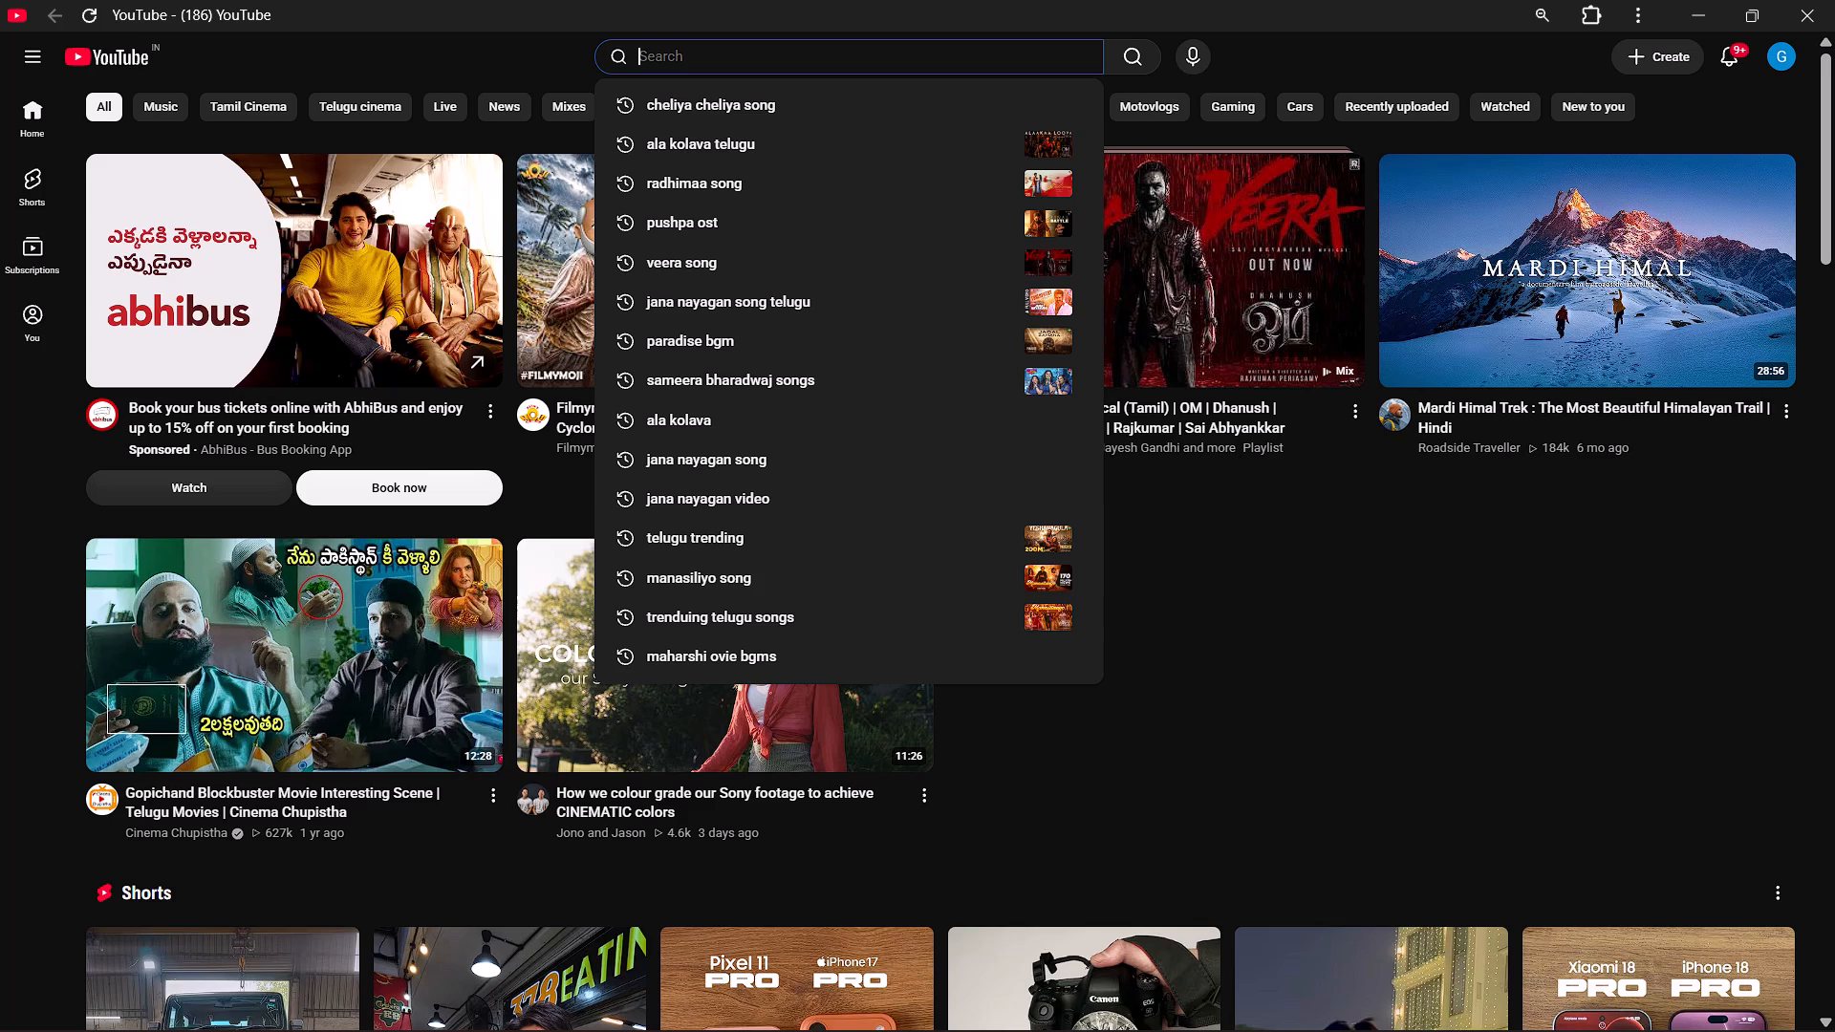
pyautogui.click(862, 119)
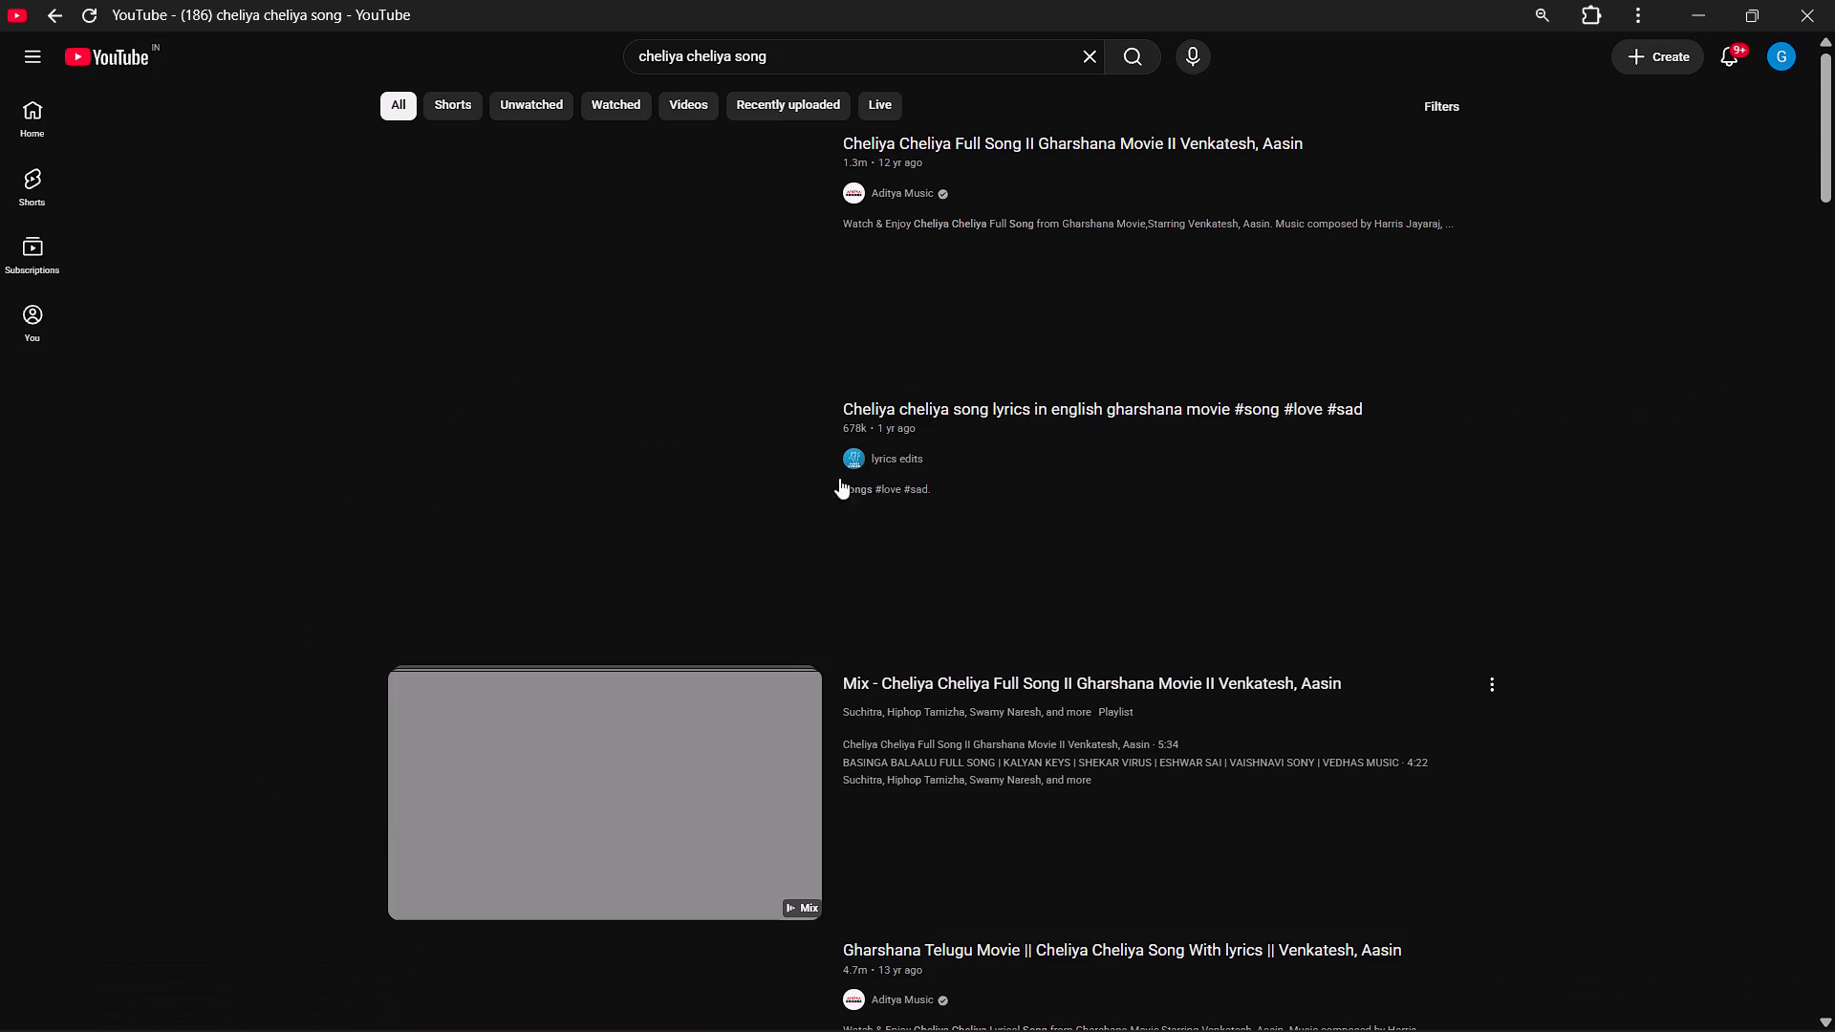
pyautogui.scroll(-1, 792, 578)
pyautogui.scroll(2, 785, 573)
pyautogui.scroll(4, 721, 263)
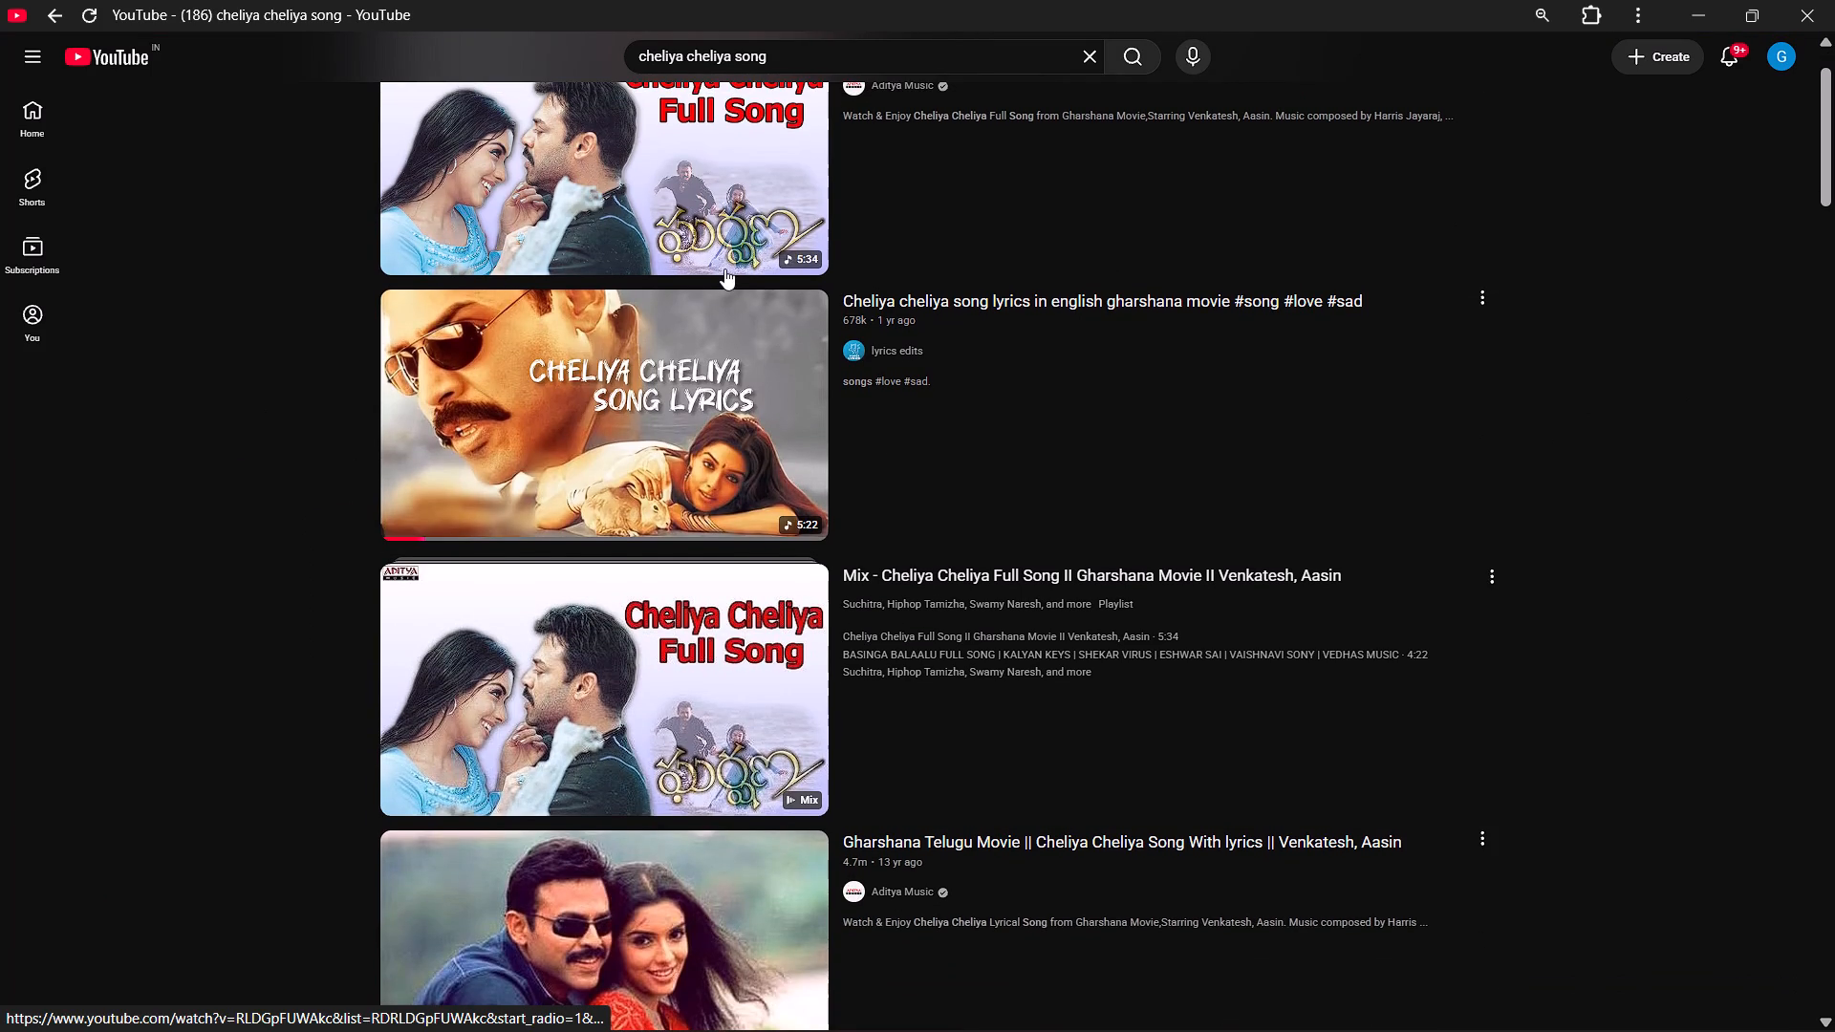
pyautogui.scroll(4, 828, 480)
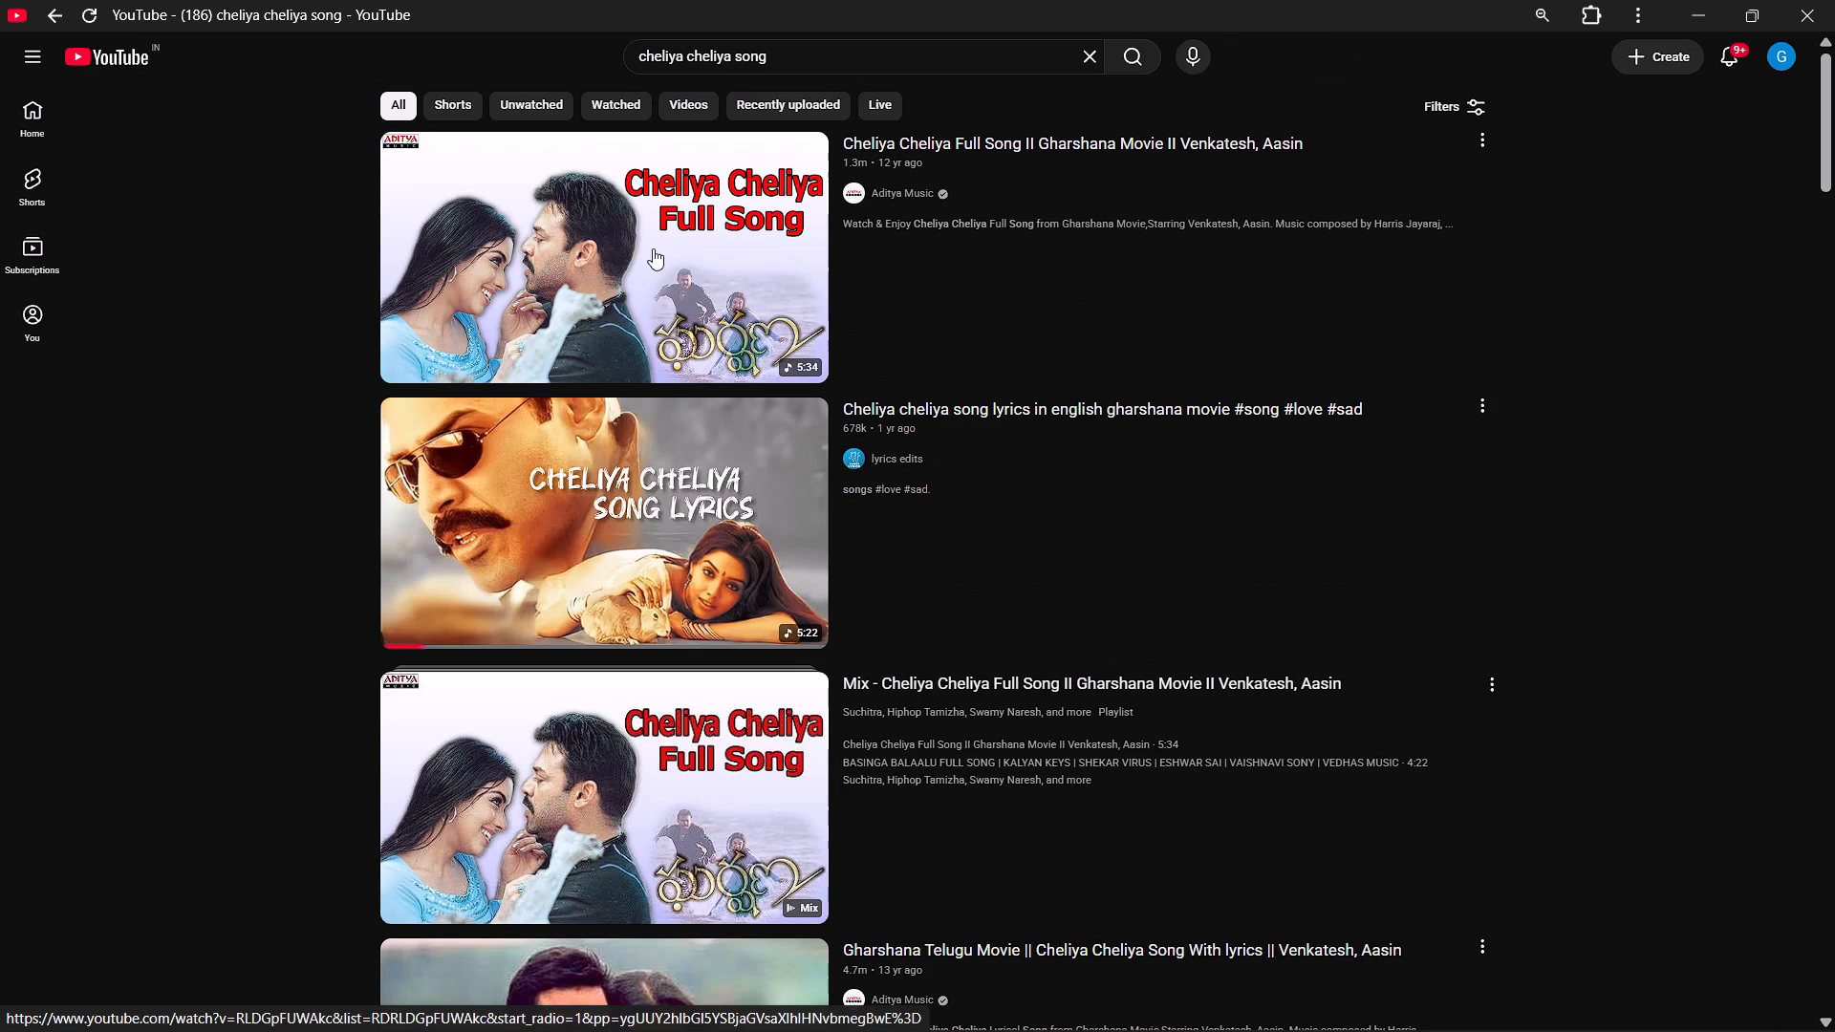
pyautogui.click(742, 557)
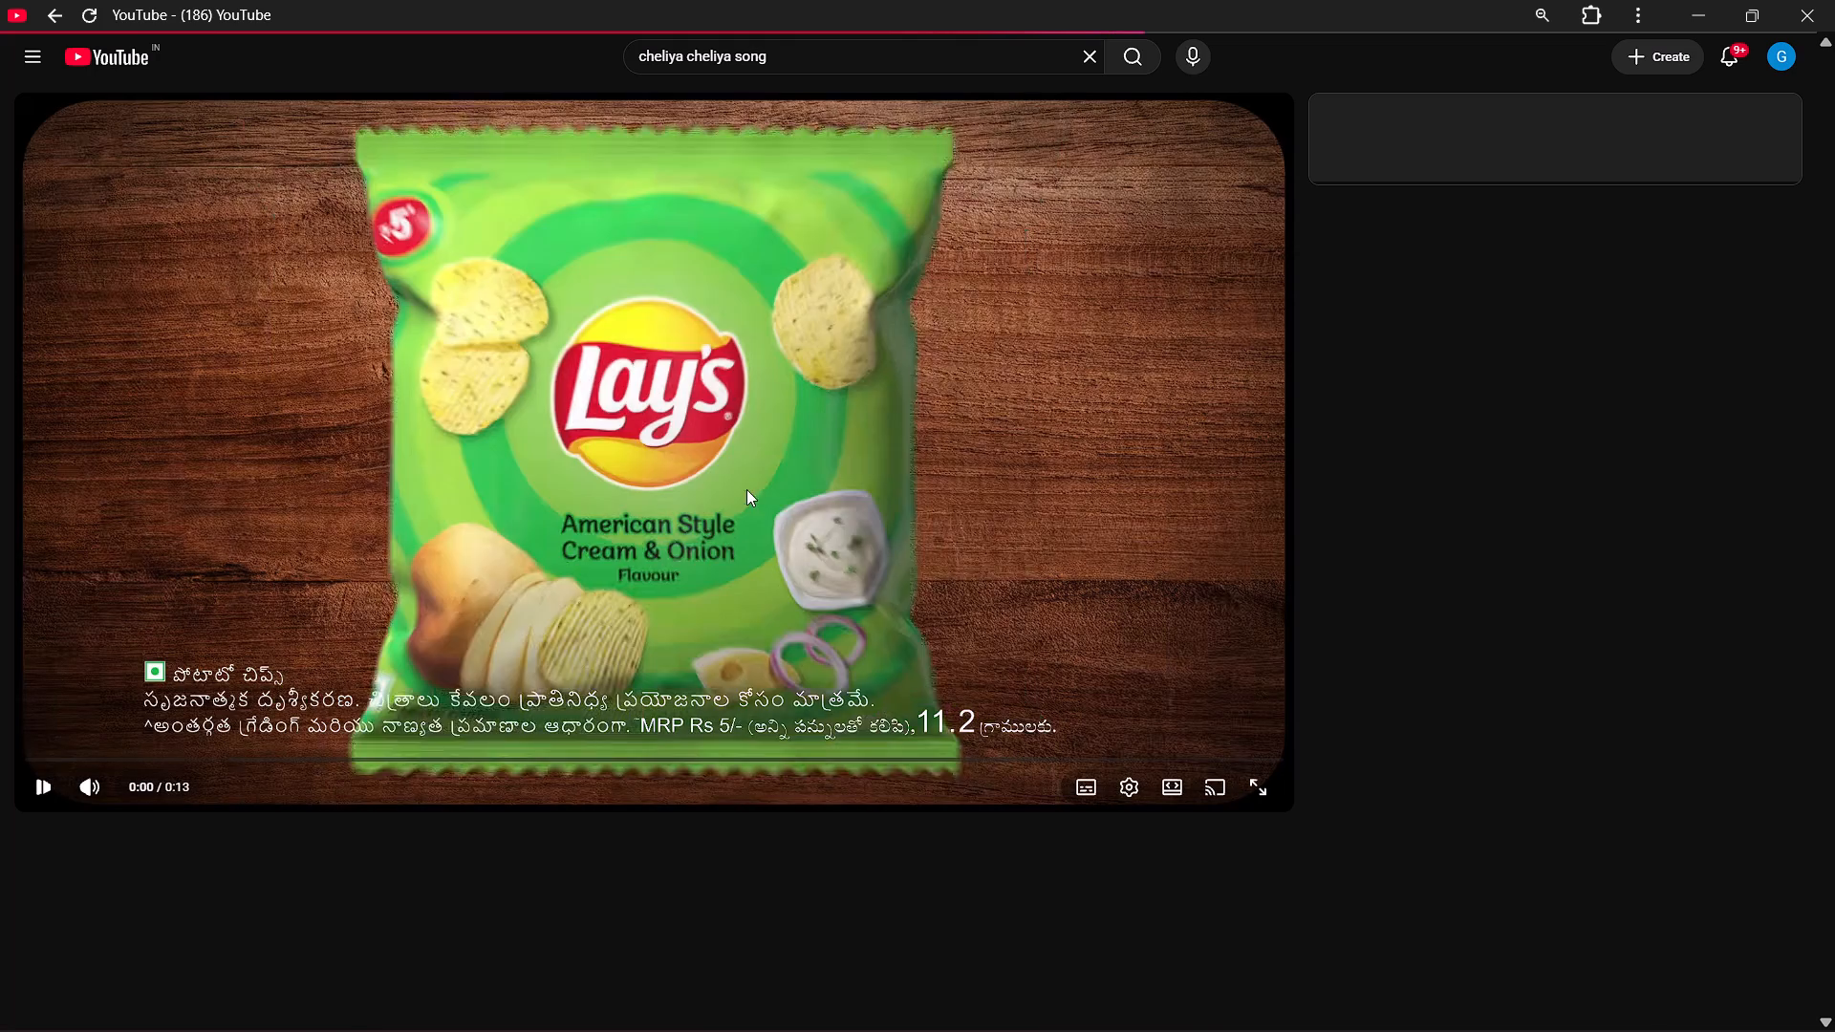
pyautogui.click(797, 570)
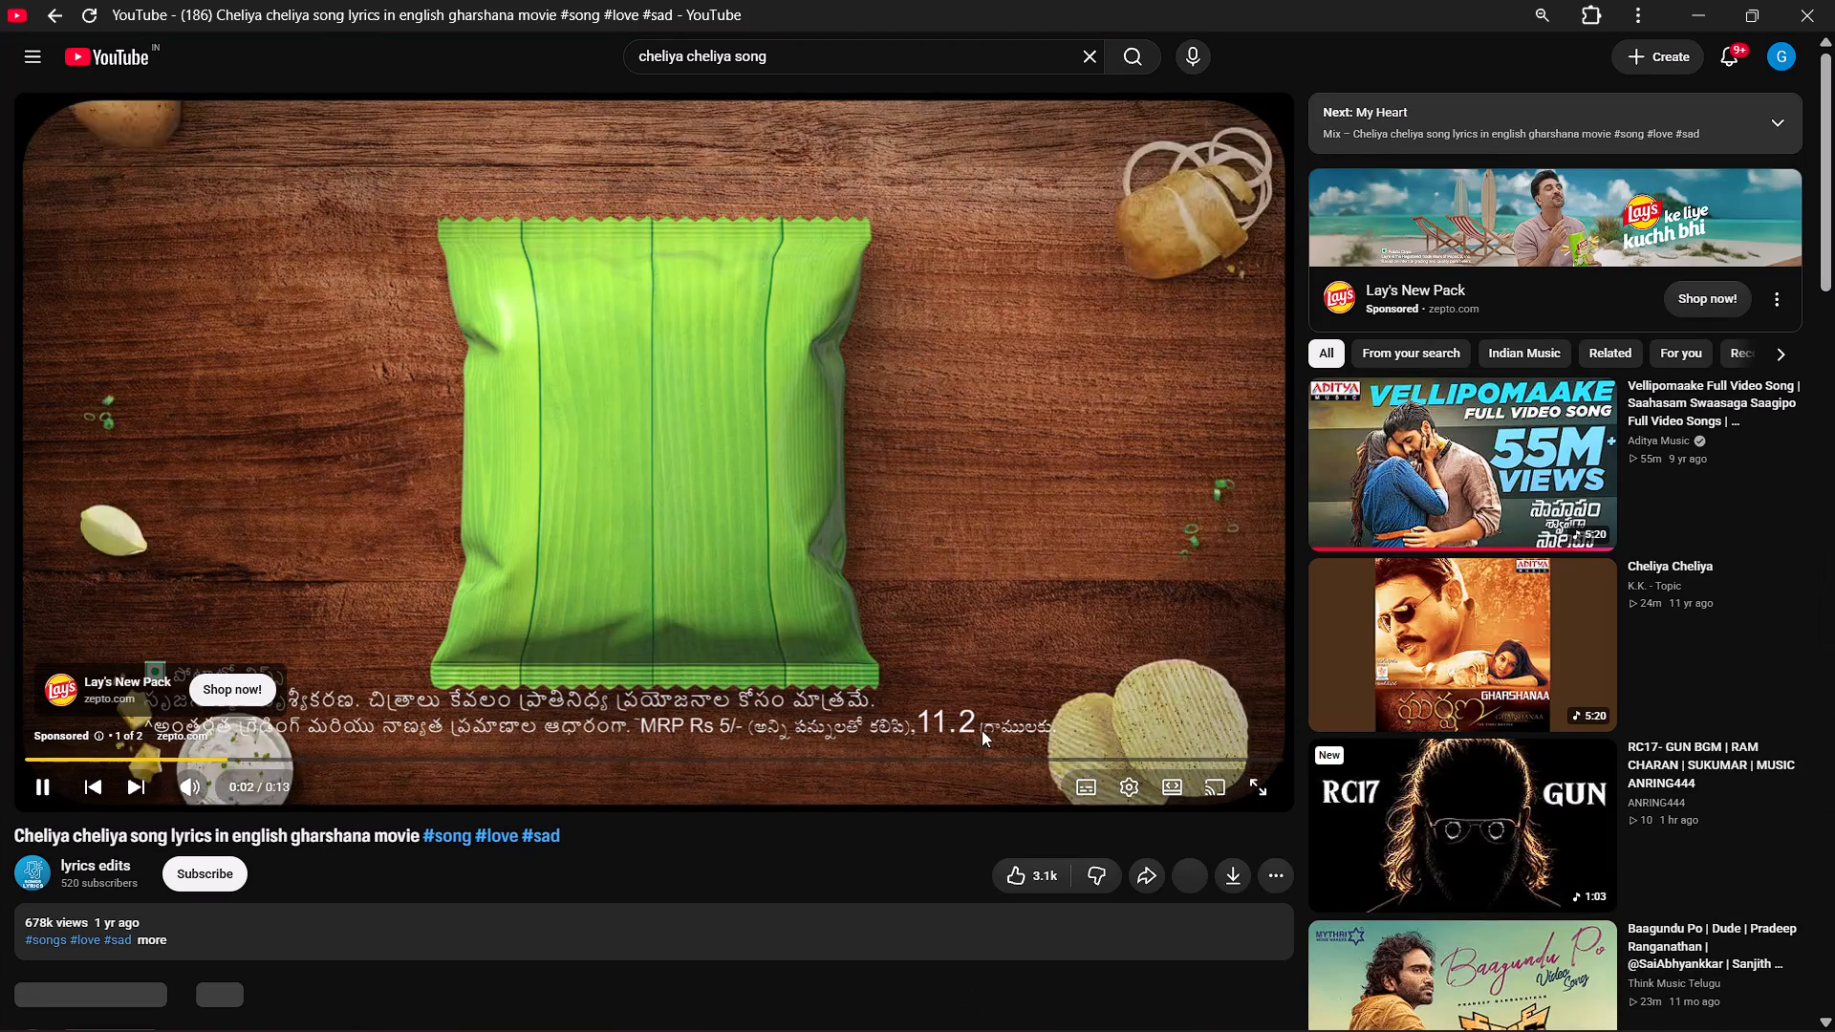
pyautogui.click(738, 610)
# Copy the share link of the Cheliya cheliya lyrics video and pause its playback.
pyautogui.click(1157, 872)
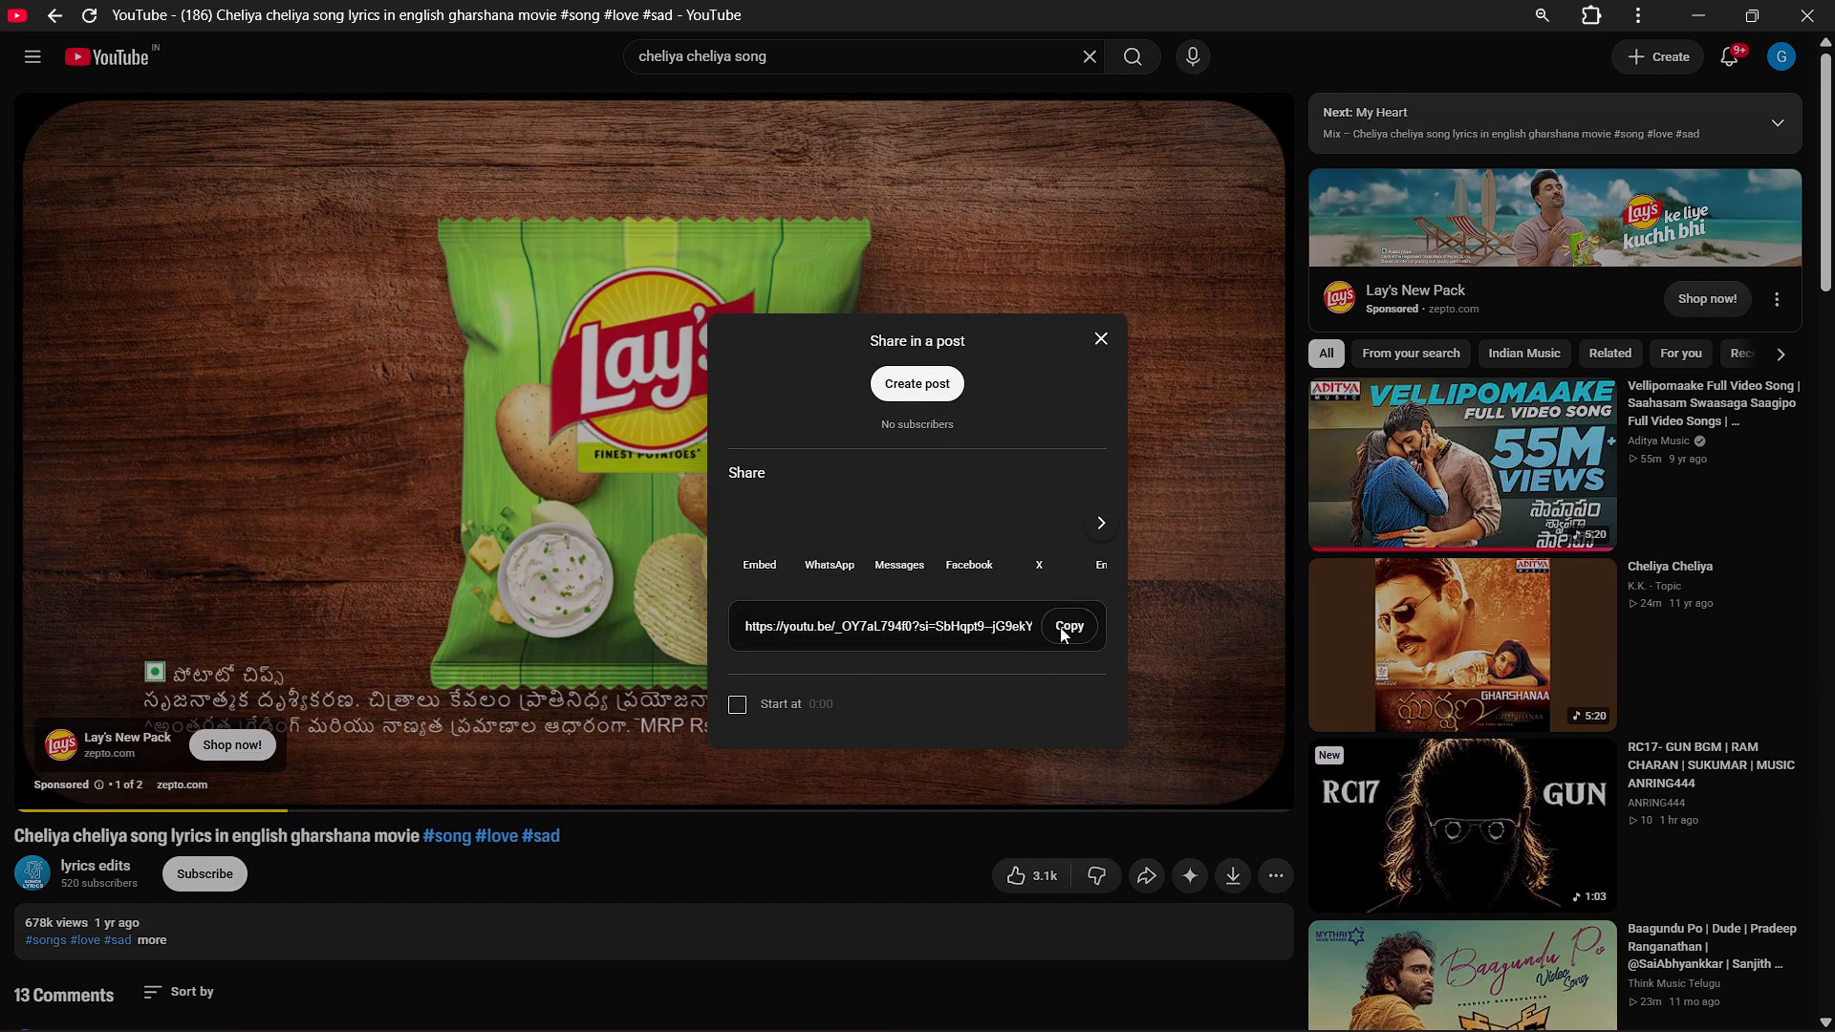
pyautogui.click(1089, 634)
pyautogui.doubleClick(1107, 343)
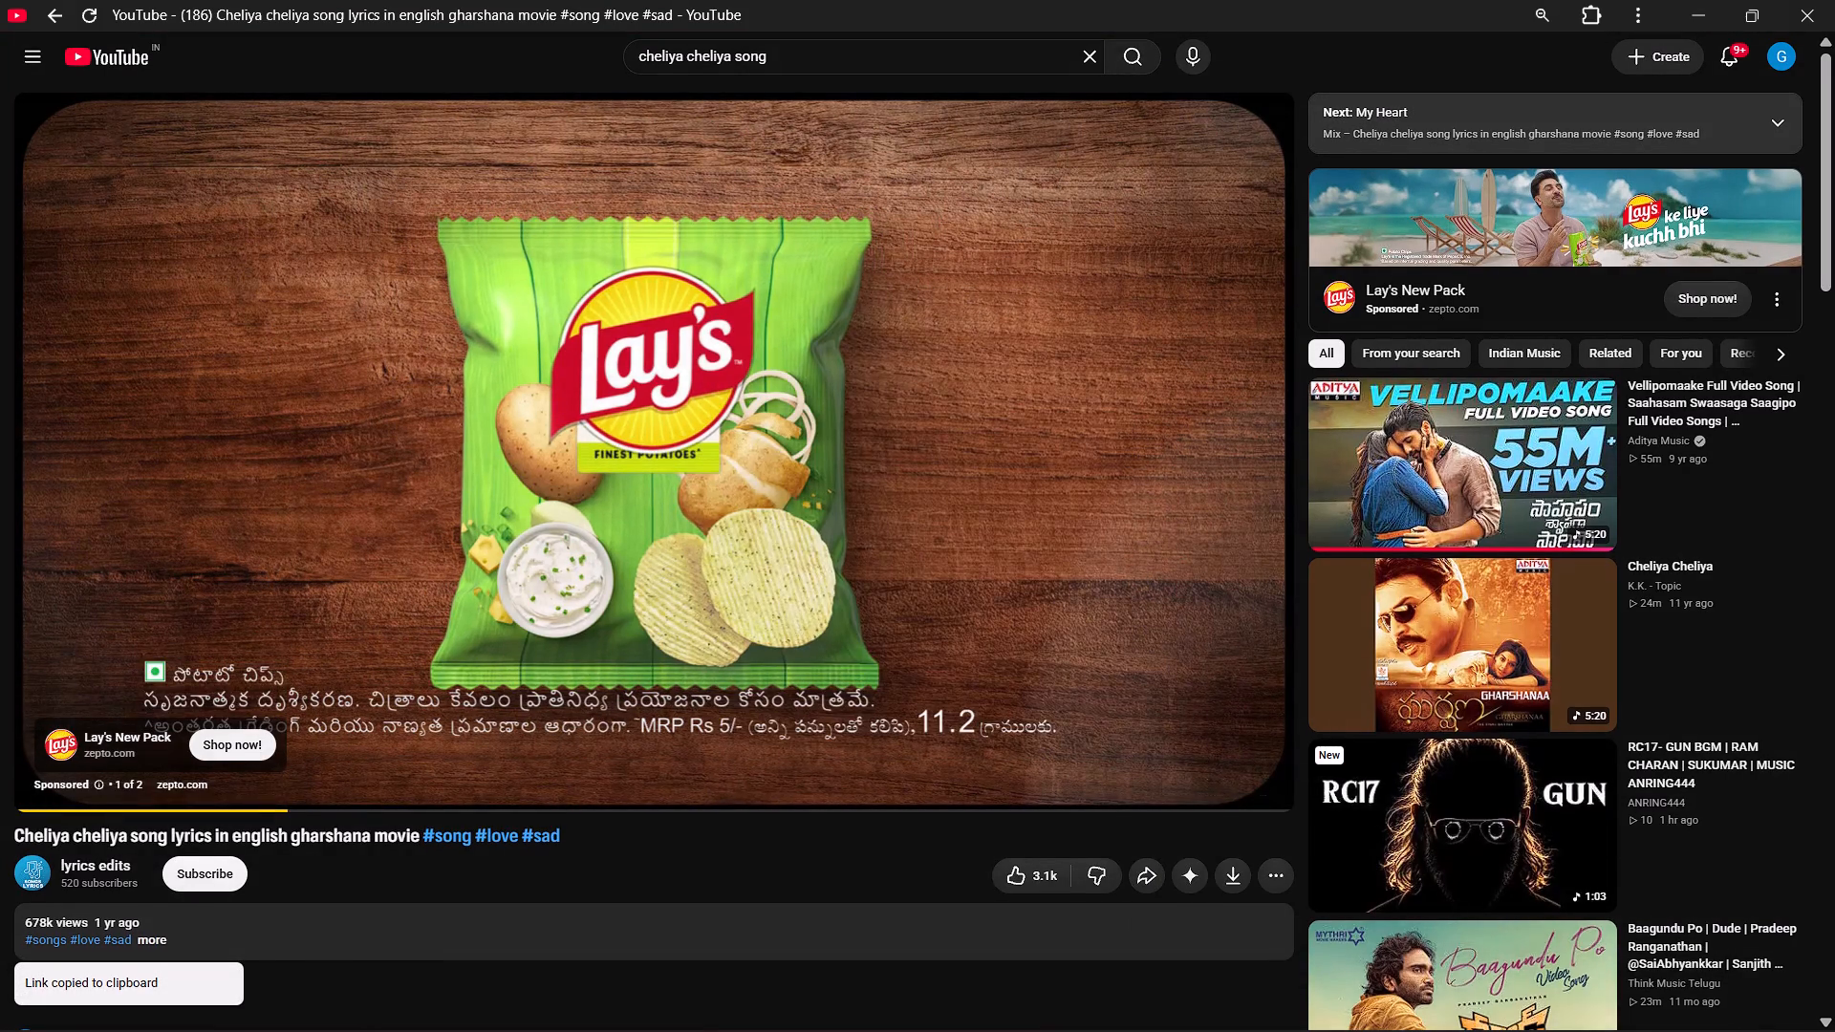
pyautogui.press('Escape')
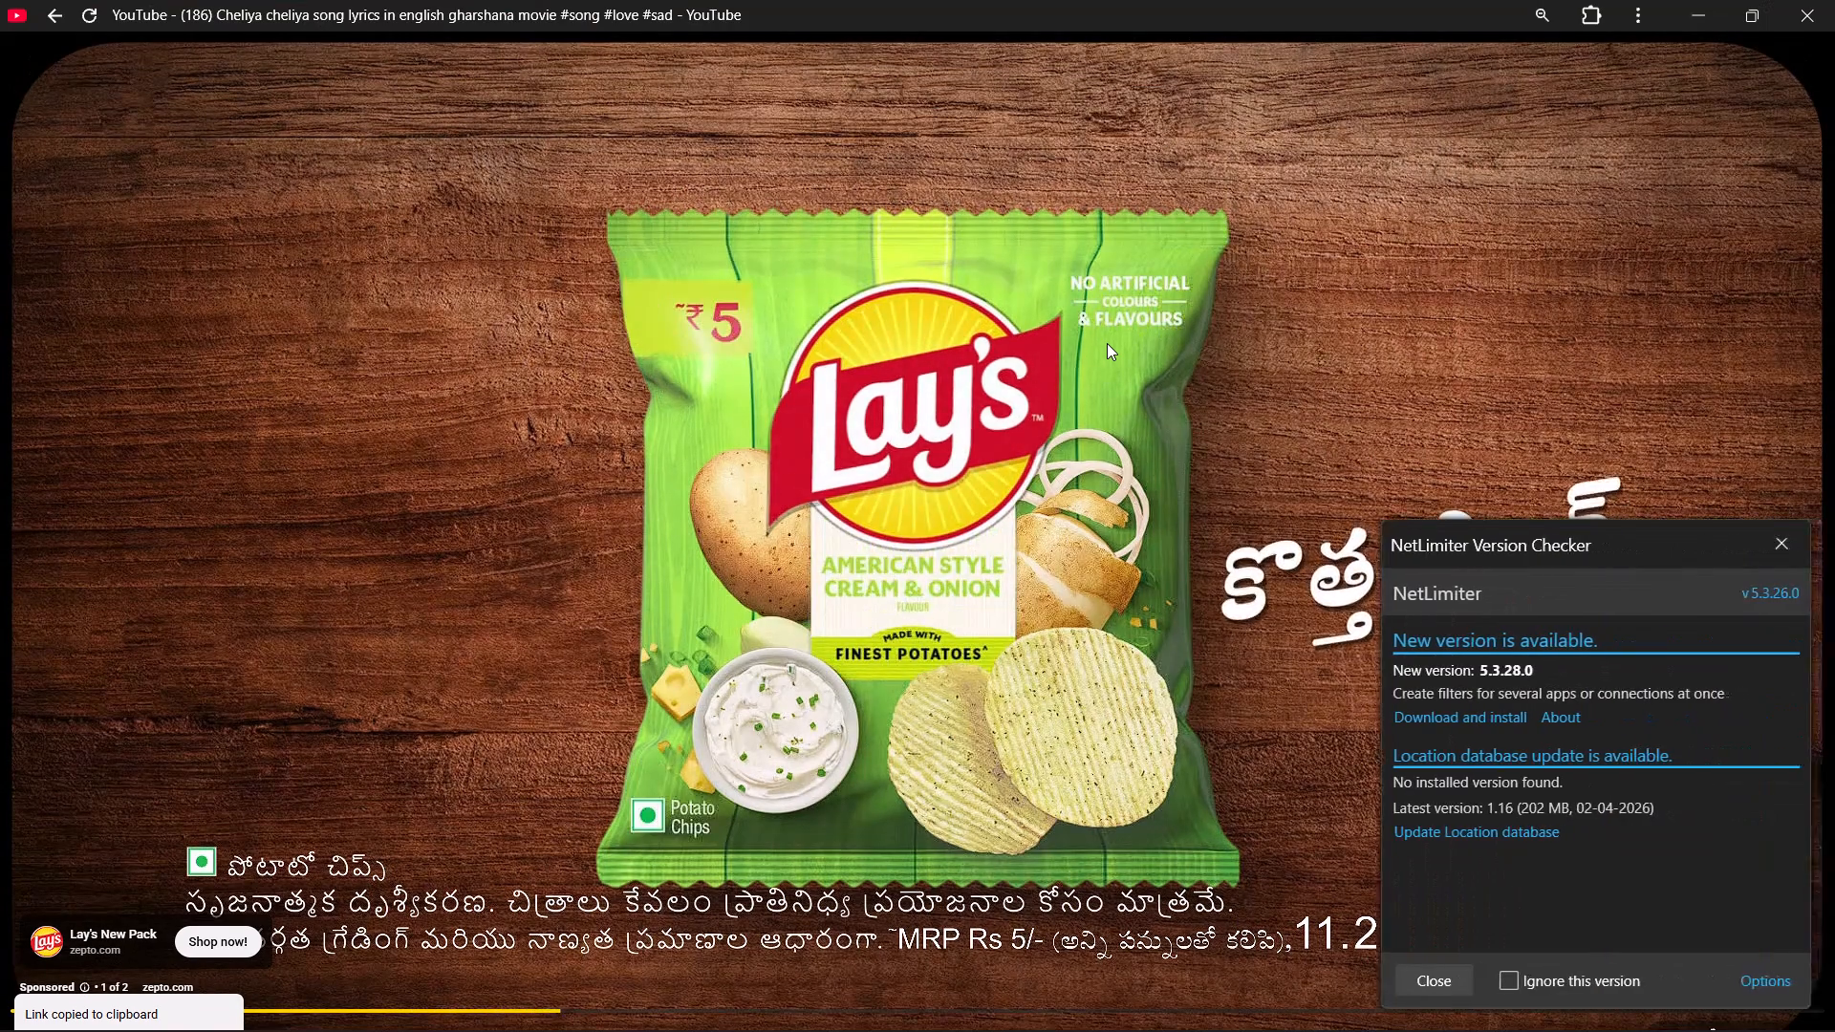
pyautogui.click(745, 415)
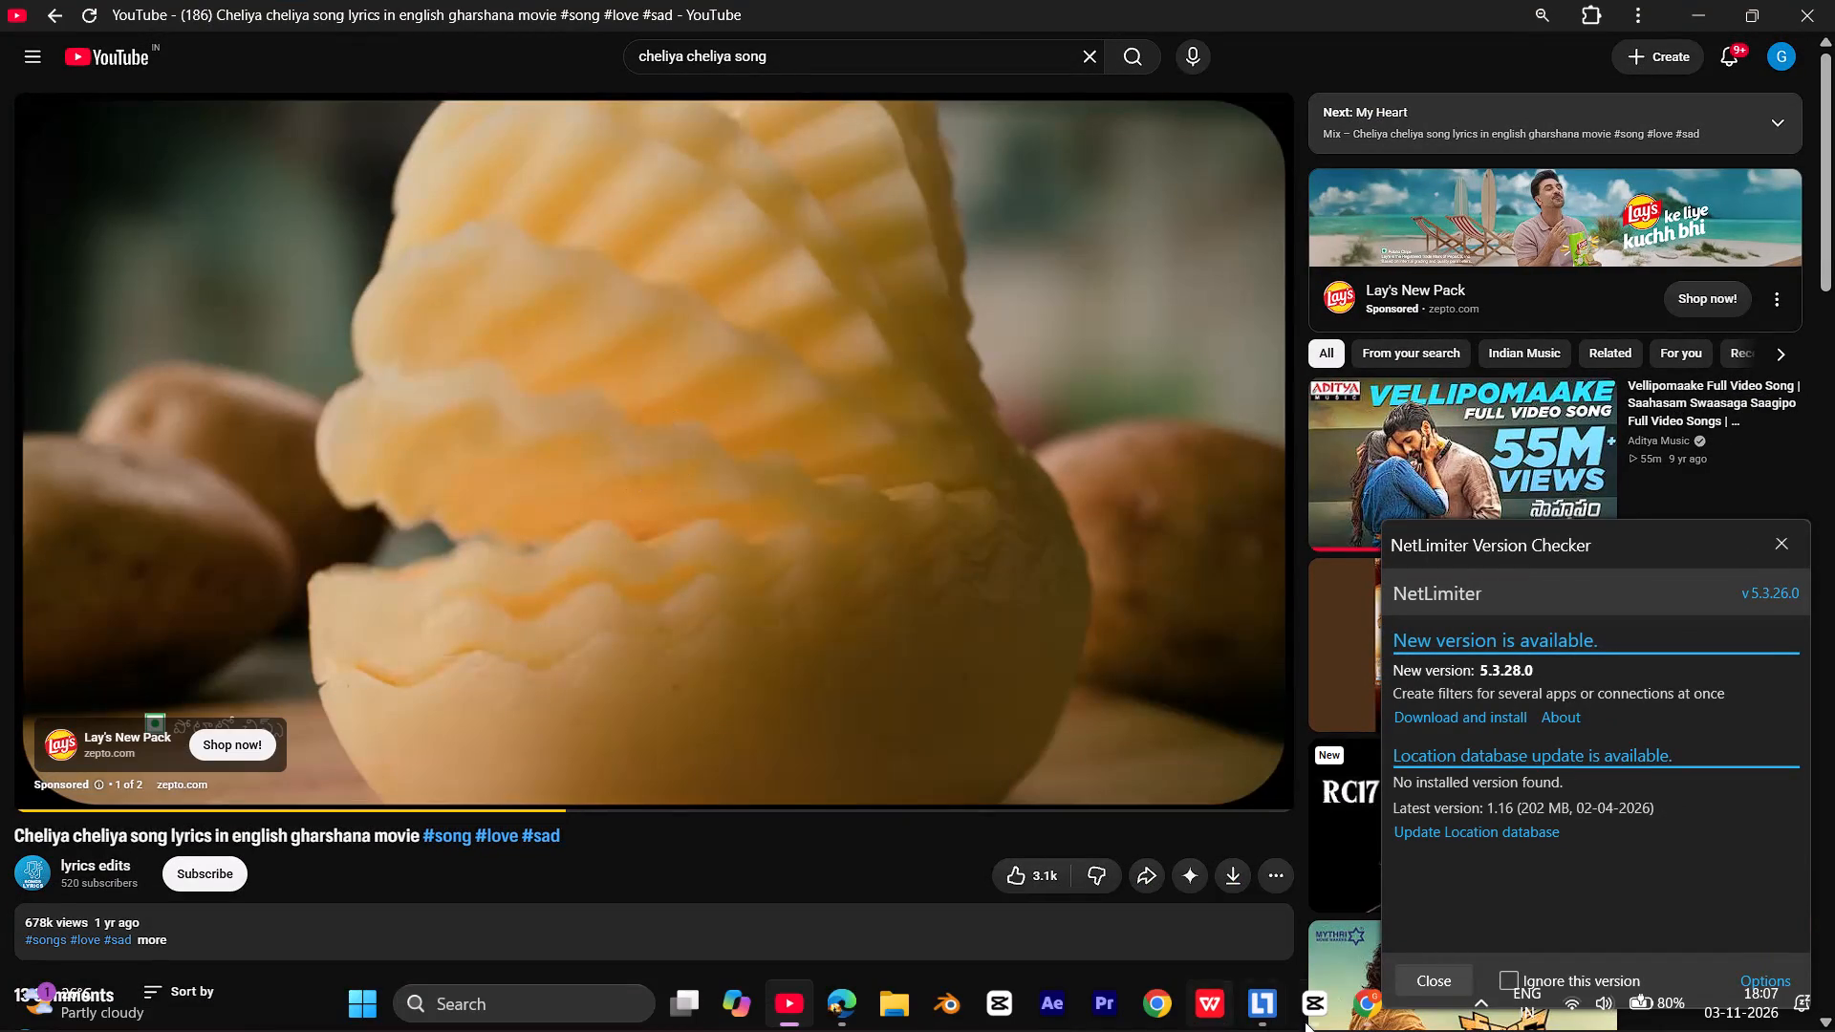
# Convert the copied video link to MP3 on the YTMP3 site, download the file, and dismiss the NetLimiter update notice.
pyautogui.click(1361, 1010)
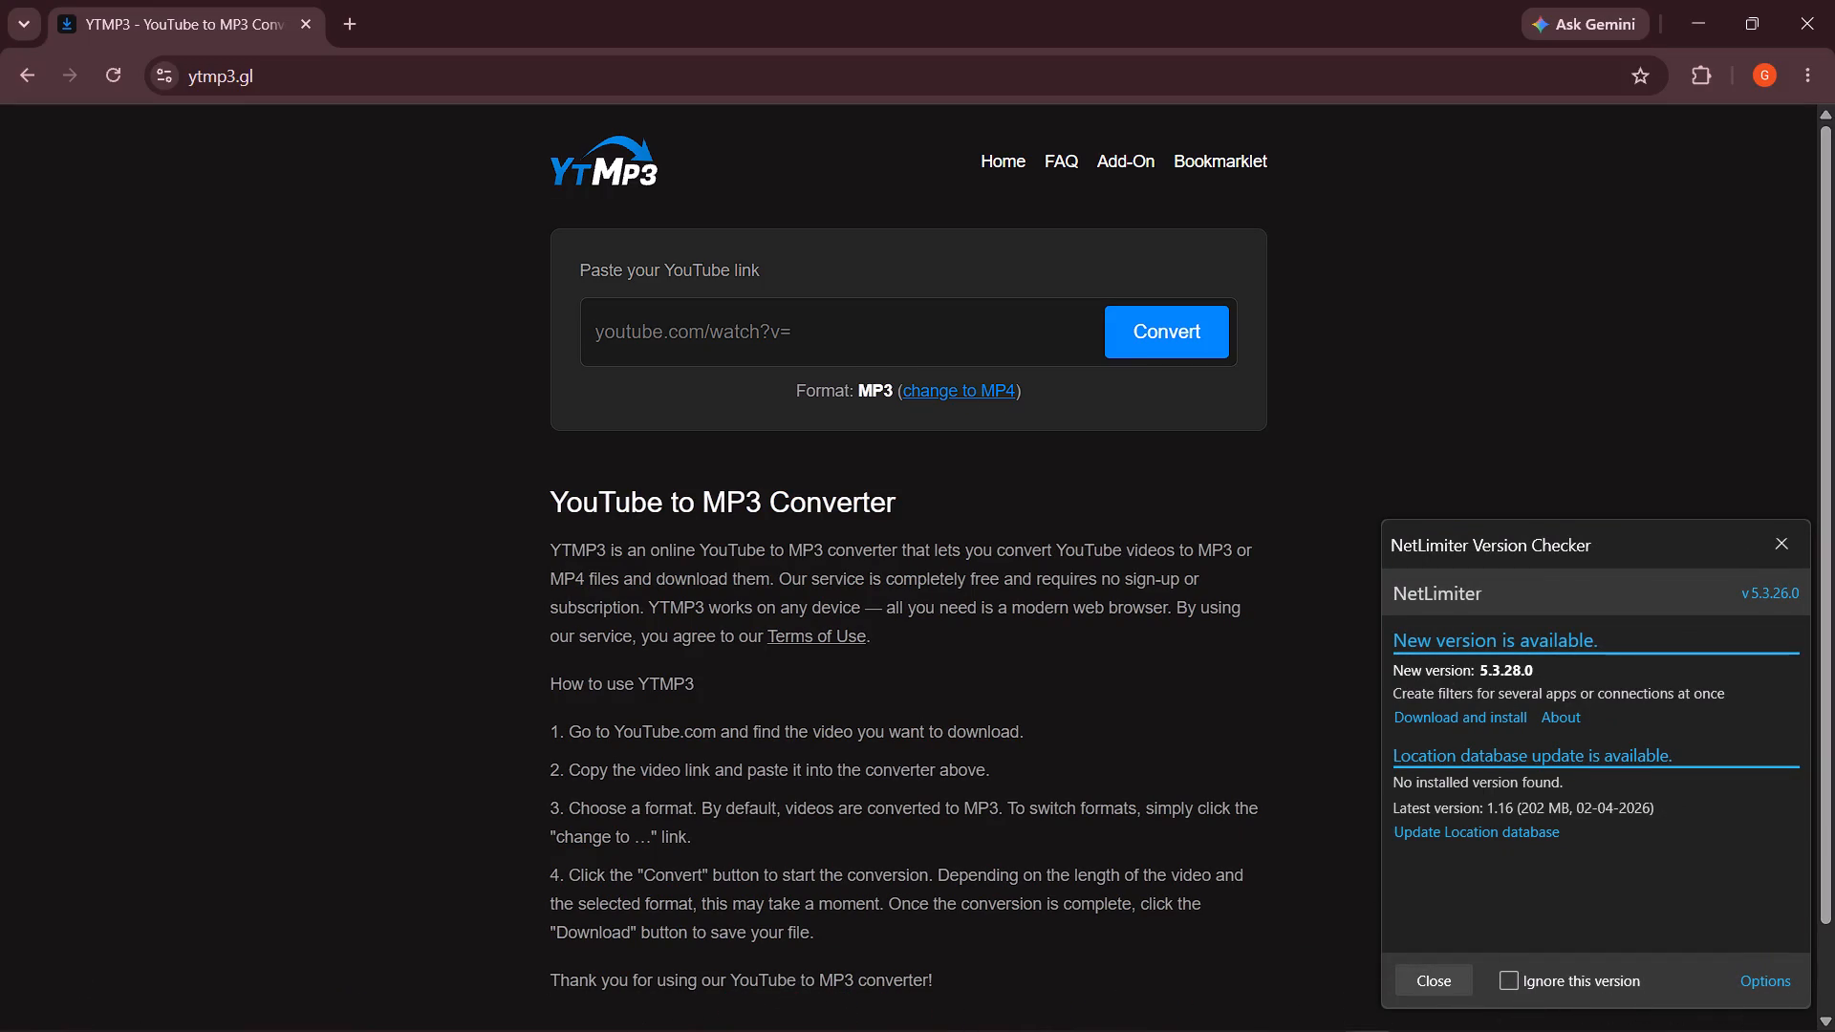
pyautogui.hotkey('ctrl', 'v')
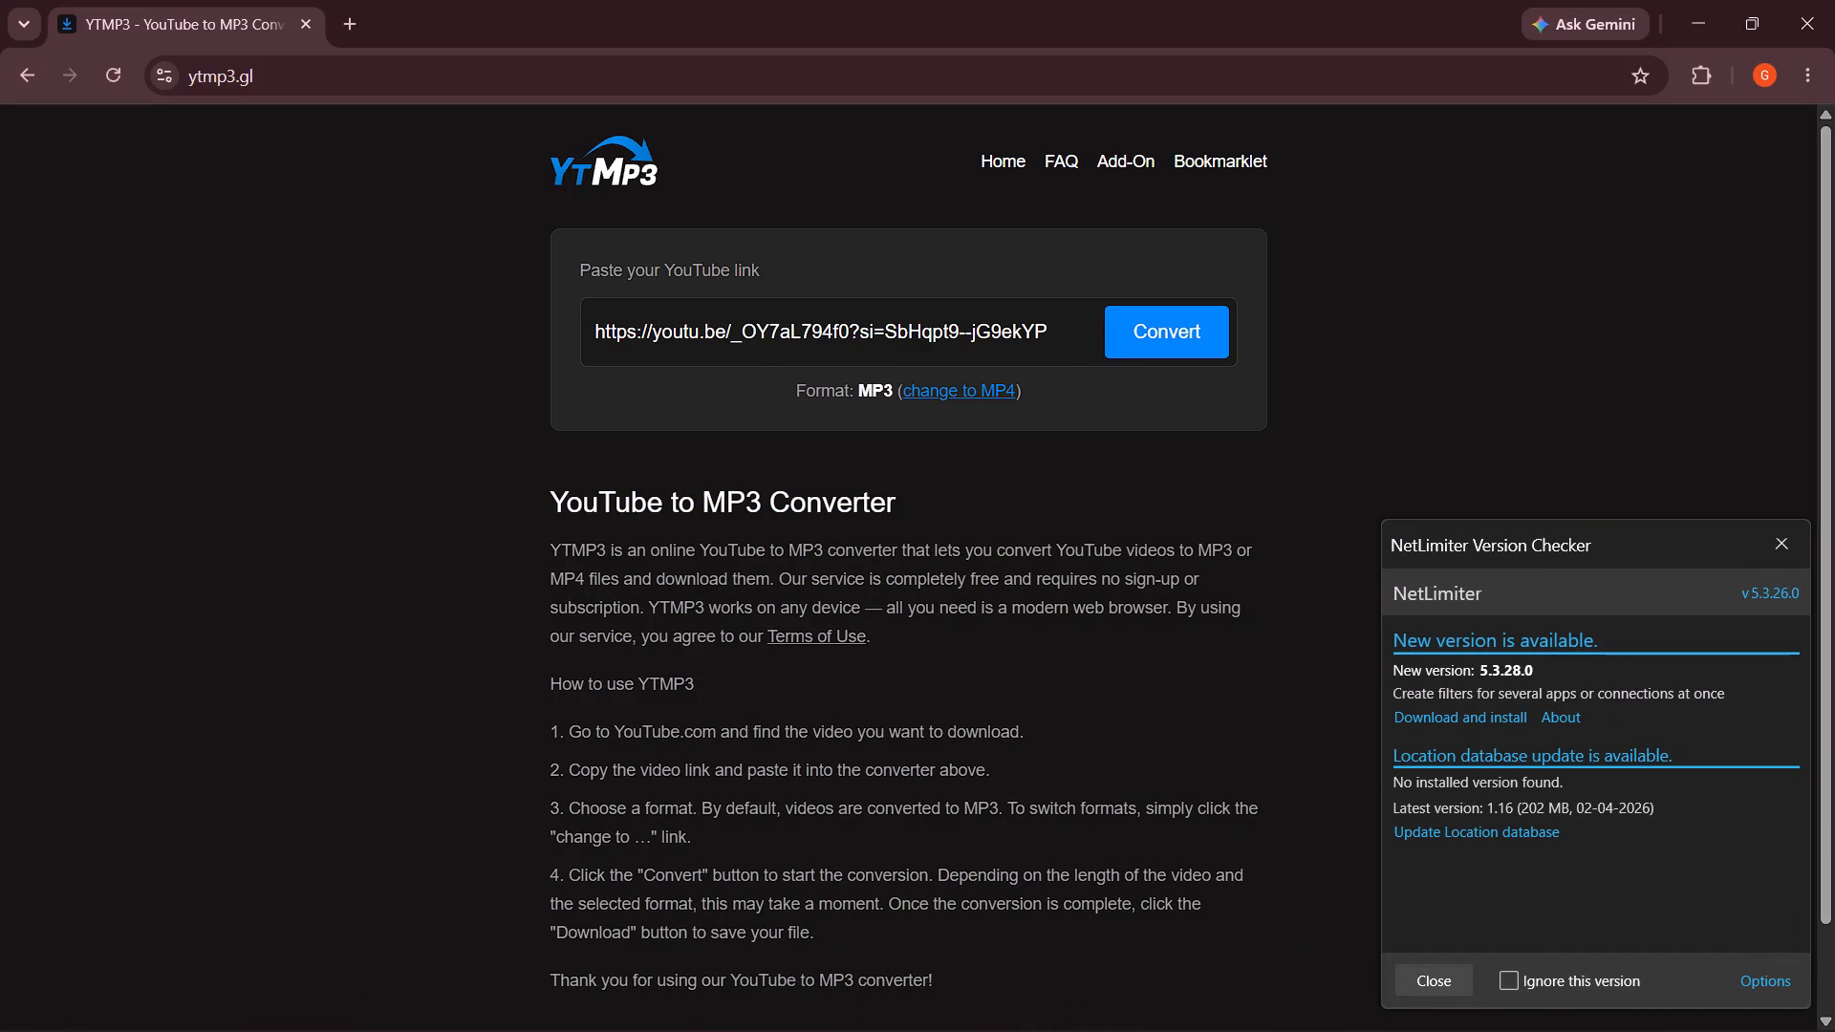
pyautogui.press('Return')
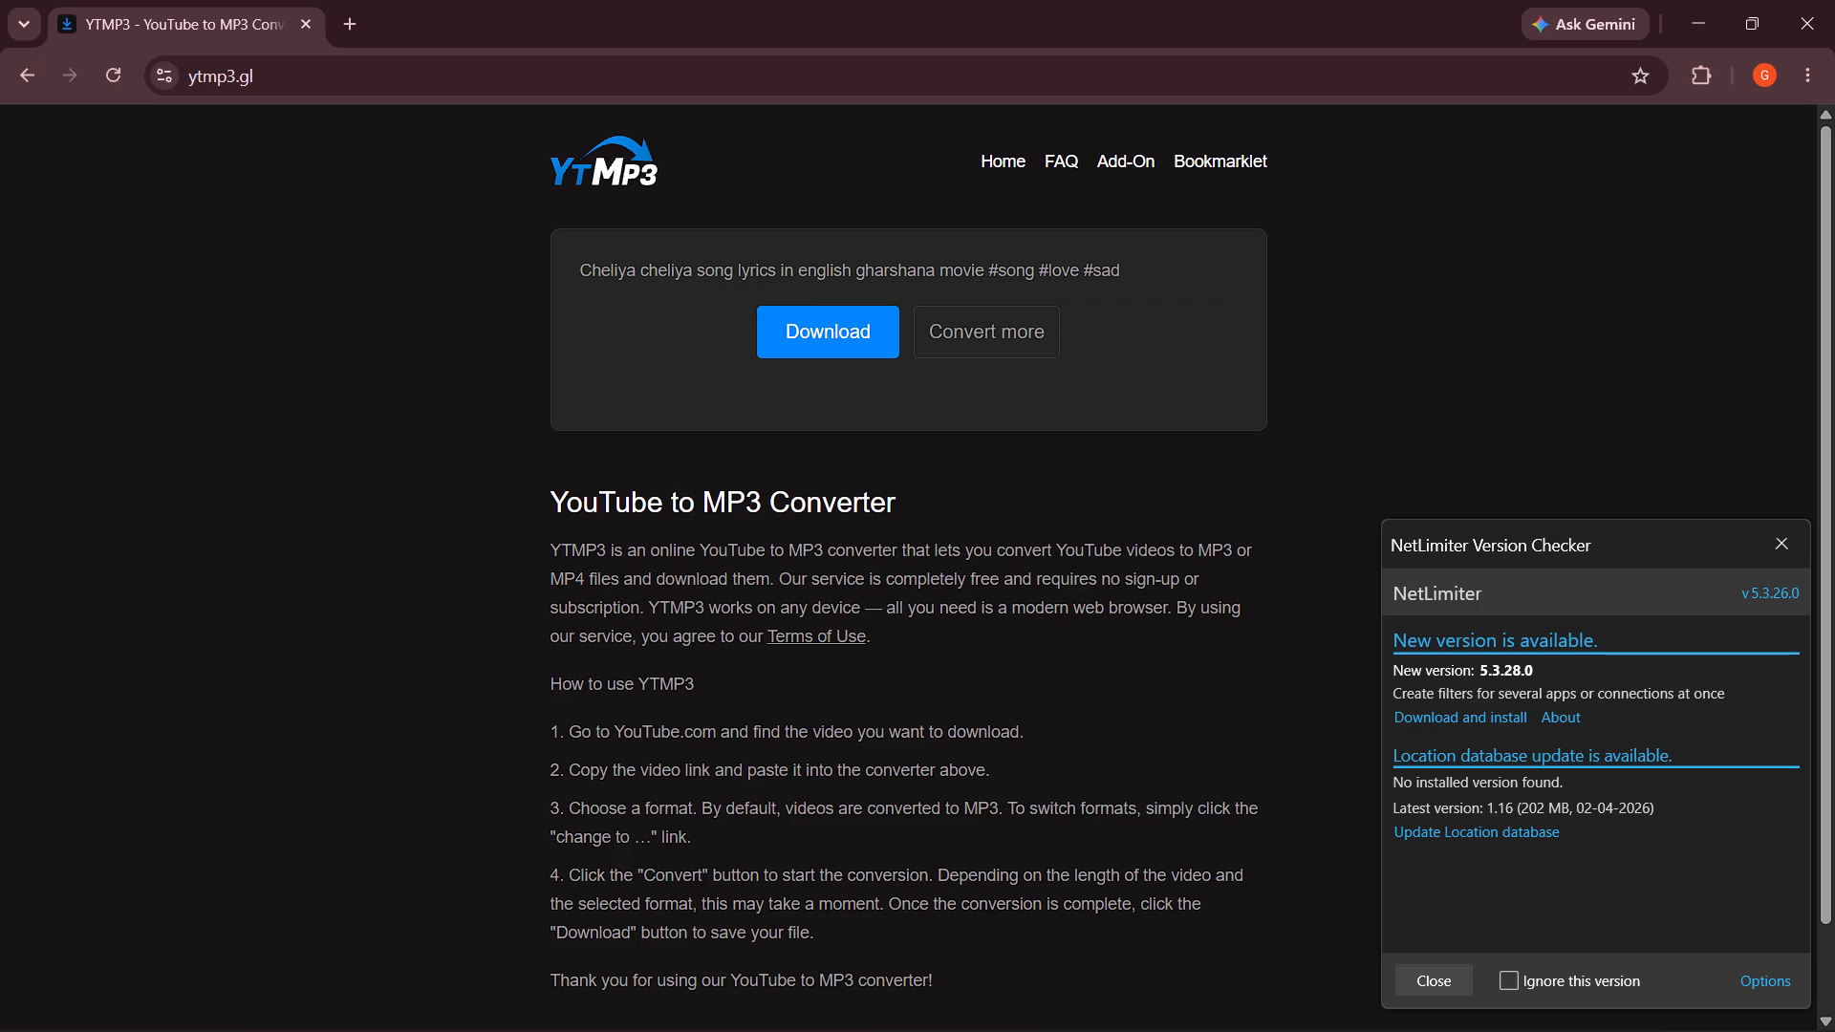
pyautogui.click(836, 350)
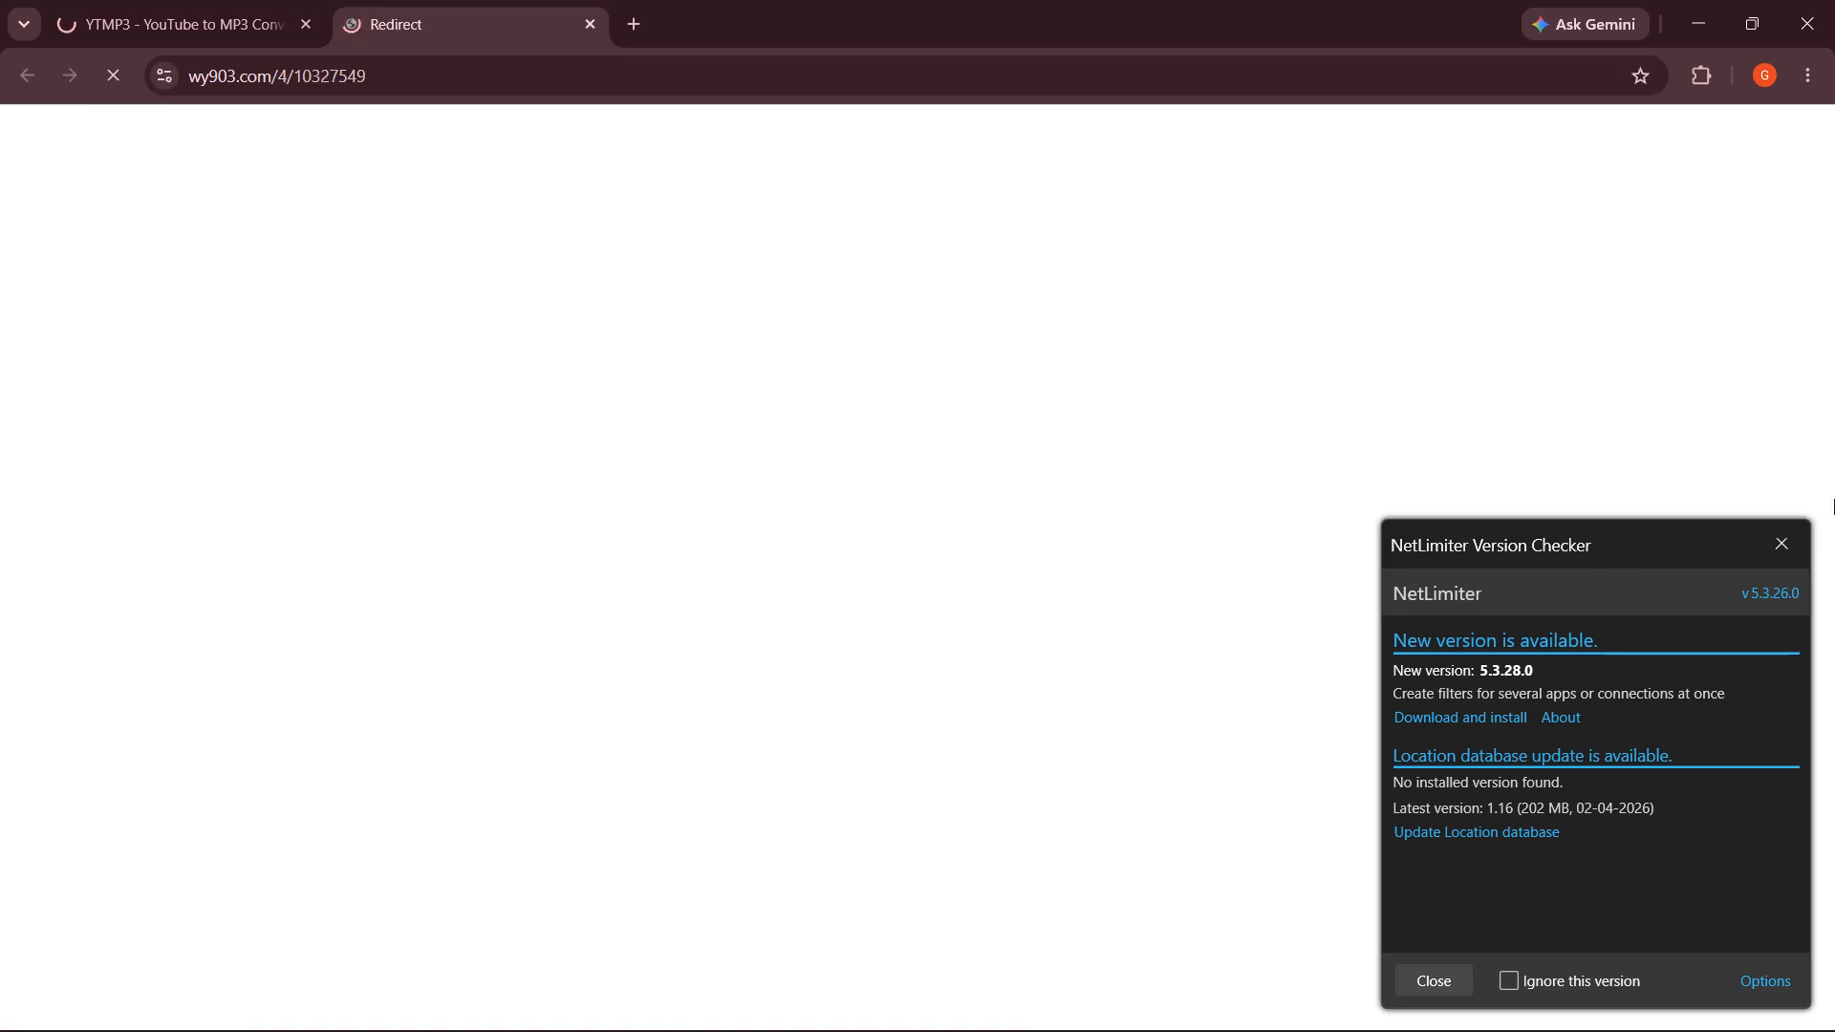
pyautogui.click(1785, 548)
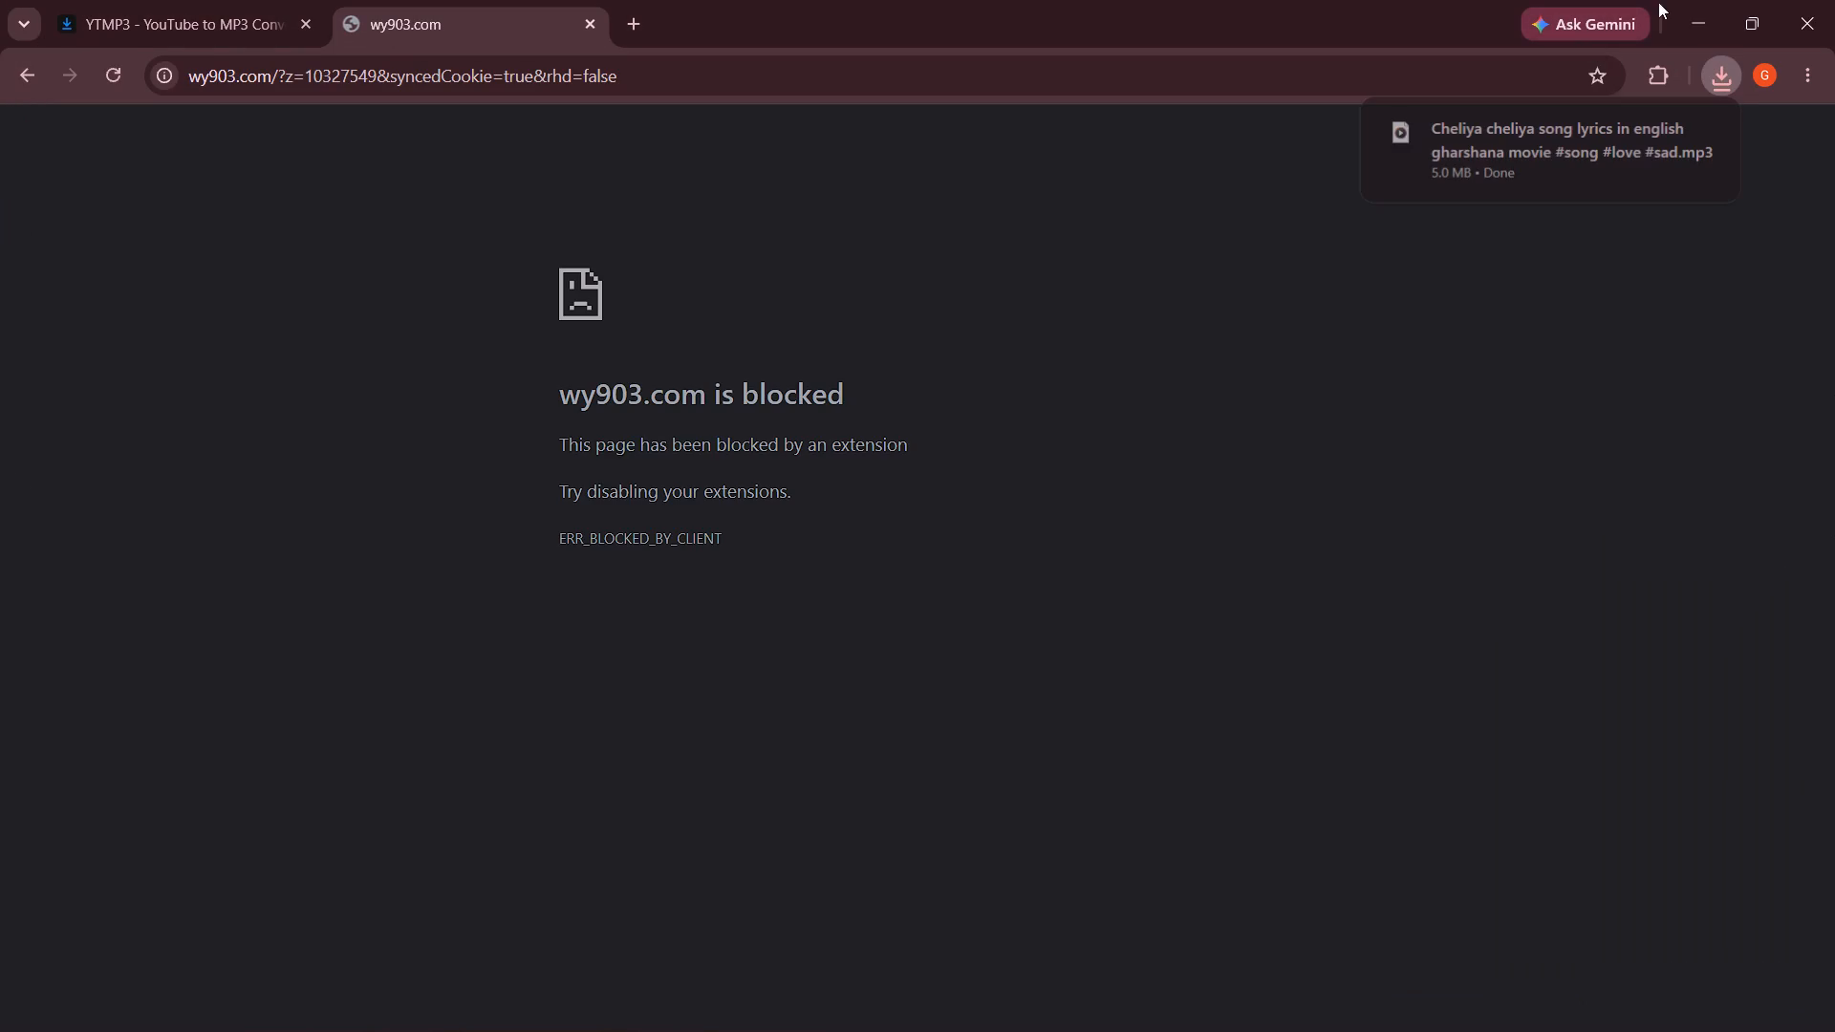
# Switch to CapCut, import the downloaded Cheliya cheliya MP3 from Downloads into the media, and dismiss the shortcut conflict notice.
pyautogui.click(1716, 3)
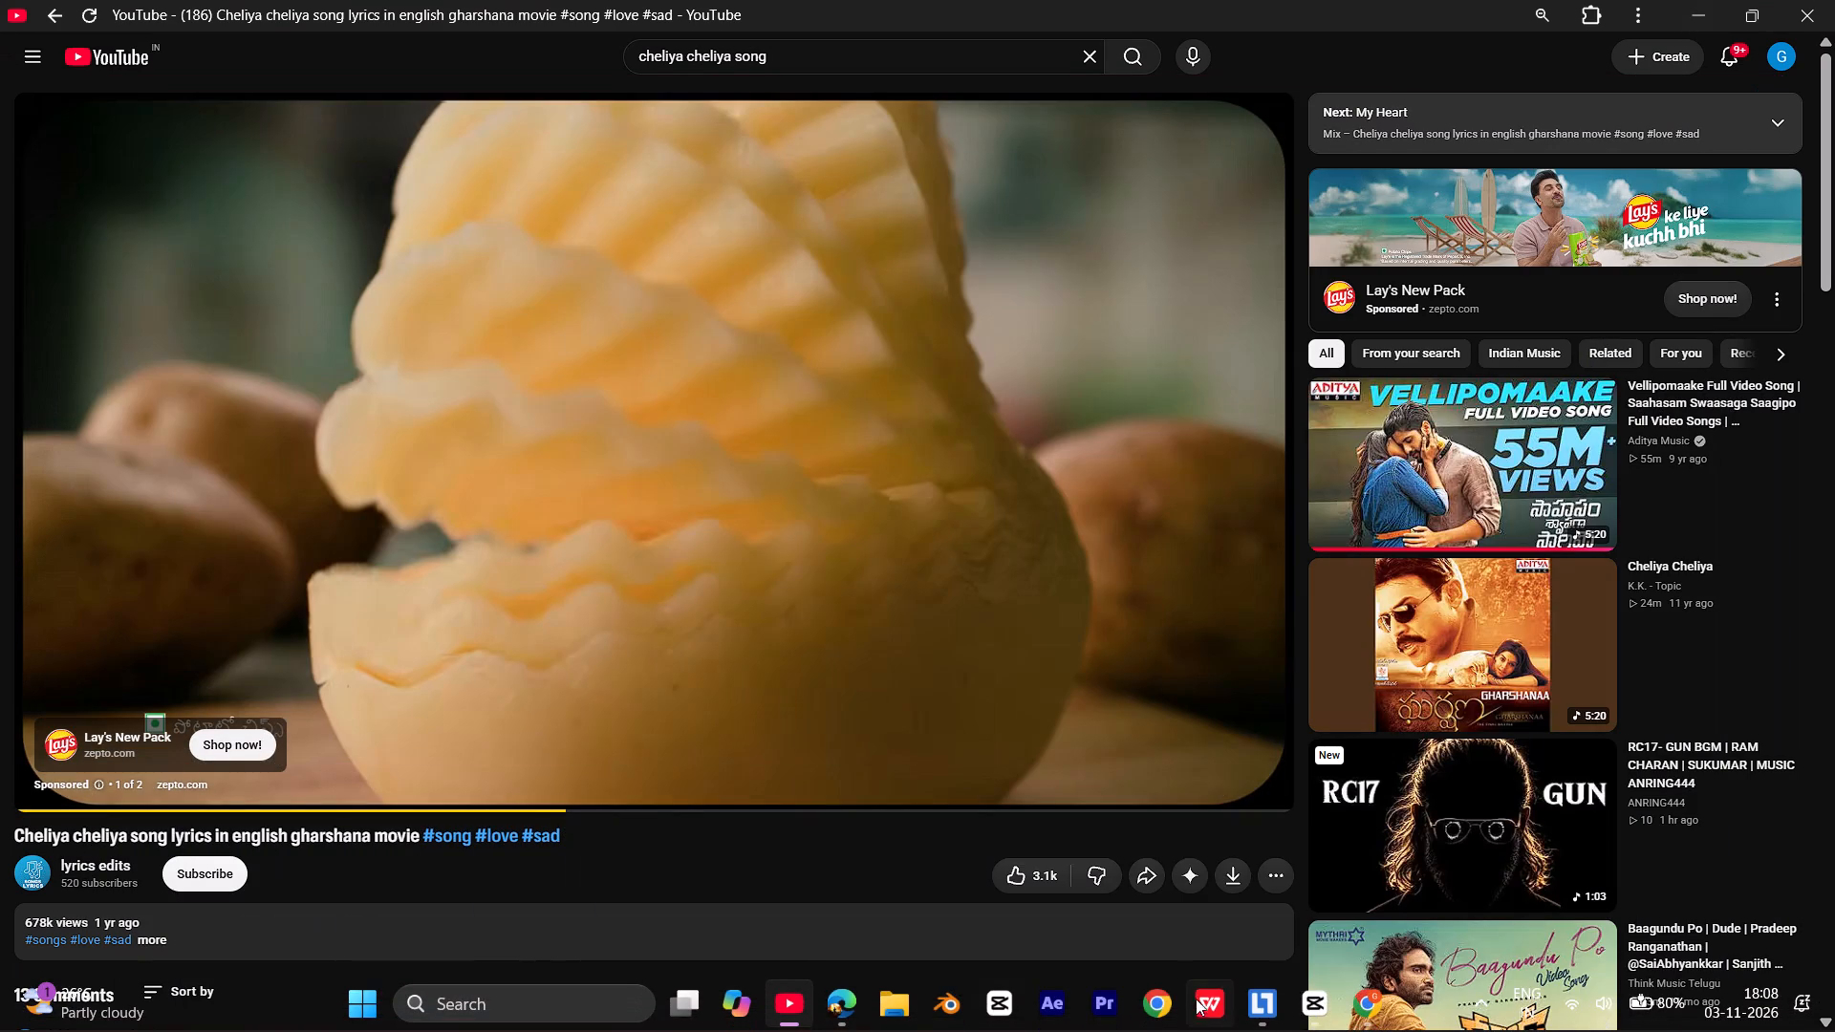
pyautogui.click(1317, 1008)
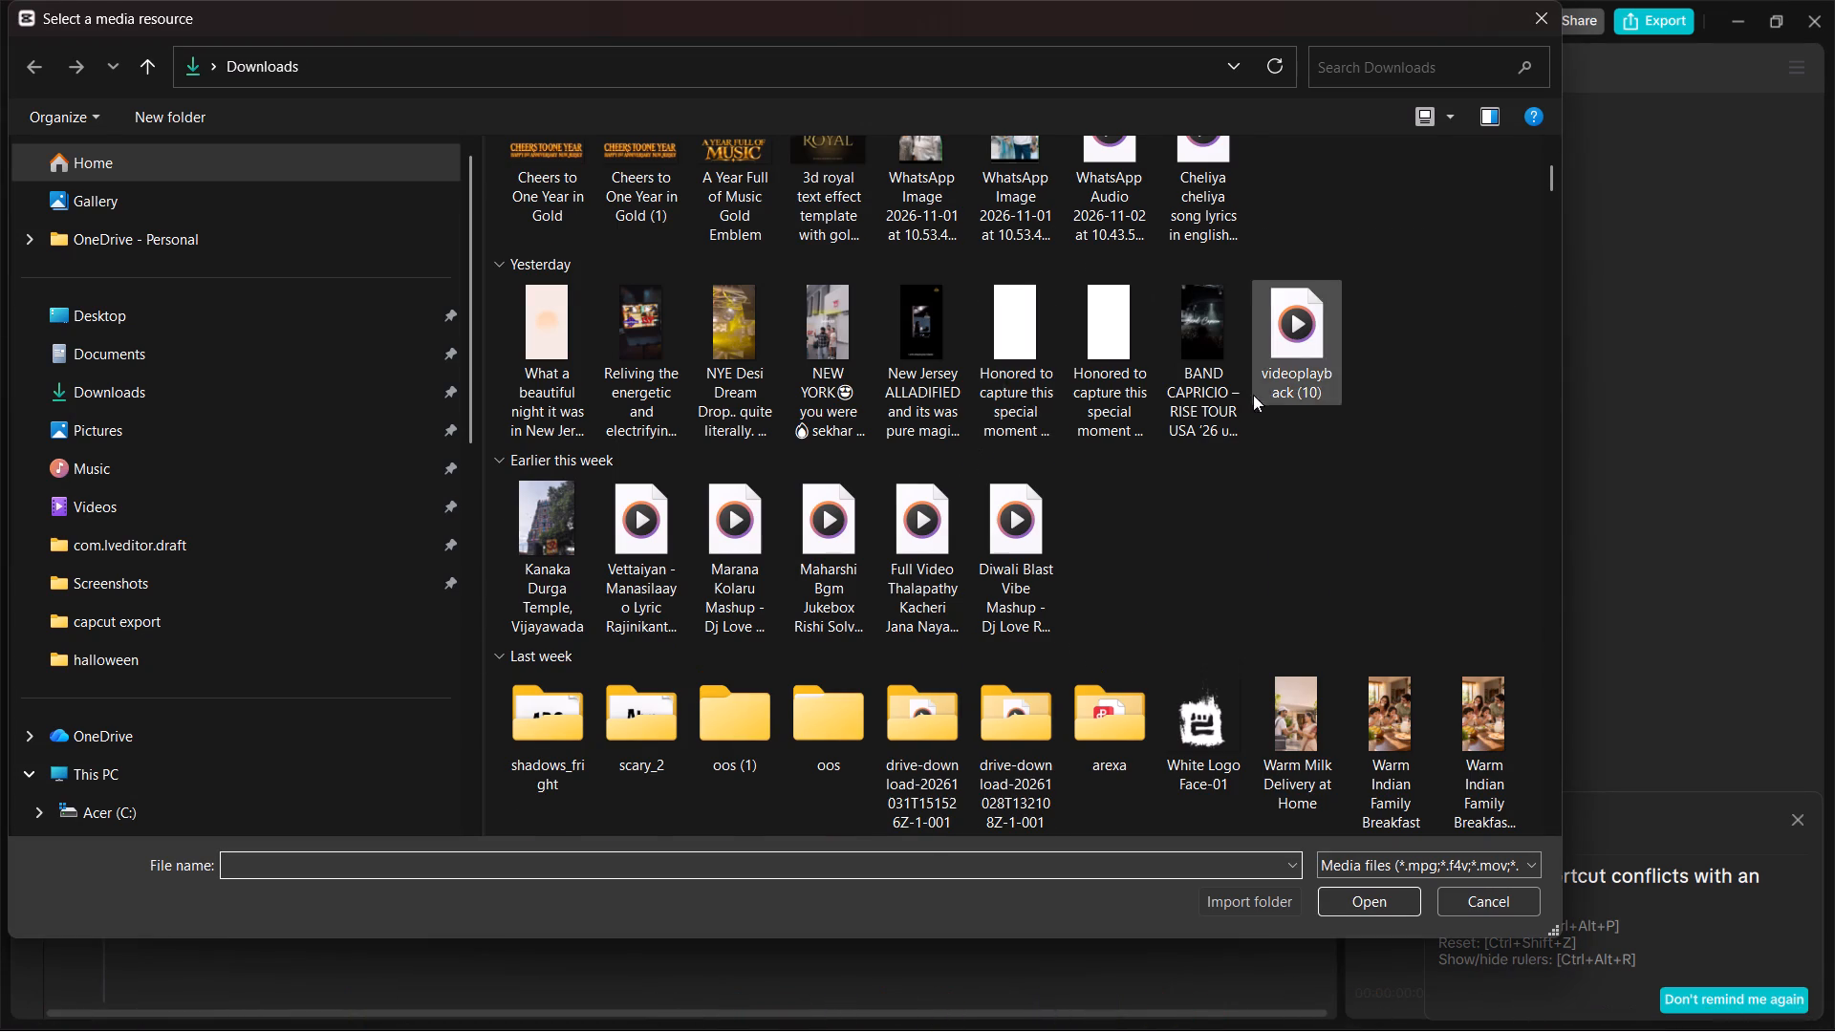
pyautogui.scroll(7, 1253, 396)
pyautogui.doubleClick(1225, 403)
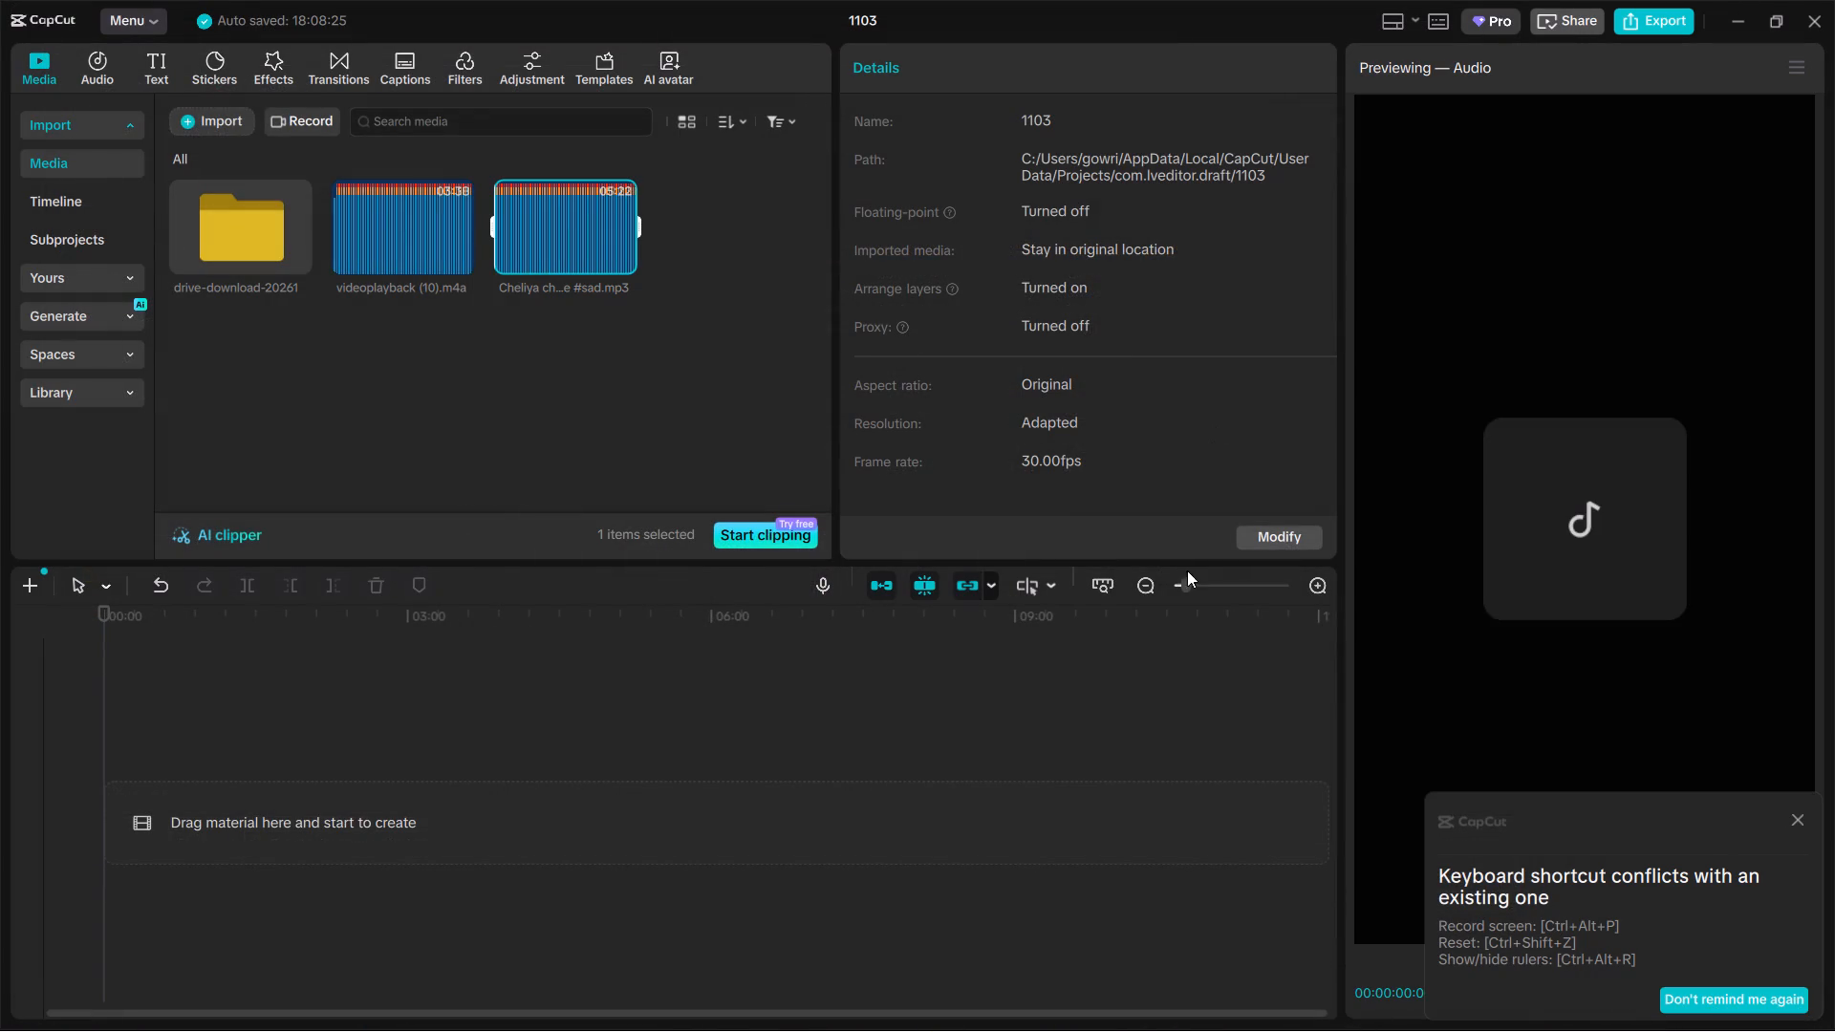
pyautogui.click(1792, 821)
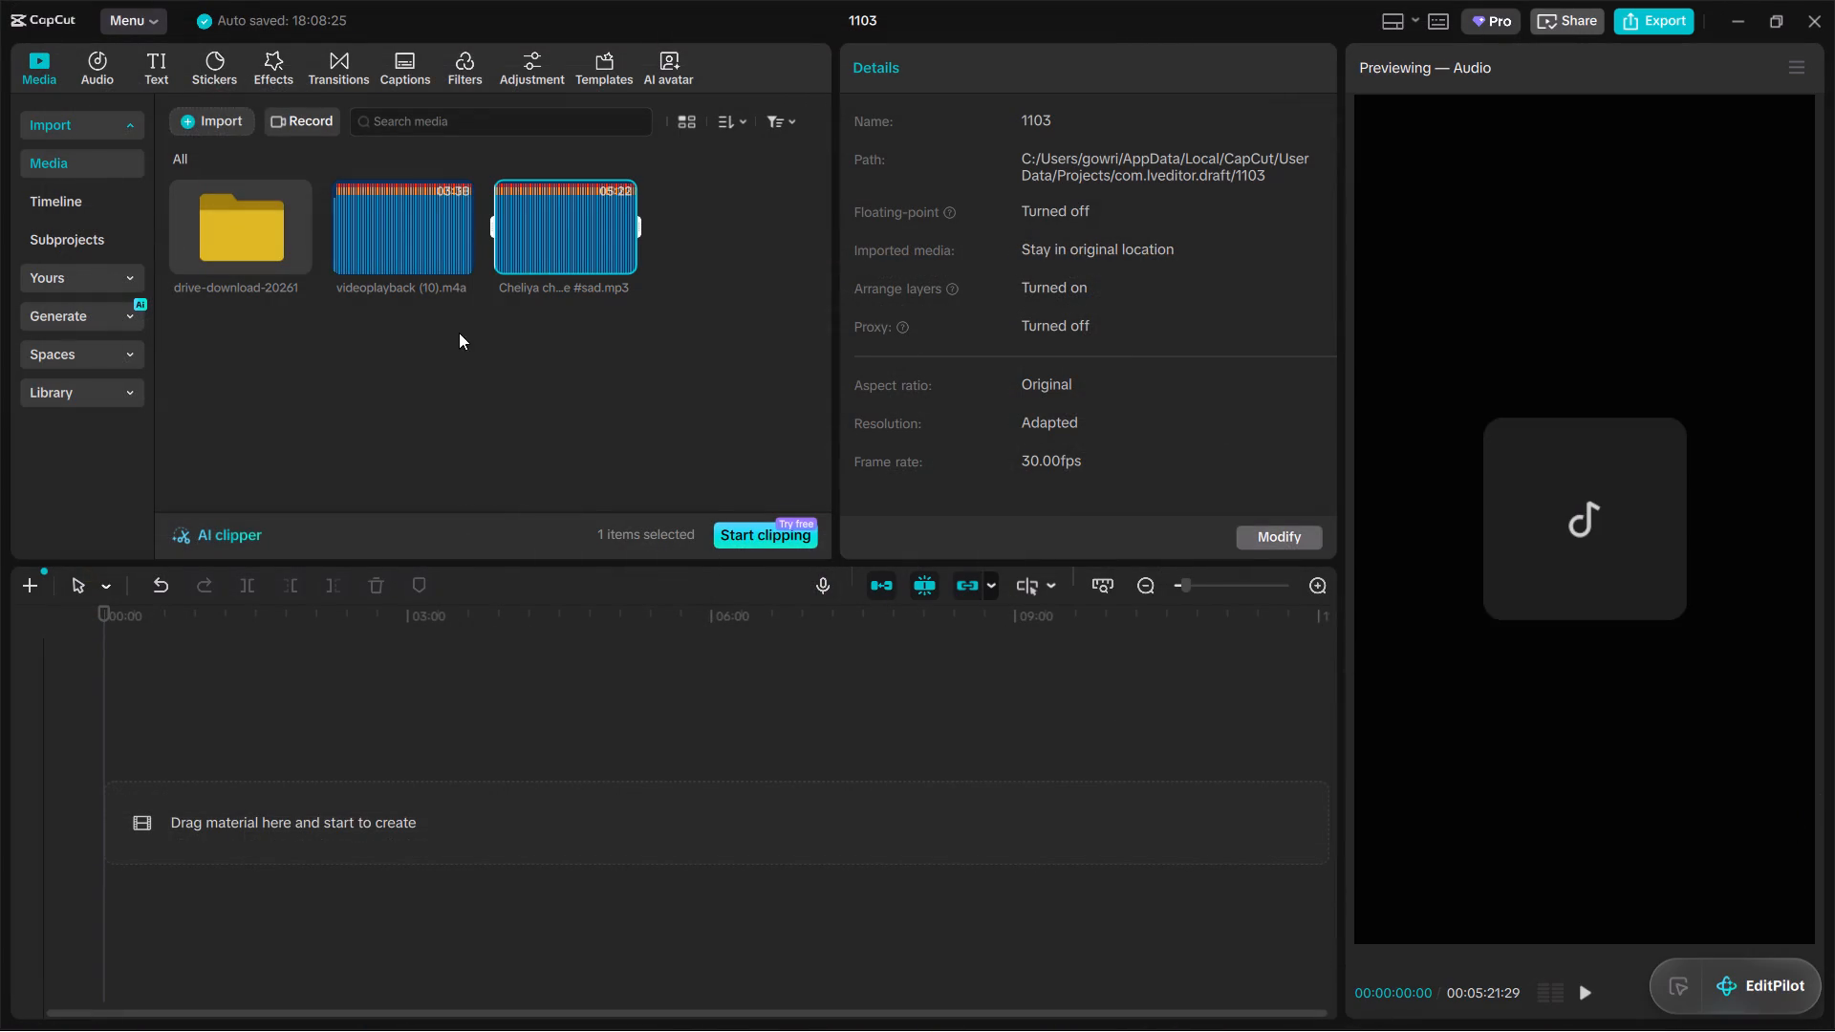
# Place the Cheliya cheliya MP3 on the timeline as an audio clip starting at 00:00.
pyautogui.click(459, 333)
pyautogui.moveTo(566, 213); pyautogui.dragTo(257, 867)
pyautogui.click(260, 774)
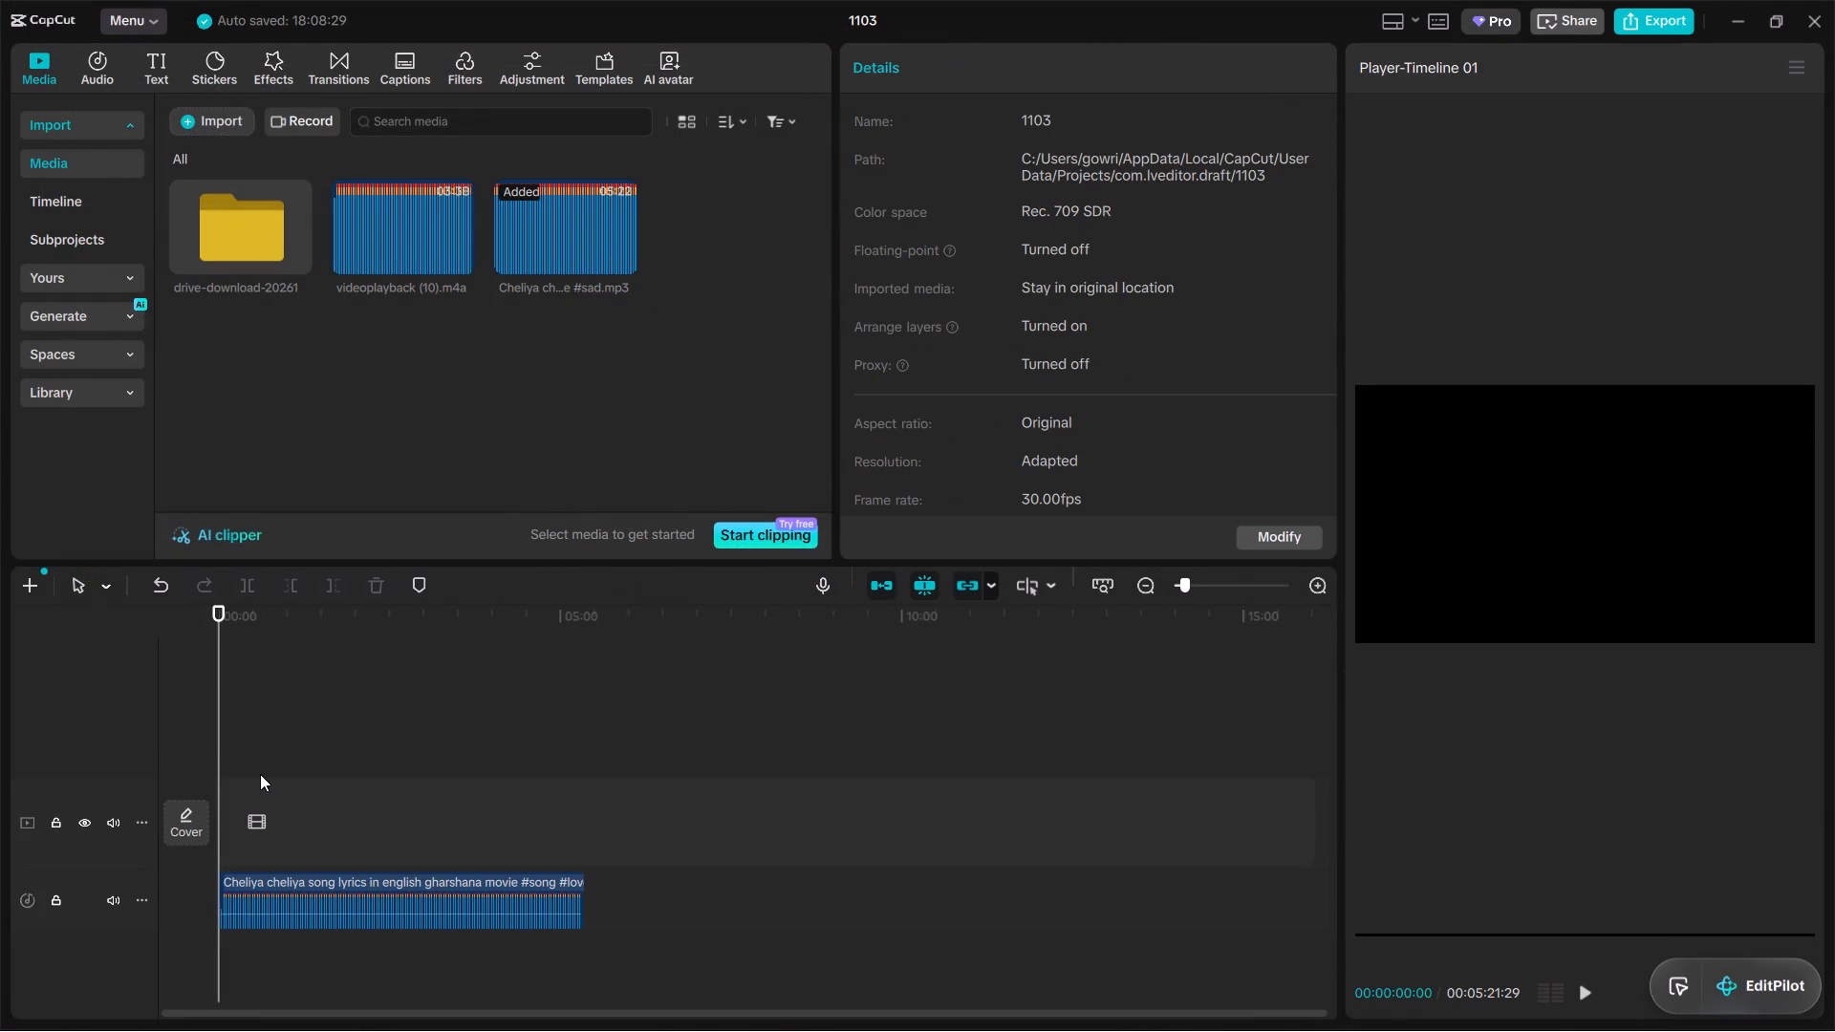
# Audition the Cheliya cheliya song from the start of the timeline, with the timeline enlarged for finer positioning.
pyautogui.moveTo(260, 774); pyautogui.dragTo(132, 778)
pyautogui.press('space')
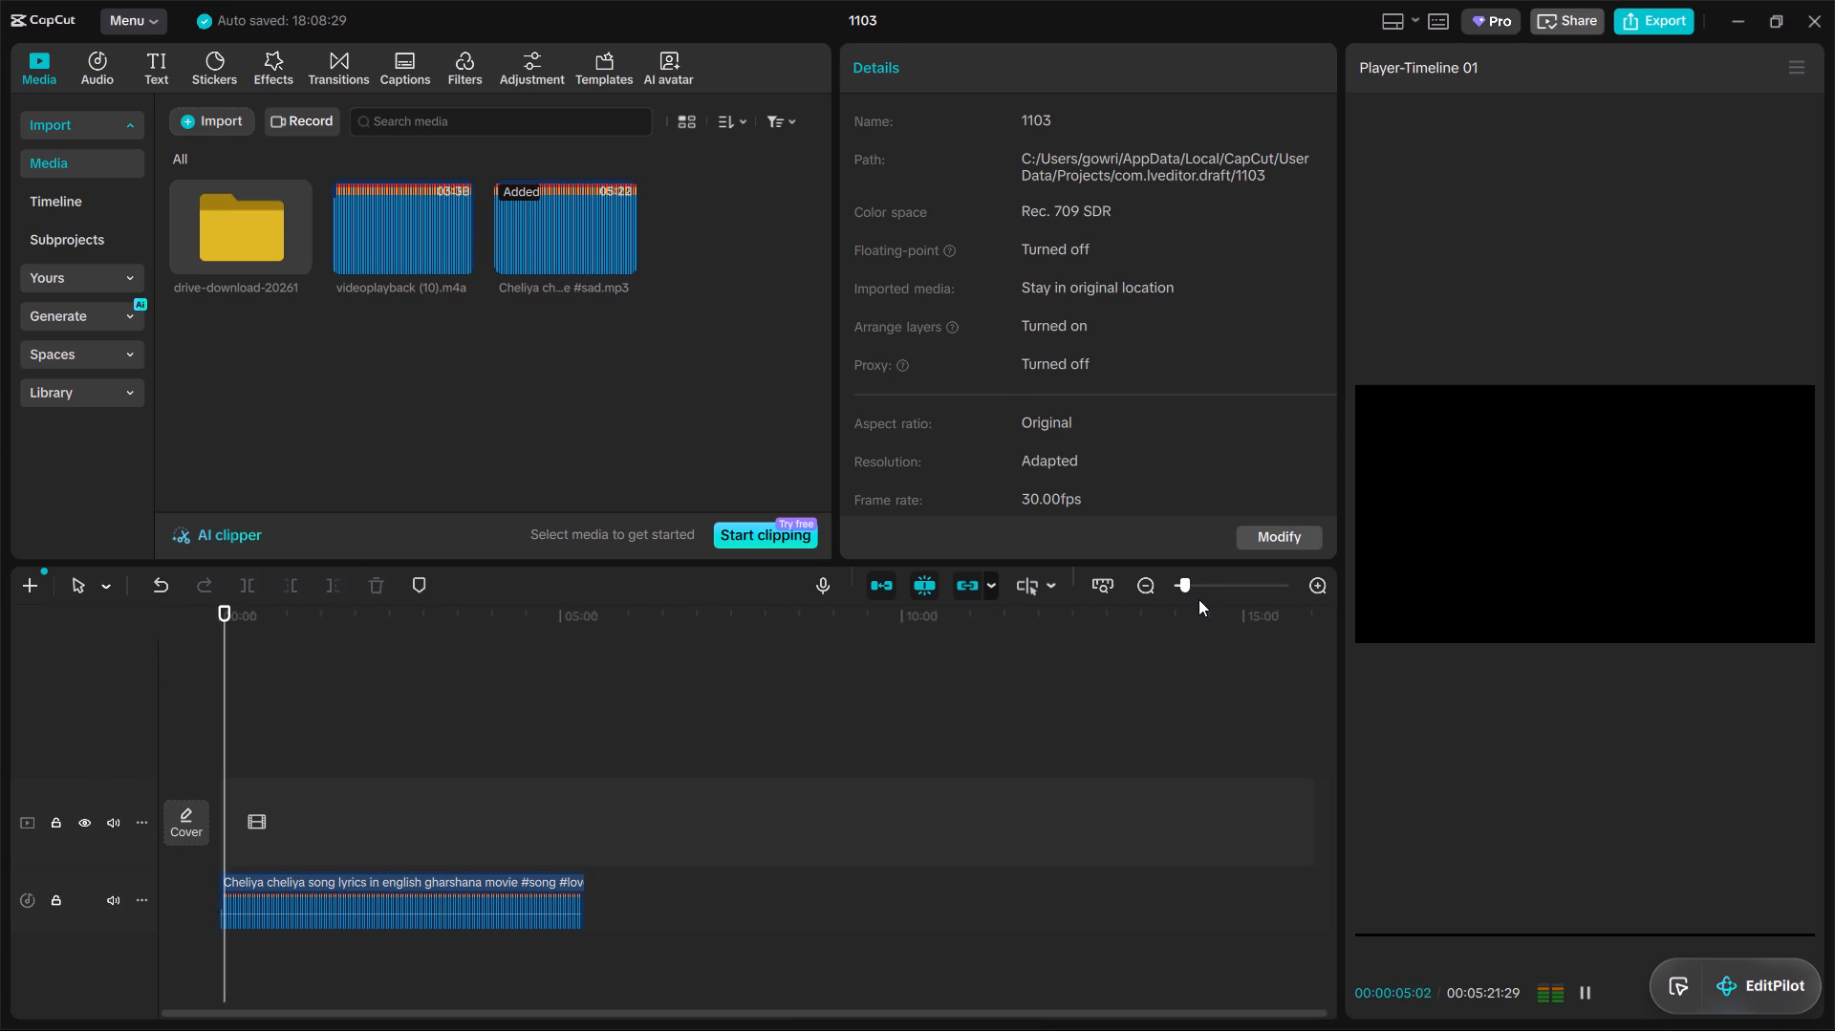
pyautogui.moveTo(1192, 598); pyautogui.dragTo(1188, 574)
pyautogui.click(1187, 572)
pyautogui.moveTo(1189, 578); pyautogui.dragTo(1198, 582)
pyautogui.moveTo(1184, 573); pyautogui.dragTo(1201, 580)
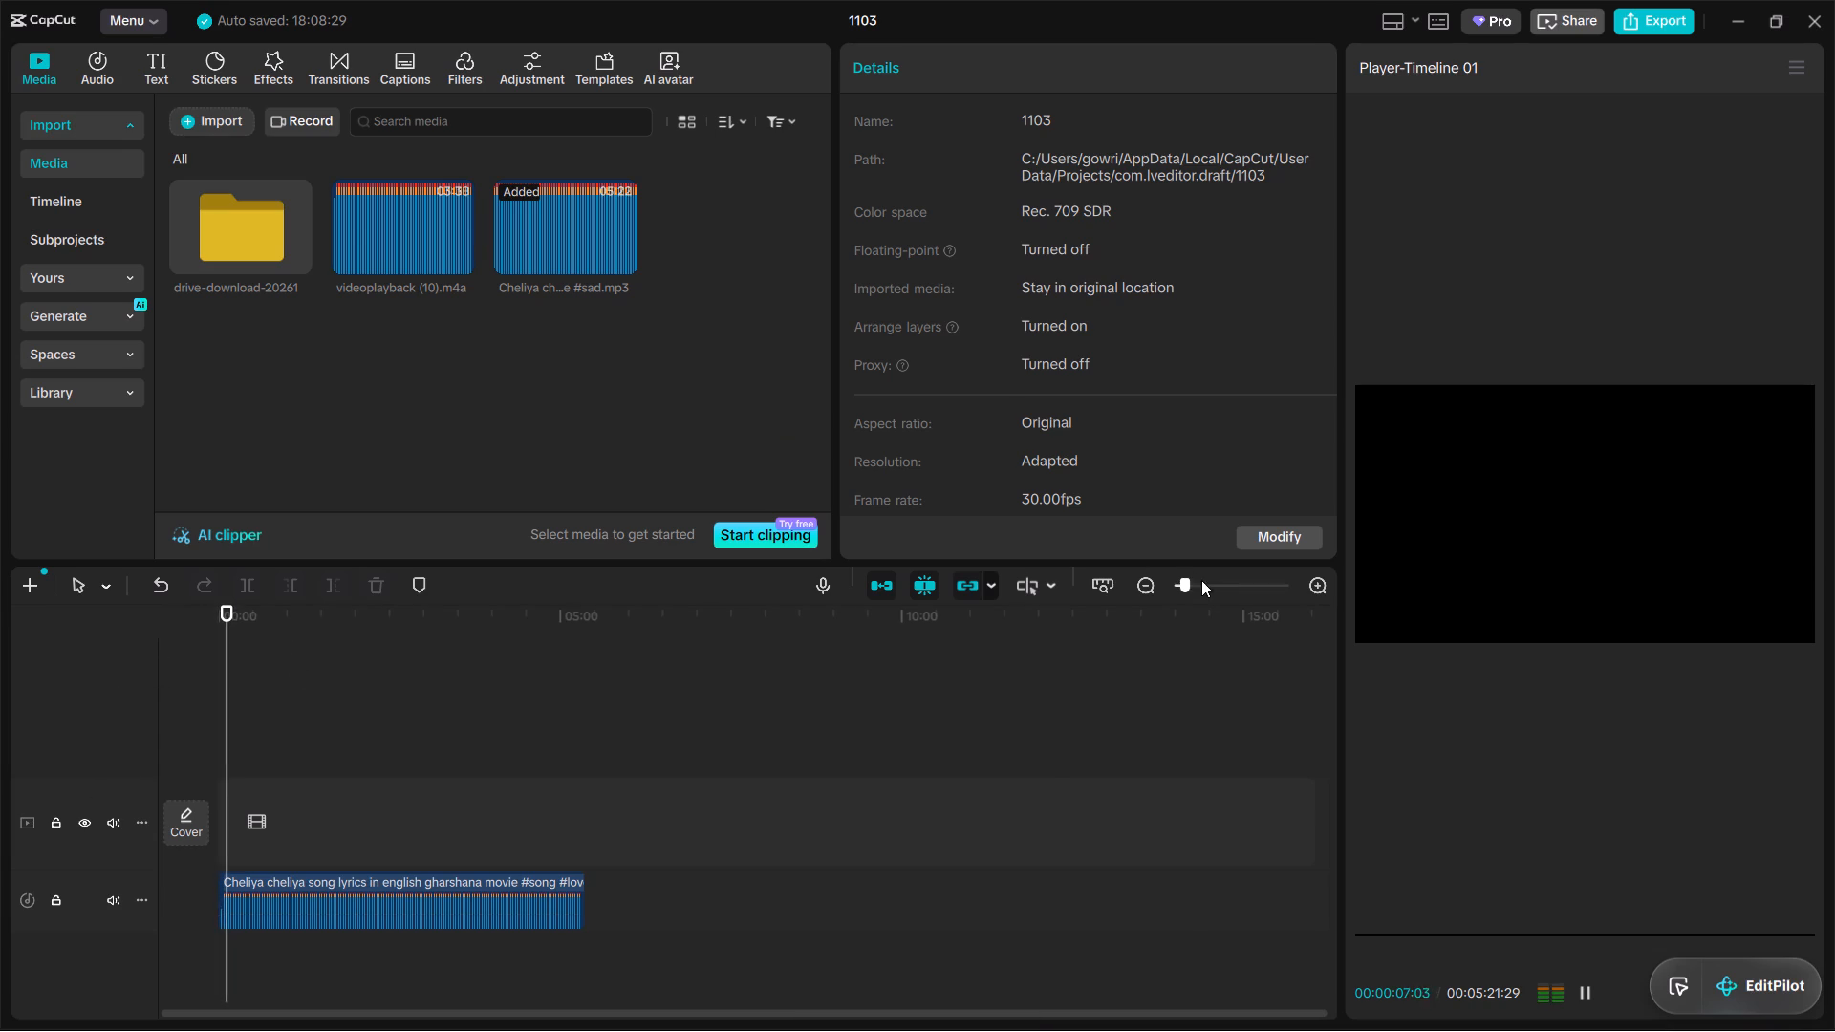
pyautogui.moveTo(1201, 580); pyautogui.dragTo(1200, 581)
pyautogui.moveTo(1184, 582); pyautogui.dragTo(1192, 595)
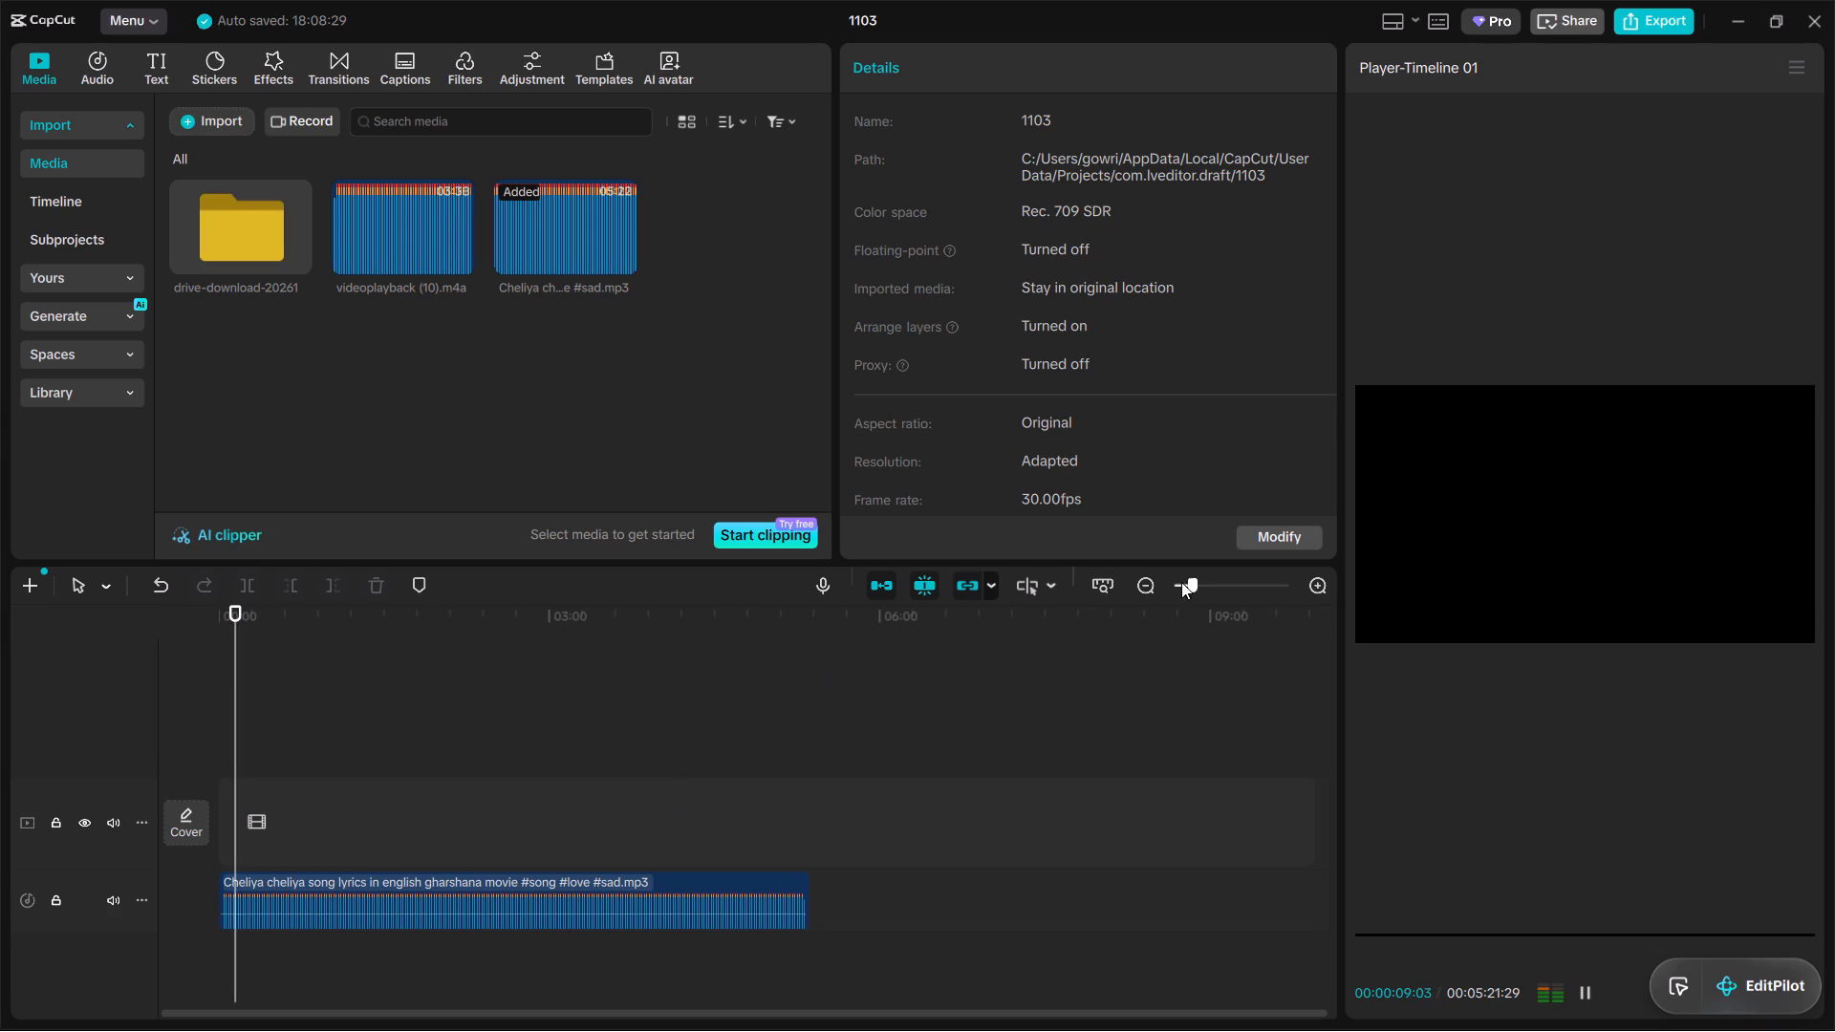
pyautogui.moveTo(1194, 590); pyautogui.dragTo(1205, 593)
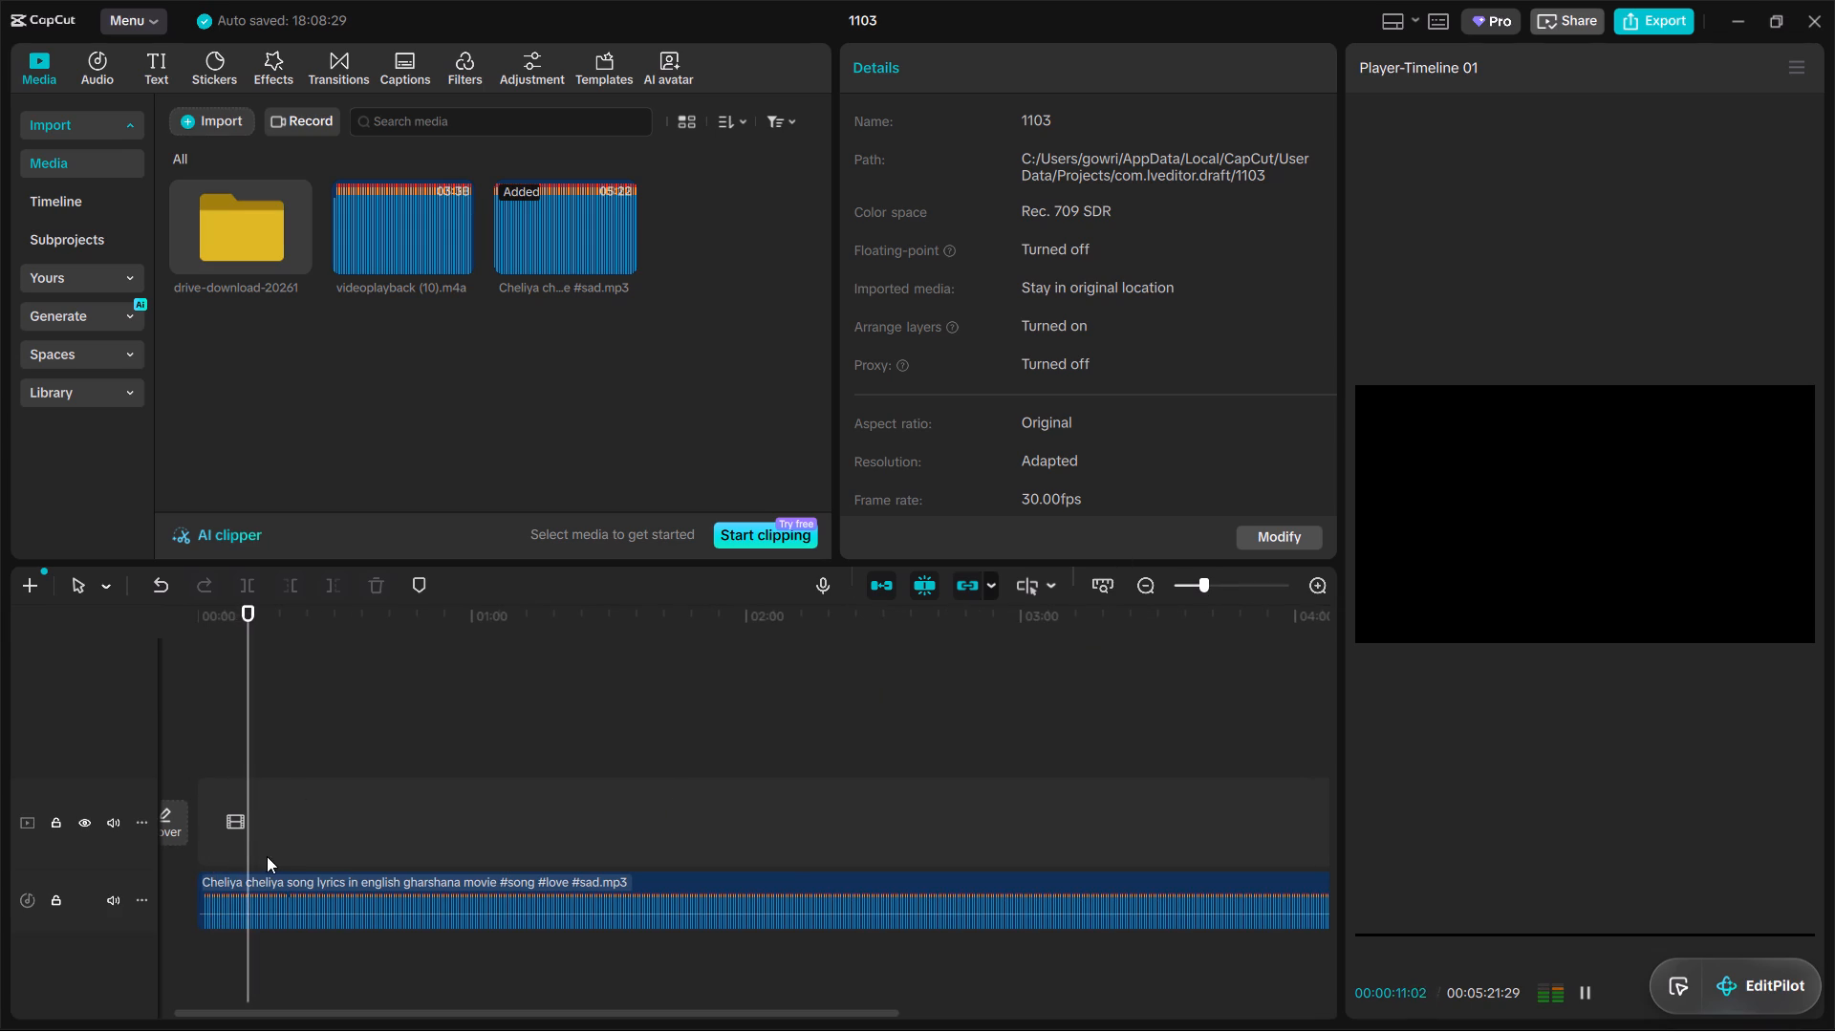
pyautogui.click(275, 860)
pyautogui.press('space')
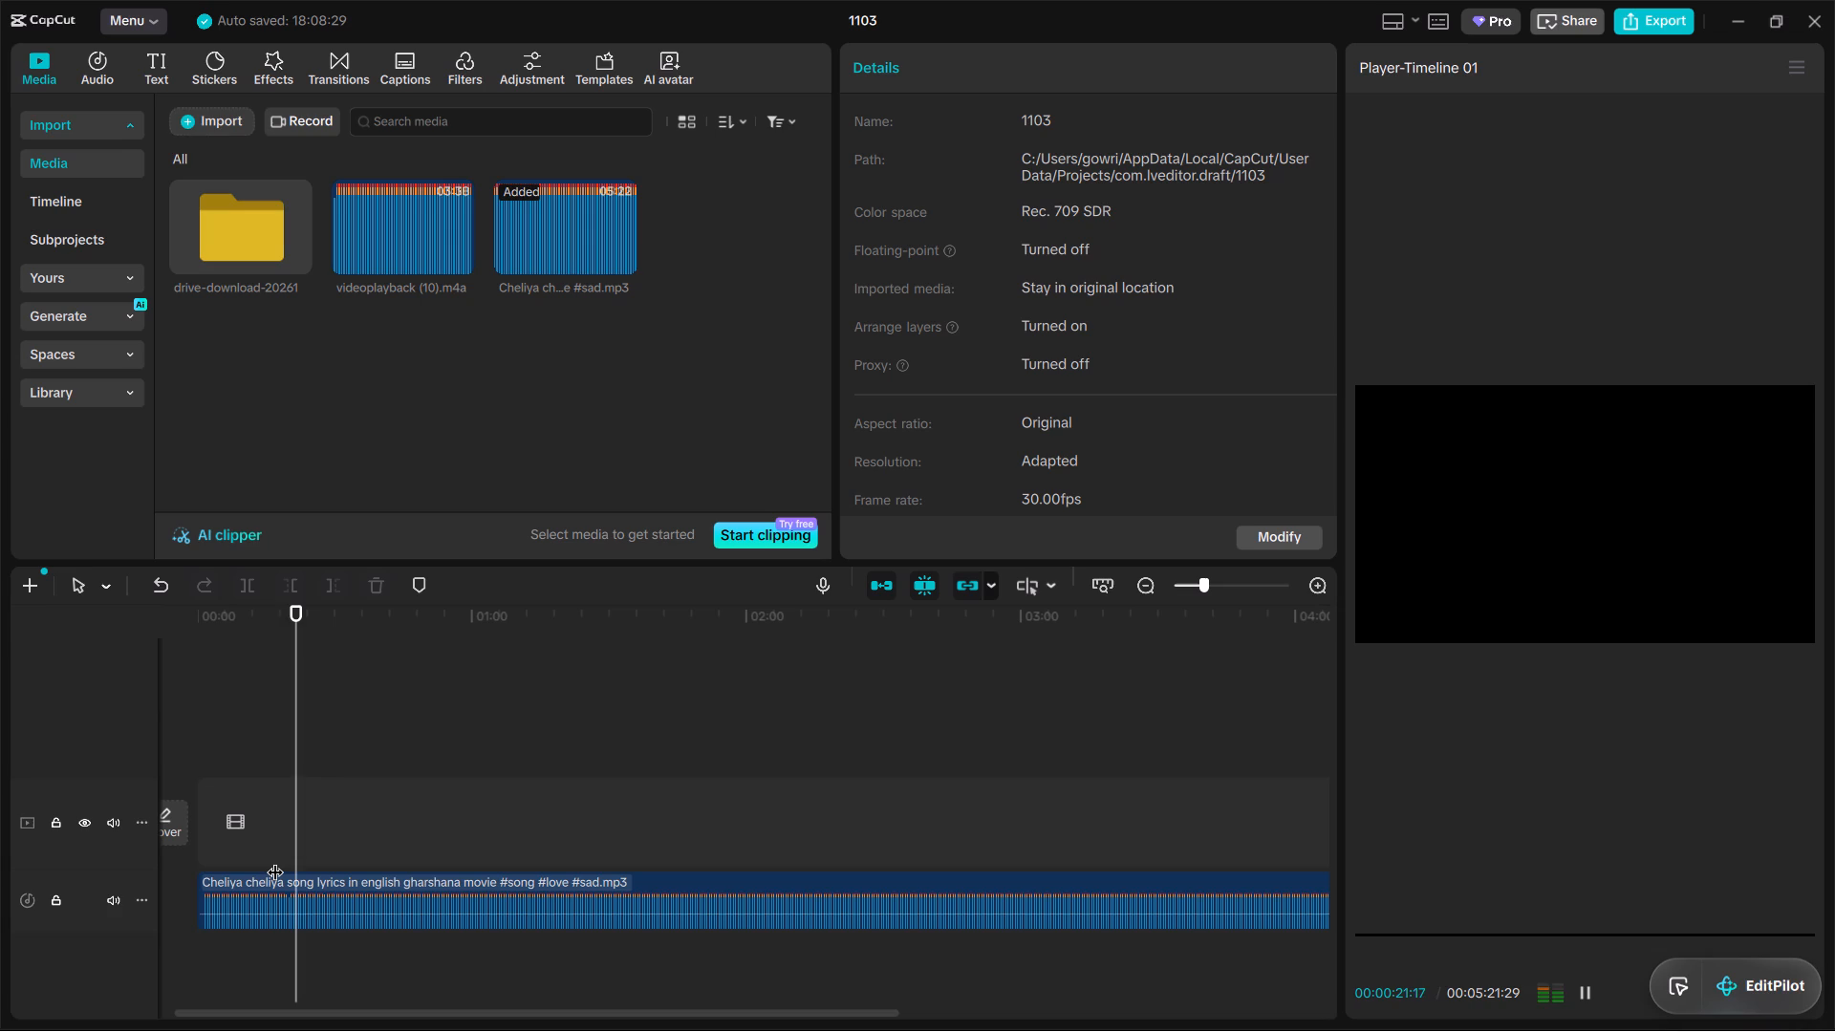
# Scrub back through the song and replay the passage around 17 to 20 seconds, stopping at about 20 seconds.
pyautogui.press('space')
pyautogui.moveTo(279, 893); pyautogui.dragTo(278, 911)
pyautogui.click(272, 805)
pyautogui.moveTo(272, 805); pyautogui.dragTo(279, 810)
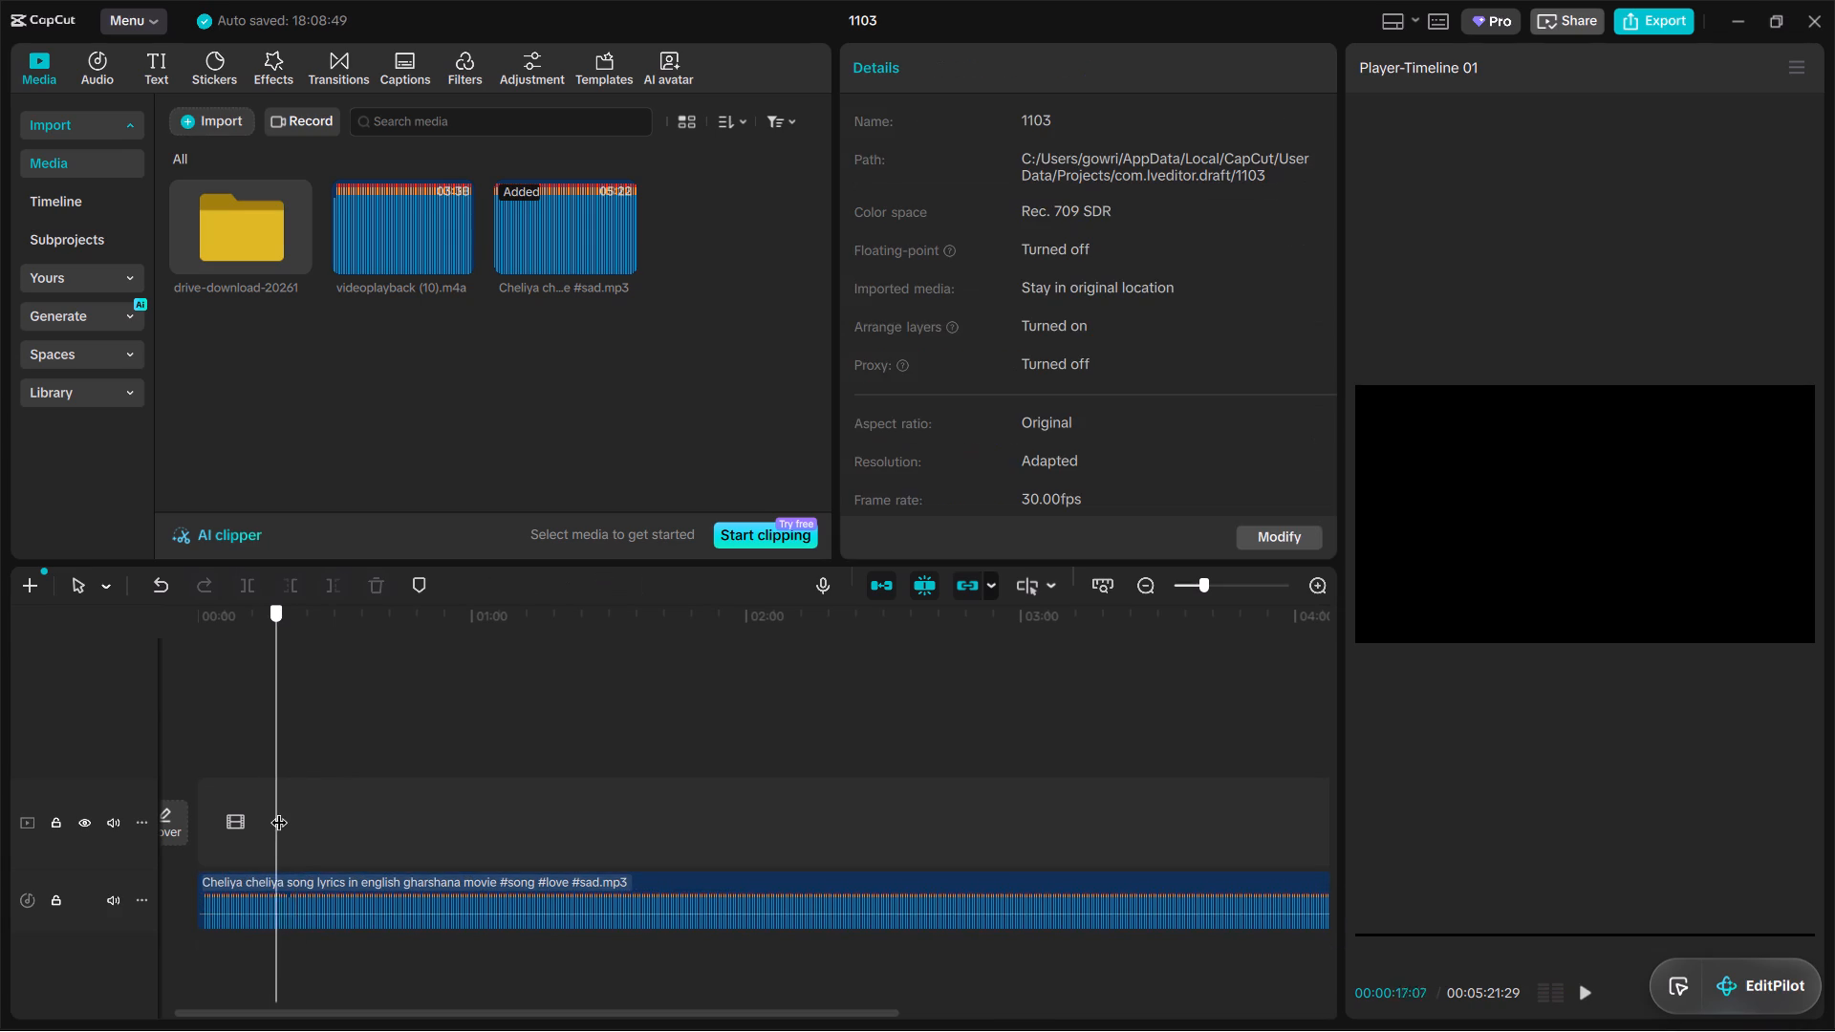
pyautogui.moveTo(279, 810); pyautogui.dragTo(247, 824)
pyautogui.click(264, 801)
pyautogui.moveTo(265, 800); pyautogui.dragTo(291, 809)
pyautogui.moveTo(290, 808); pyautogui.dragTo(287, 808)
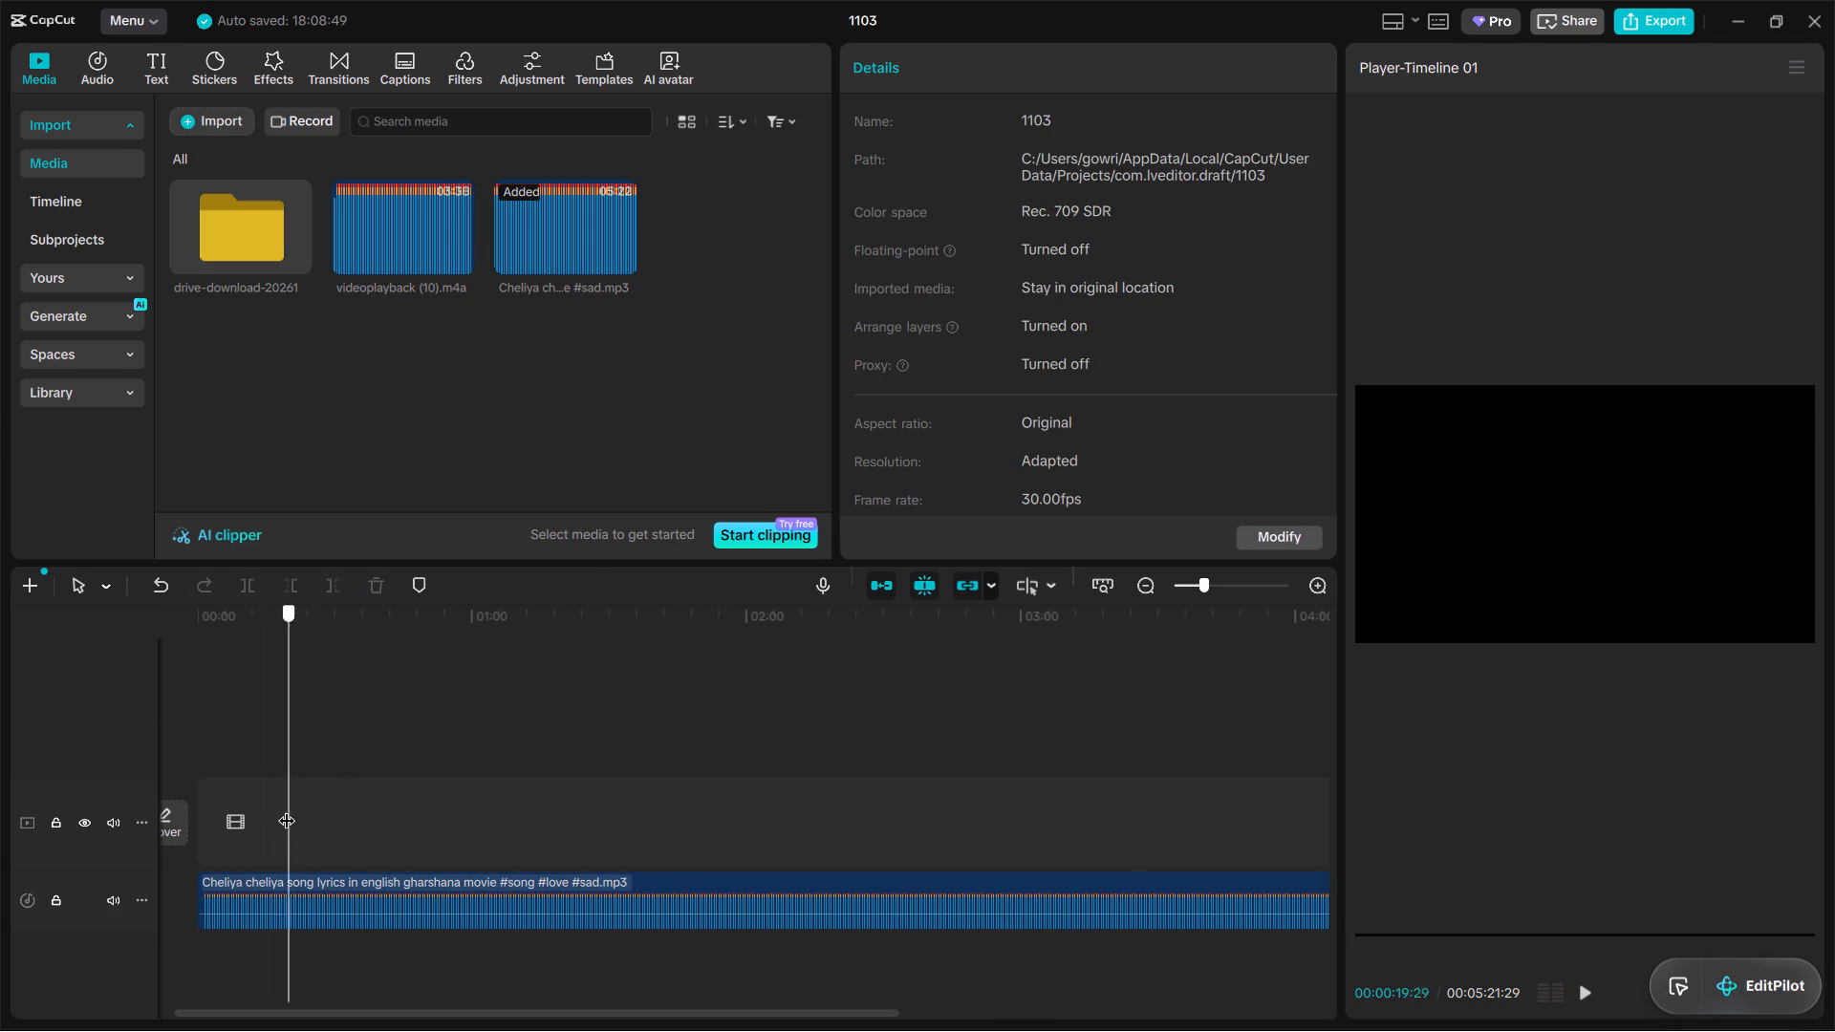
pyautogui.moveTo(287, 808); pyautogui.dragTo(280, 807)
pyautogui.press('space')
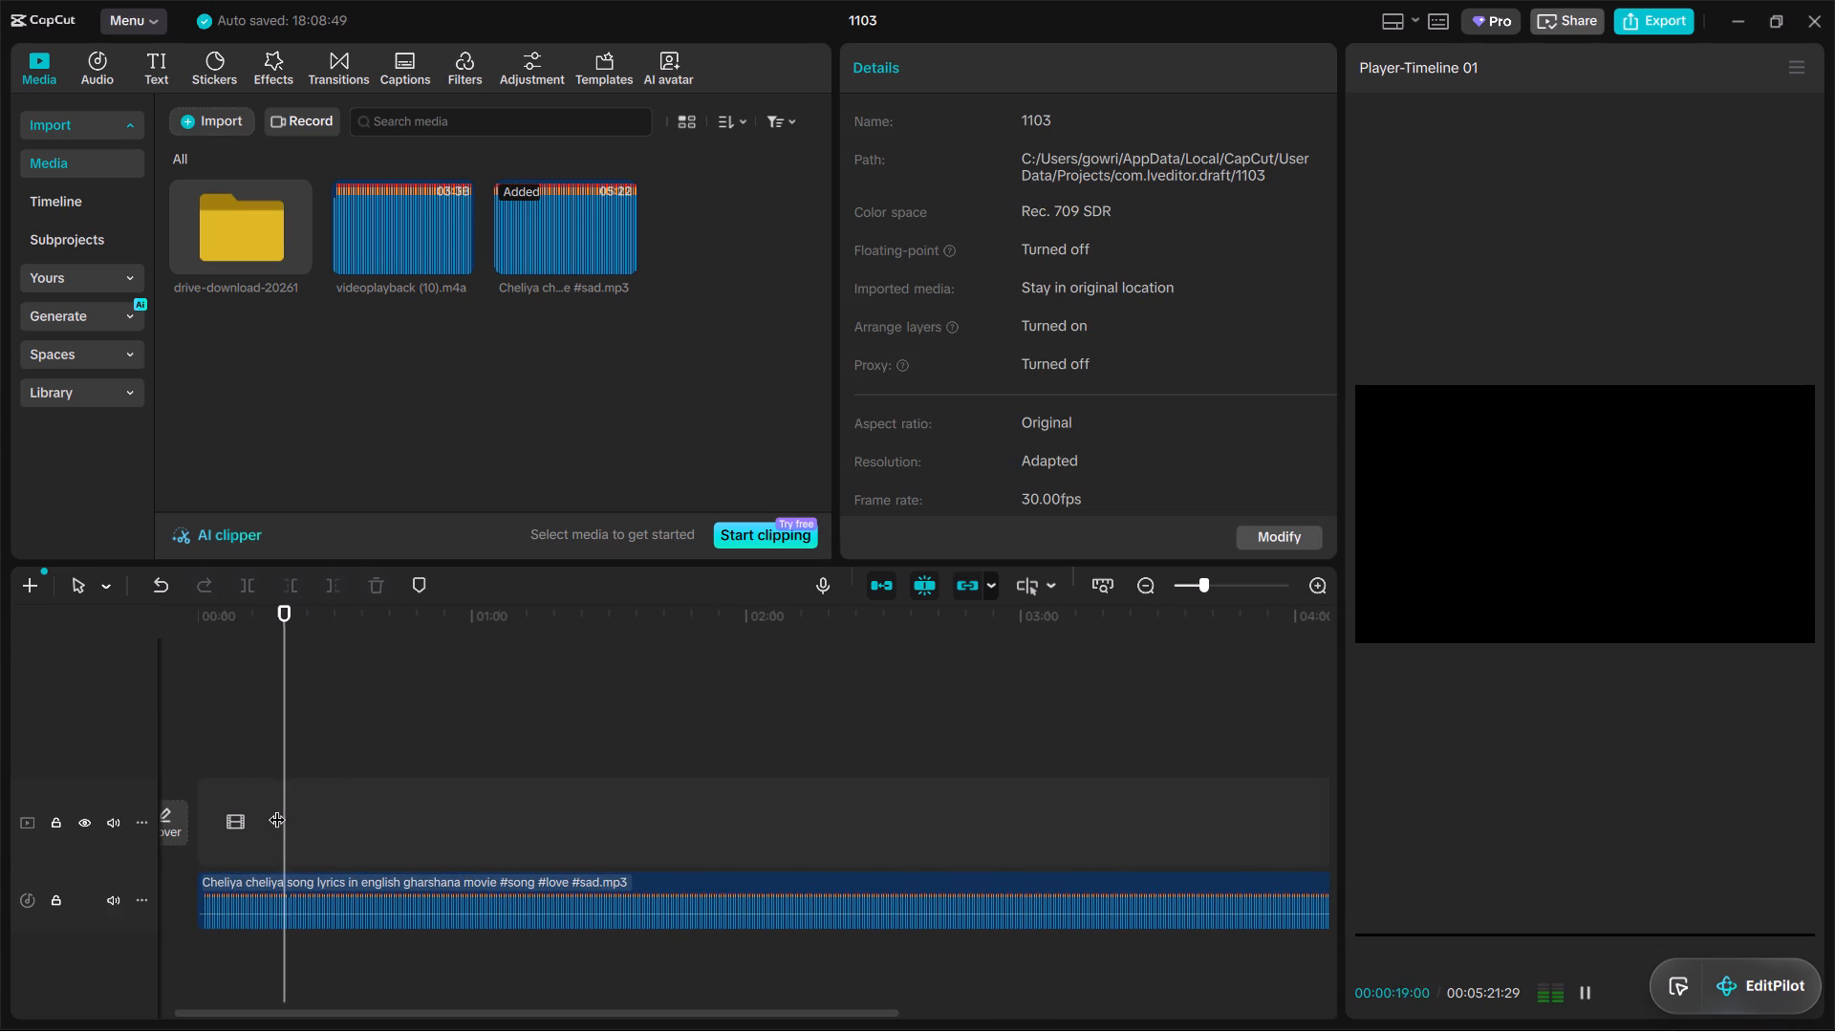
pyautogui.press('space')
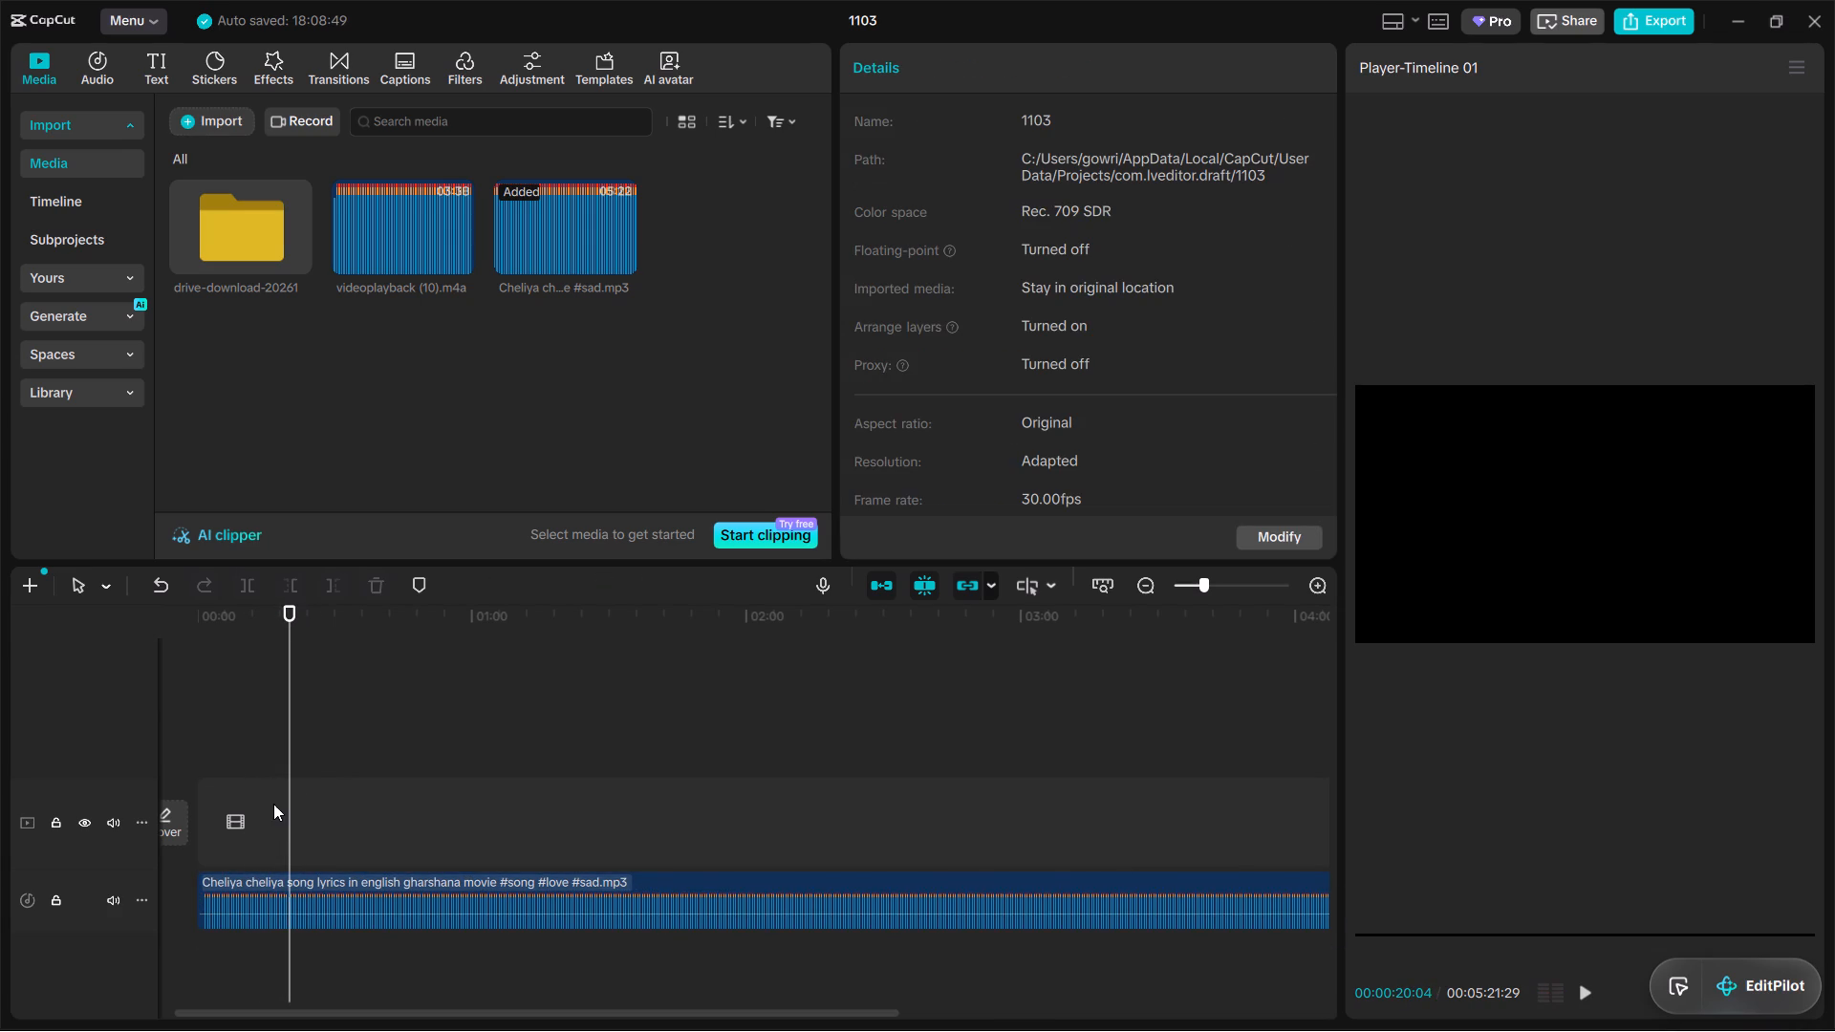
# Move the floating EditPilot widget off the player controls and over the Details area.
pyautogui.moveTo(1783, 985); pyautogui.dragTo(1292, 116)
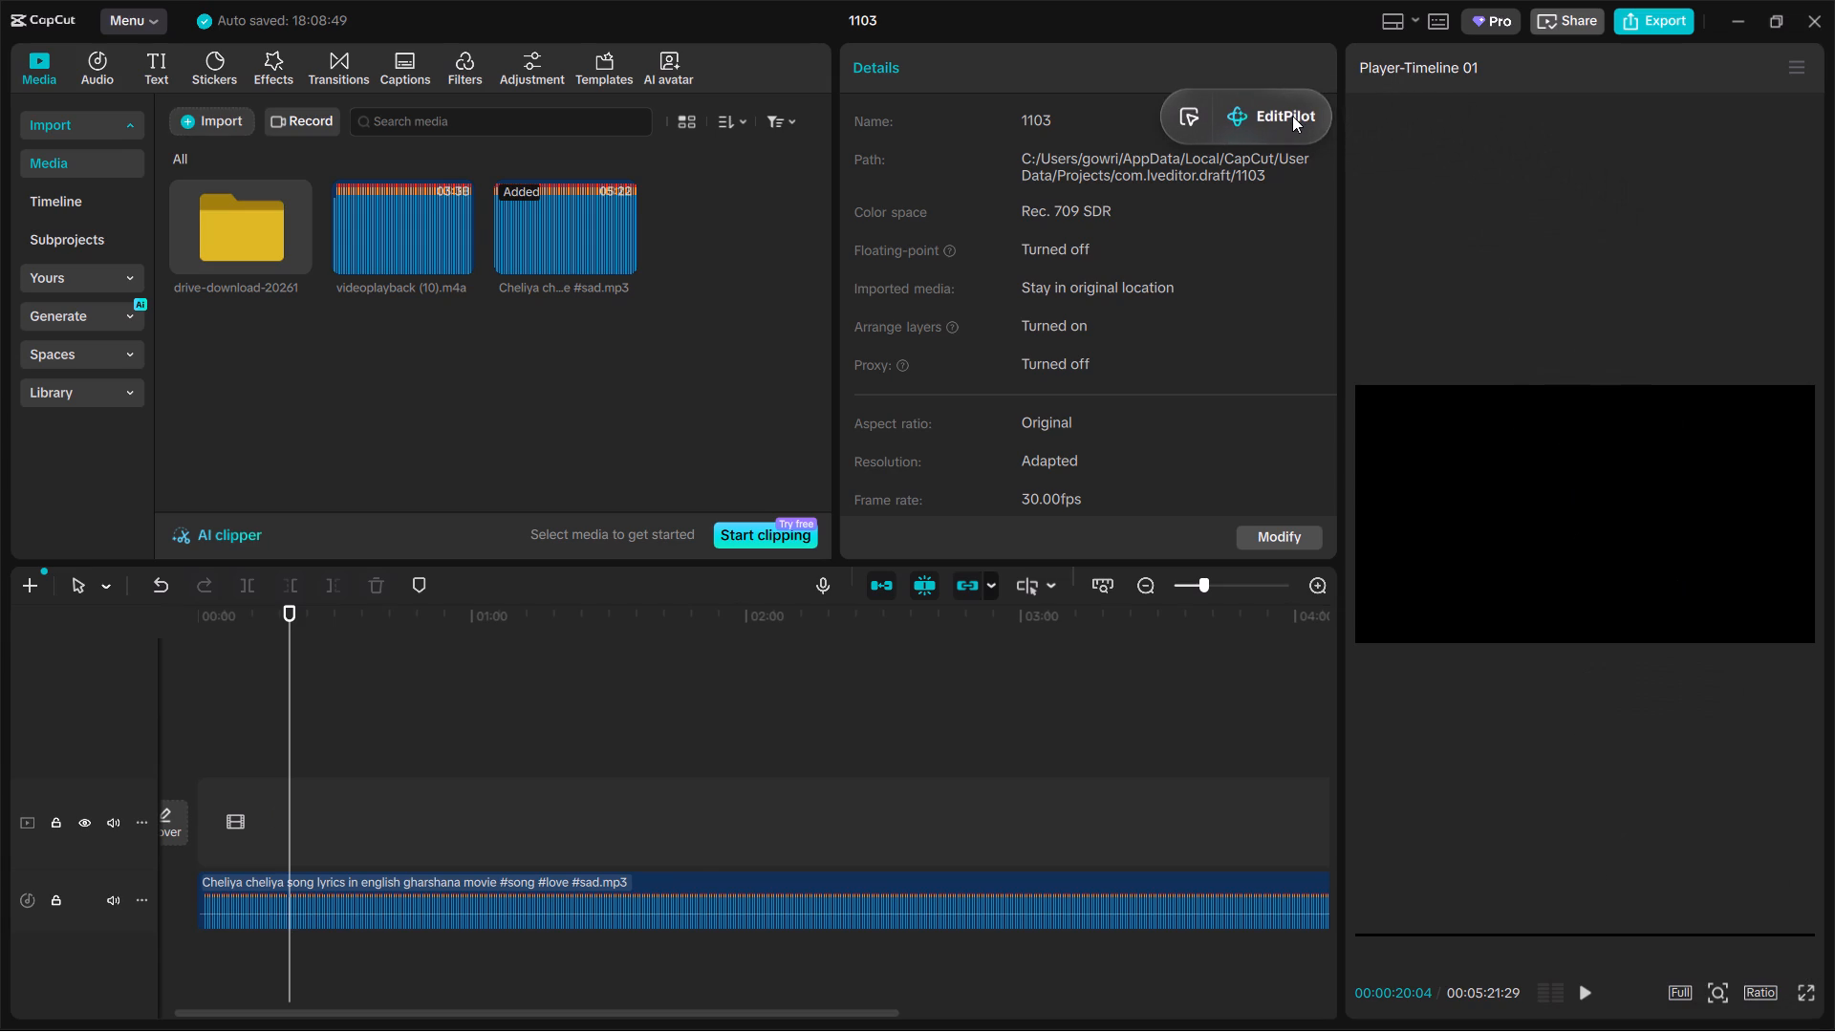
pyautogui.moveTo(1292, 116); pyautogui.dragTo(1221, 116)
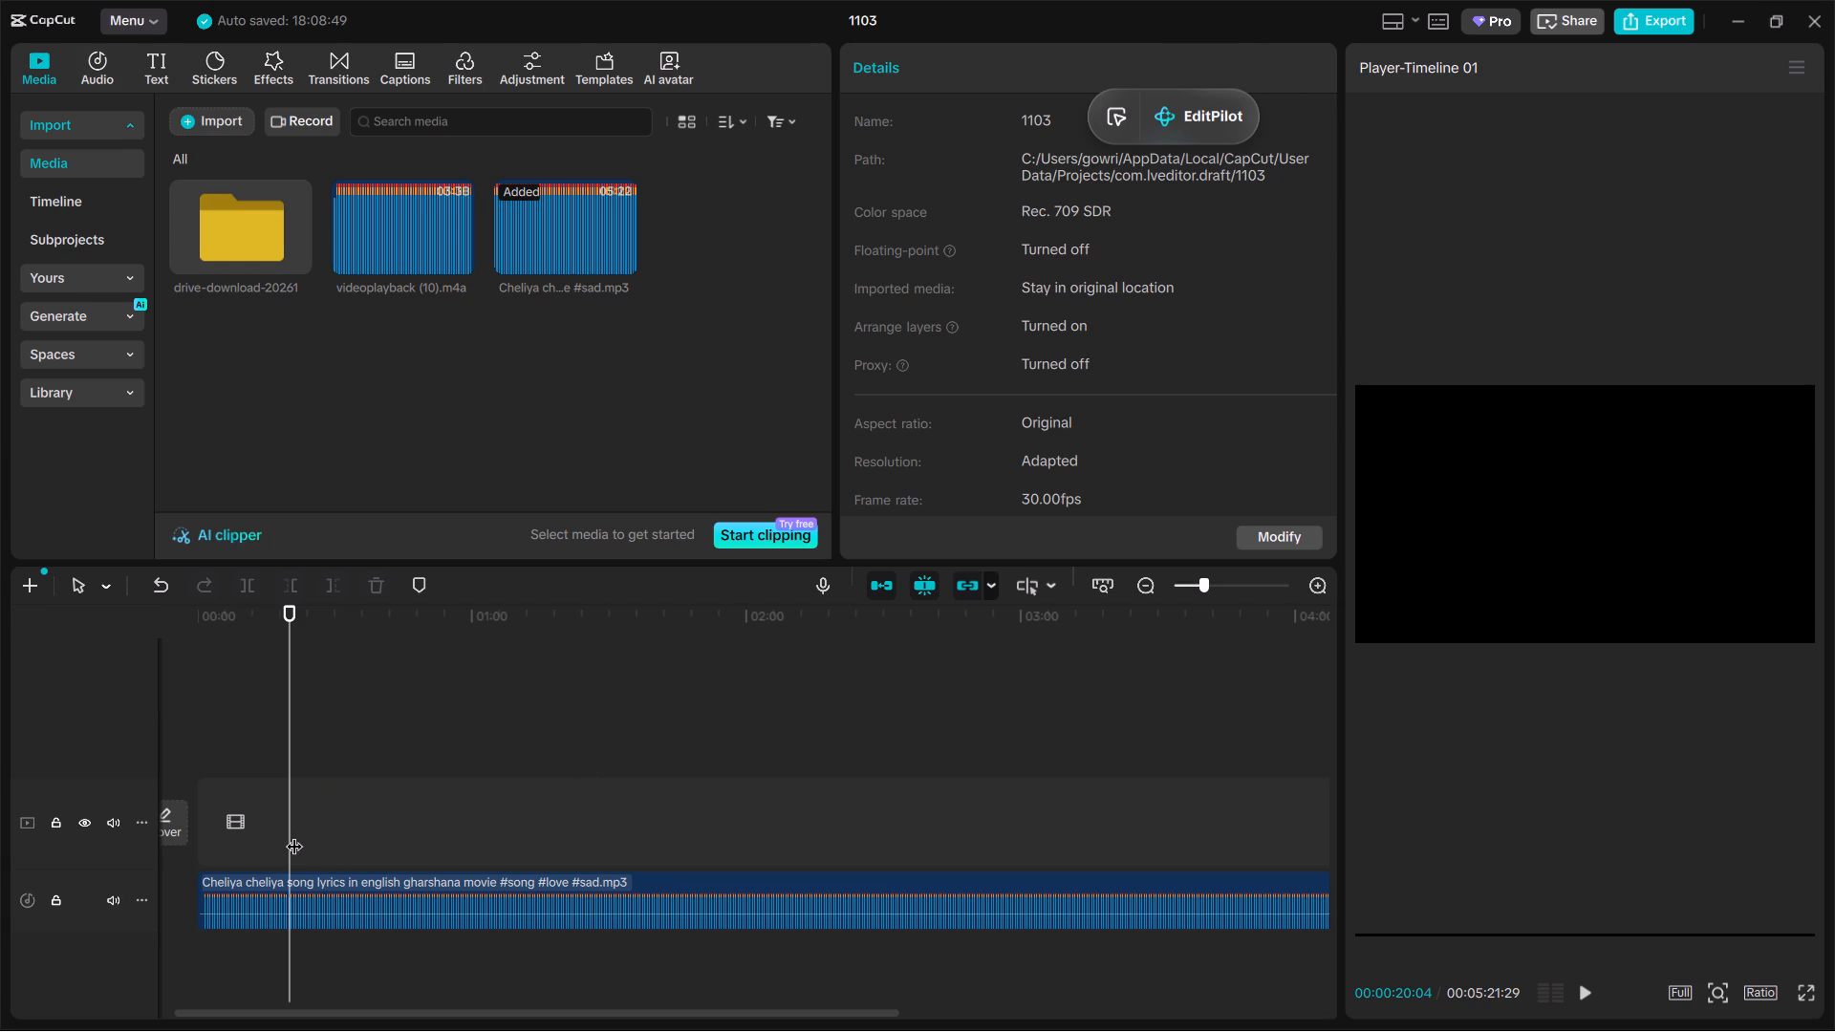
# Audition the song from about 20 seconds onward, skipping ahead to listen again from about 32 seconds.
pyautogui.click(348, 902)
pyautogui.press('space')
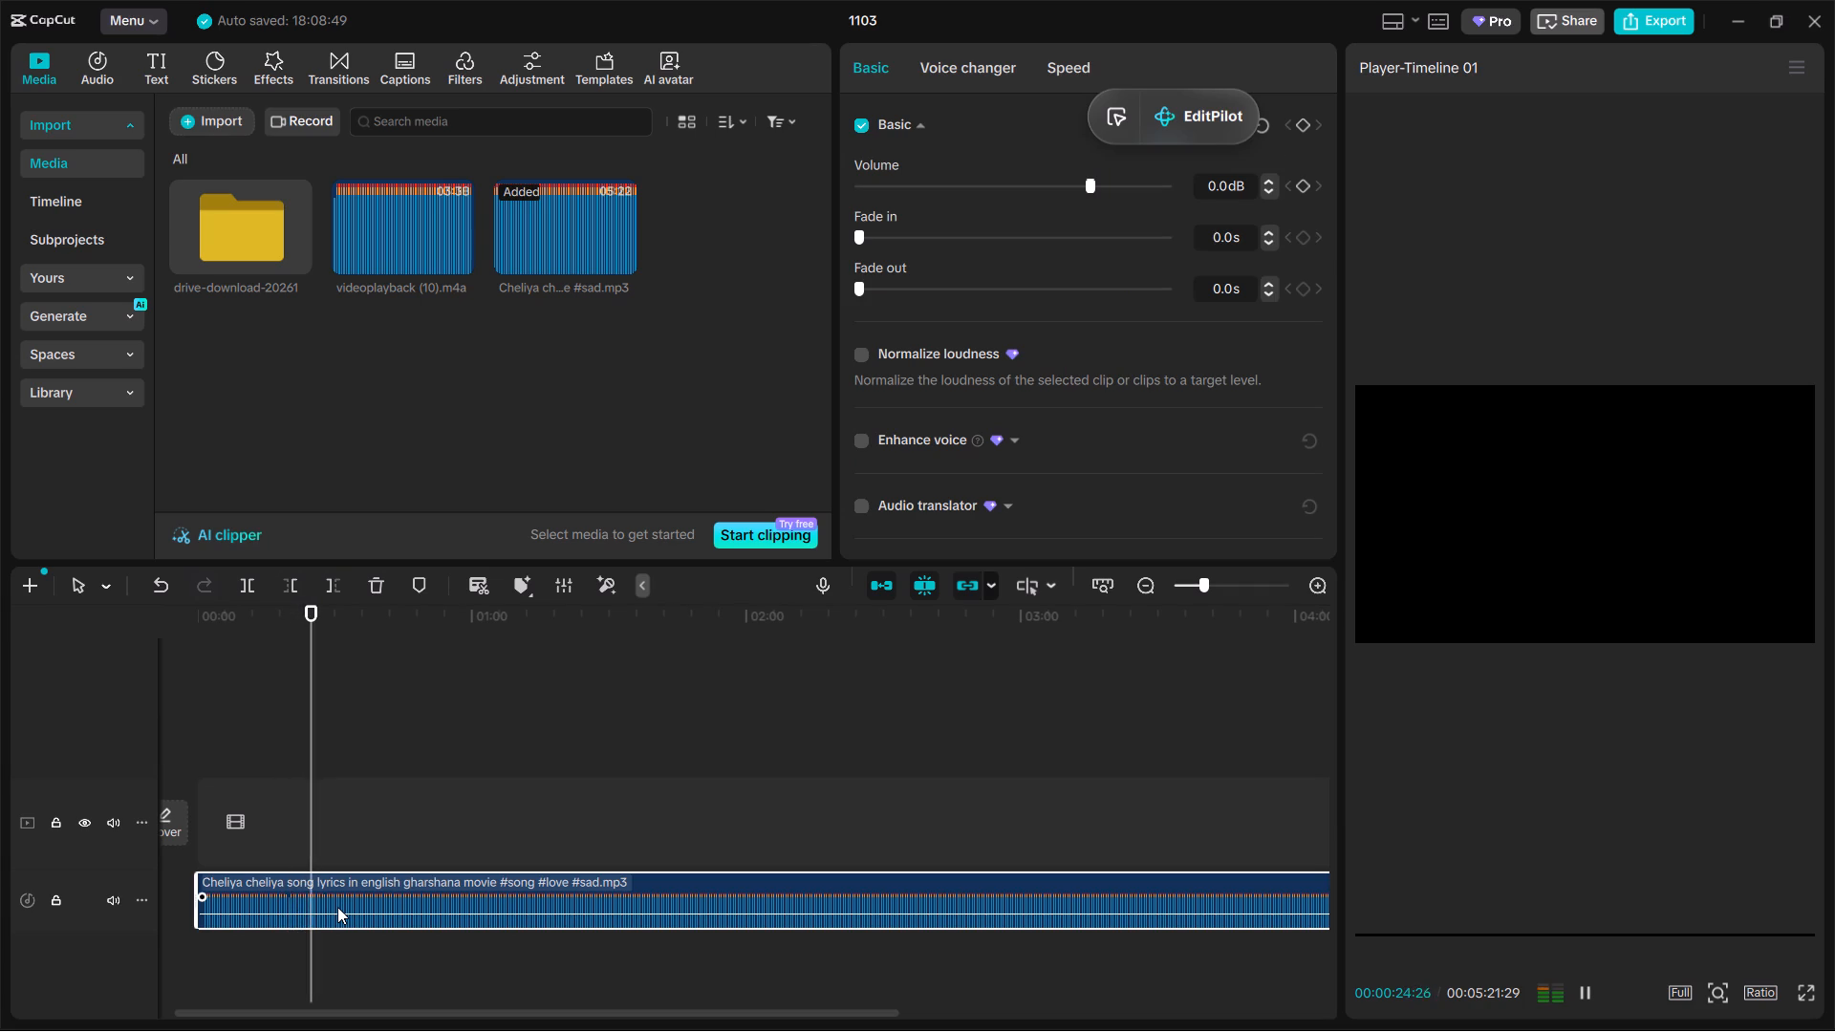
pyautogui.click(318, 855)
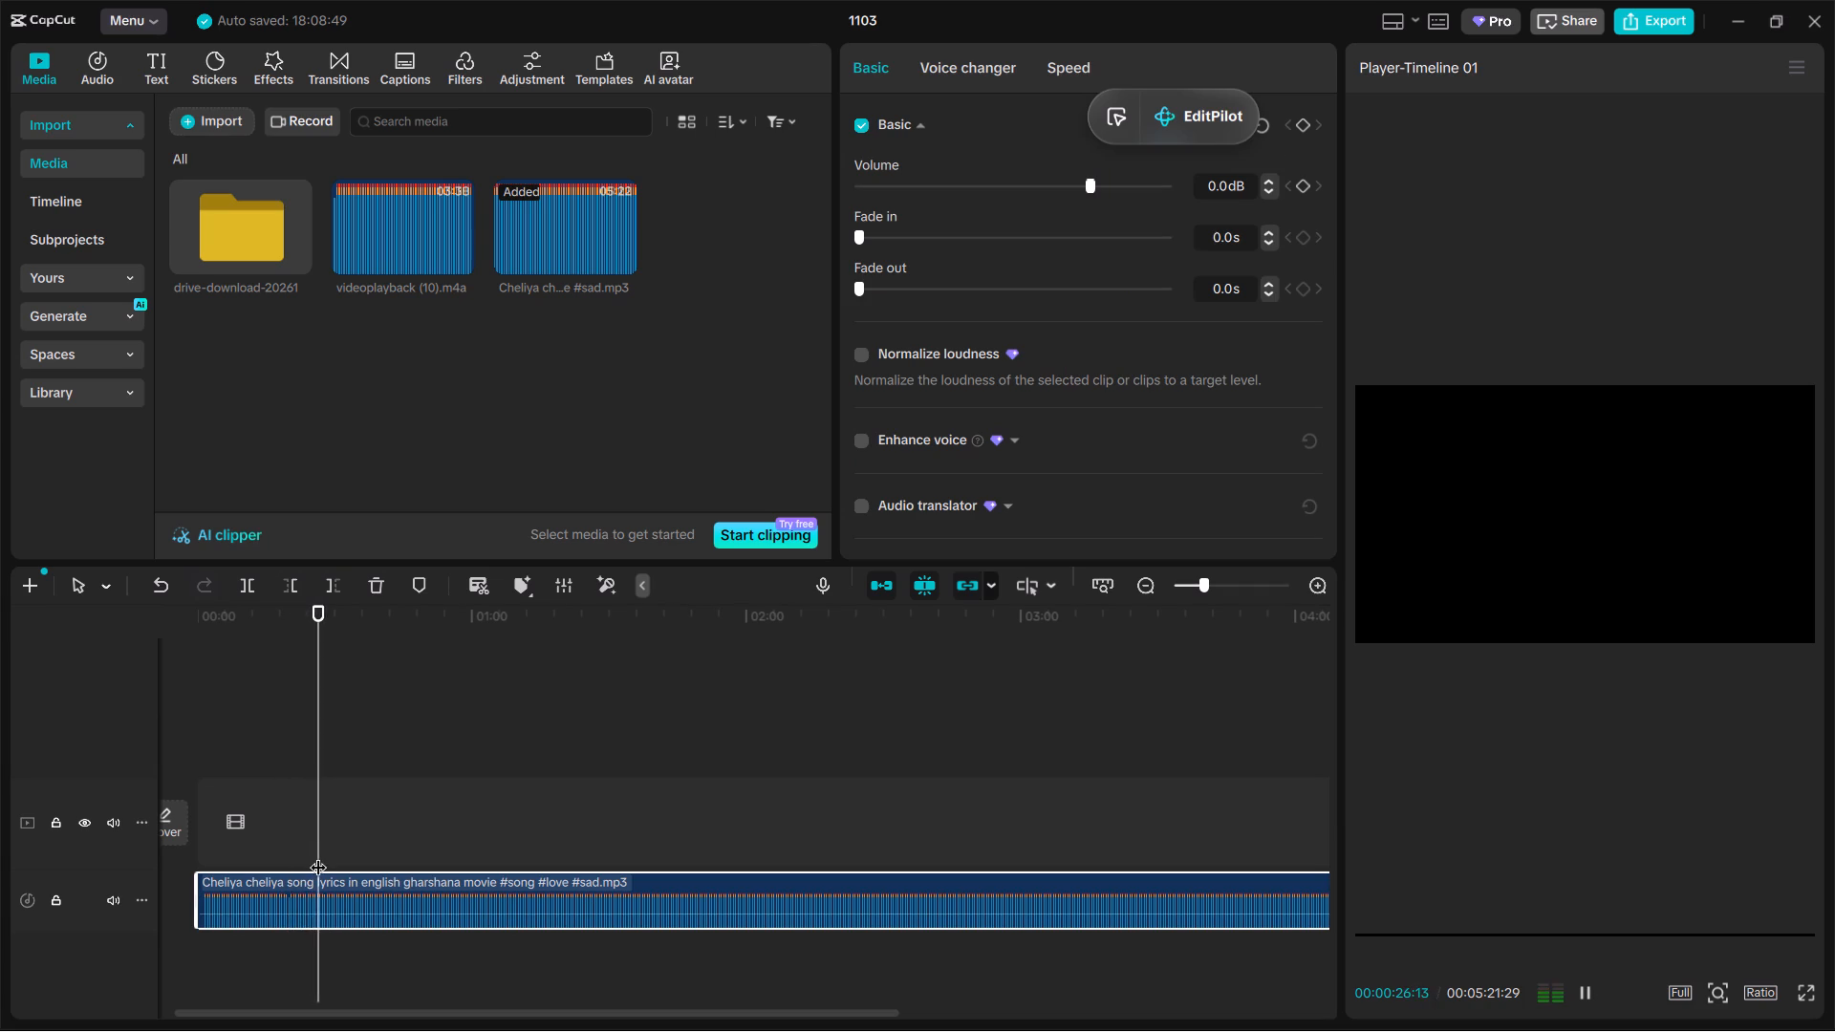
pyautogui.moveTo(318, 855); pyautogui.dragTo(348, 861)
pyautogui.click(323, 832)
pyautogui.moveTo(323, 832); pyautogui.dragTo(347, 842)
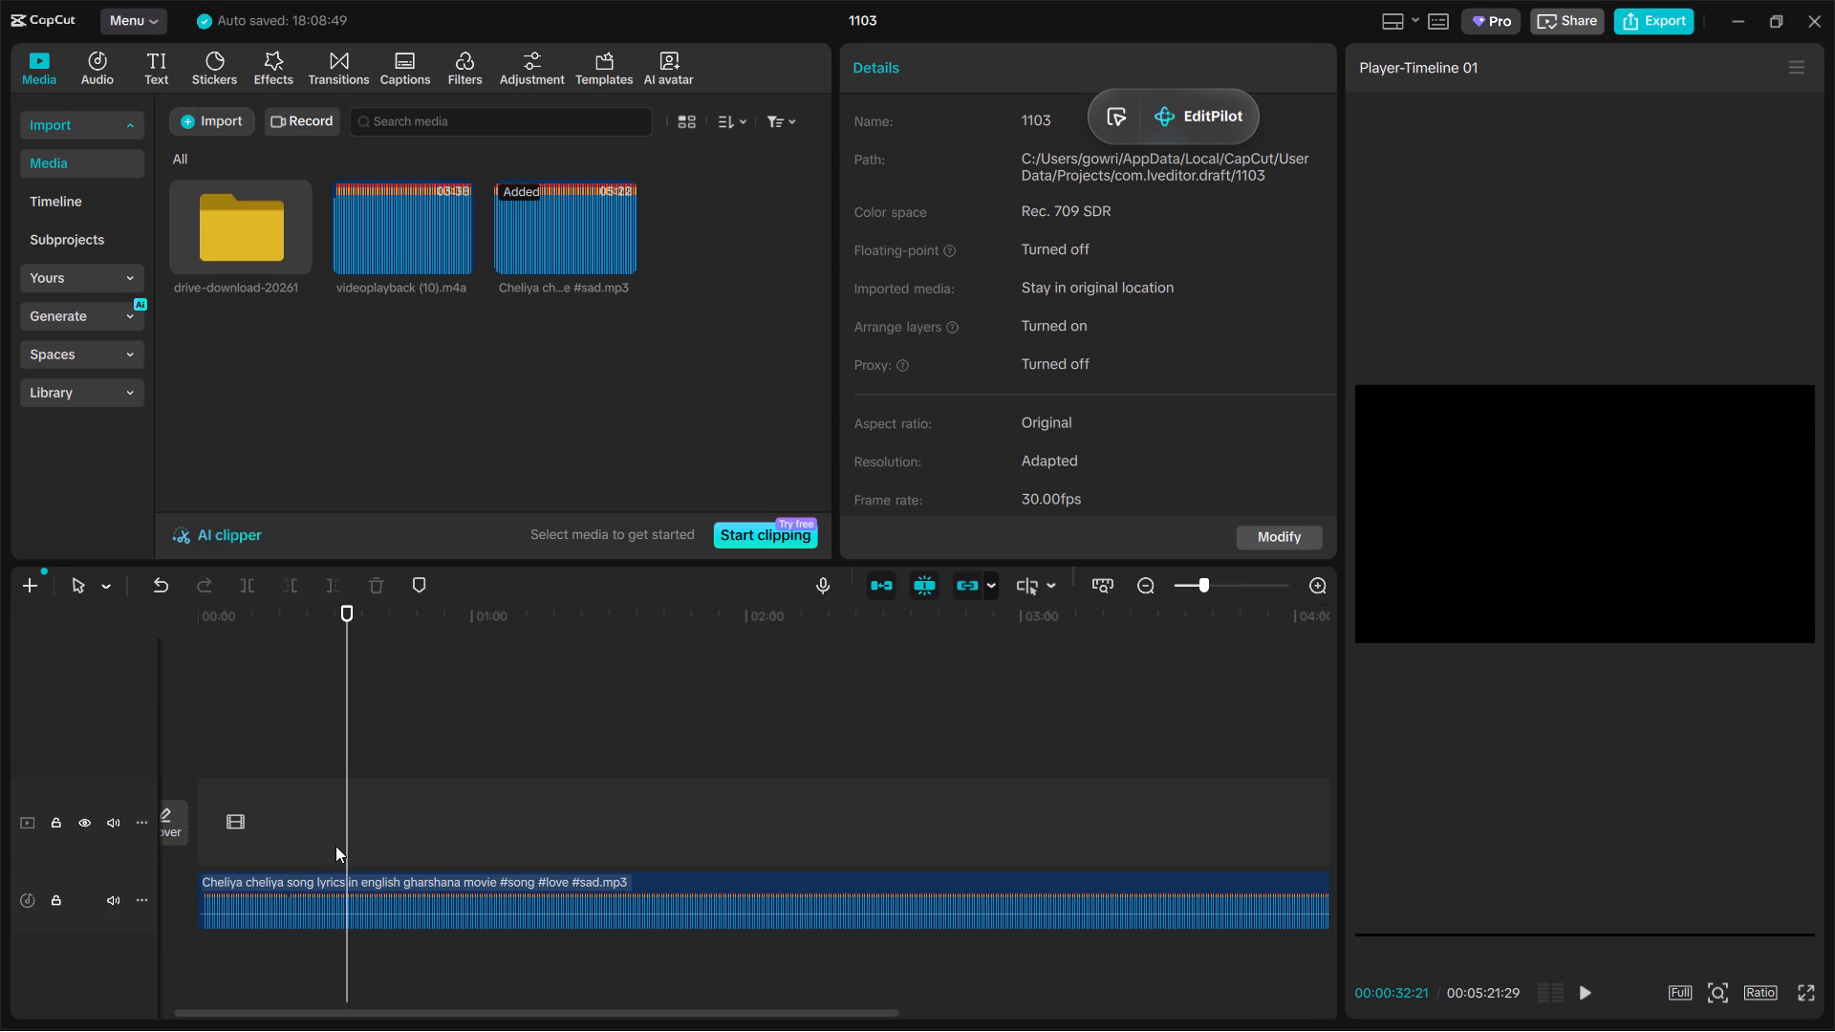
pyautogui.press('space')
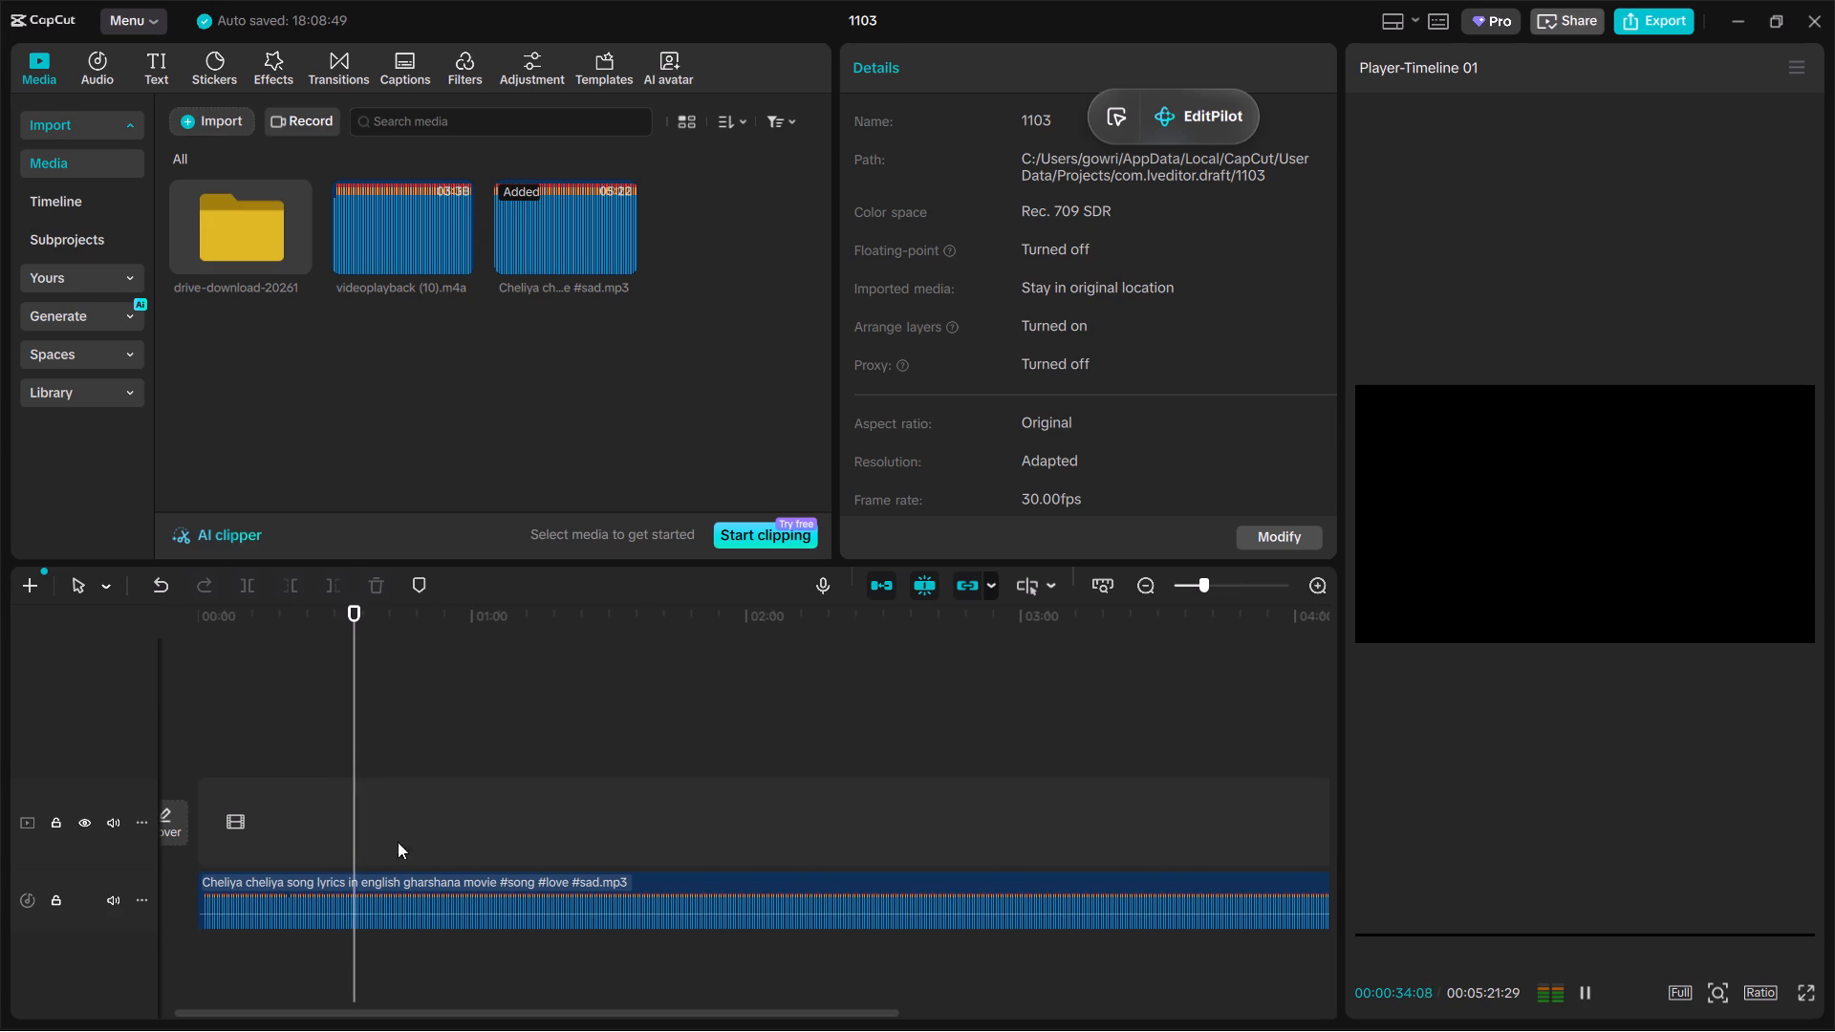
# Set the project's aspect ratio to 9:16.
pyautogui.click(1760, 992)
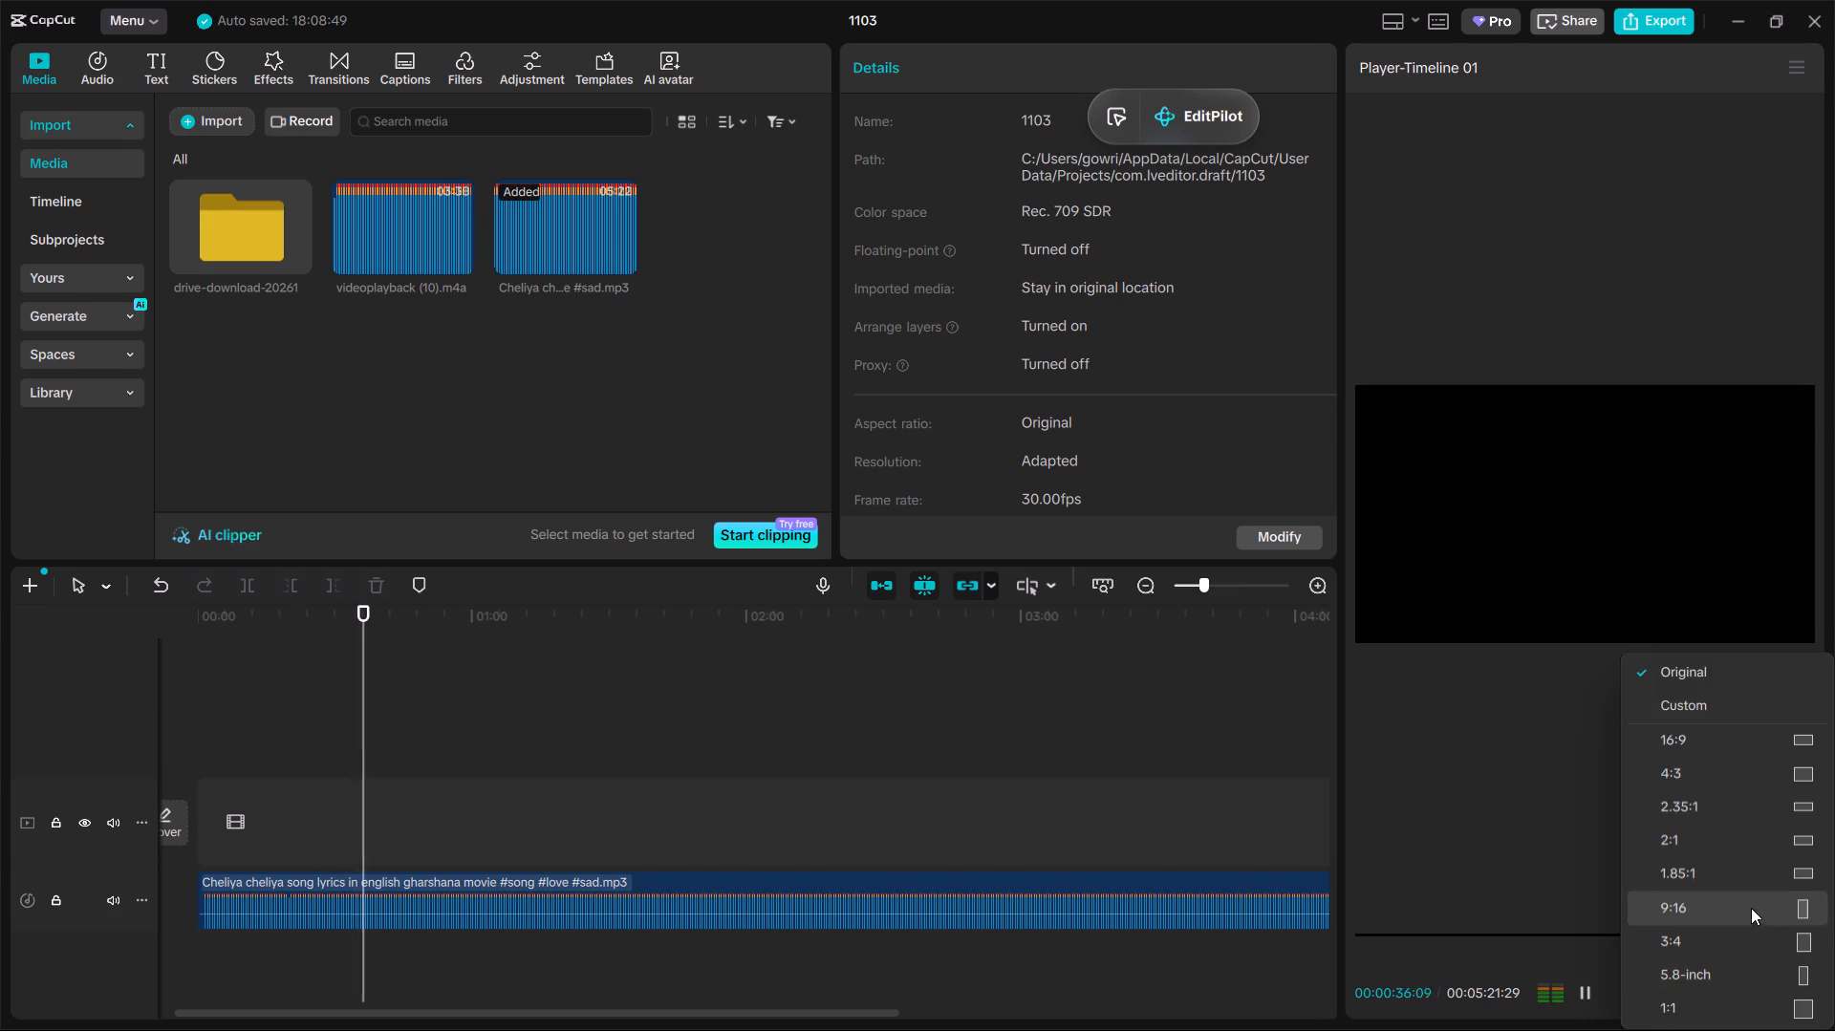
pyautogui.click(1759, 911)
# Replay the song between about 27 and 36 seconds to find its starting point, and cut away everything before 00:00:27:20.
pyautogui.click(426, 899)
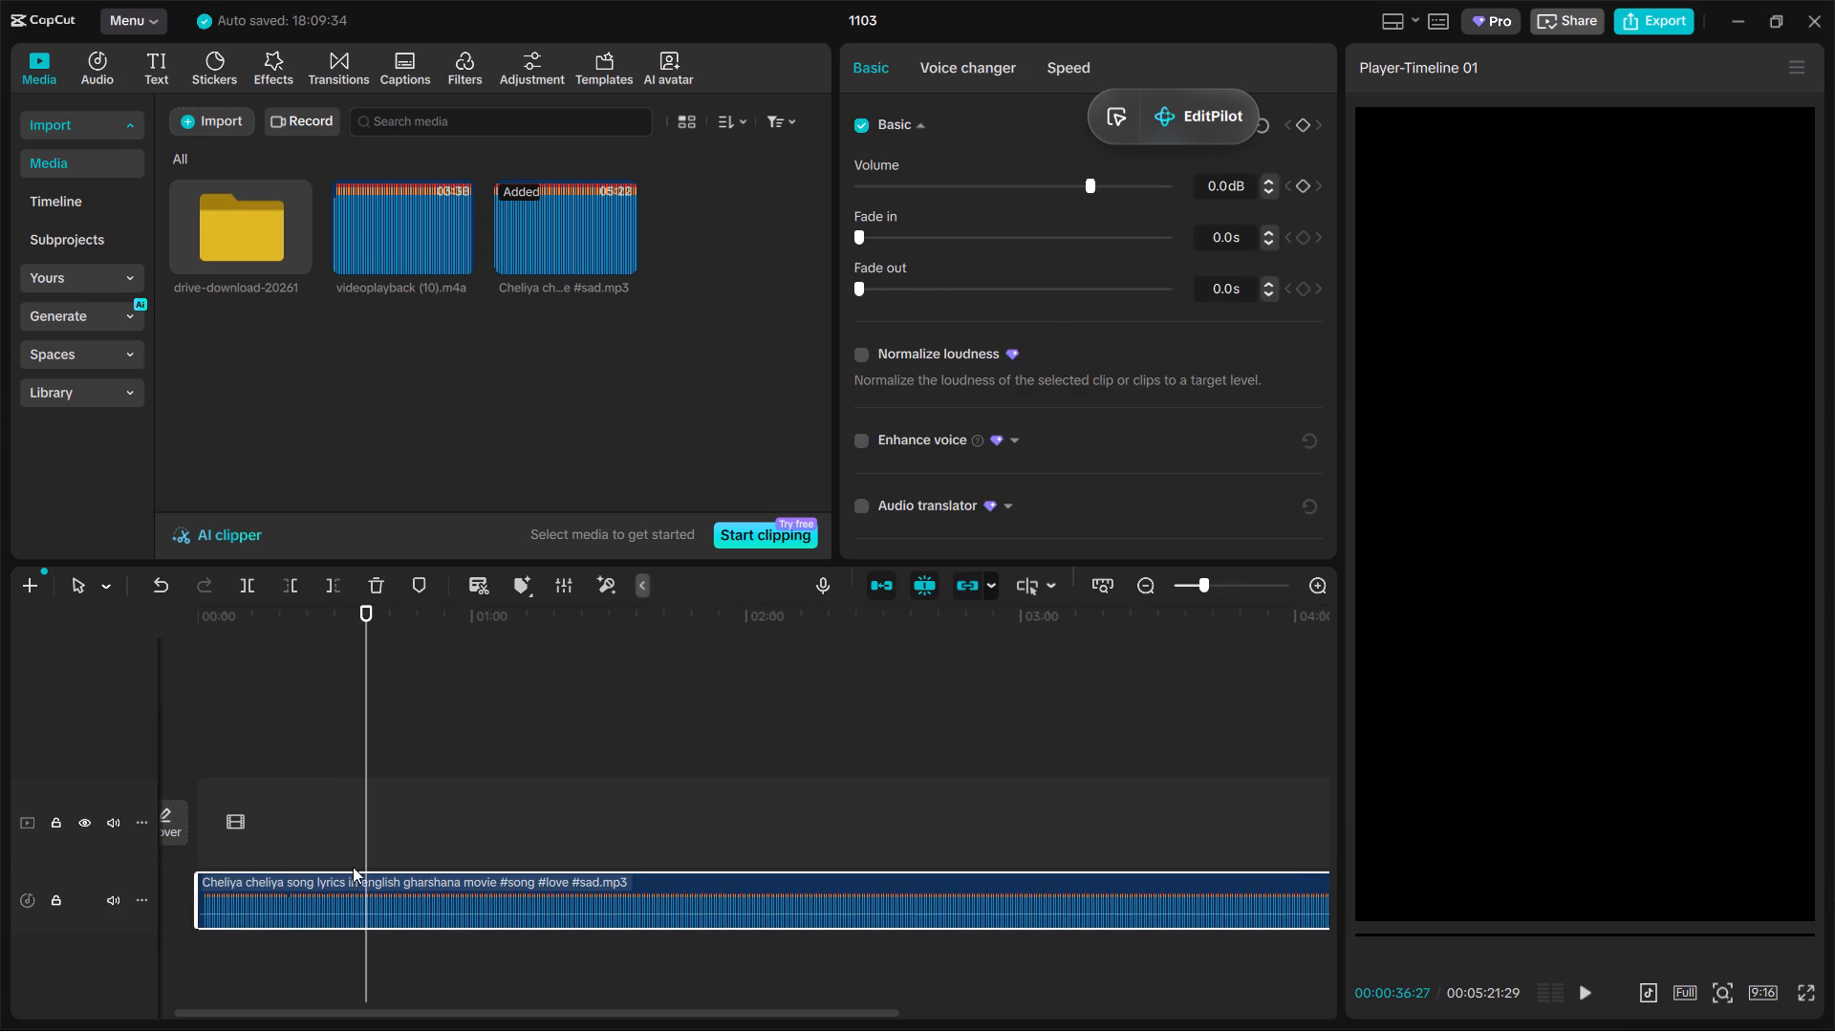
pyautogui.click(357, 863)
pyautogui.moveTo(362, 863); pyautogui.dragTo(352, 857)
pyautogui.press('space')
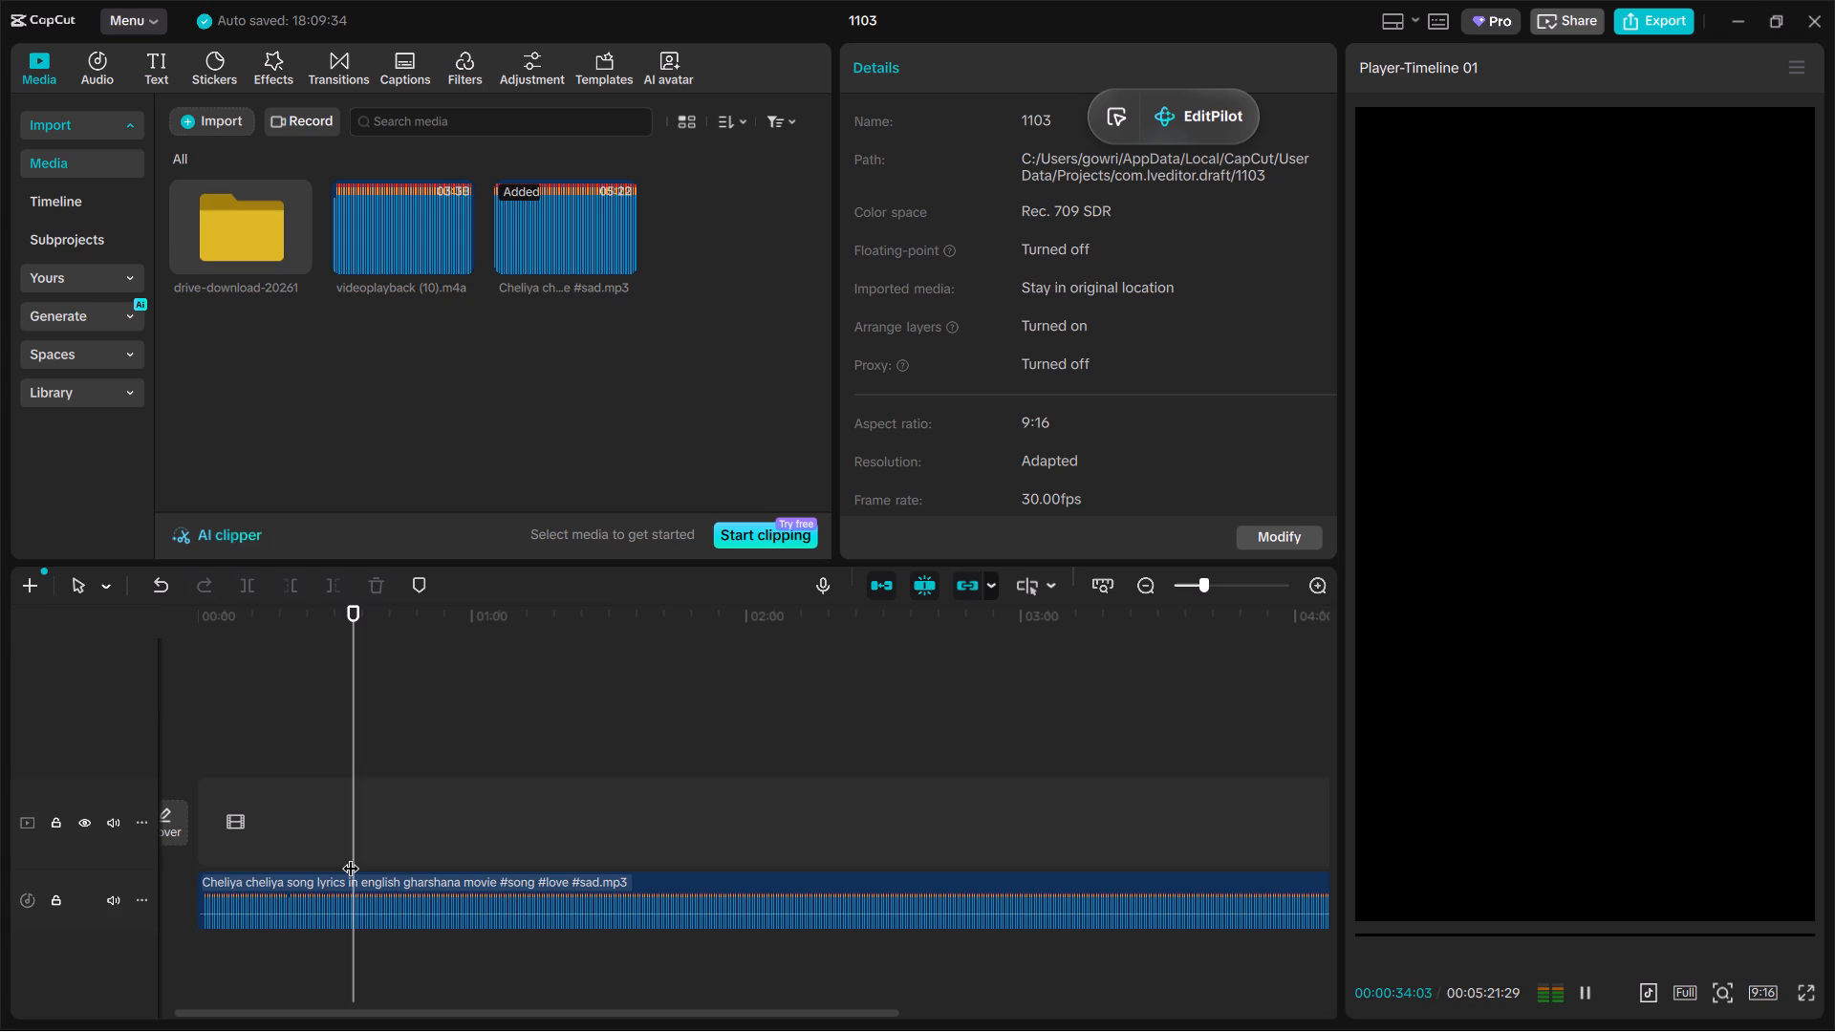
pyautogui.click(325, 851)
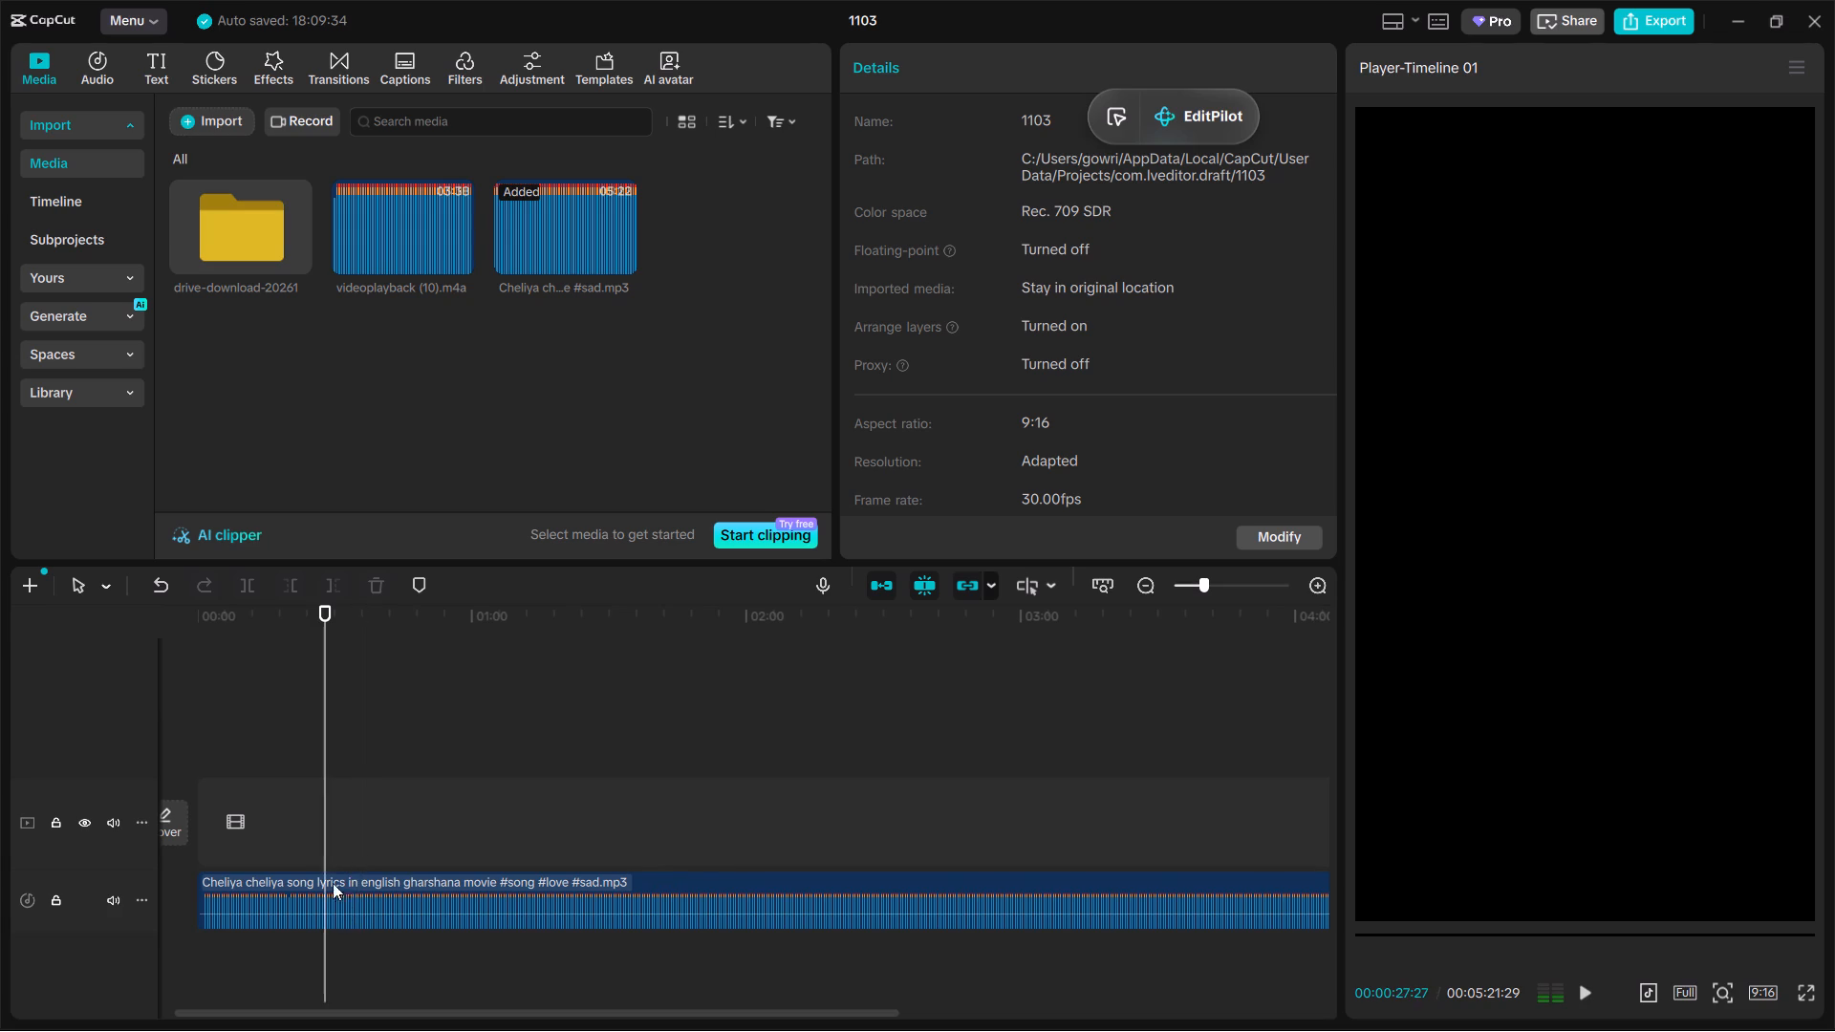
pyautogui.click(349, 914)
pyautogui.press('space')
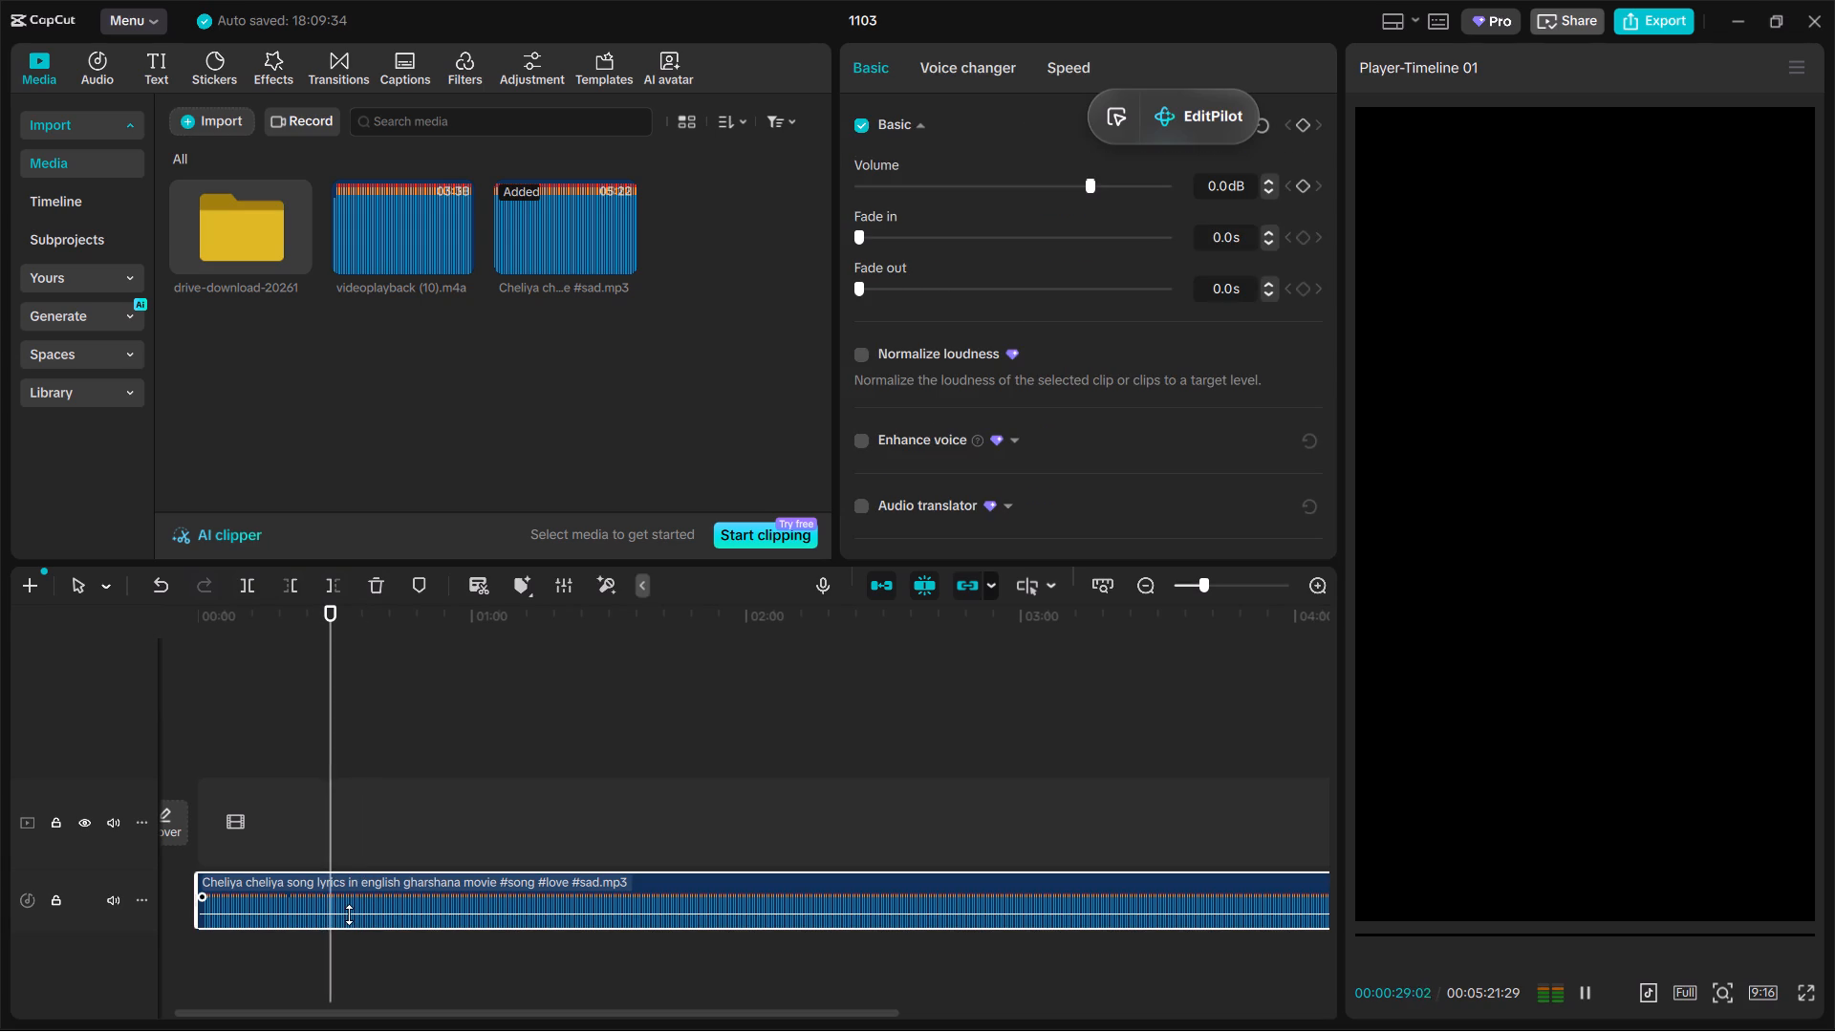
pyautogui.press('space')
pyautogui.press('space')
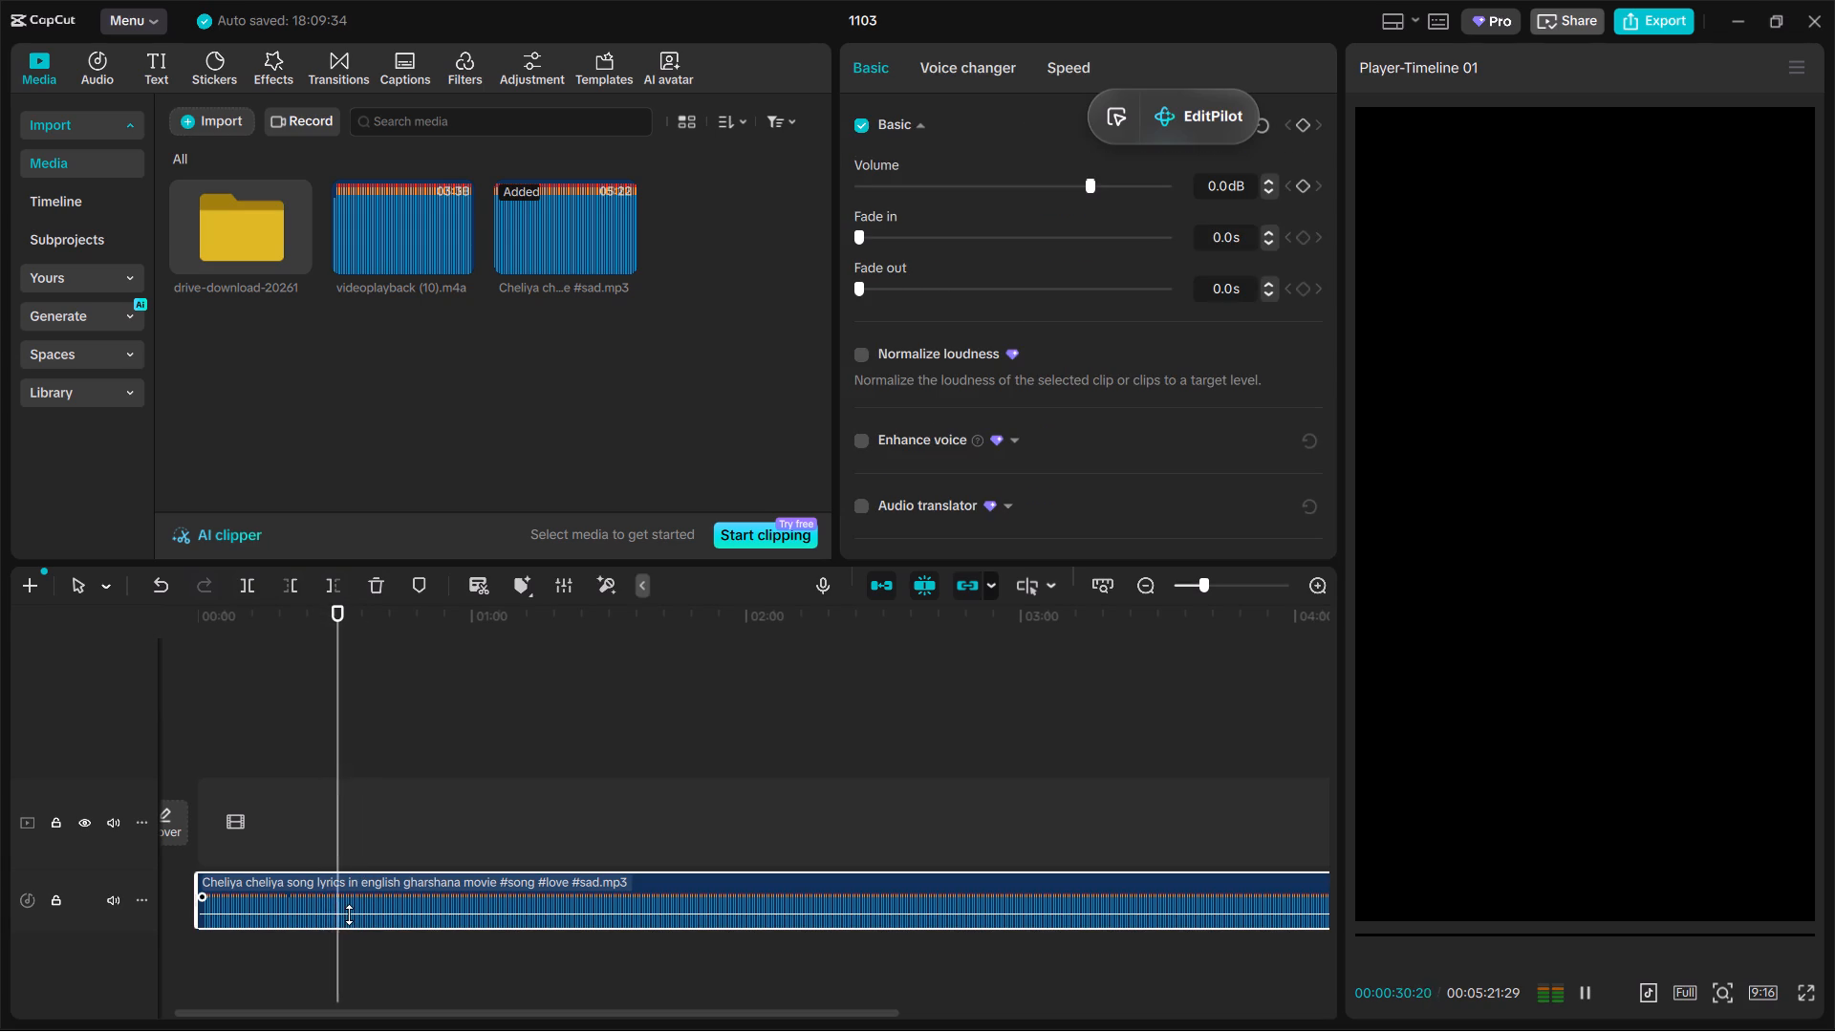
pyautogui.moveTo(348, 847); pyautogui.dragTo(322, 841)
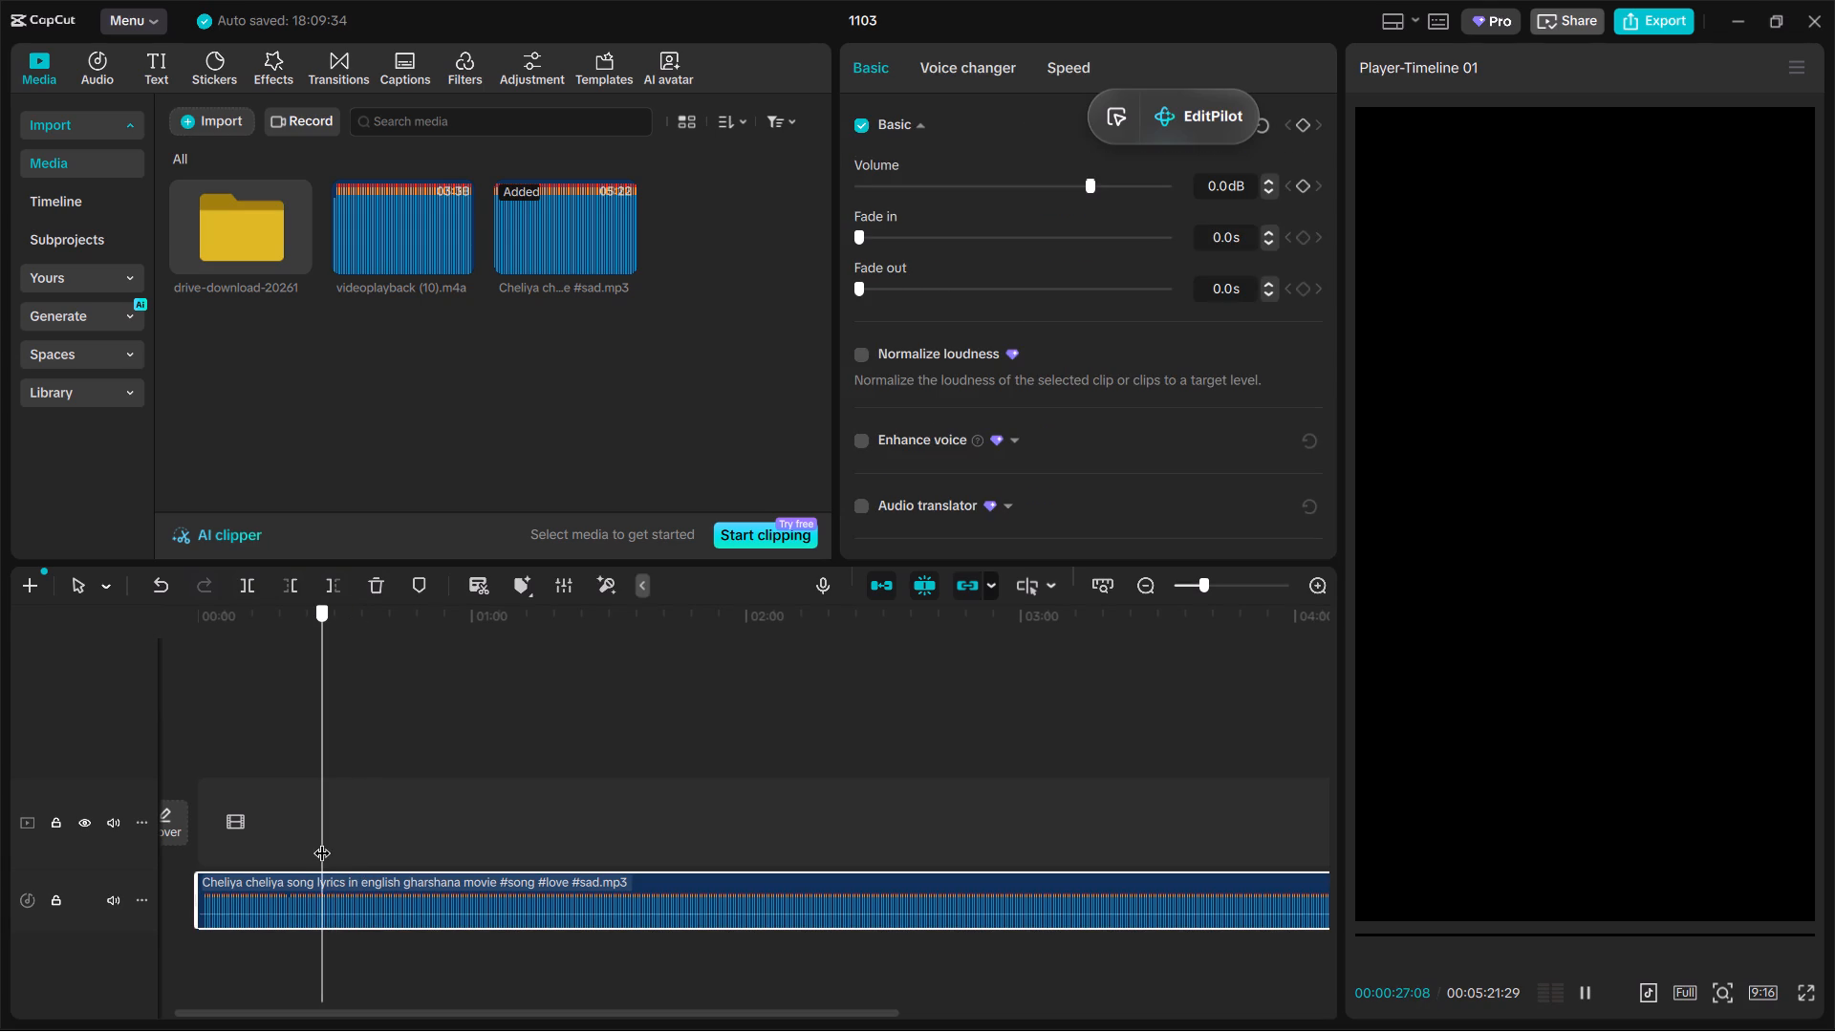
pyautogui.moveTo(322, 841); pyautogui.dragTo(324, 841)
pyautogui.click(286, 592)
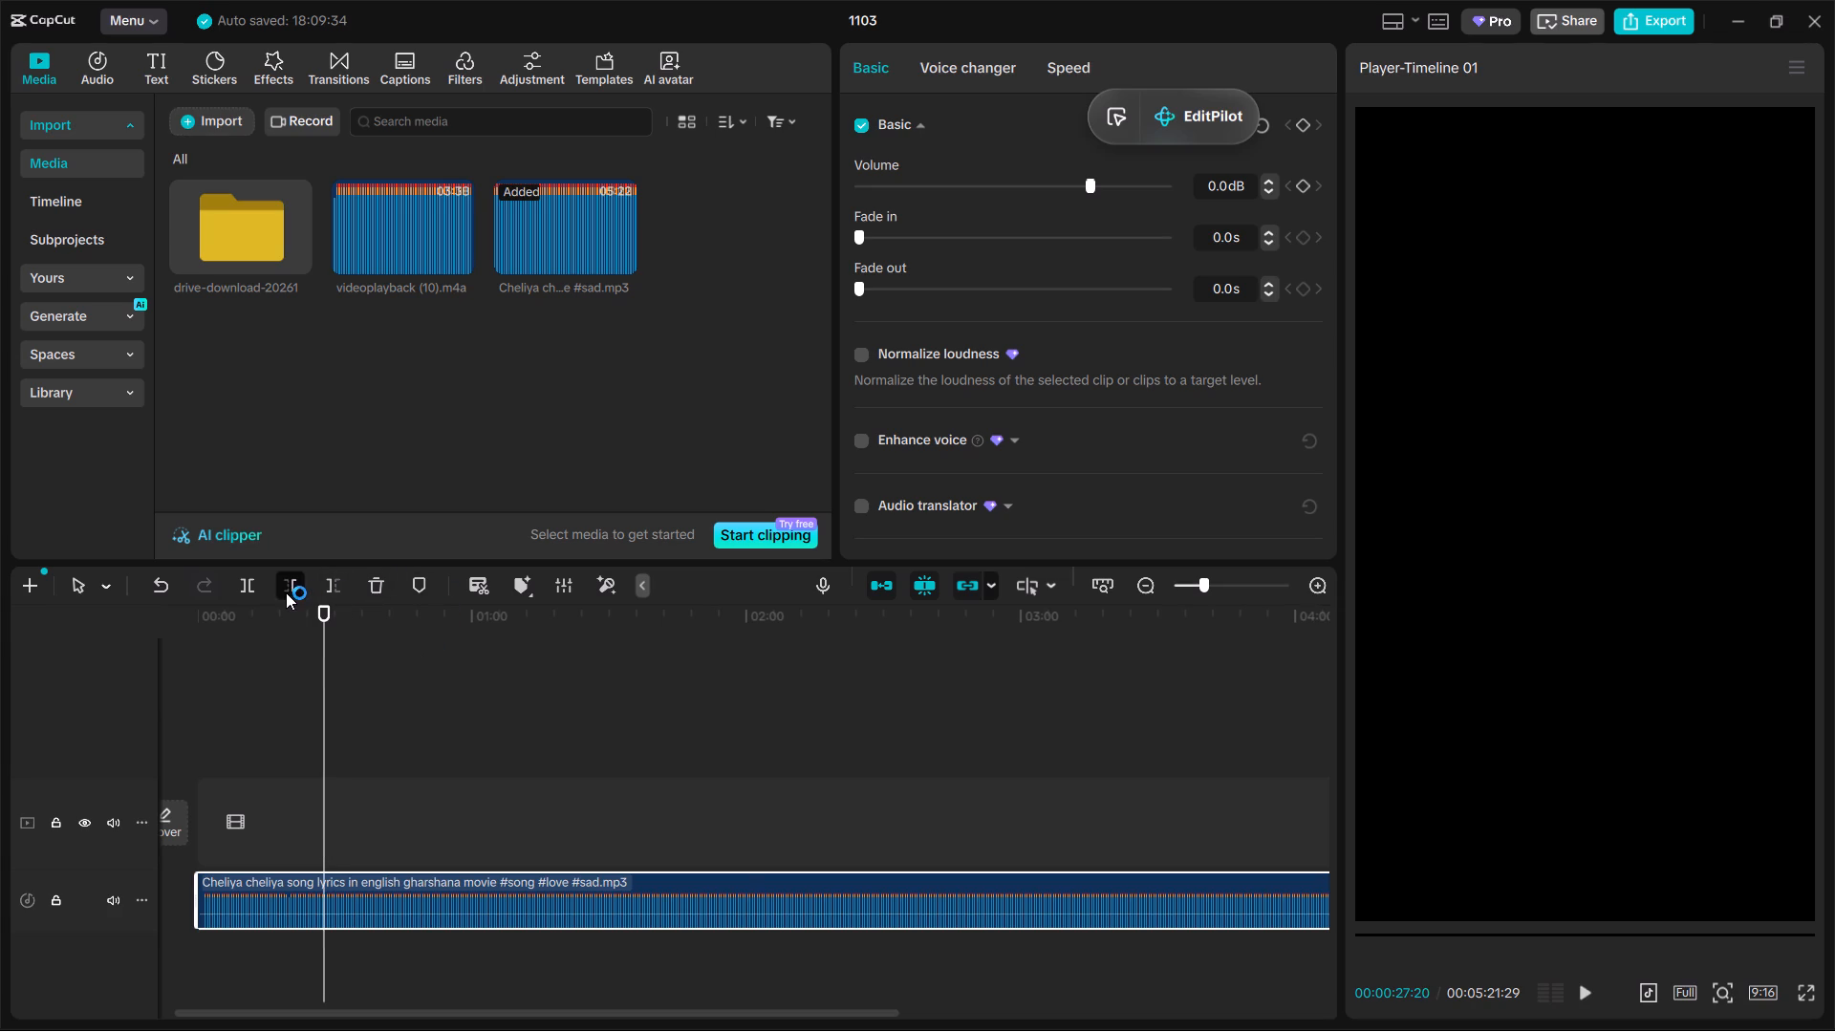
# Add a 1.7 s fade-in to the trimmed song clip.
pyautogui.click(875, 238)
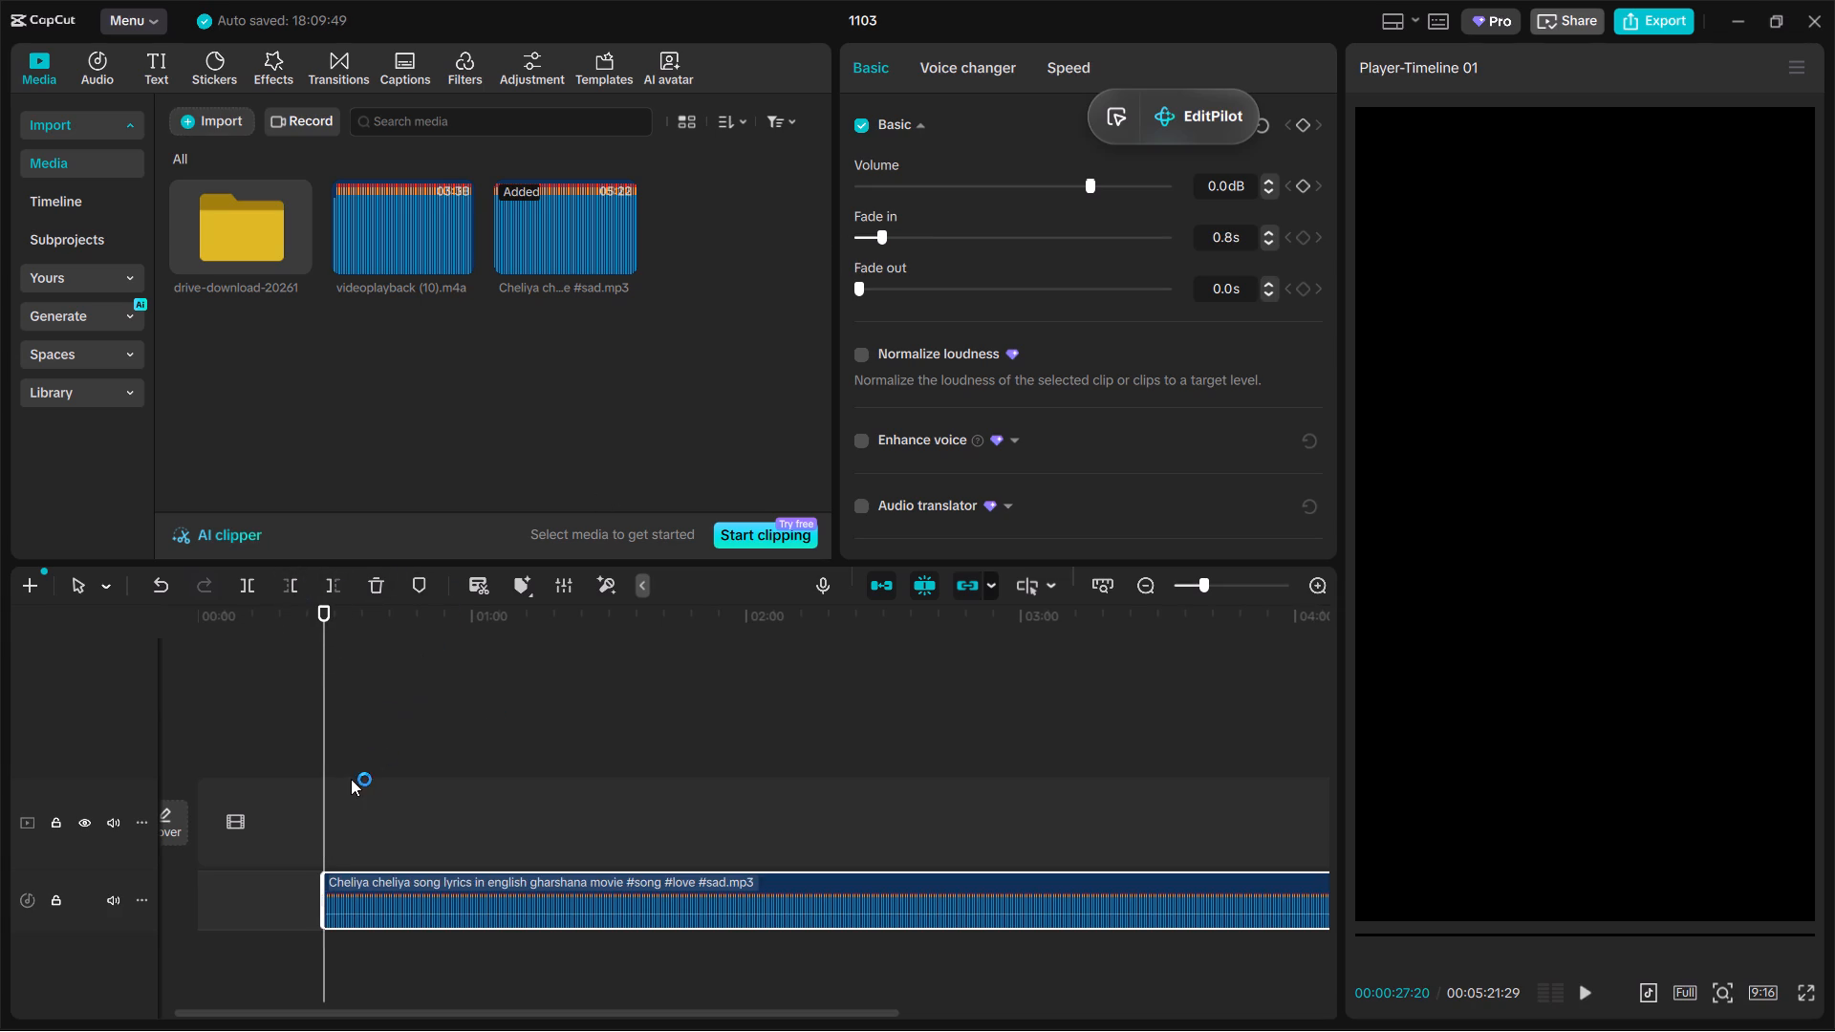
pyautogui.moveTo(903, 225); pyautogui.dragTo(932, 266)
pyautogui.moveTo(932, 266); pyautogui.dragTo(911, 271)
# Move the trimmed song clip to start at 00:00 and play it from the beginning.
pyautogui.click(369, 912)
pyautogui.moveTo(471, 897); pyautogui.dragTo(0, 897)
pyautogui.click(348, 801)
pyautogui.moveTo(348, 801); pyautogui.dragTo(77, 801)
pyautogui.click(516, 843)
pyautogui.moveTo(510, 843); pyautogui.dragTo(0, 843)
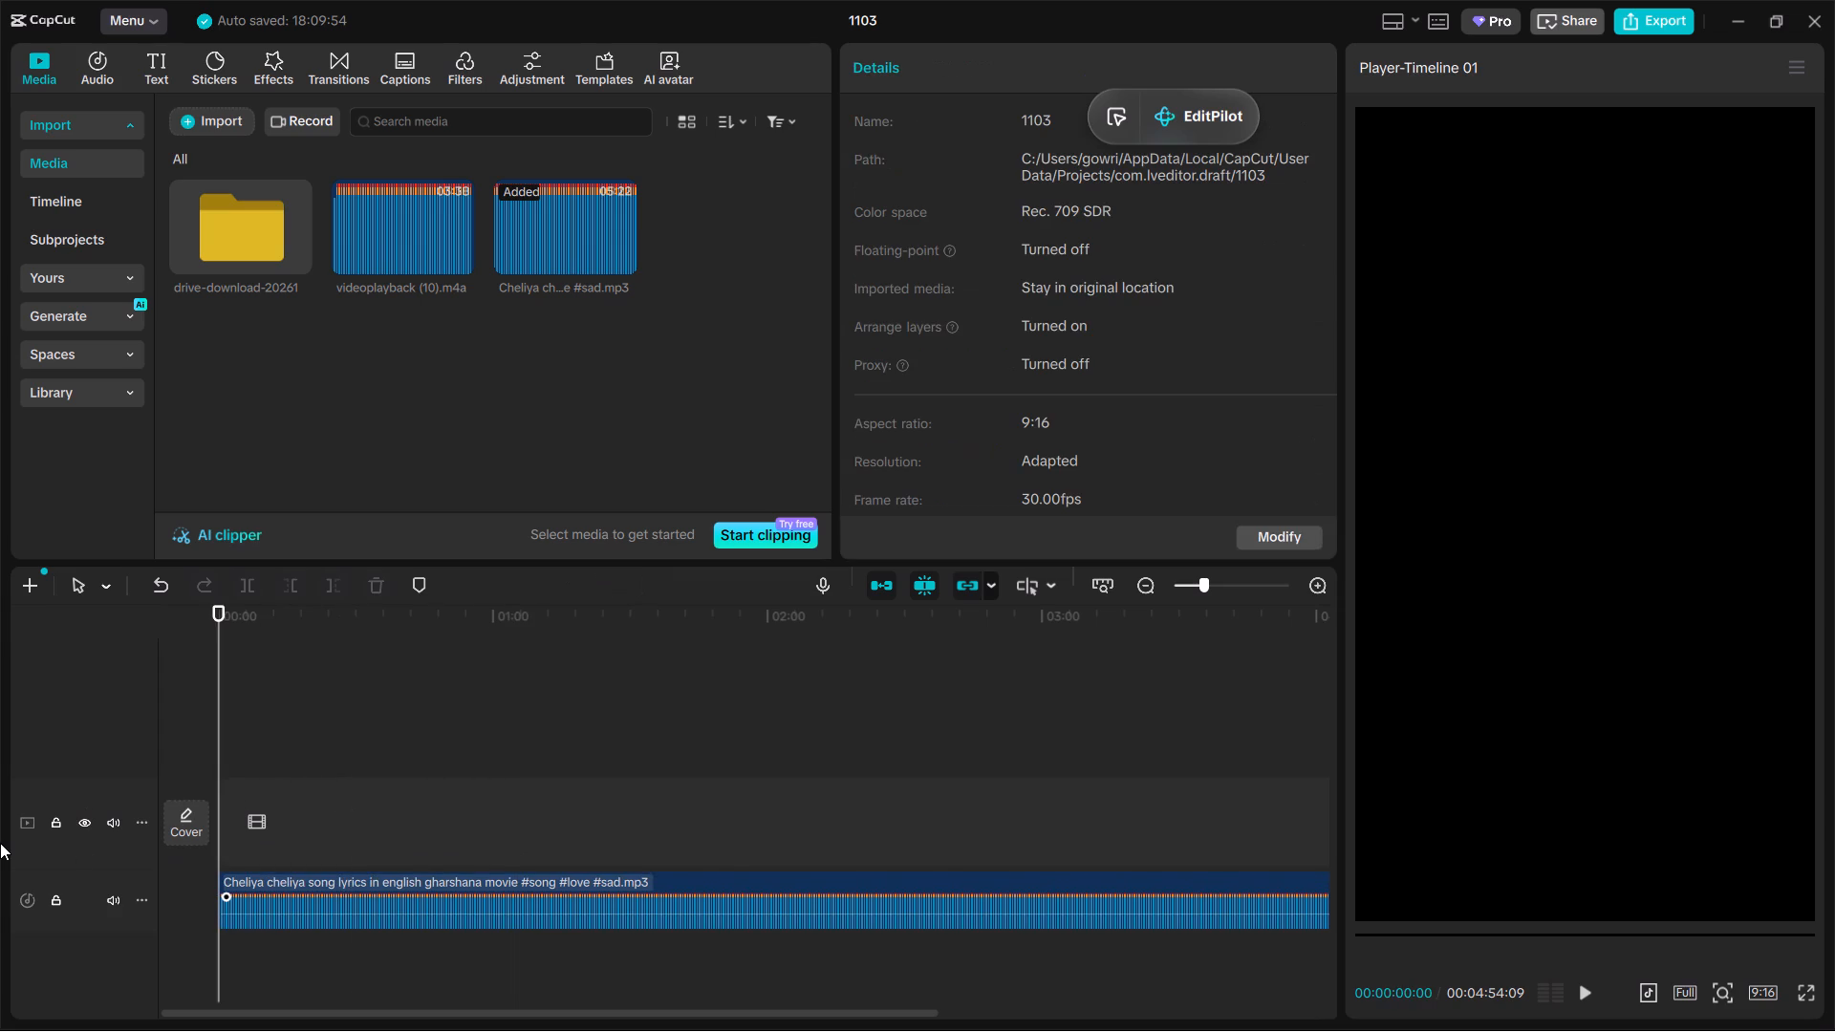
pyautogui.press('space')
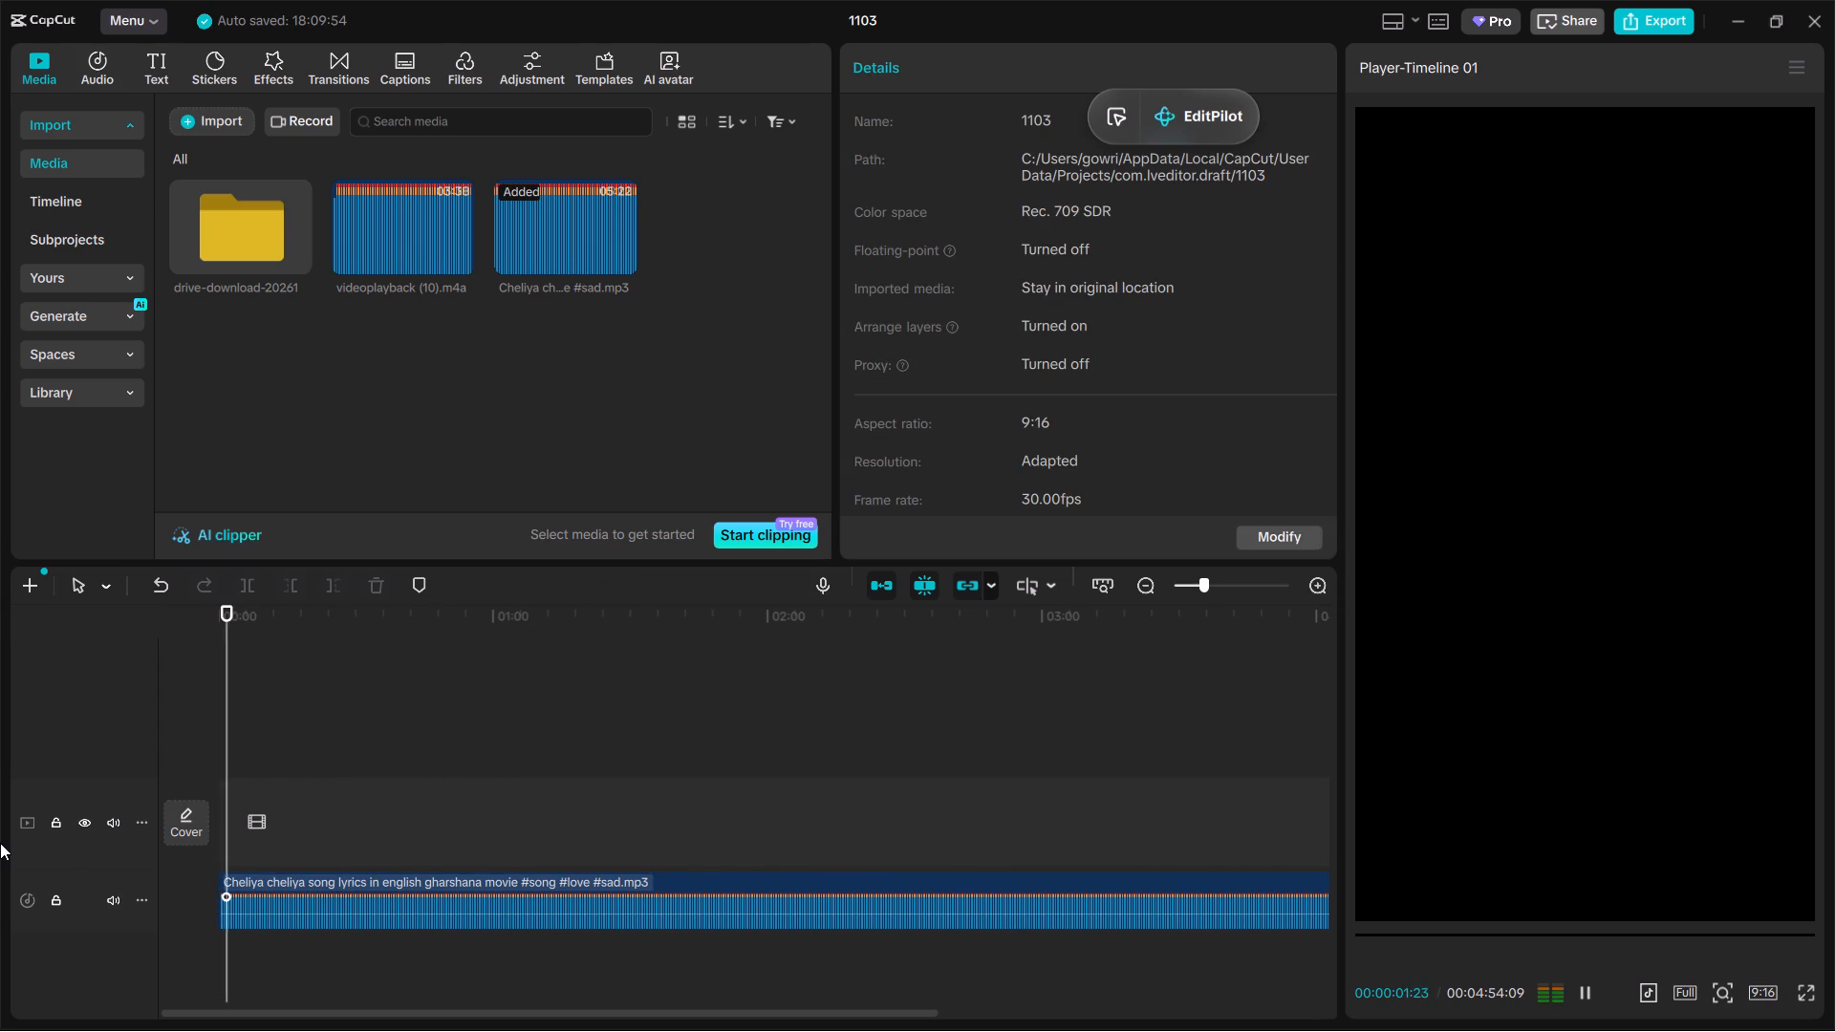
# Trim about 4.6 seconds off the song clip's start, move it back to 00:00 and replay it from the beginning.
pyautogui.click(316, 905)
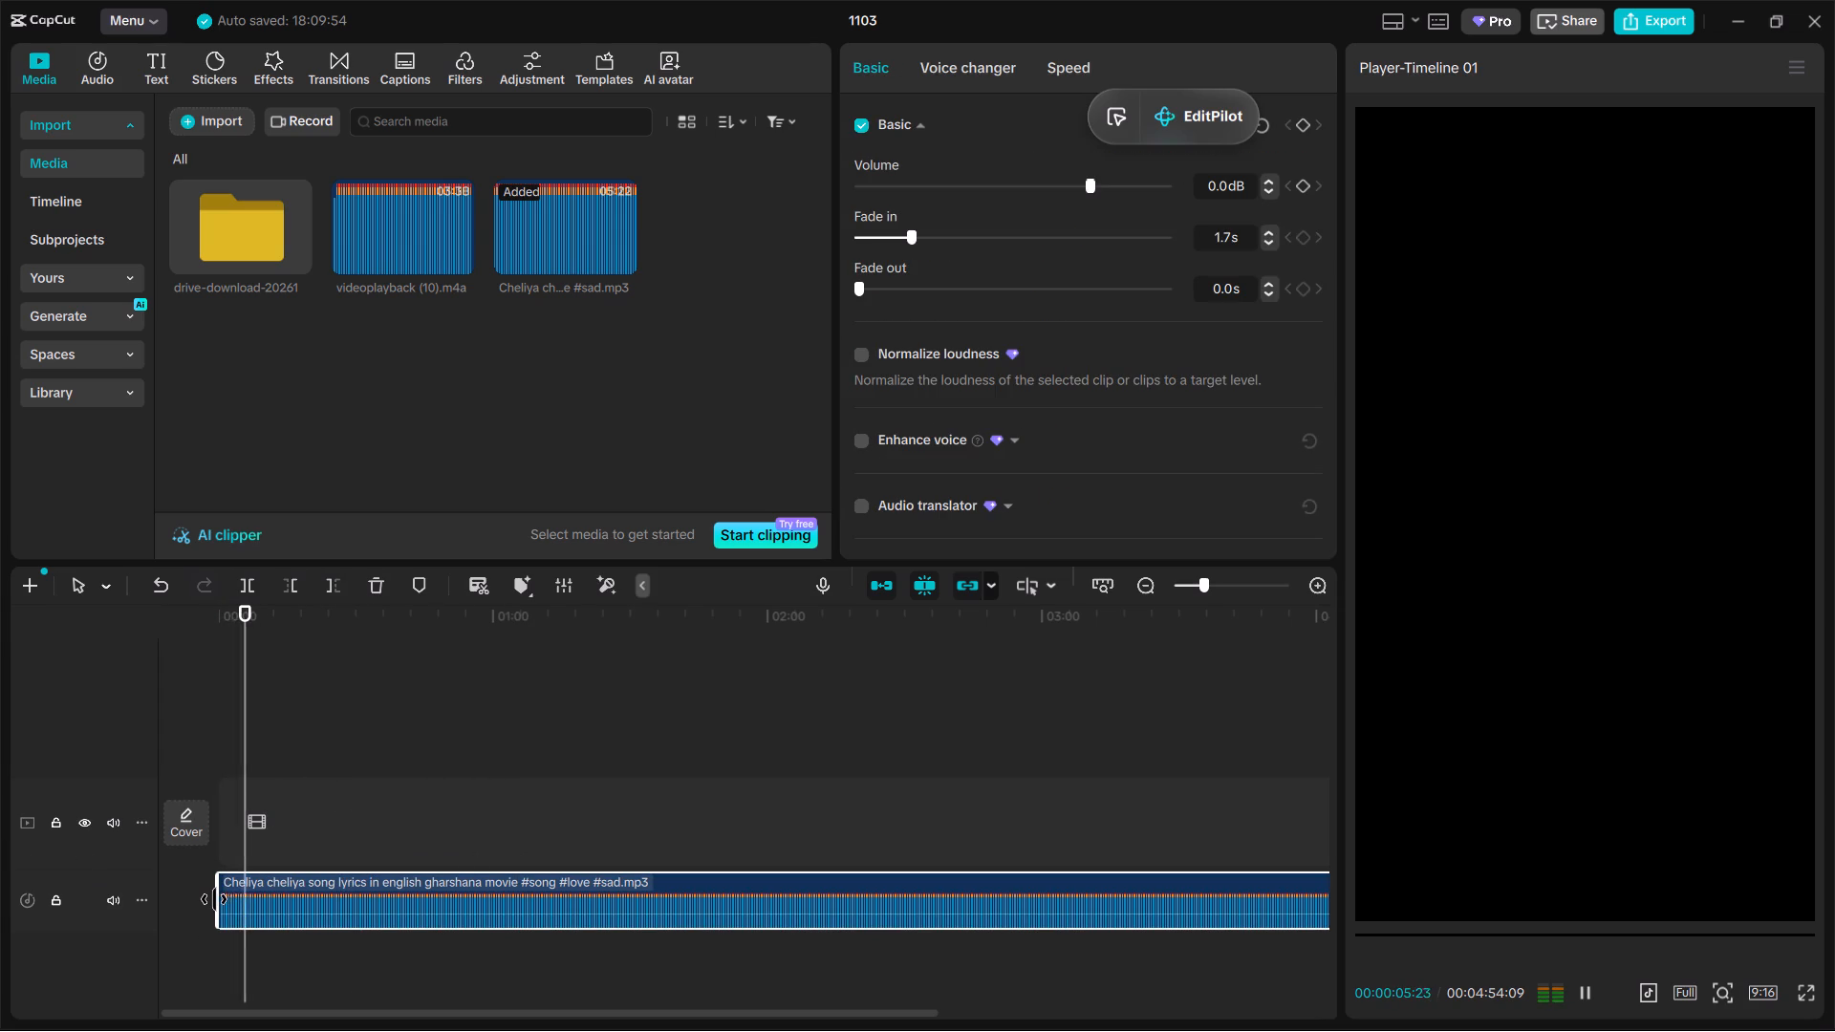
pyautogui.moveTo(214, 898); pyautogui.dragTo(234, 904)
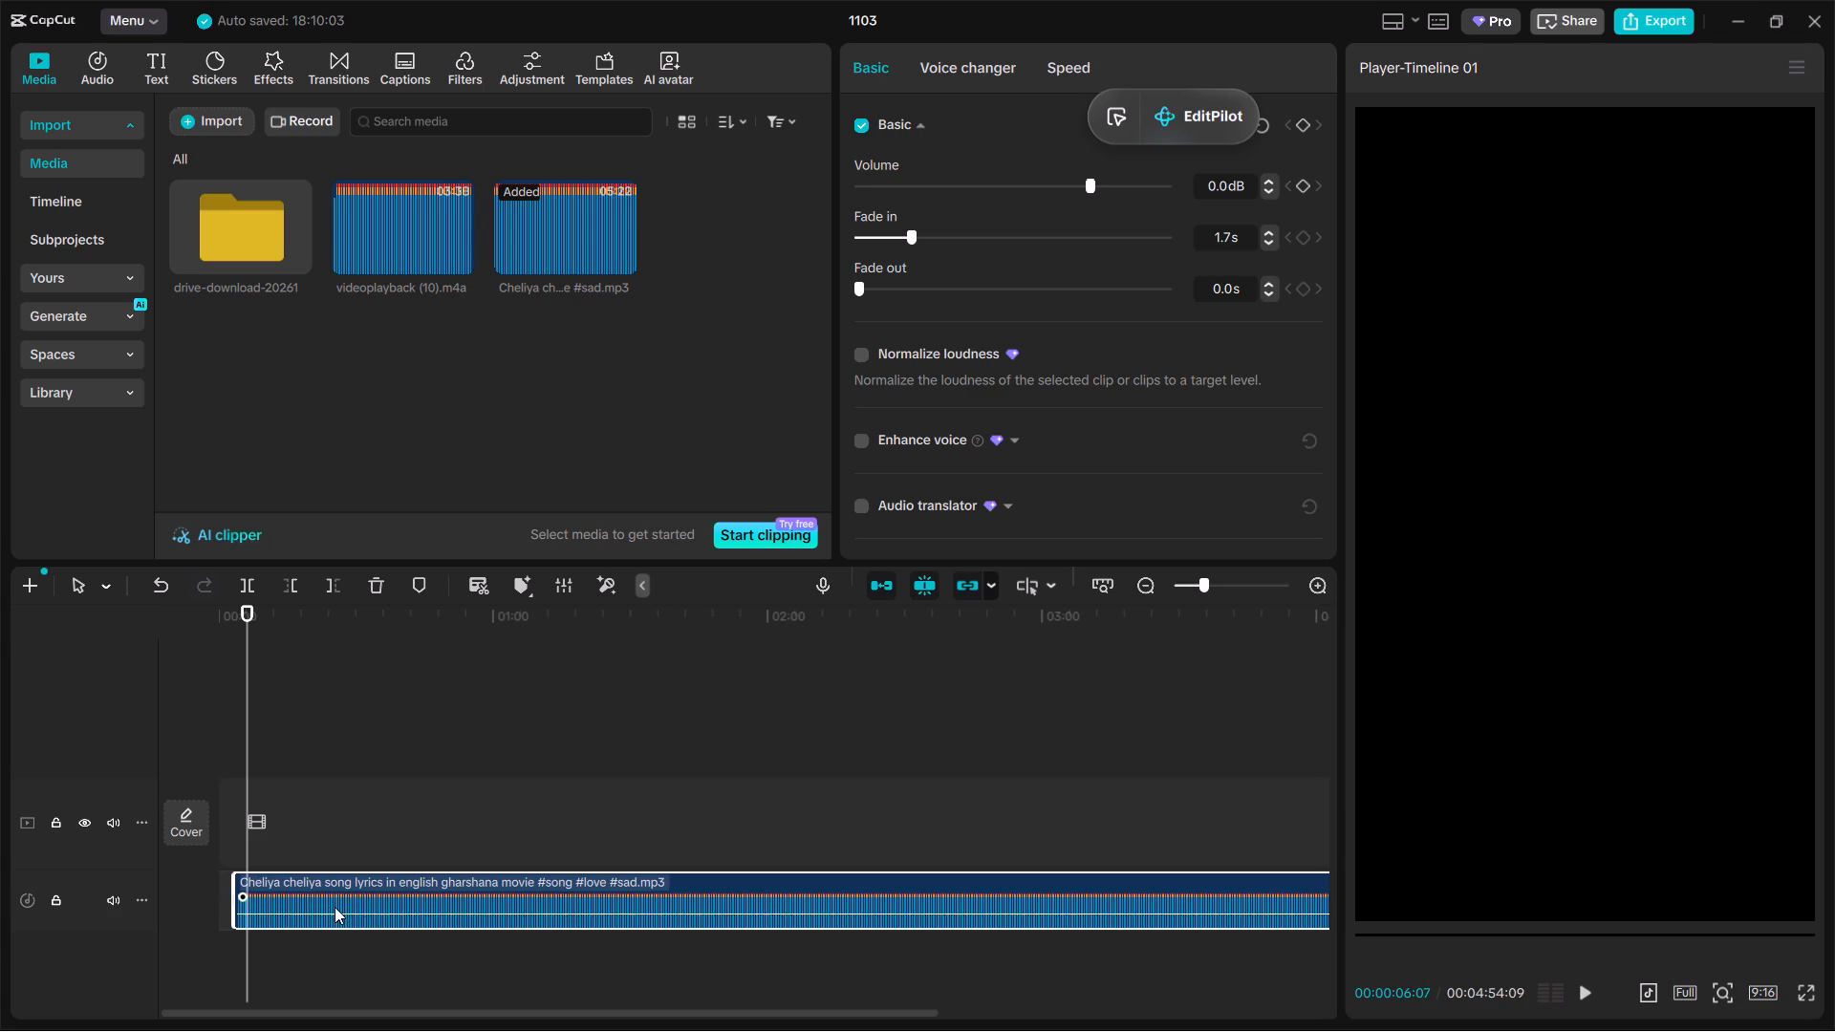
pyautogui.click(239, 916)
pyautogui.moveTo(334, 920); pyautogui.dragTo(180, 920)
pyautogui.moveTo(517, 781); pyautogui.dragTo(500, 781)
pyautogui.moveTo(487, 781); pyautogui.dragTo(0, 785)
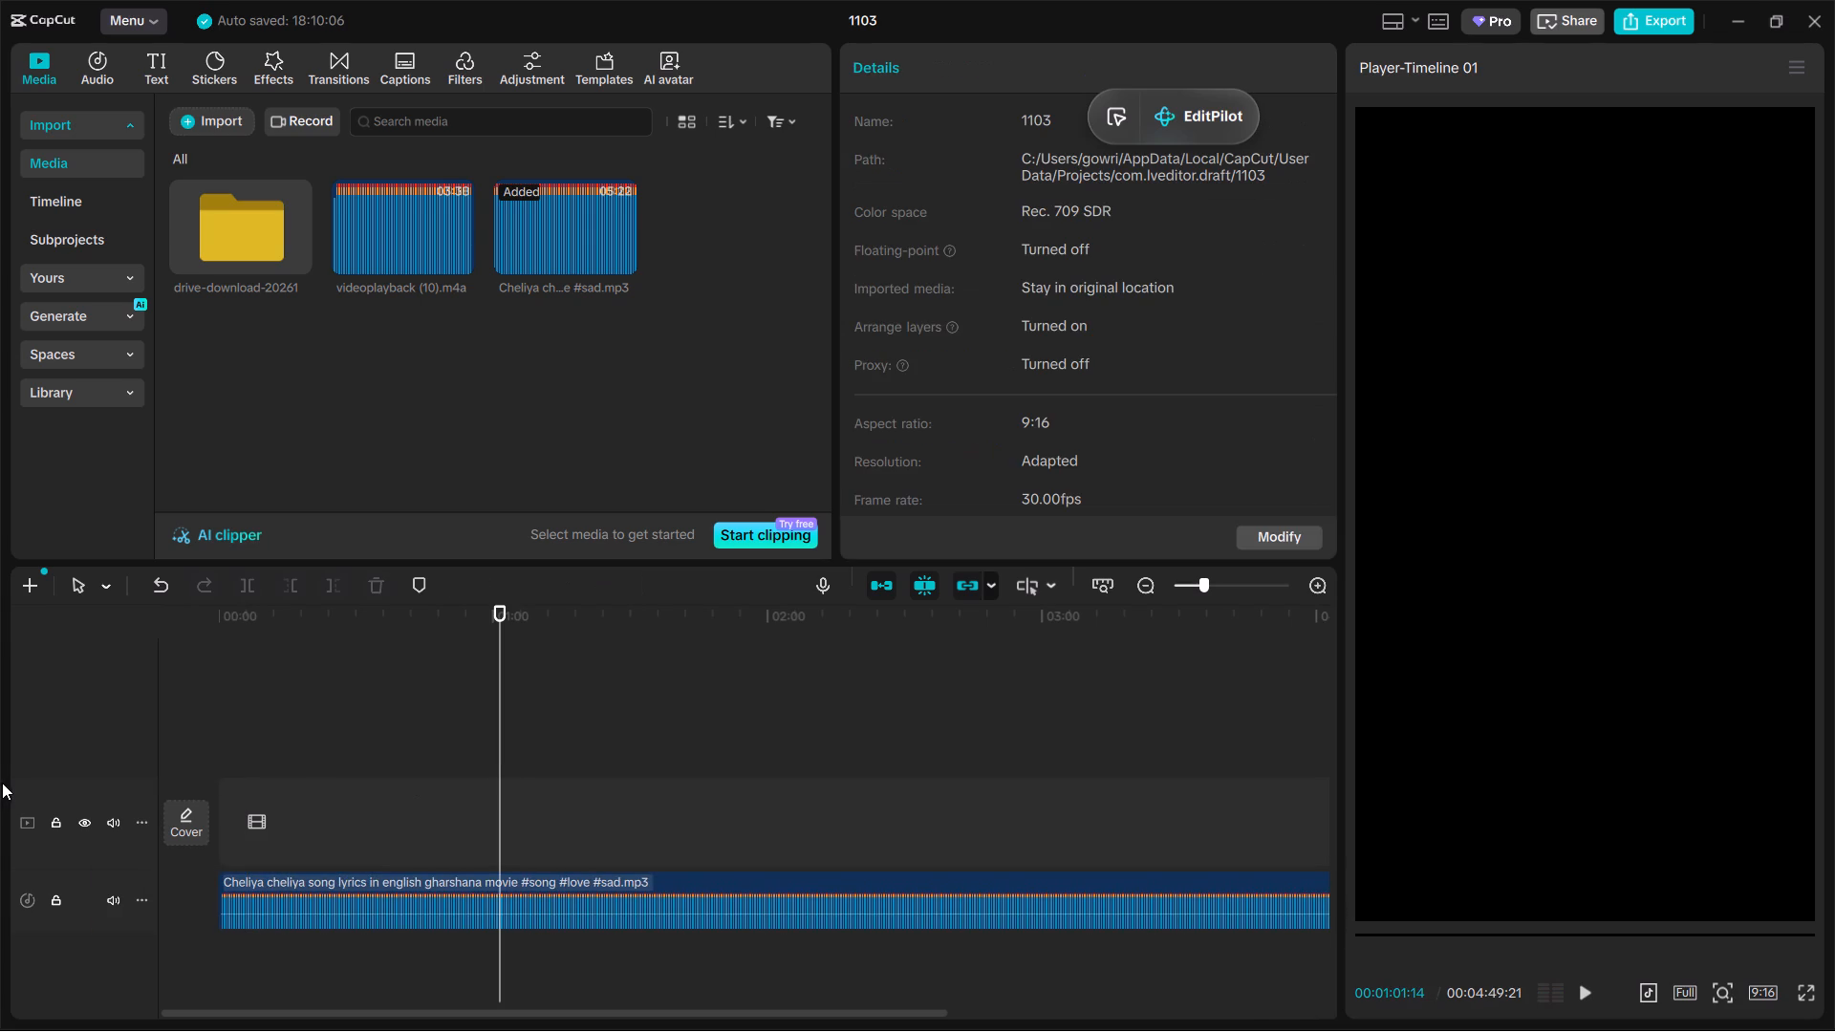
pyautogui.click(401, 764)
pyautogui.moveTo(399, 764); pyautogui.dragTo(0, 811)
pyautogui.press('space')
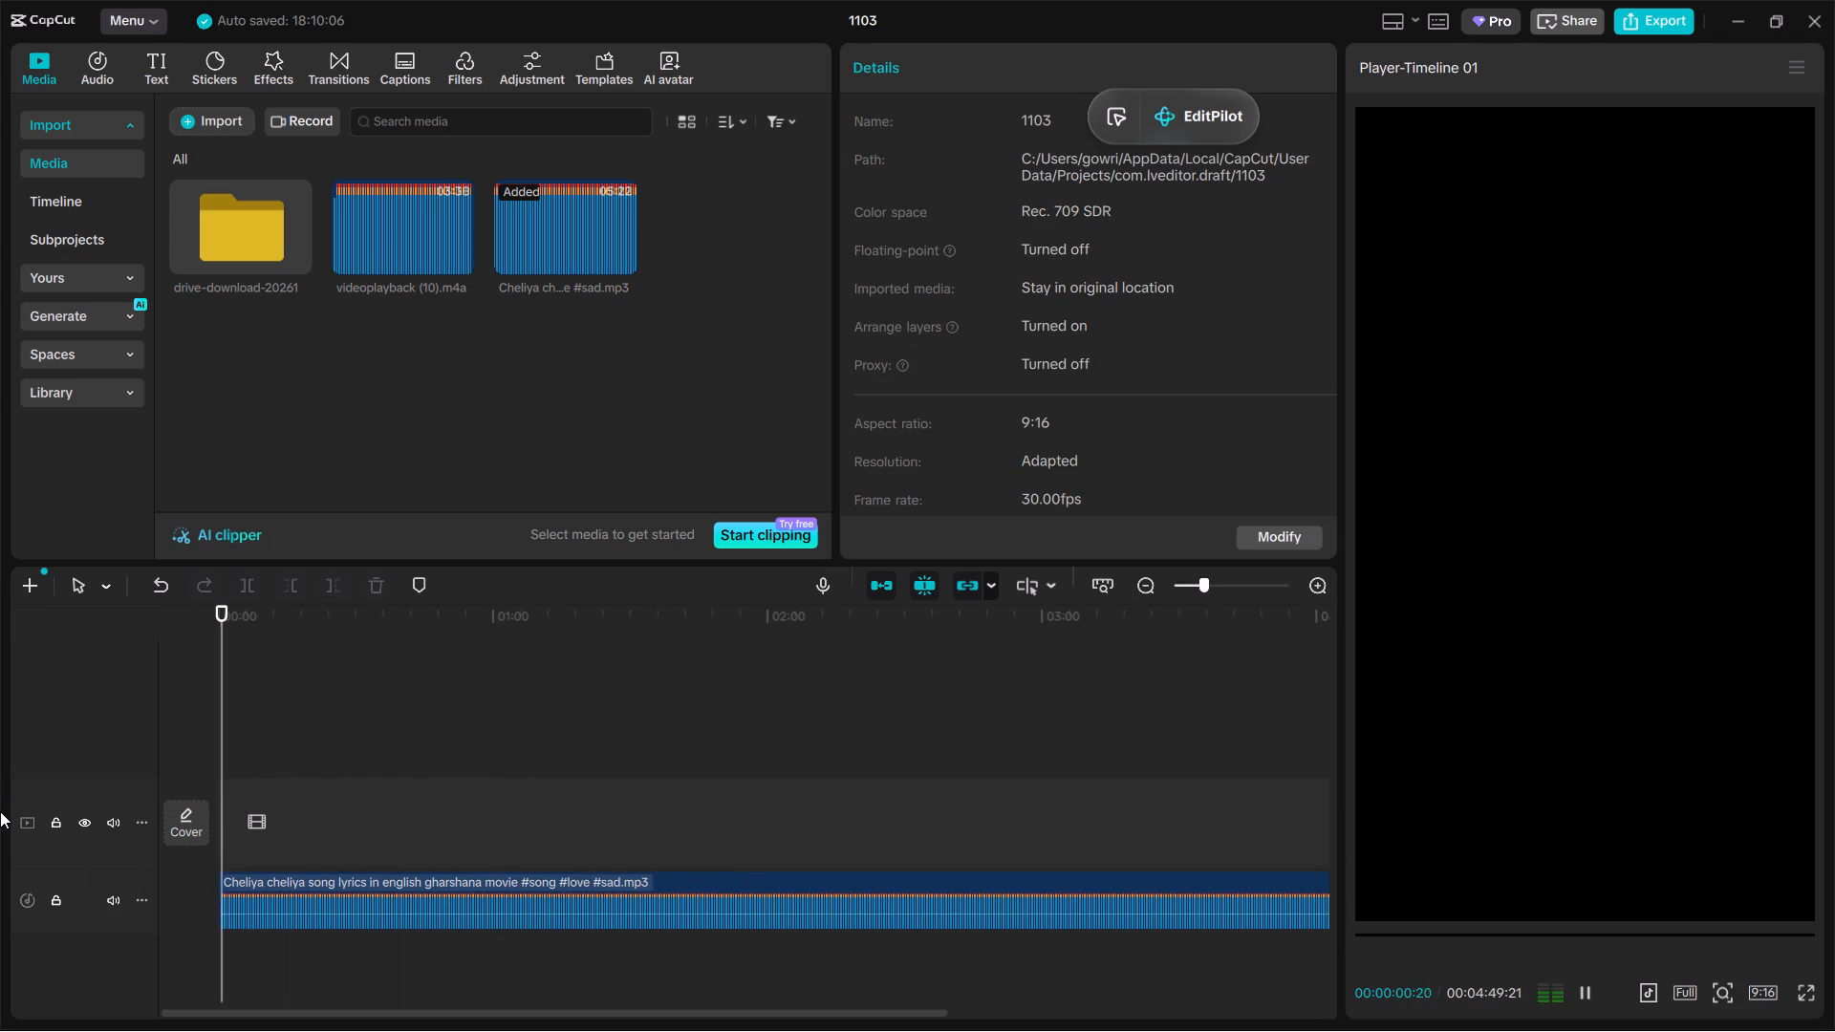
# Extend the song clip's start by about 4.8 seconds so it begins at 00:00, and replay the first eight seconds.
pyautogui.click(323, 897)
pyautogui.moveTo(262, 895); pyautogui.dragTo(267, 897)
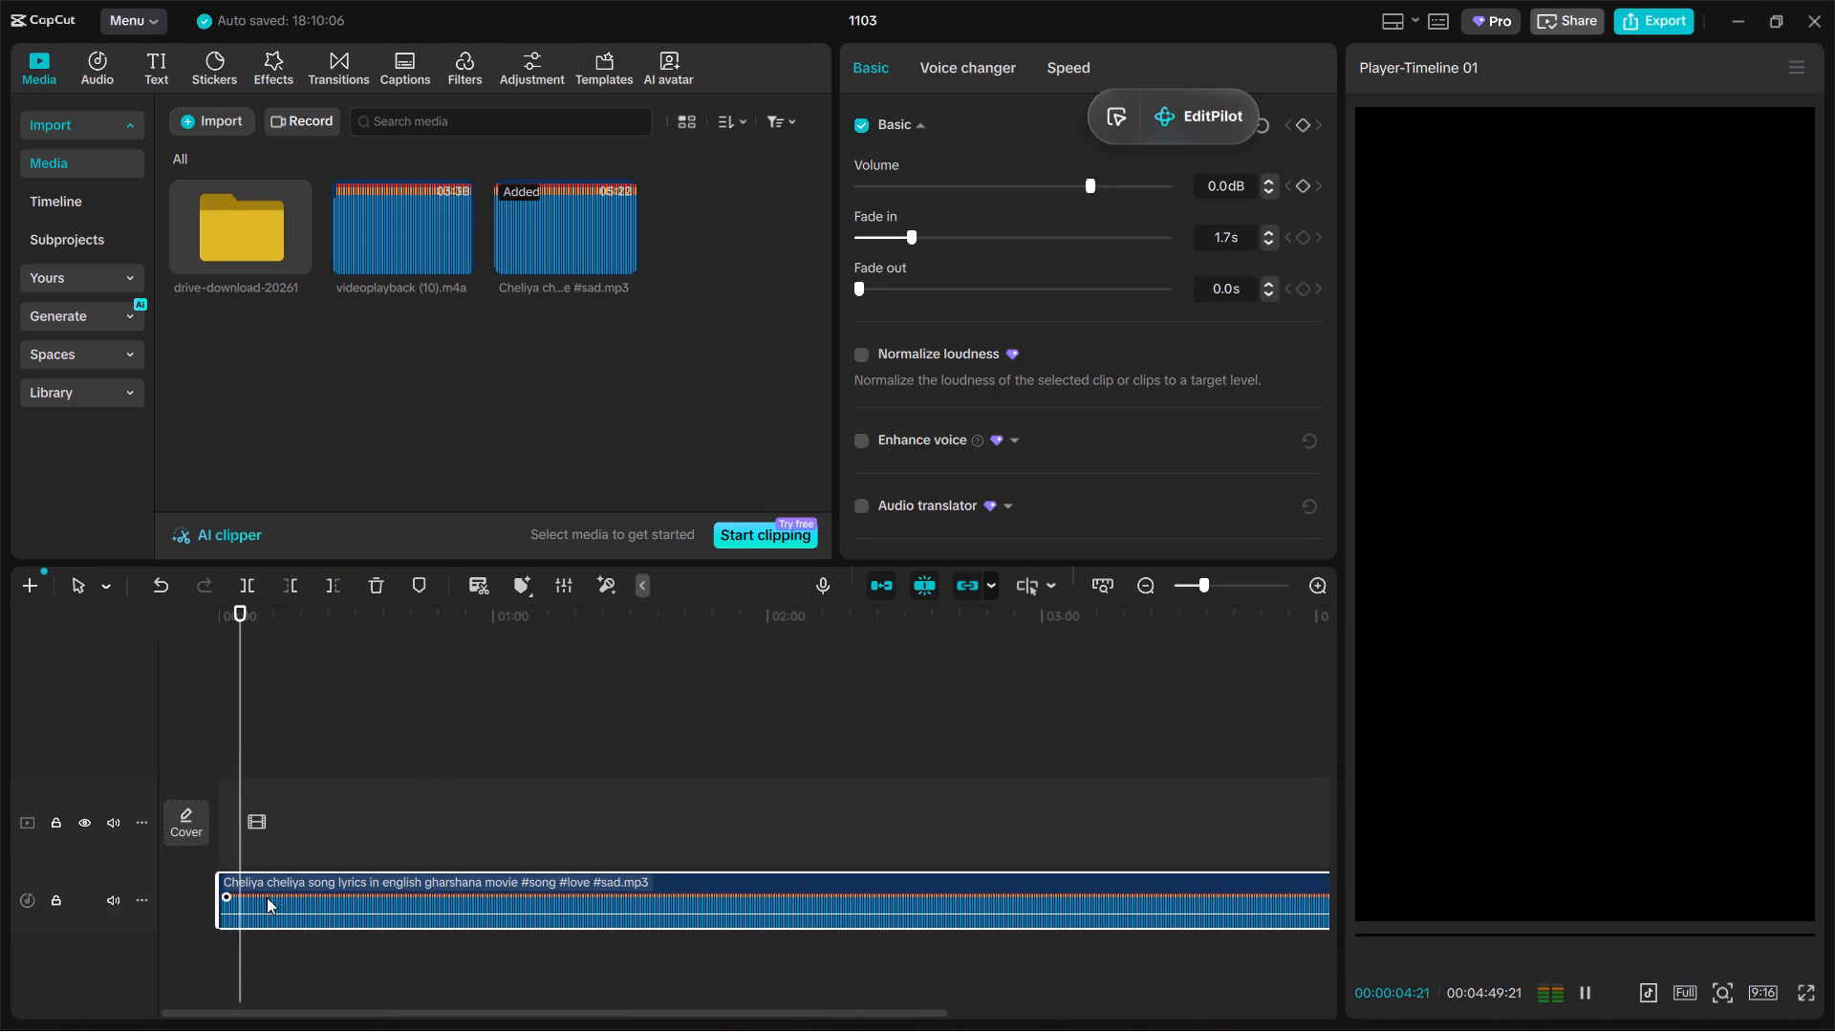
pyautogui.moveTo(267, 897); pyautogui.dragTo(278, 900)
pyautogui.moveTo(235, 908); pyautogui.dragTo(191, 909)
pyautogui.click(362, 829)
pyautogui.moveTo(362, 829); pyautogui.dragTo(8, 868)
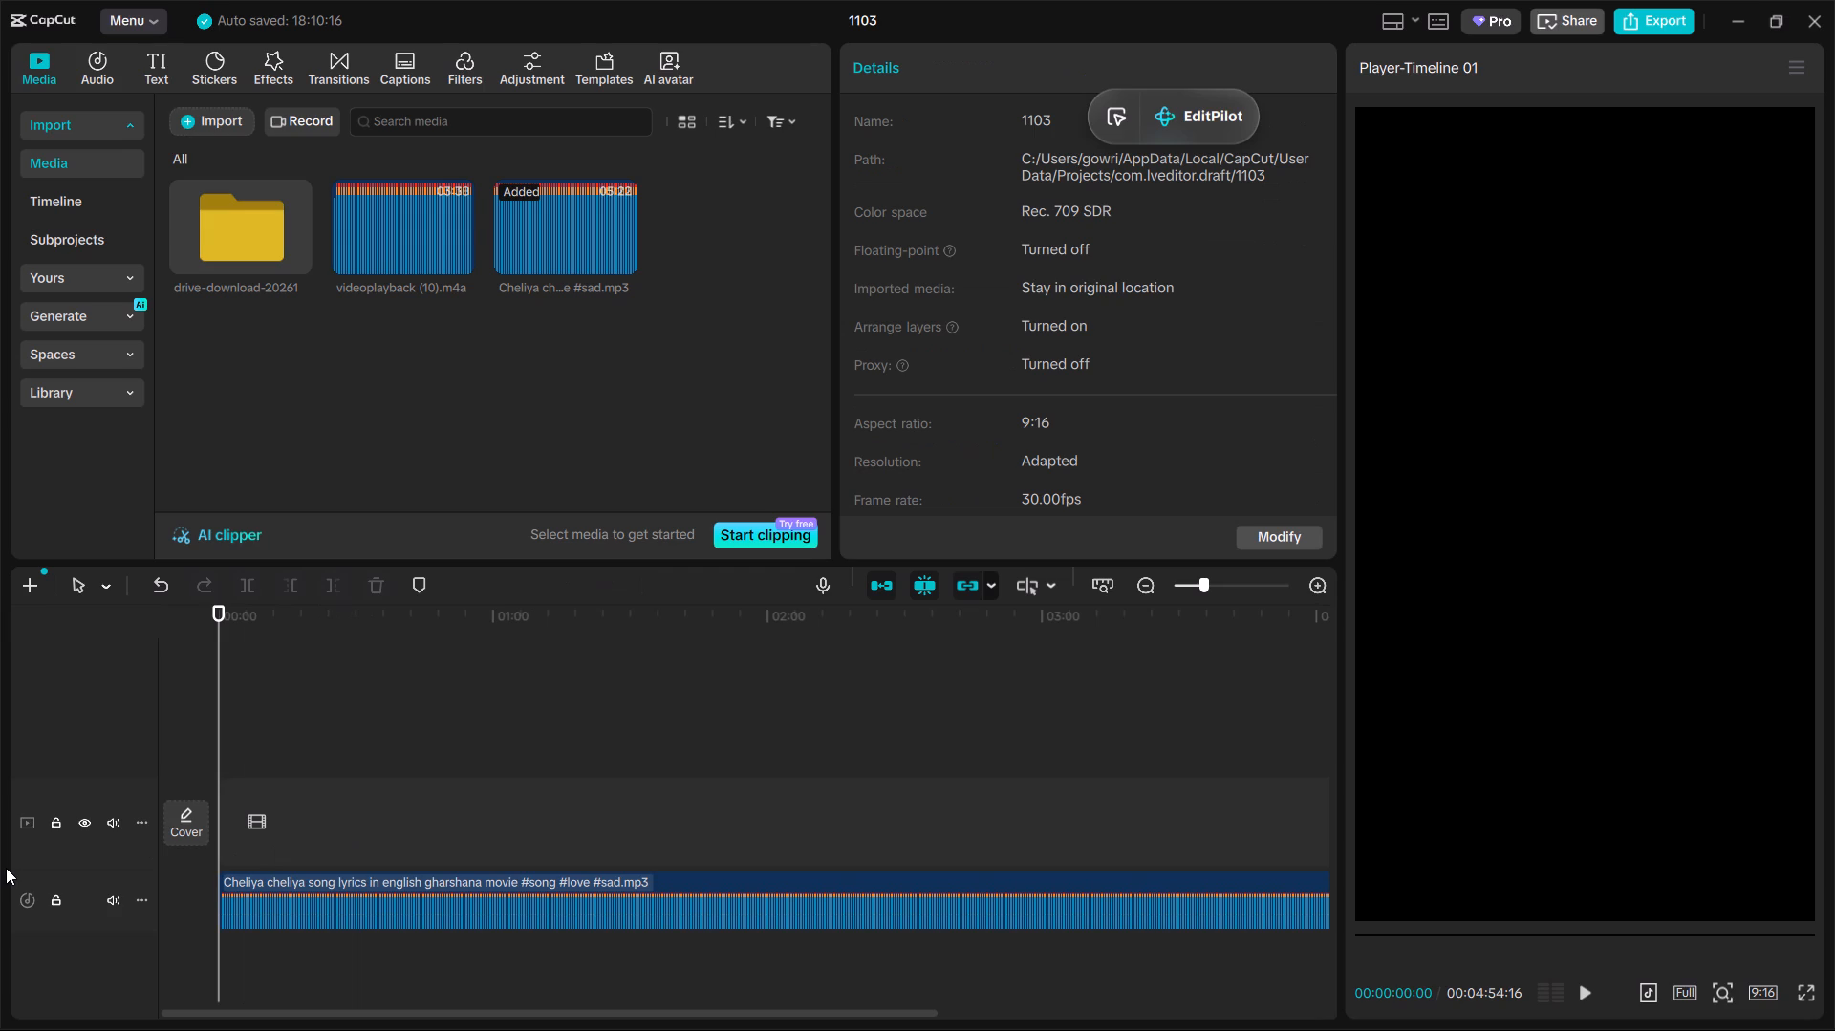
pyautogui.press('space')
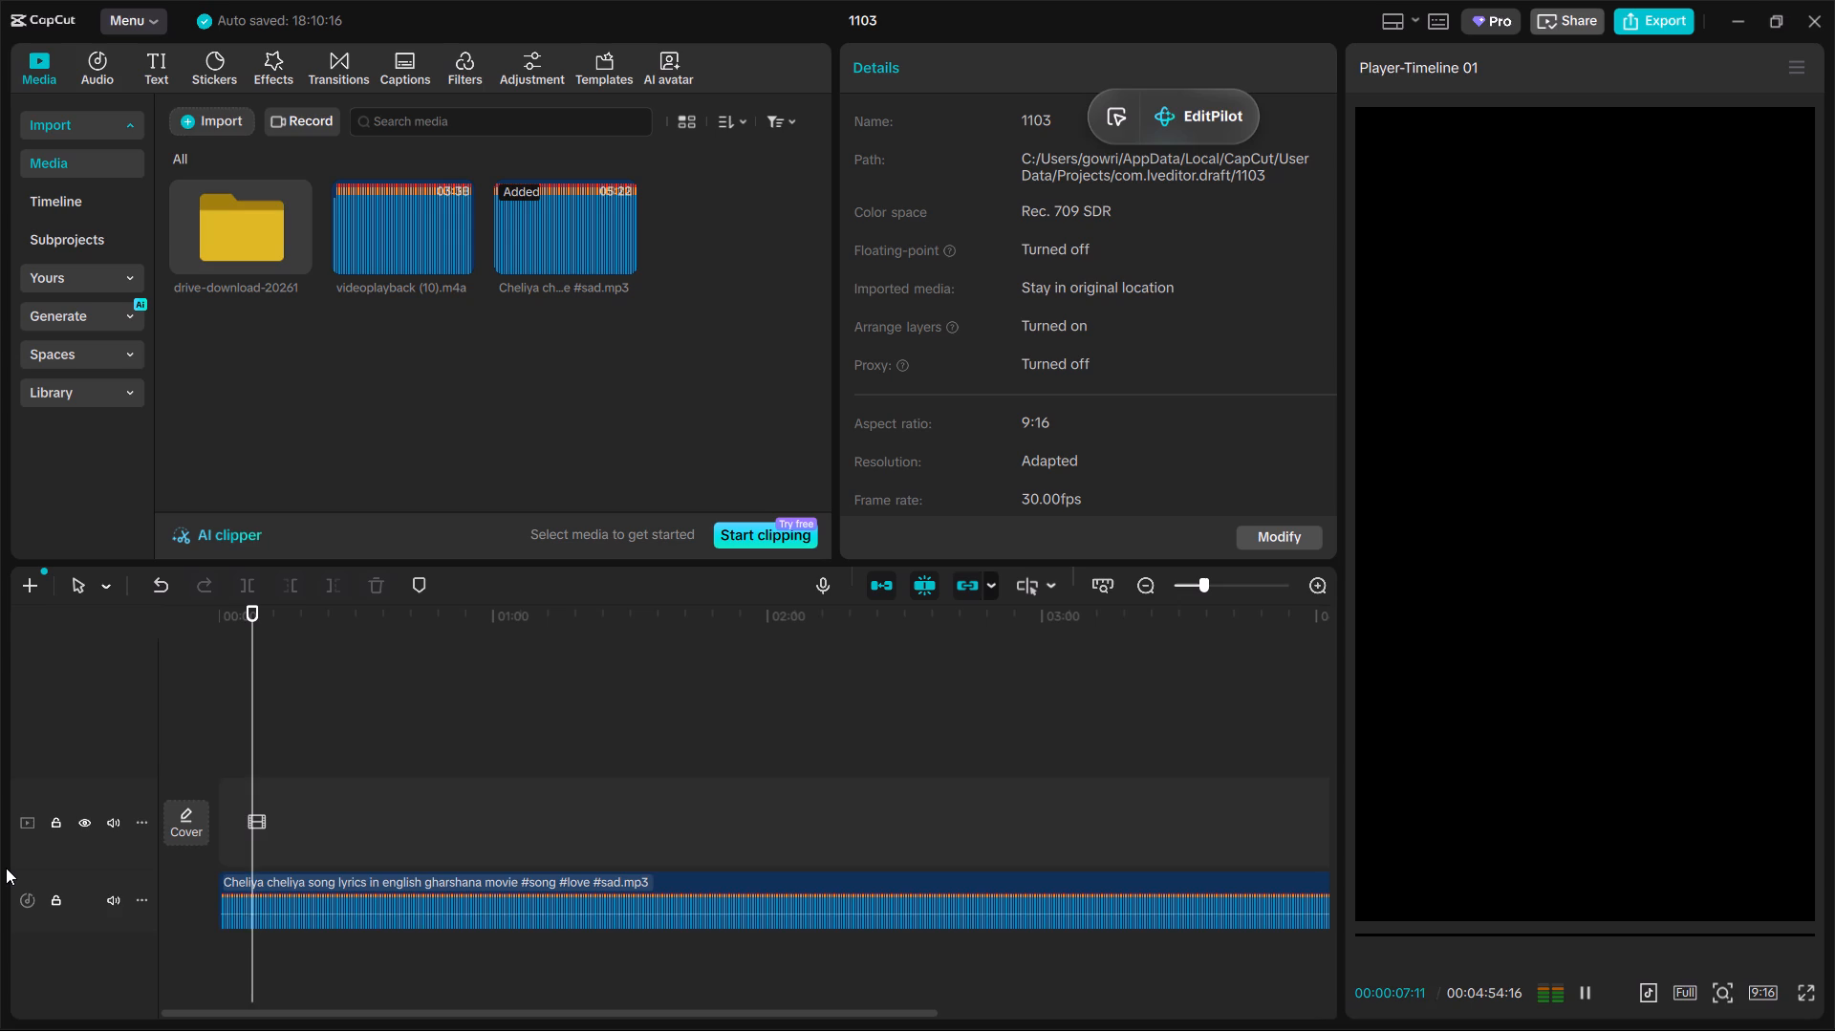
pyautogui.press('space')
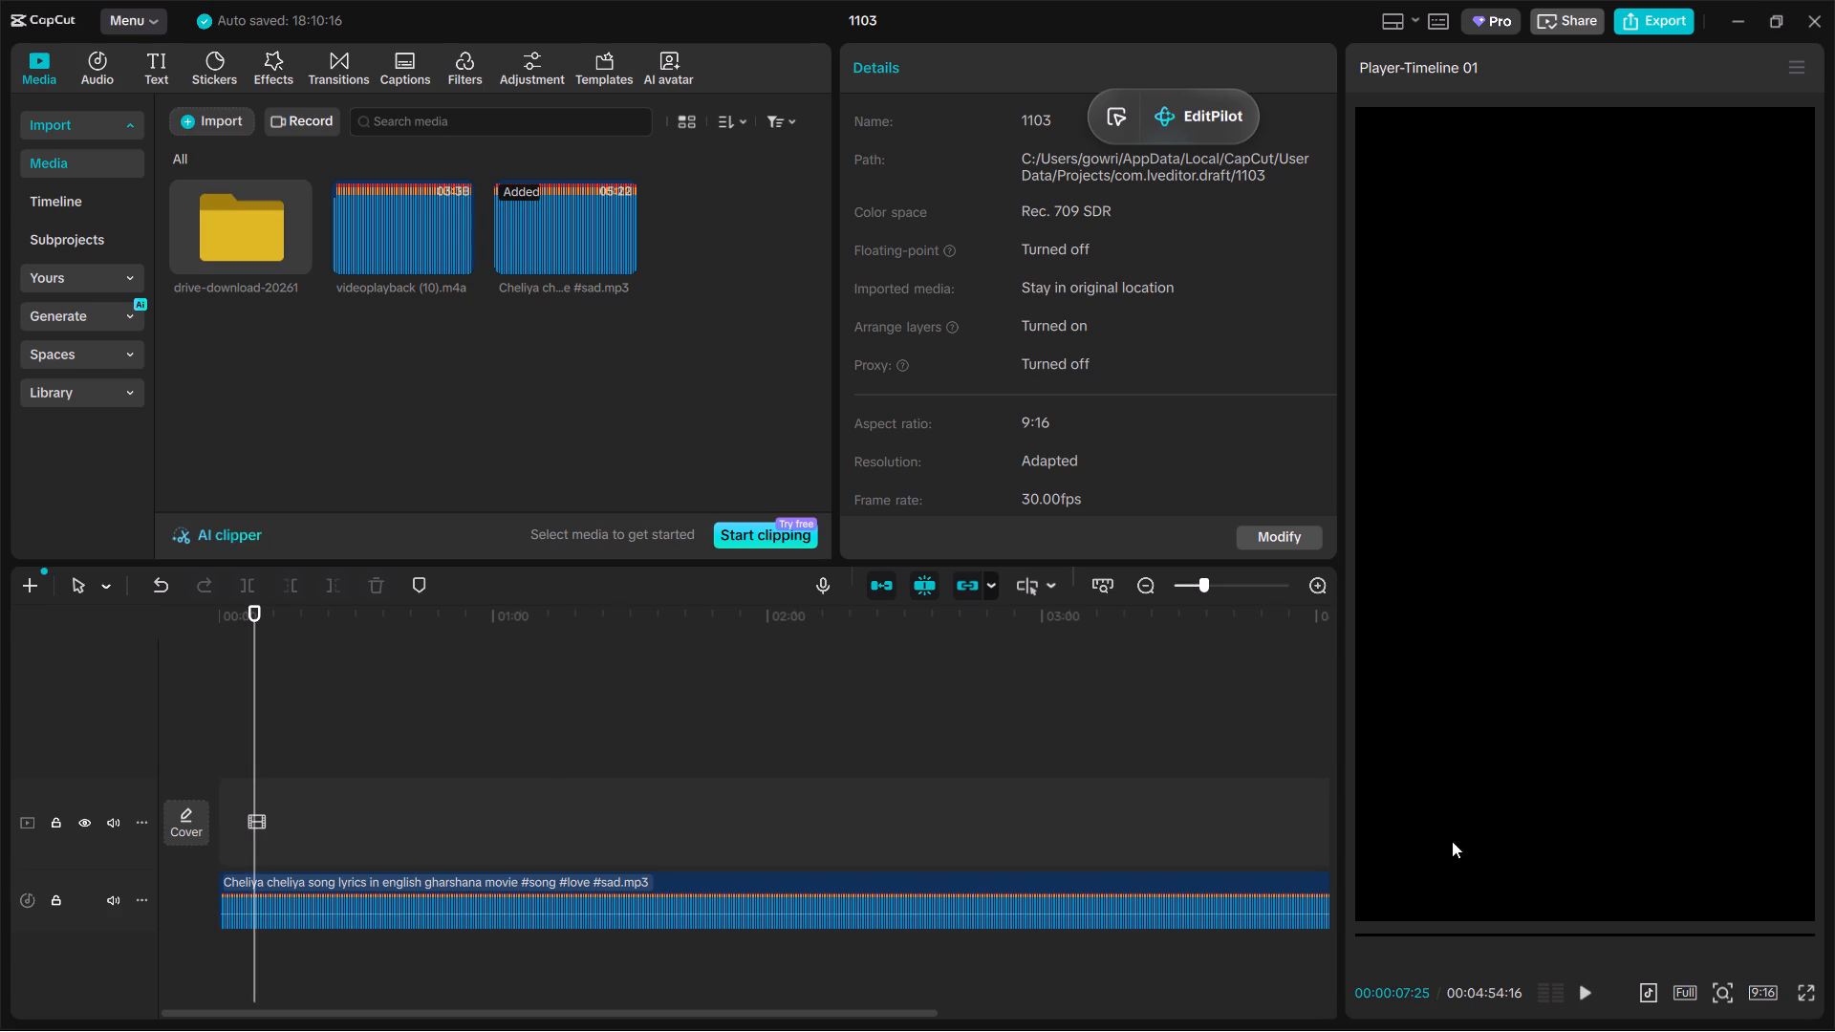
# Trim about 2.9 seconds off the song clip's start, move it back to 00:00 and play it from the beginning.
pyautogui.click(258, 902)
pyautogui.moveTo(220, 915); pyautogui.dragTo(233, 924)
pyautogui.moveTo(310, 900); pyautogui.dragTo(255, 912)
pyautogui.click(381, 853)
pyautogui.moveTo(381, 851); pyautogui.dragTo(0, 889)
pyautogui.press('space')
pyautogui.press('space')
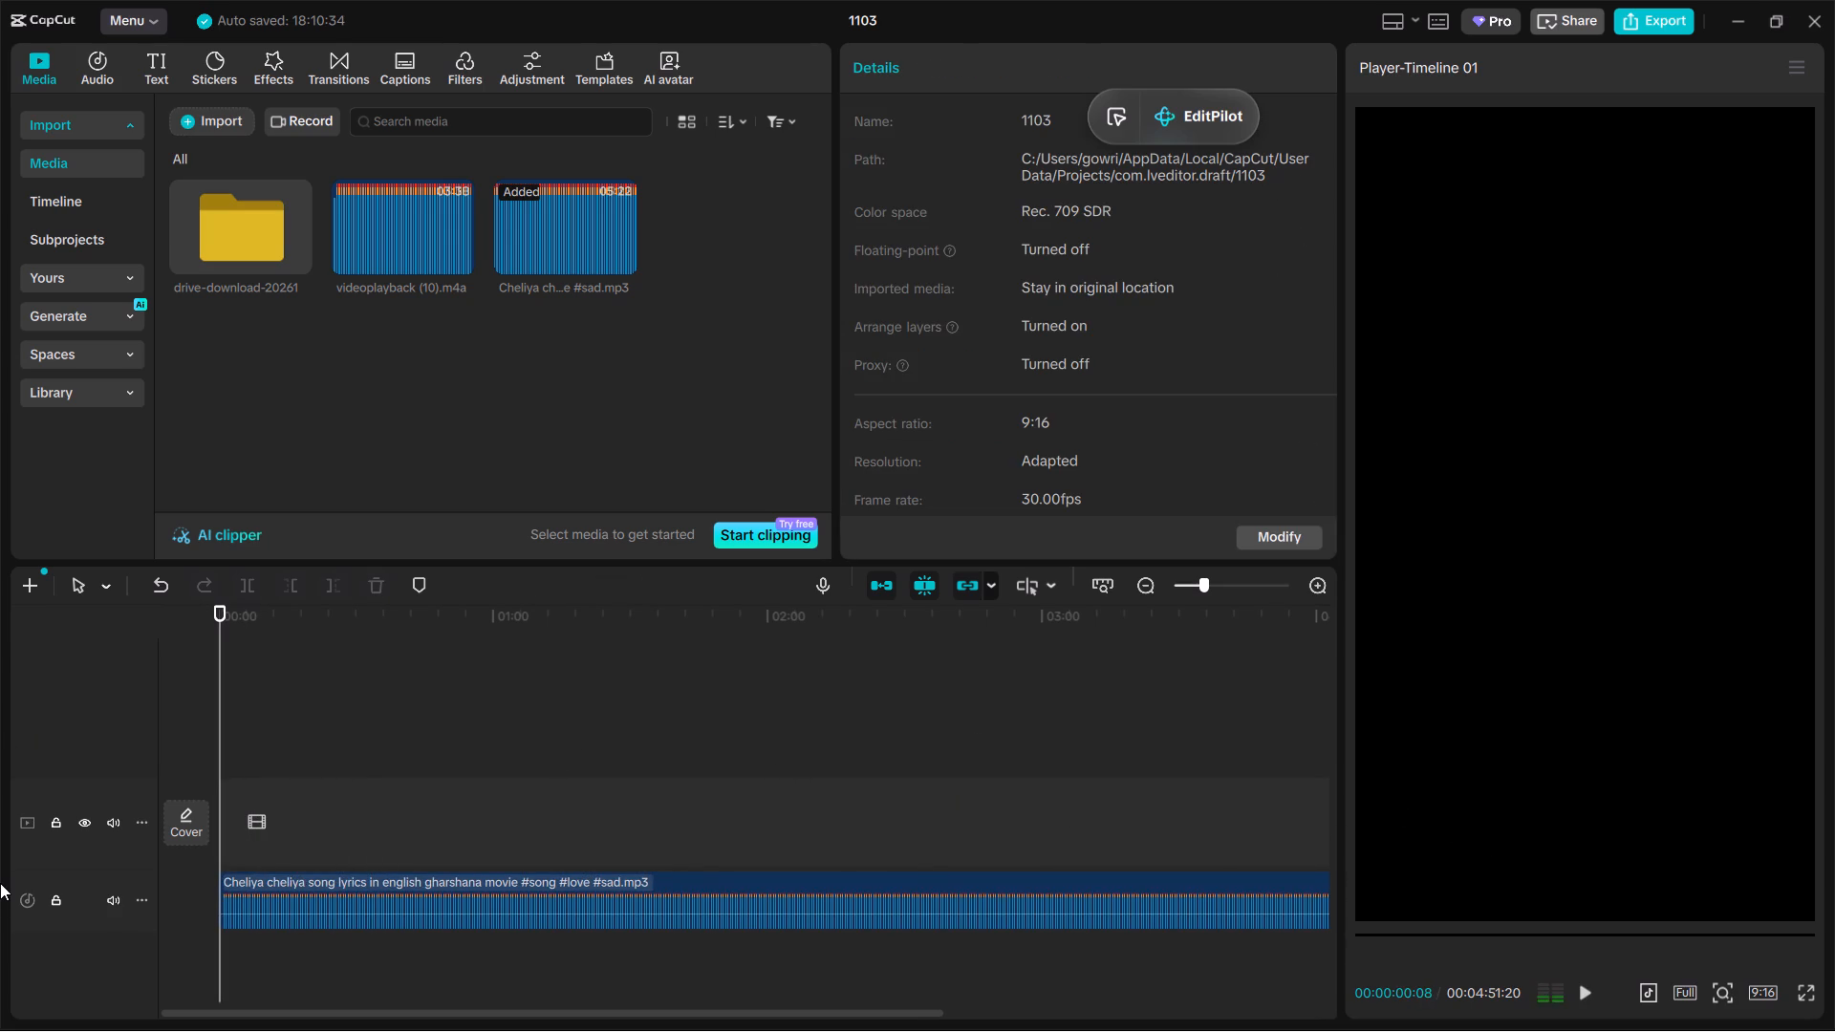
pyautogui.press('space')
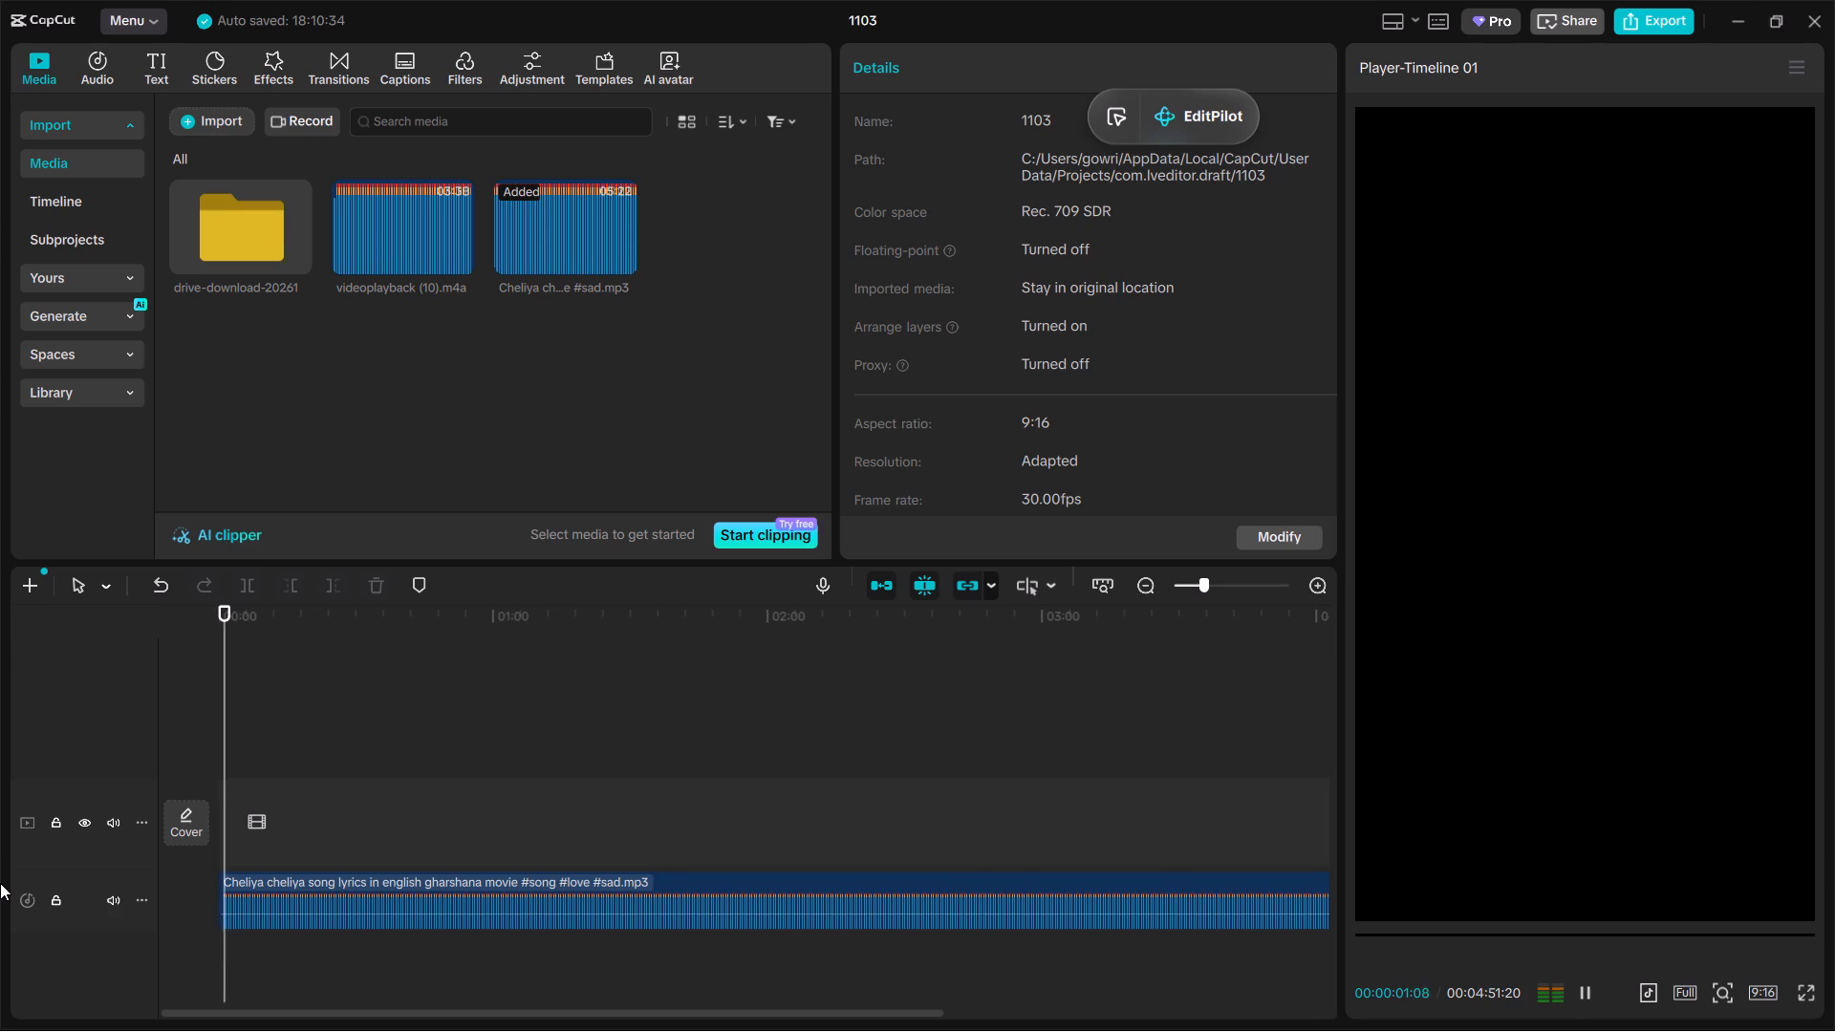
# Set the song clip's fade-in to 2.2 s.
pyautogui.click(381, 924)
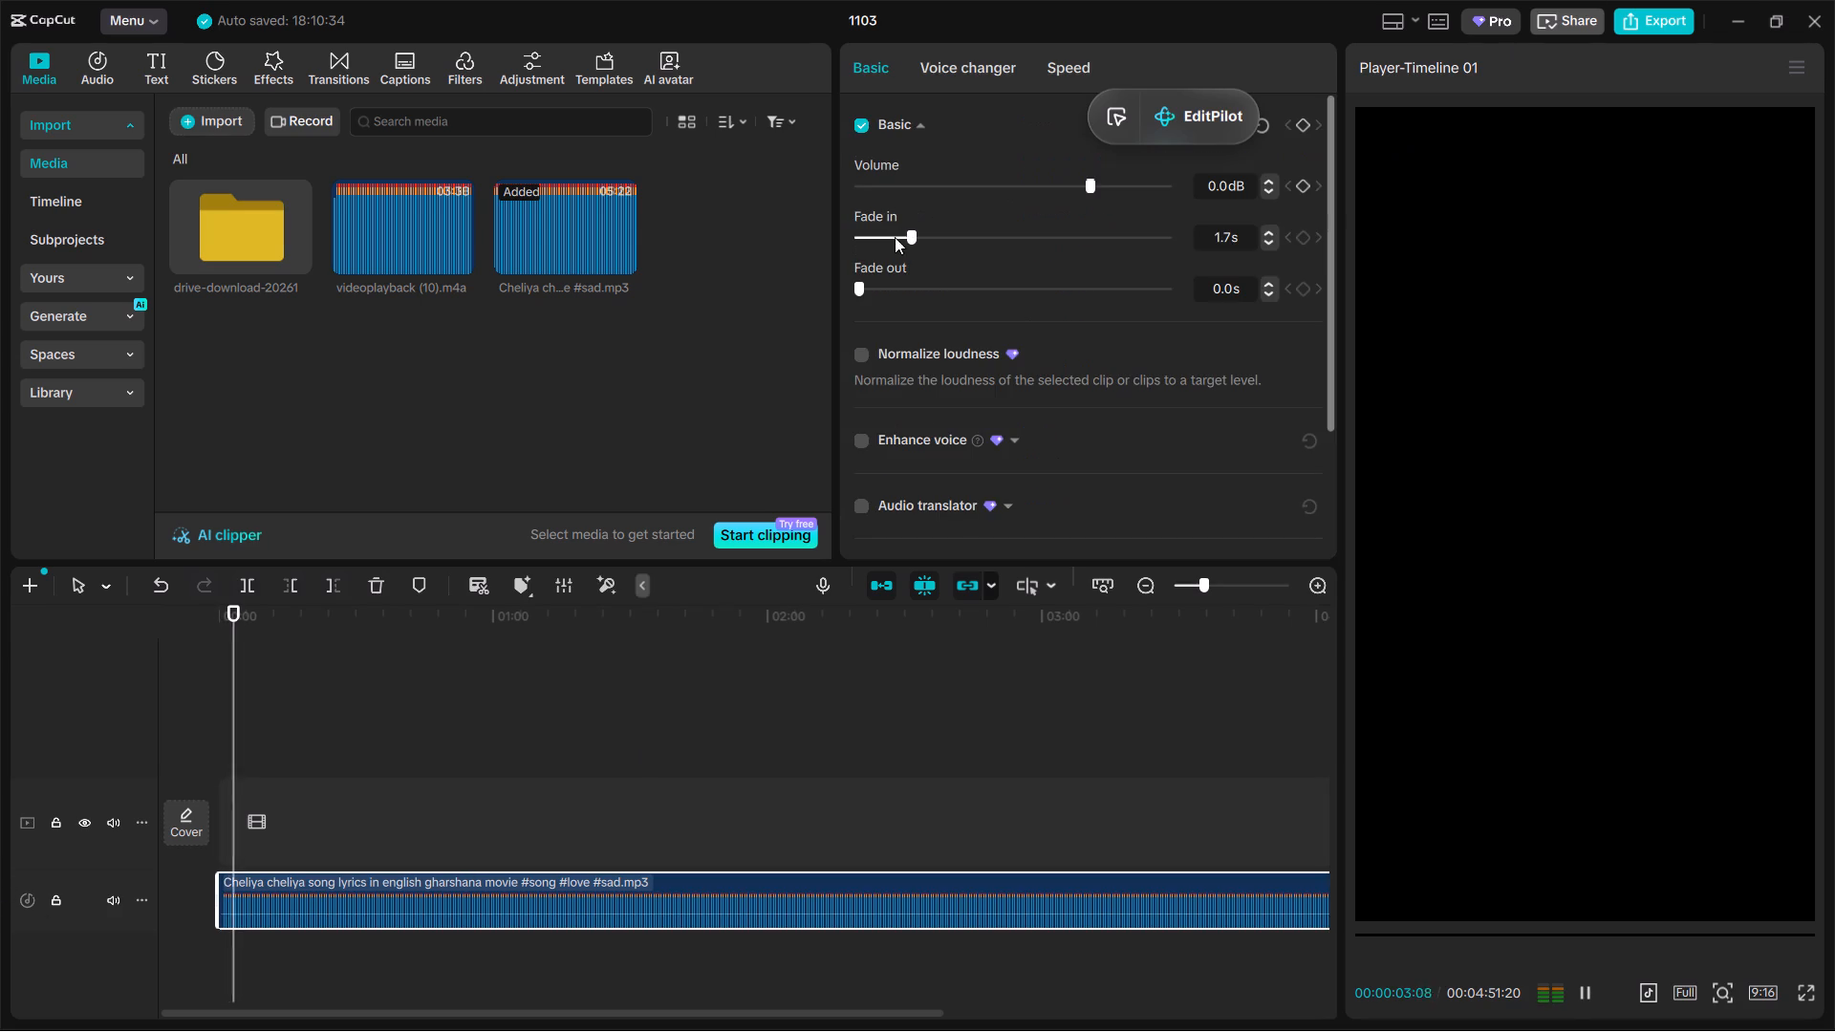
pyautogui.moveTo(891, 239); pyautogui.dragTo(946, 308)
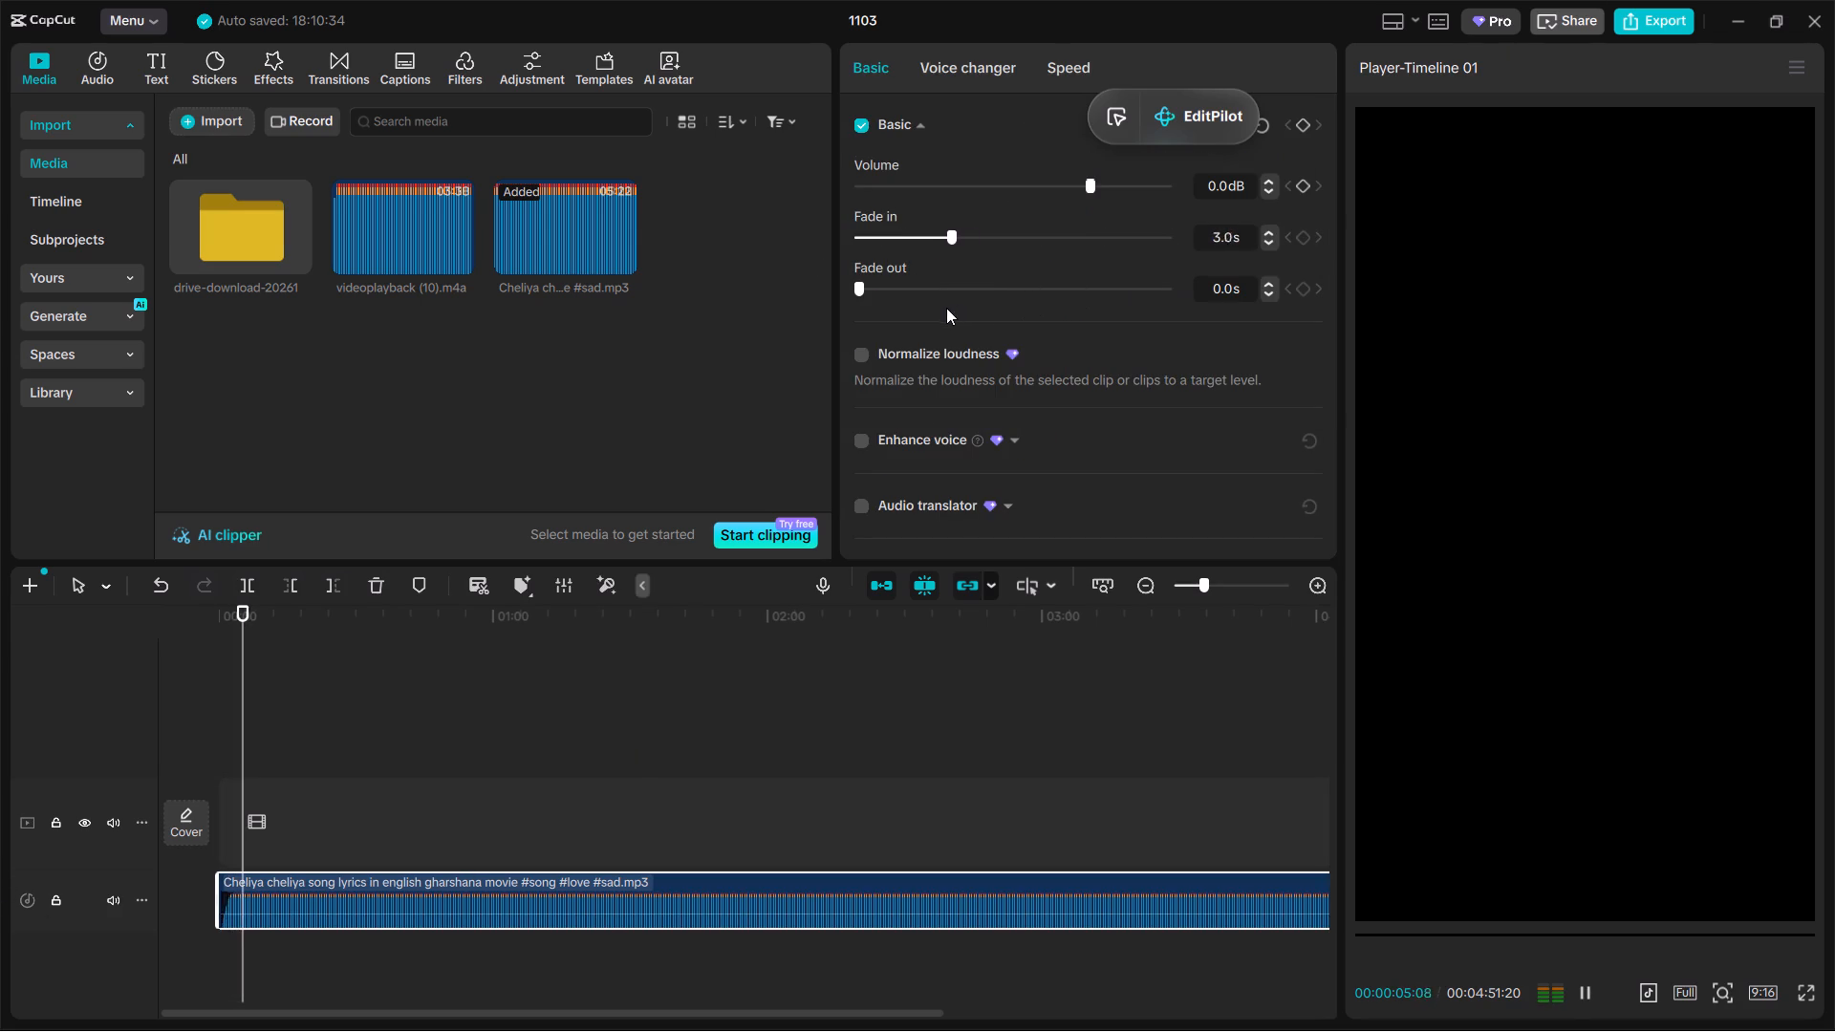
pyautogui.moveTo(946, 308); pyautogui.dragTo(925, 312)
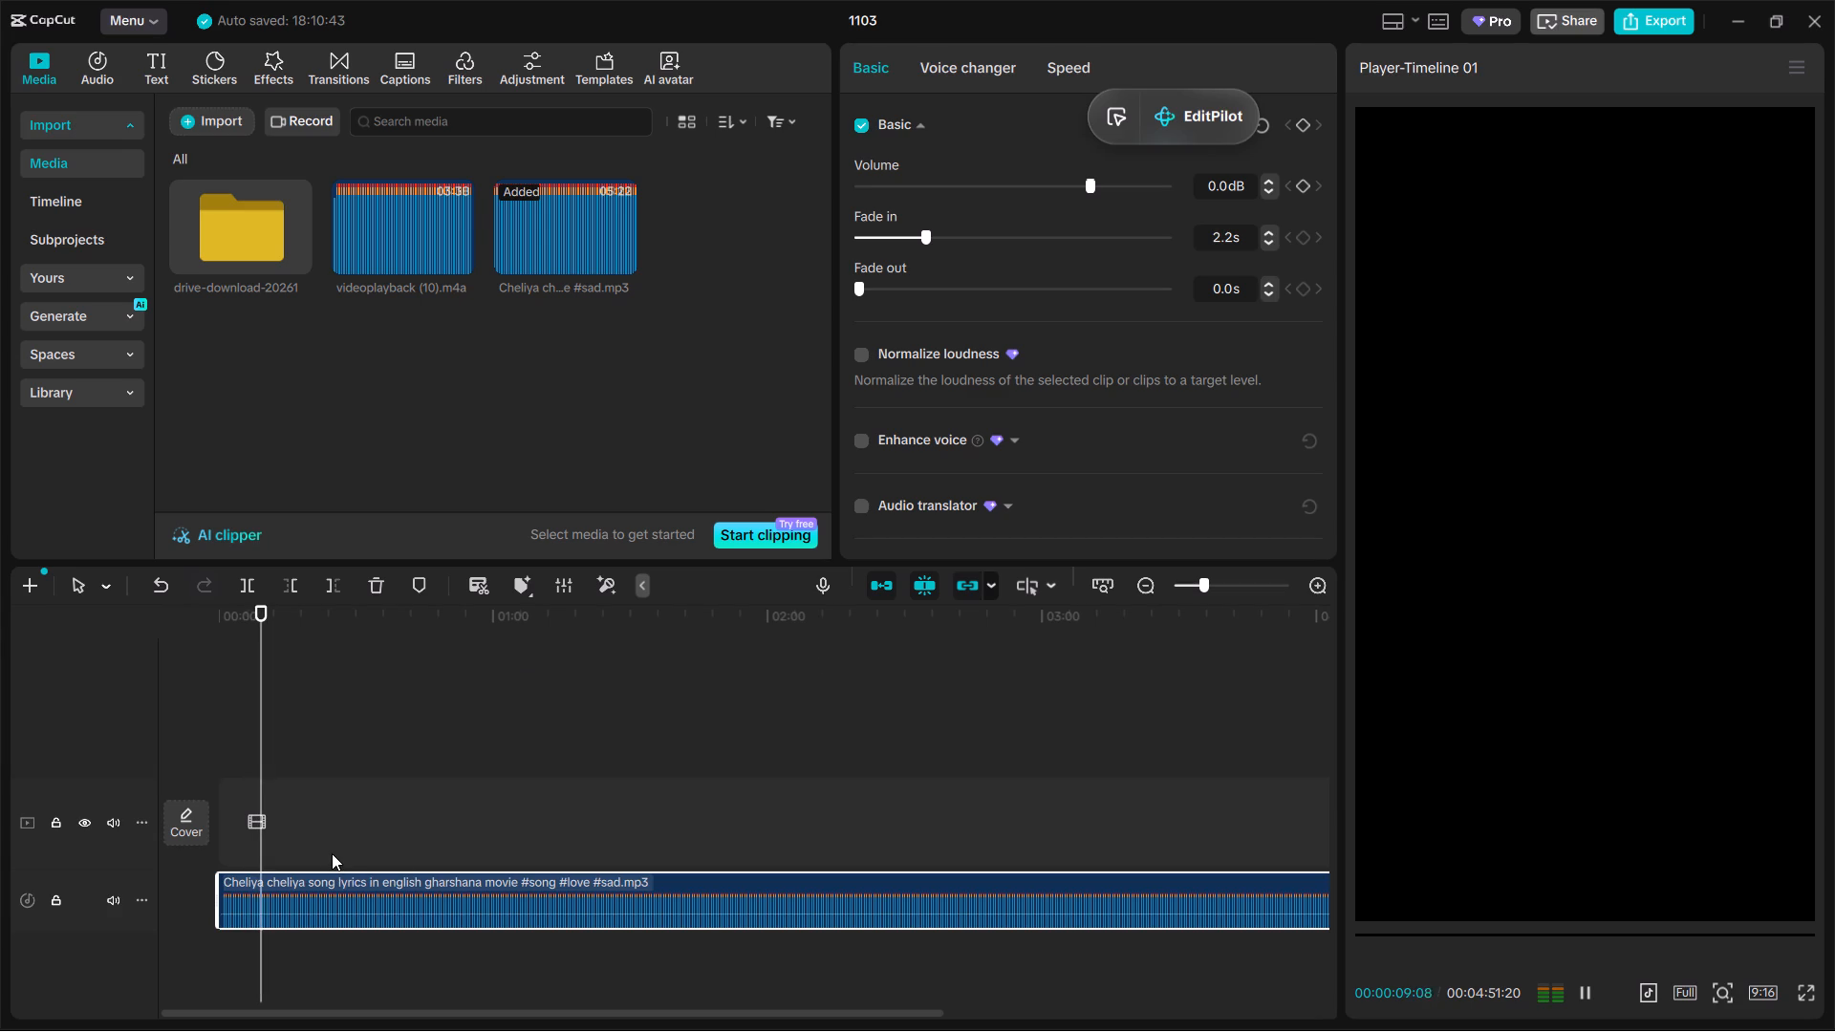
# Let the song play to 00:00:25:26 and cut away everything after that point.
pyautogui.keyDown('ctrl'); pyautogui.scroll(13, 332, 853); pyautogui.keyUp('ctrl')
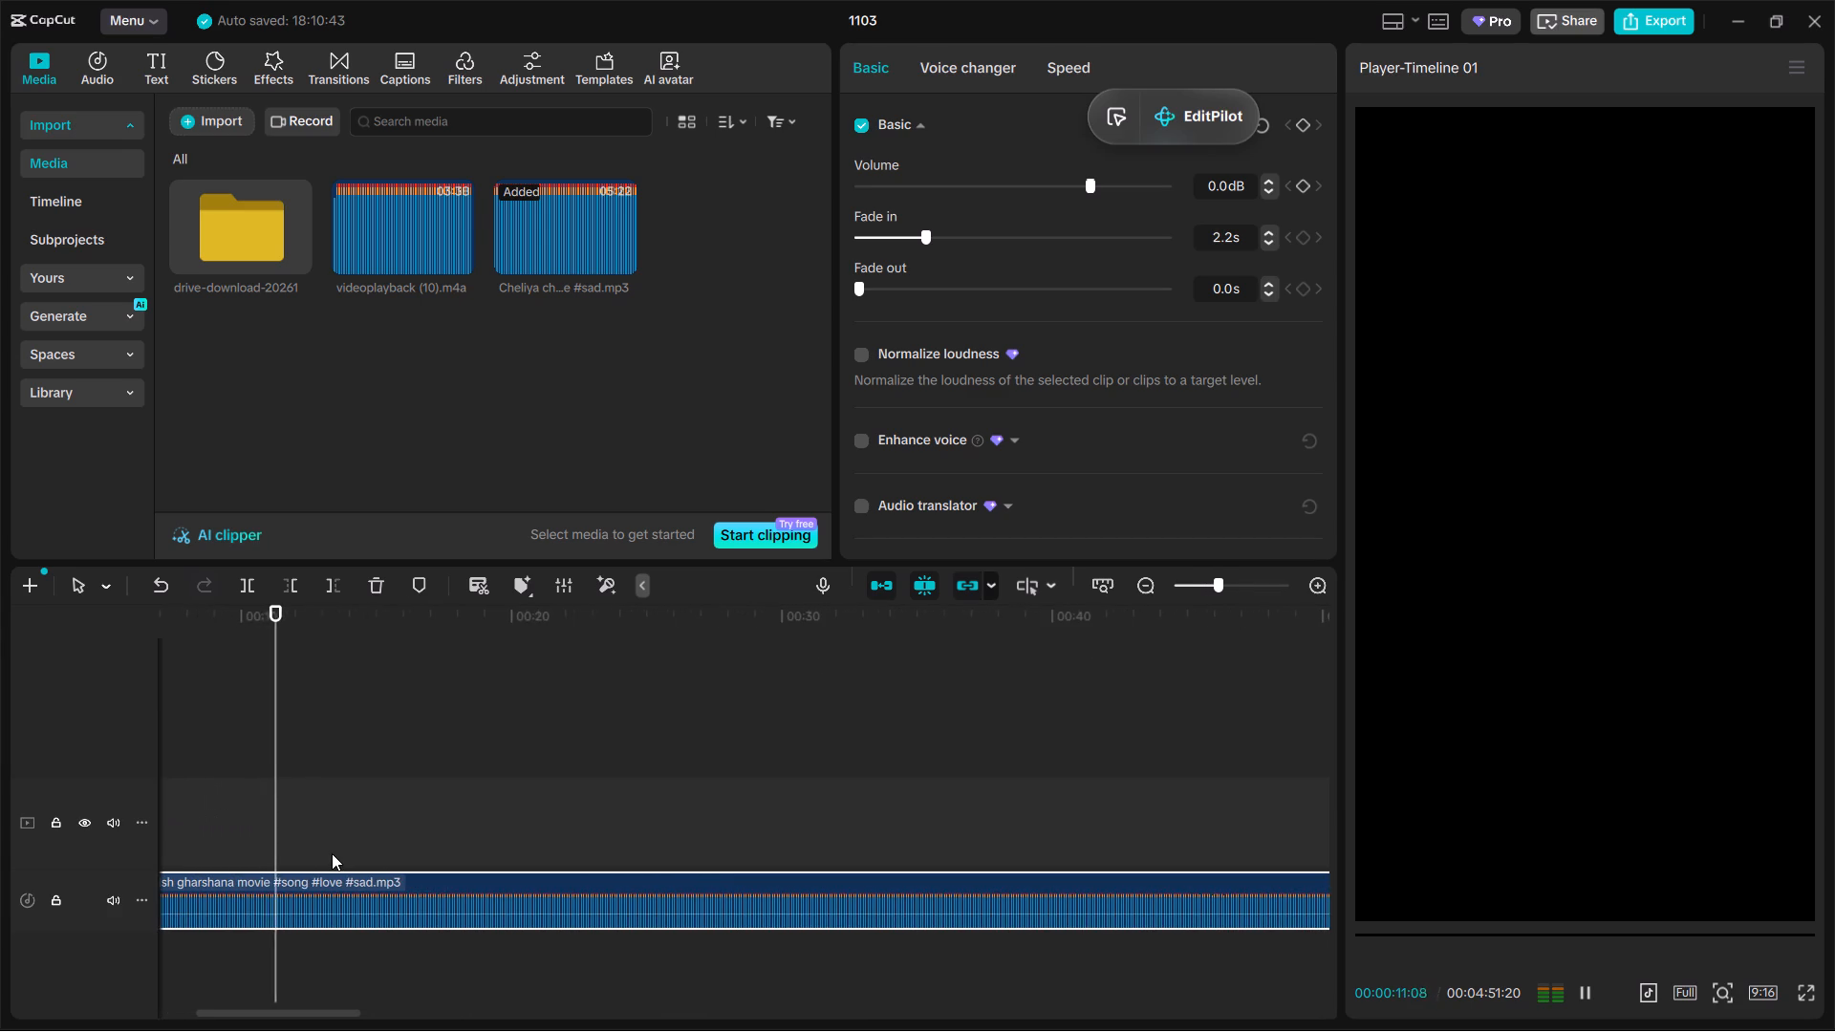
pyautogui.keyDown('ctrl'); pyautogui.scroll(4, 332, 853); pyautogui.keyUp('ctrl')
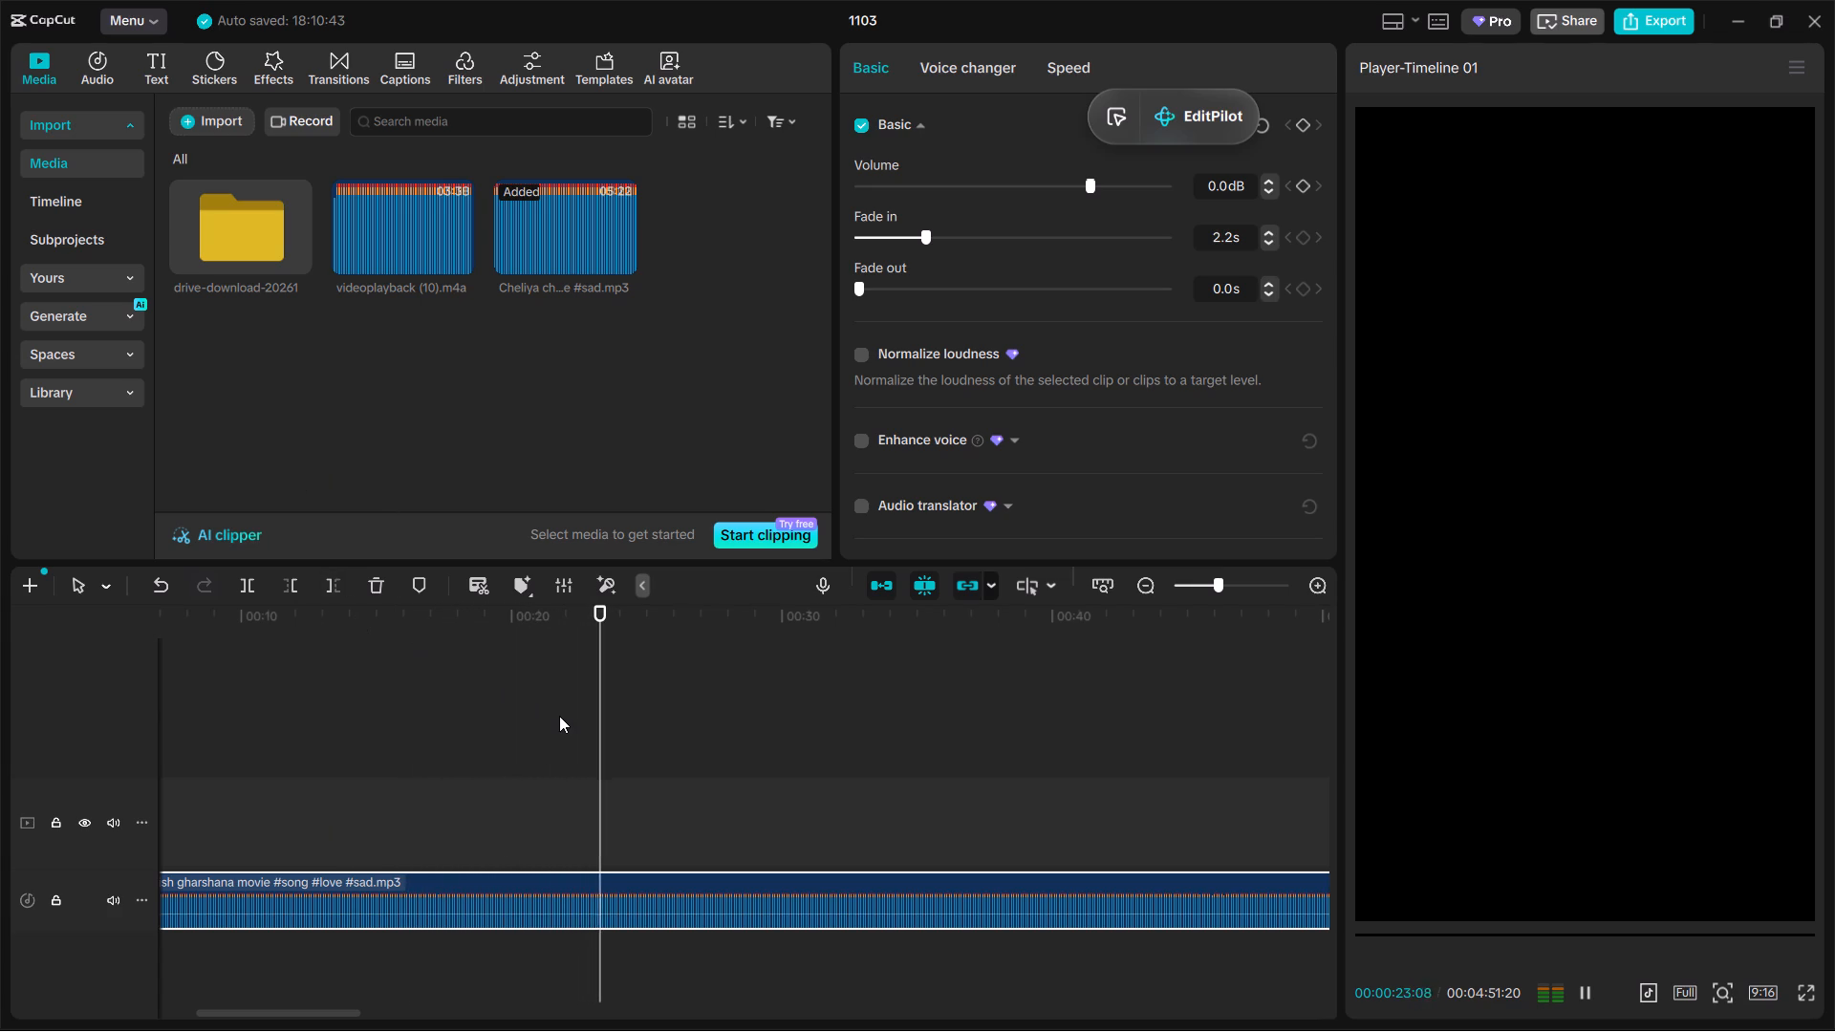
pyautogui.click(326, 578)
# Add a short fade-out to the end of the song clip.
pyautogui.moveTo(888, 290); pyautogui.dragTo(918, 309)
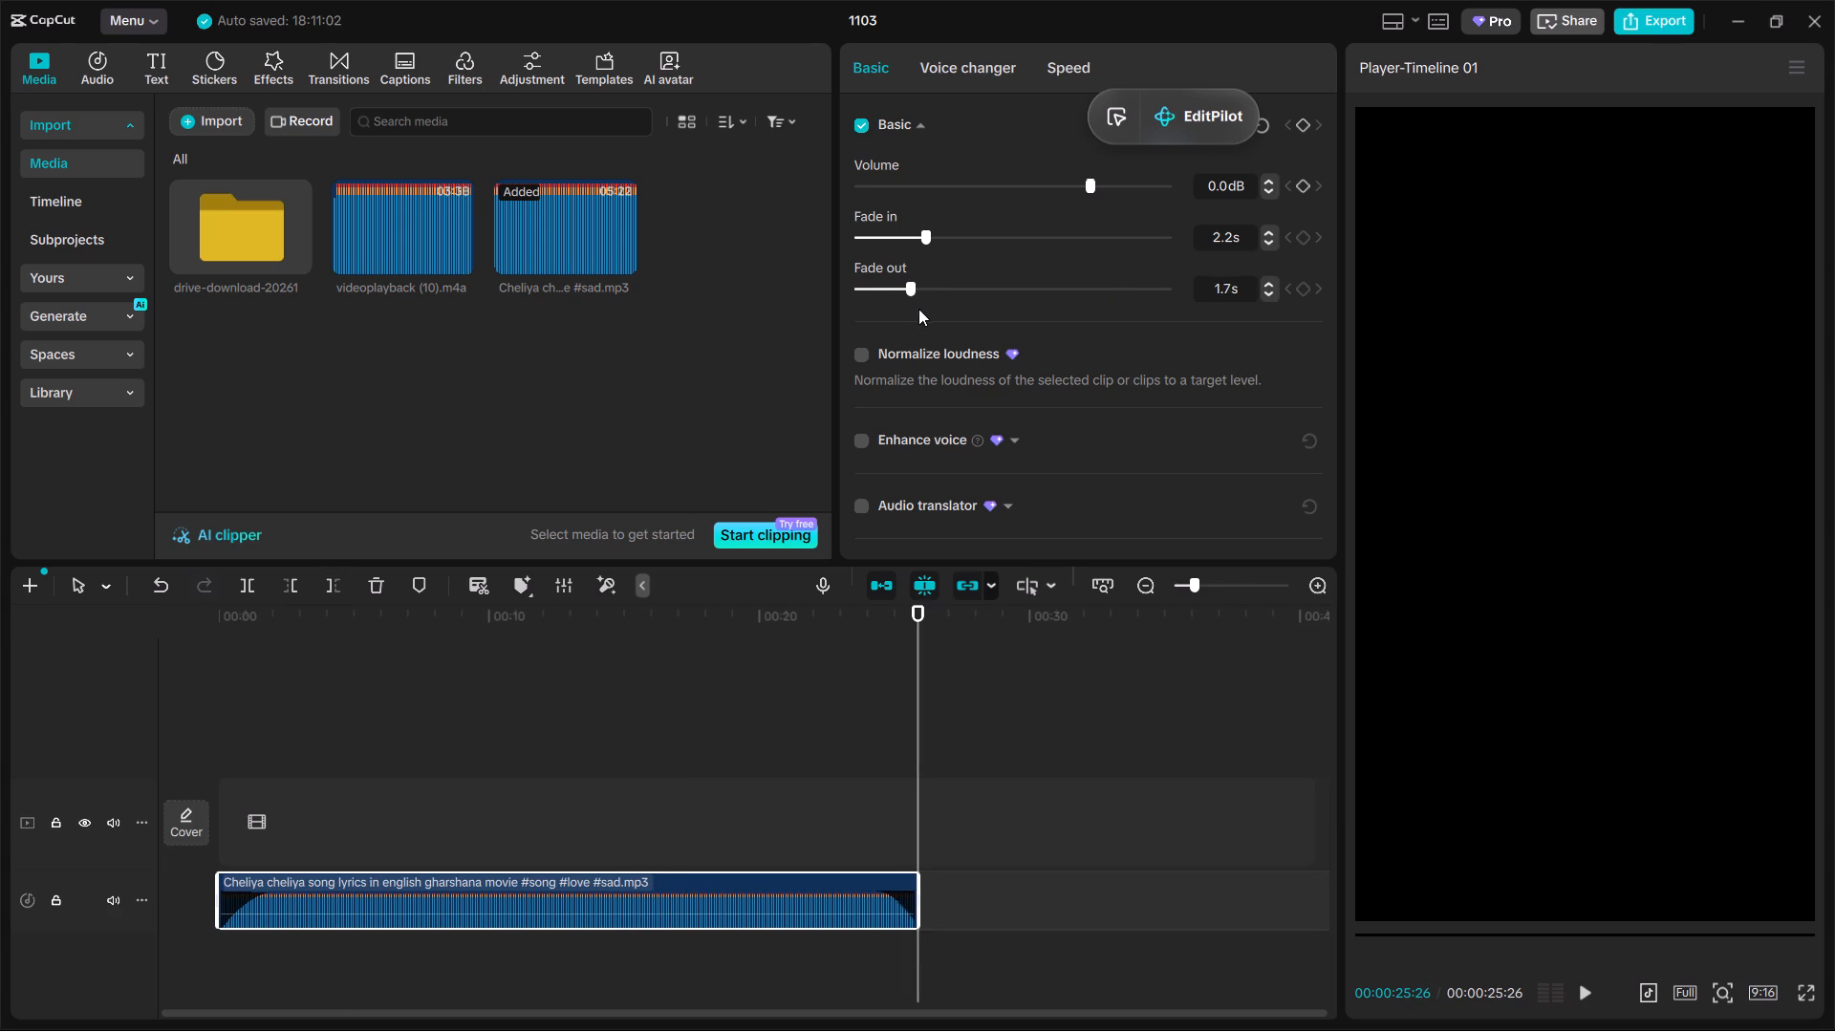
pyautogui.moveTo(918, 309); pyautogui.dragTo(926, 316)
# Play the trimmed song from the start to check its fade-in, stopping at about 4 seconds.
pyautogui.click(392, 832)
pyautogui.moveTo(392, 832); pyautogui.dragTo(0, 890)
pyautogui.press('space')
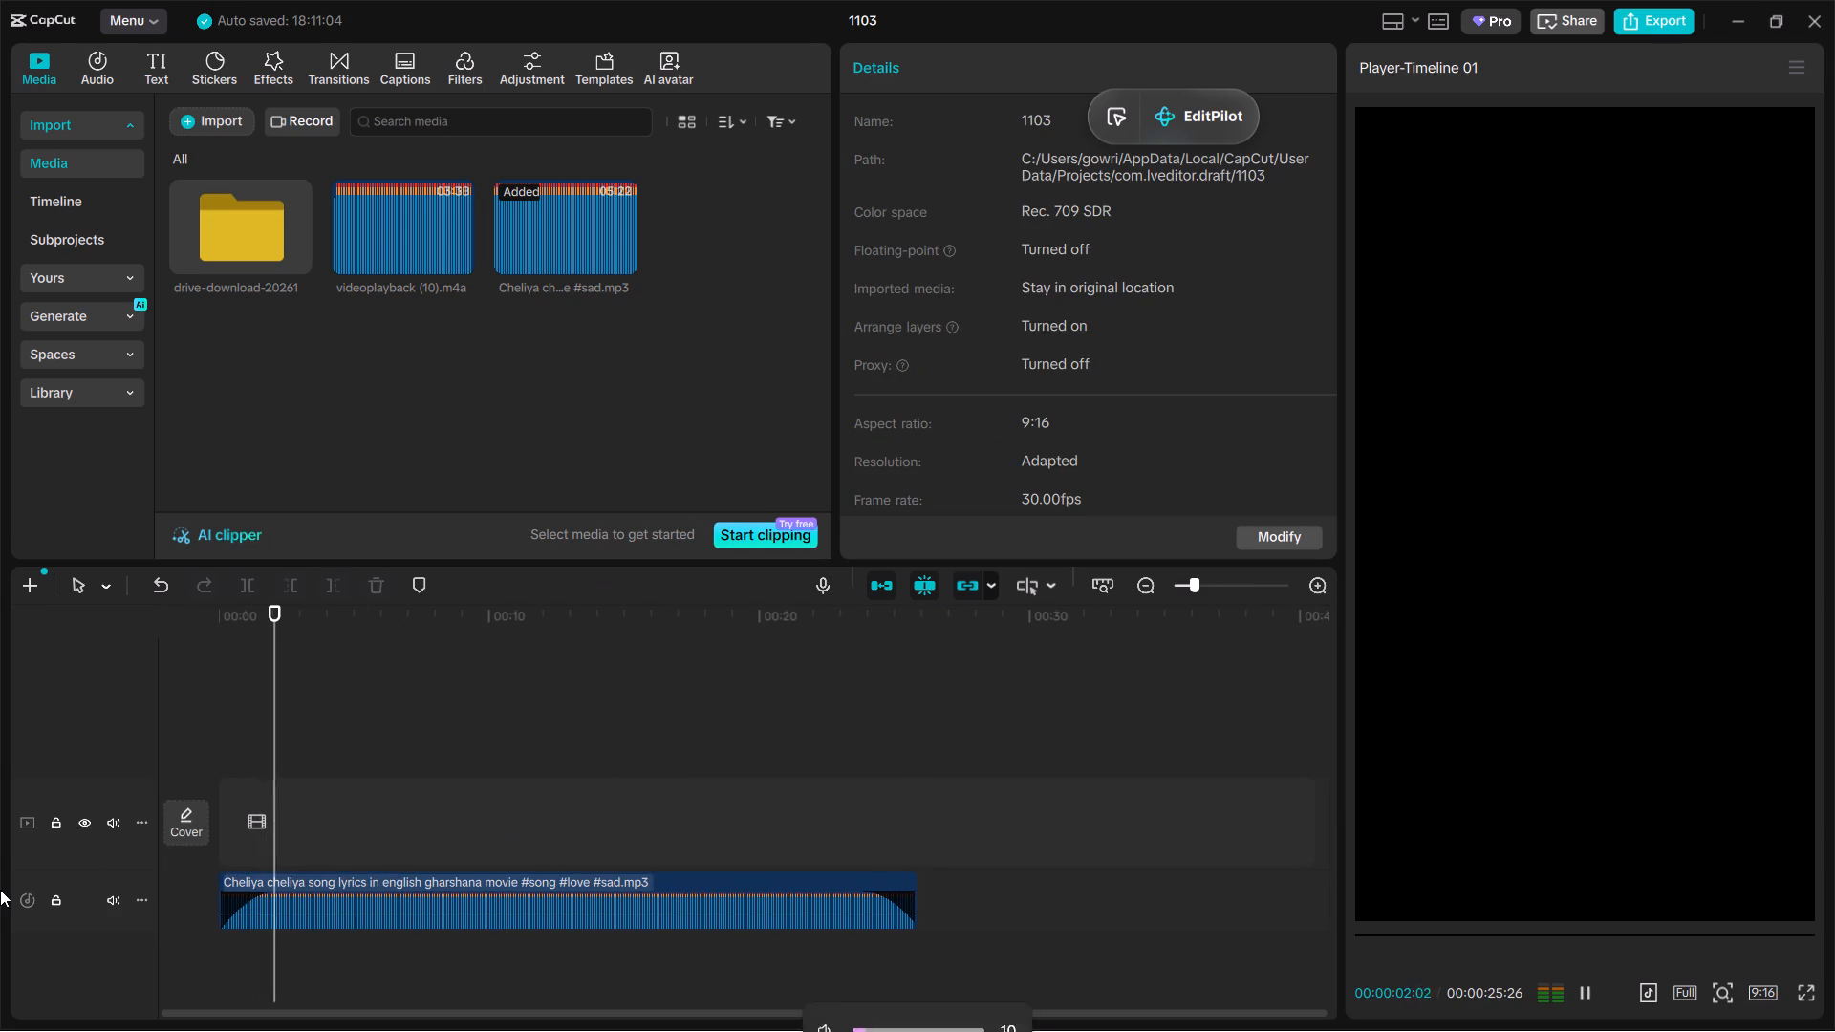
pyautogui.scroll(1, 0, 890)
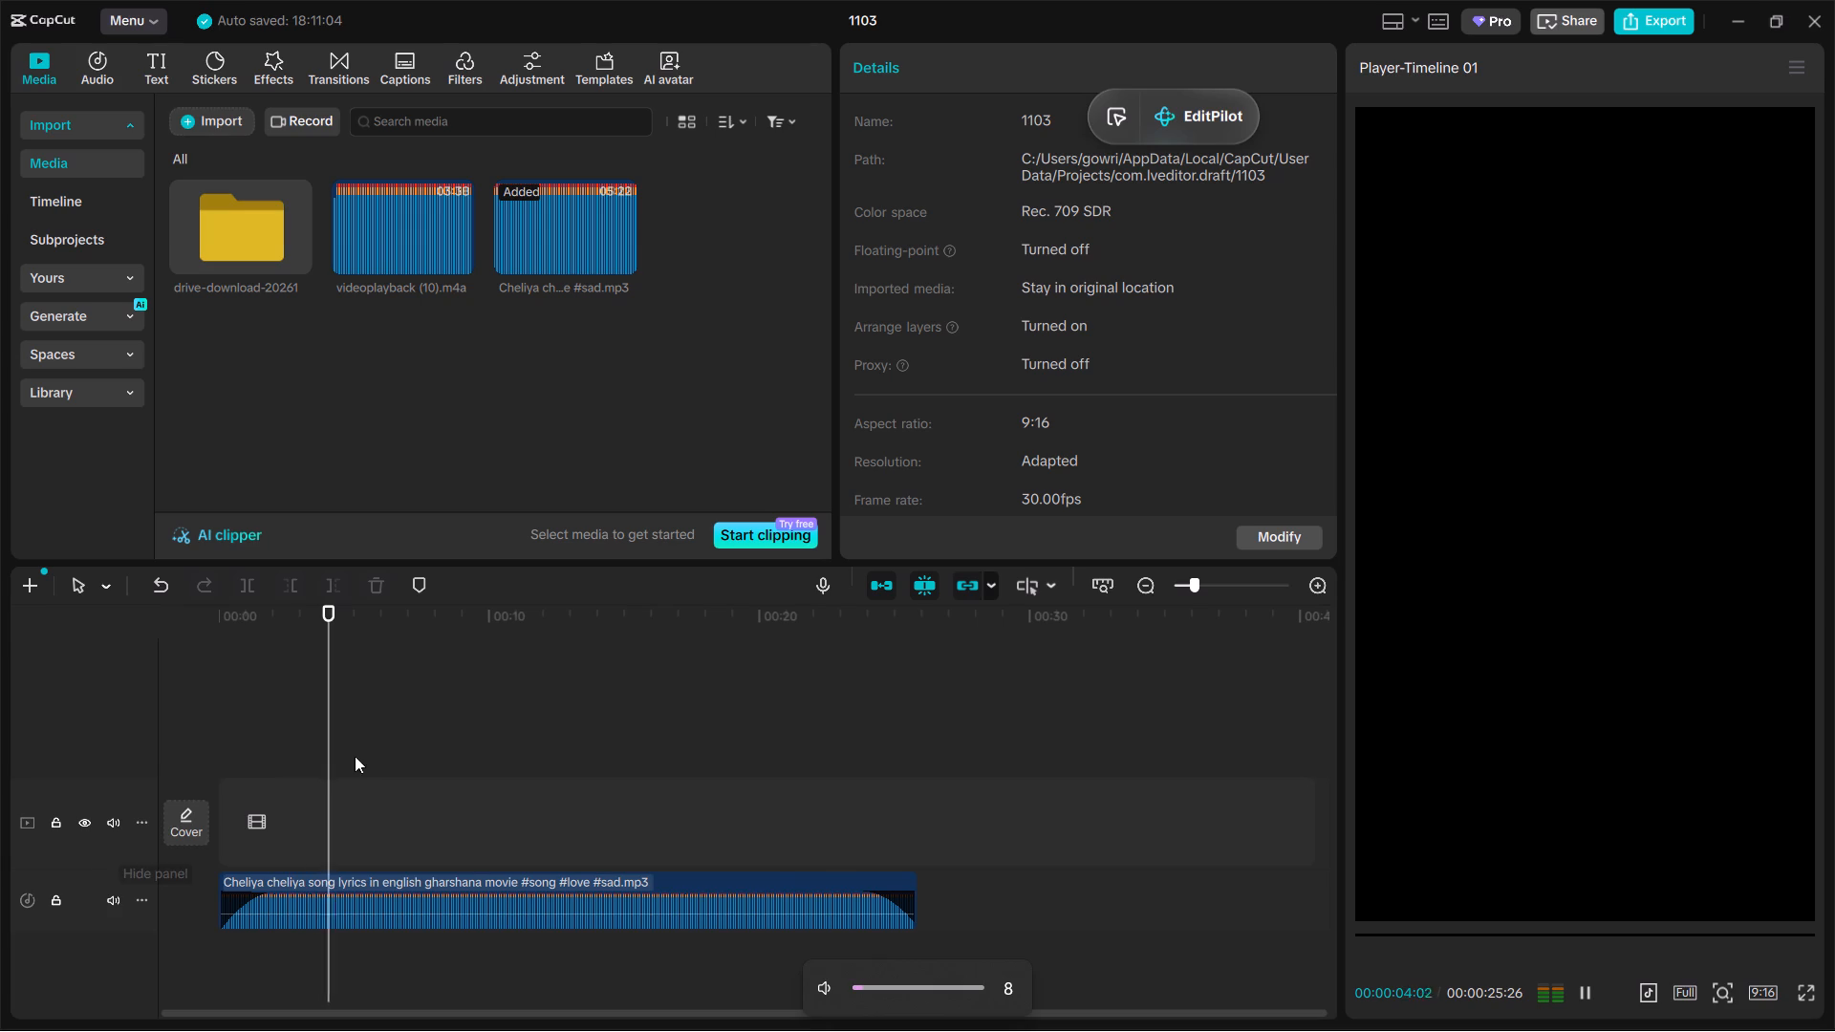
pyautogui.click(352, 784)
pyautogui.moveTo(351, 784); pyautogui.dragTo(332, 782)
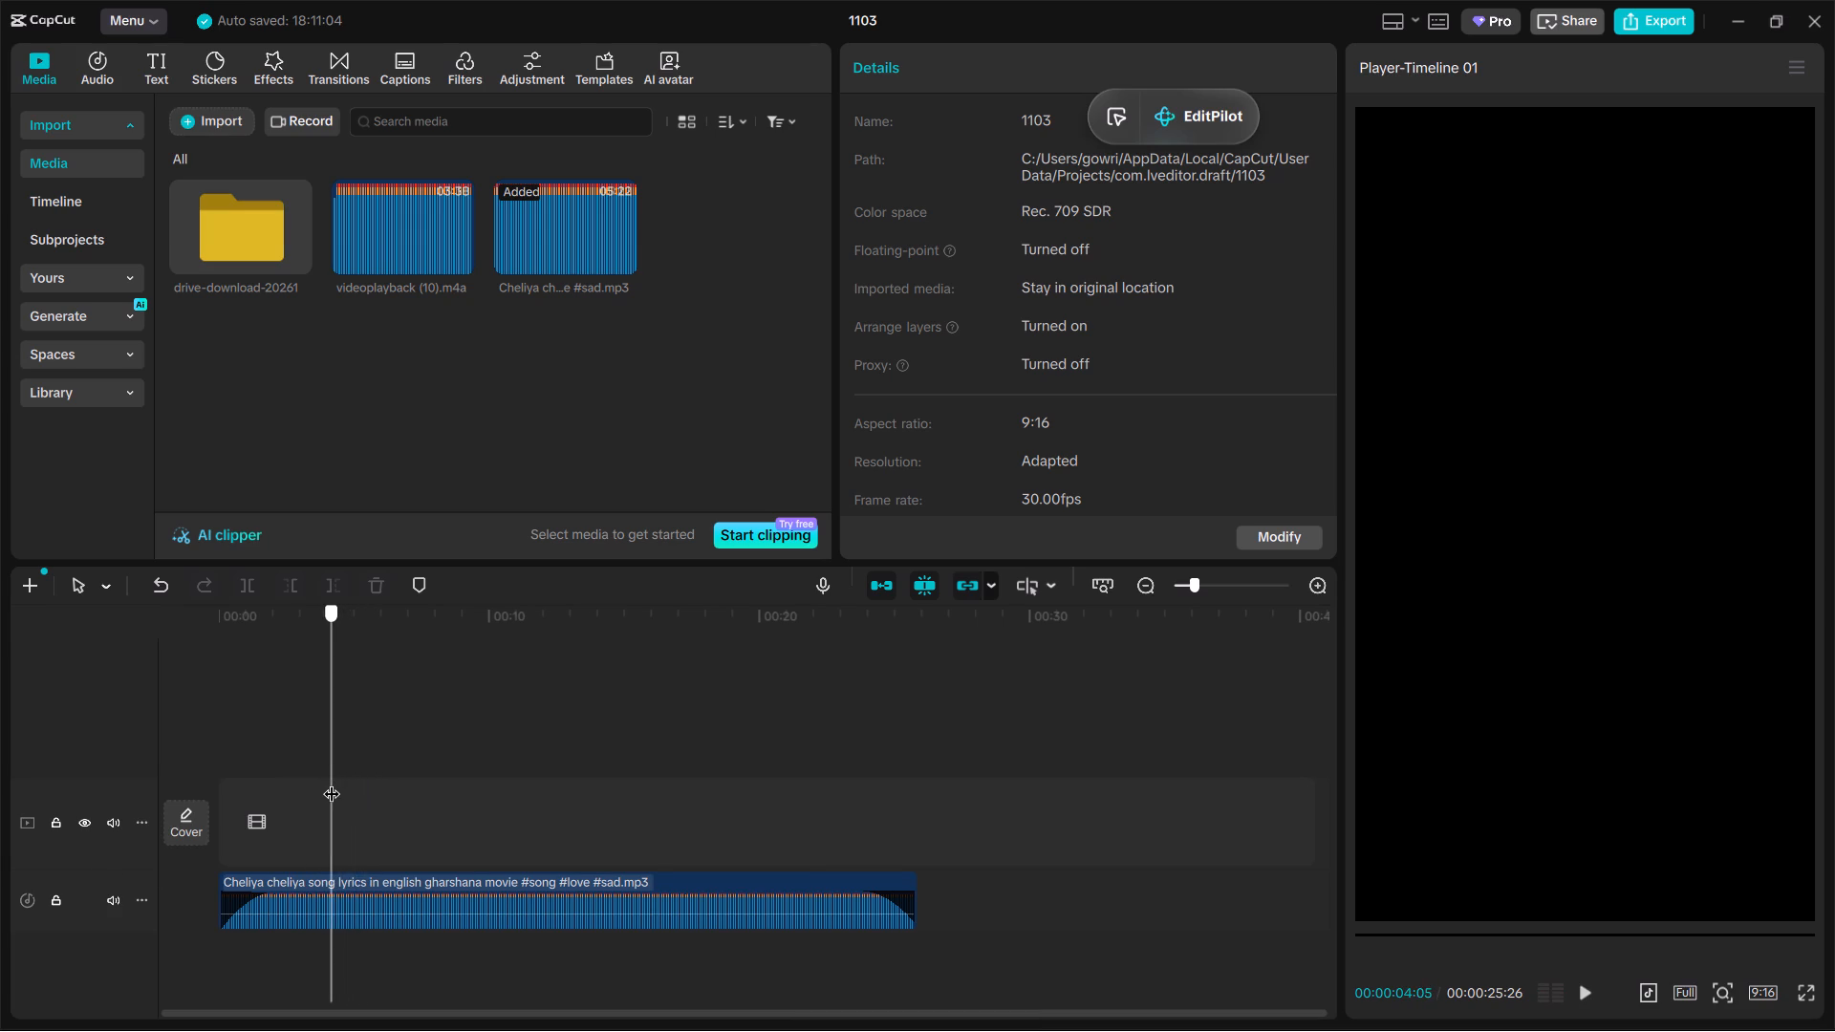
# Play the song onward from about 4 seconds to check it, and return the playhead to the start.
pyautogui.press('space')
pyautogui.press('space')
pyautogui.press('space')
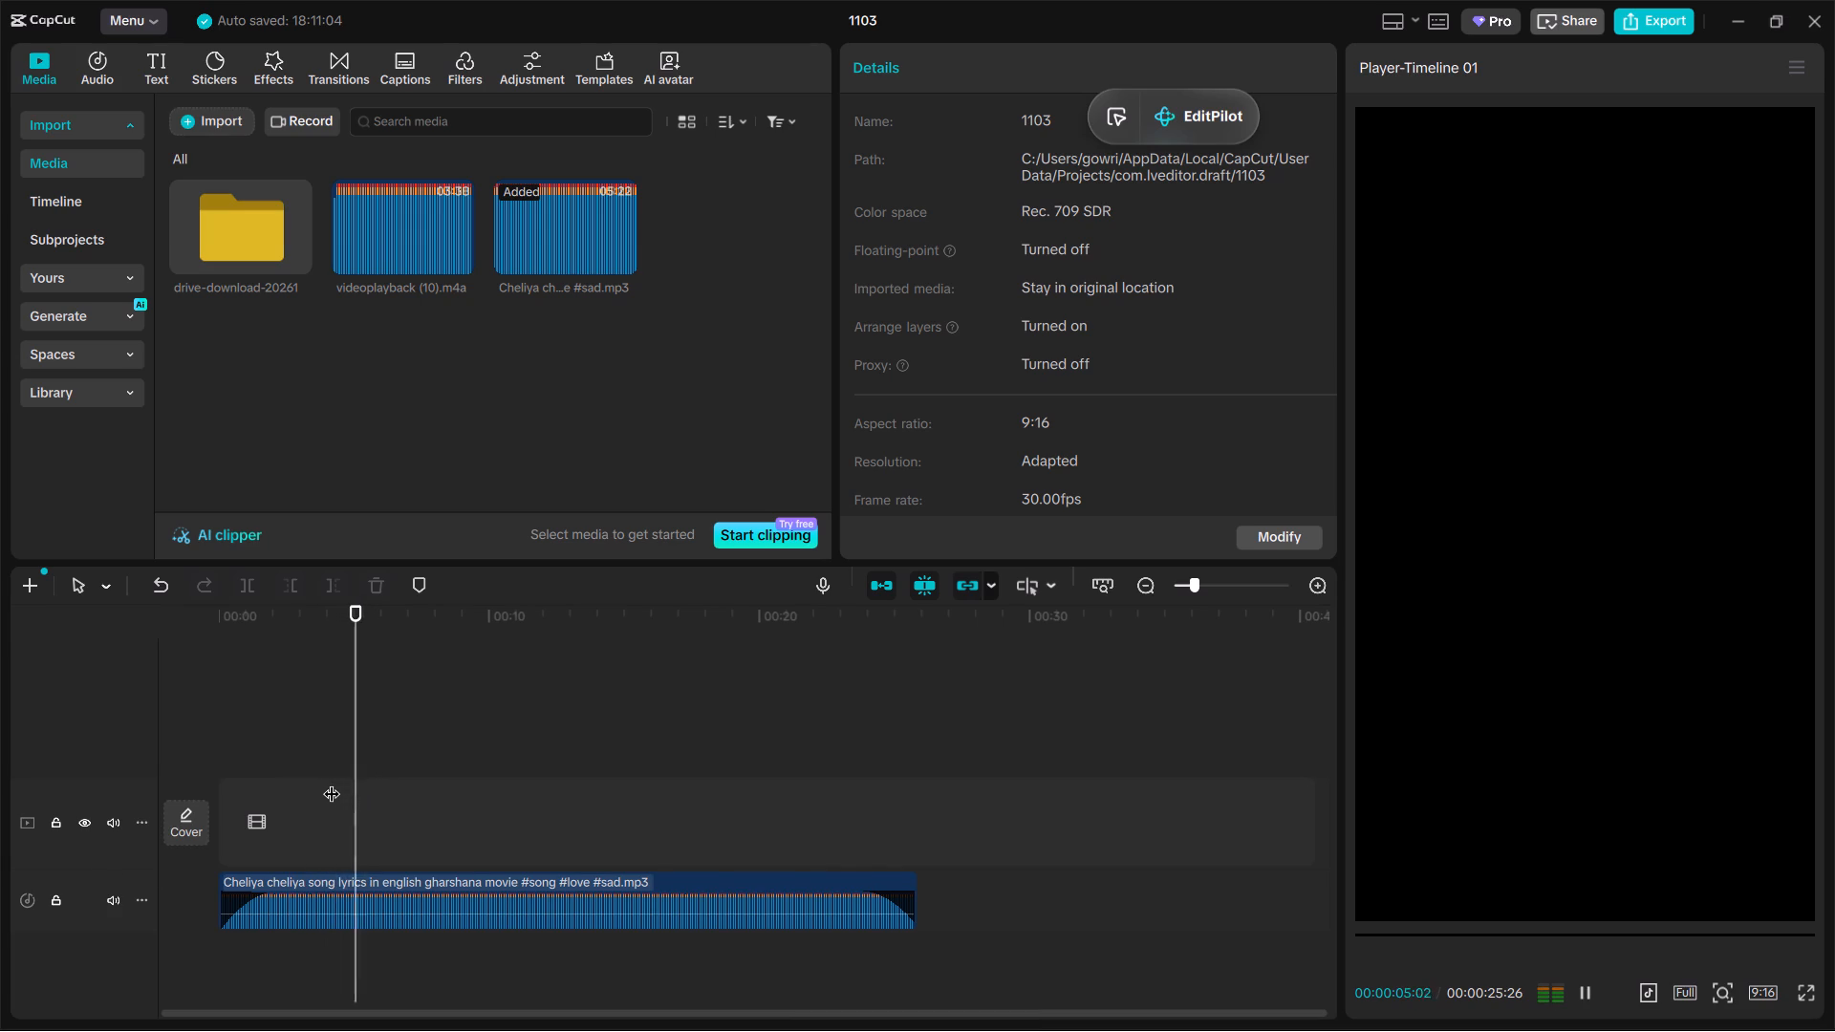
pyautogui.click(345, 761)
pyautogui.moveTo(345, 761); pyautogui.dragTo(0, 800)
# Open the drive-download-20261 folder and preview its first IMG clips, from IMG_9960 to IMG_9976, for usable opening footage.
pyautogui.doubleClick(220, 208)
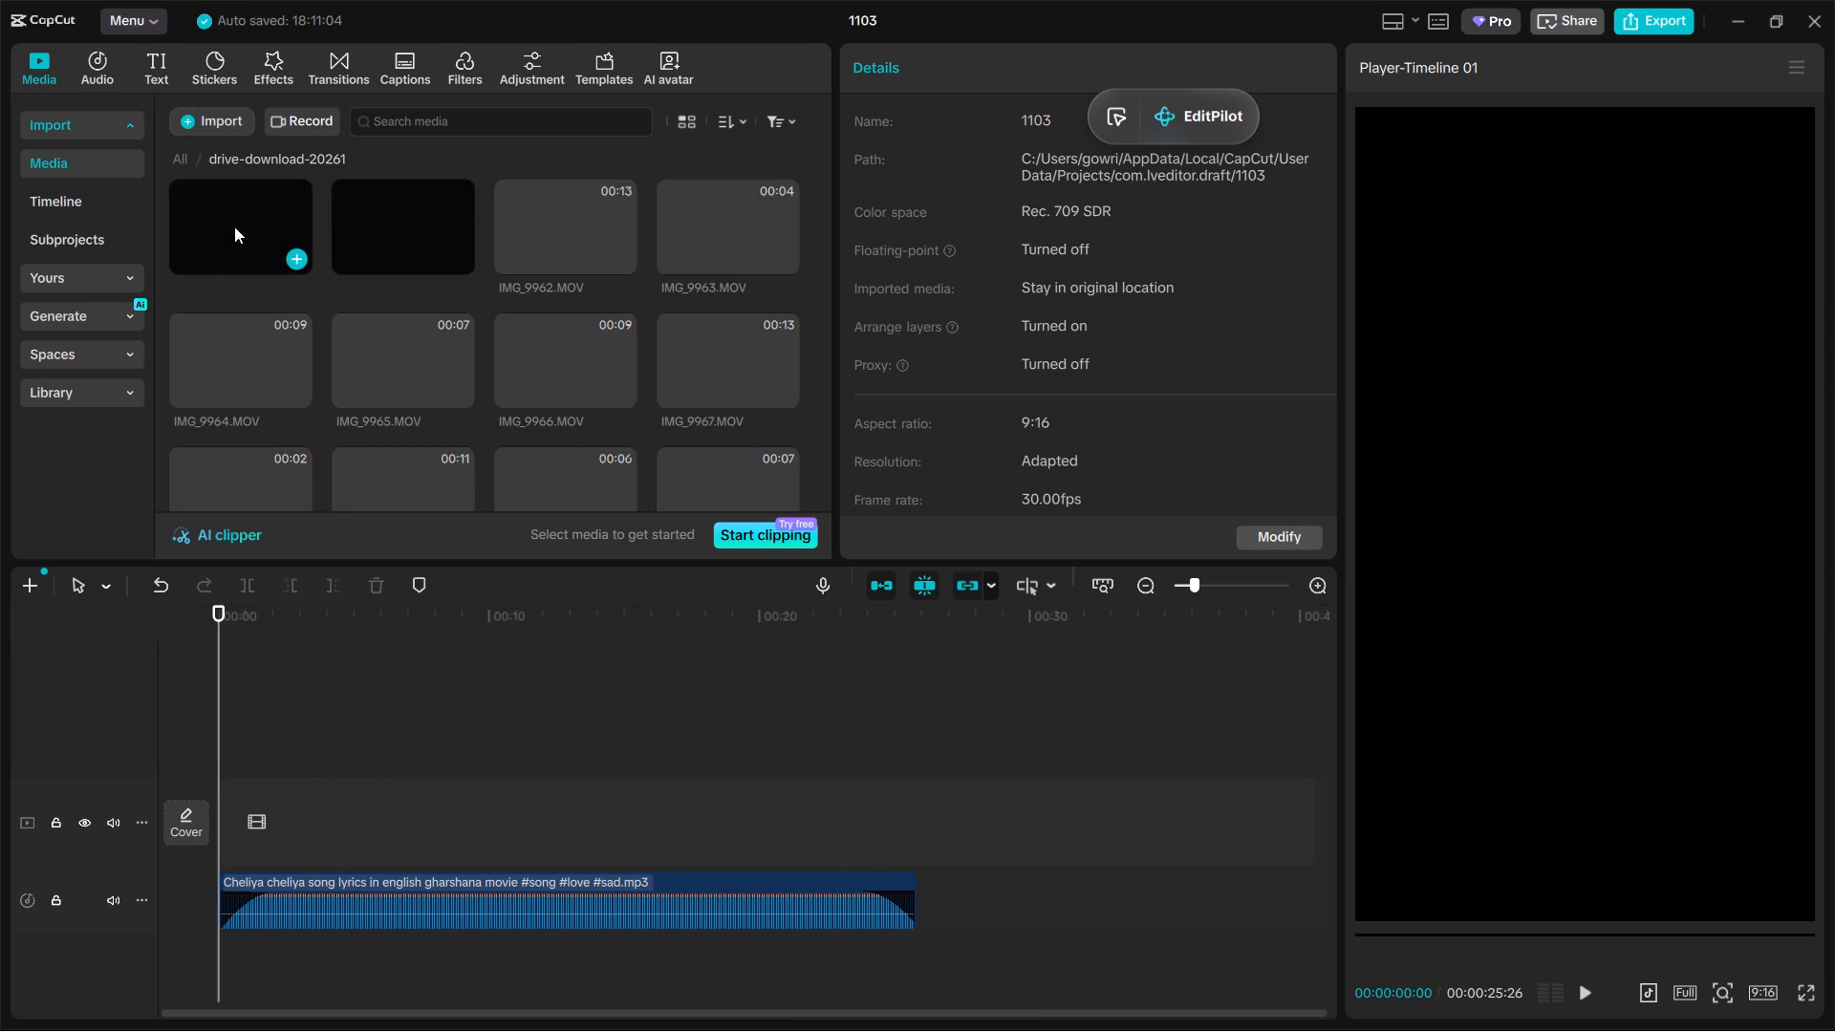
pyautogui.click(233, 227)
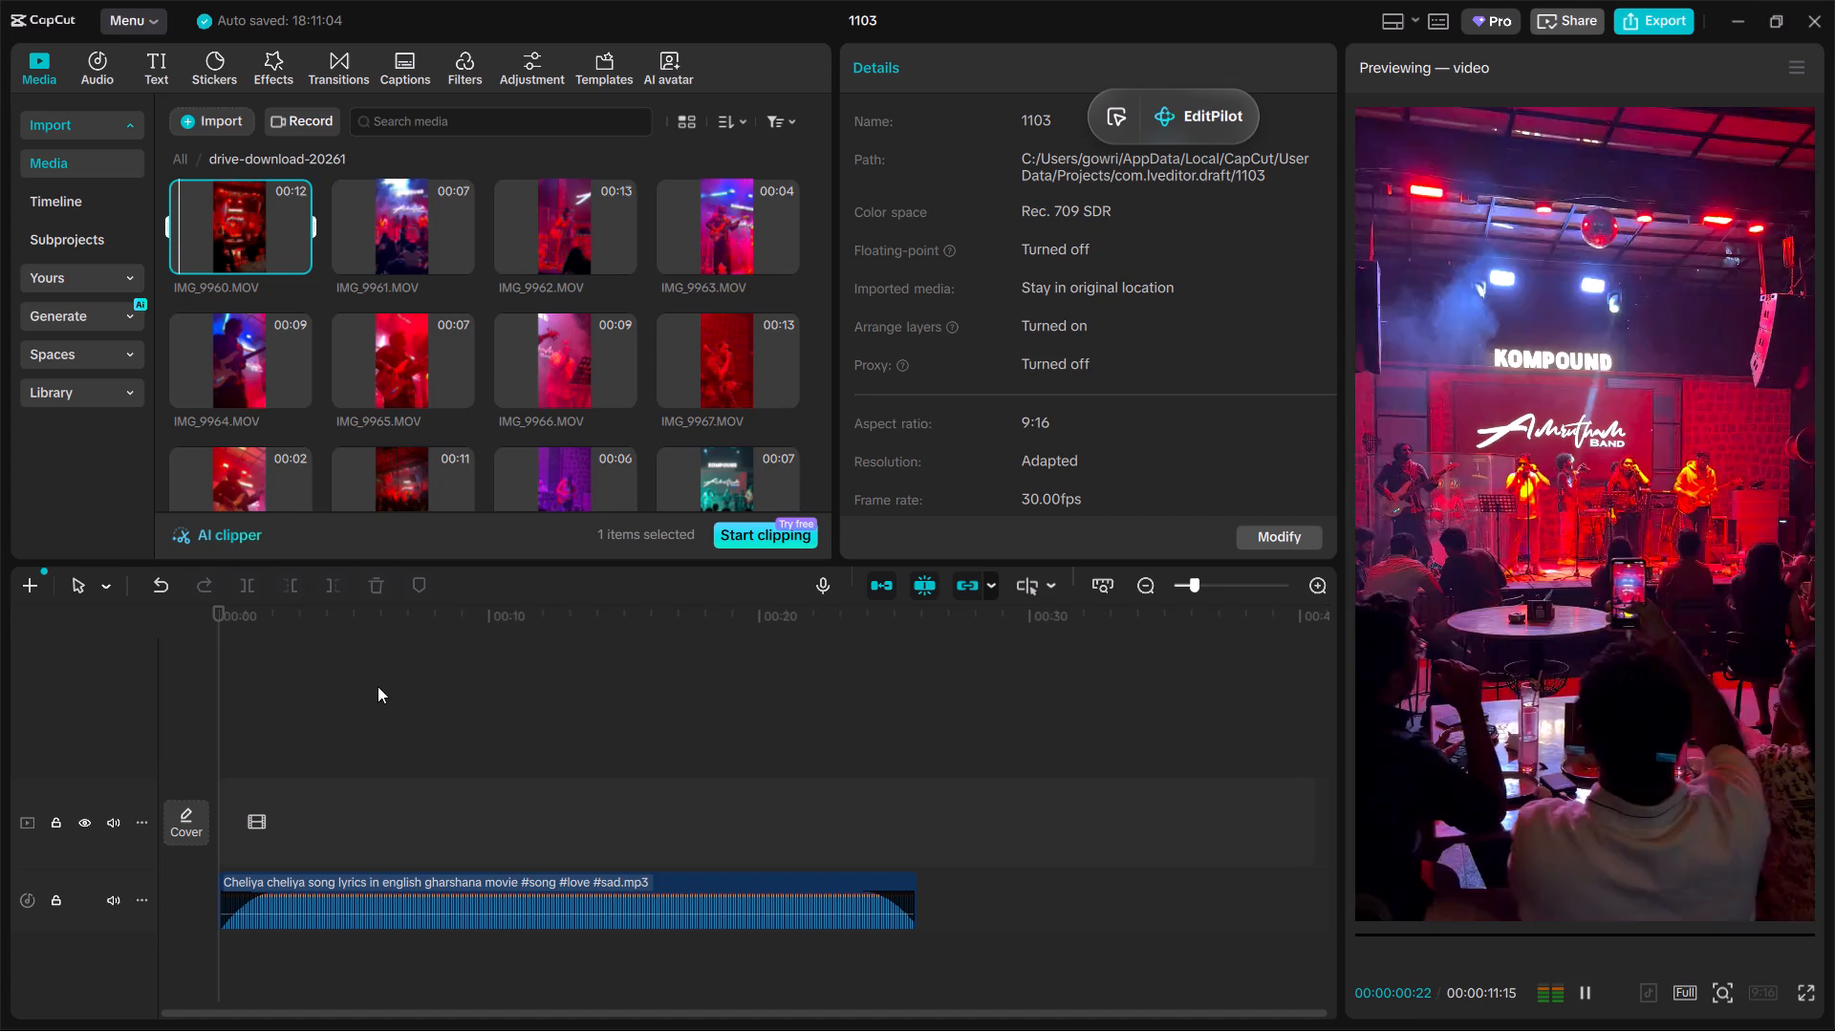
pyautogui.scroll(-2, 469, 234)
pyautogui.click(541, 287)
pyautogui.click(727, 290)
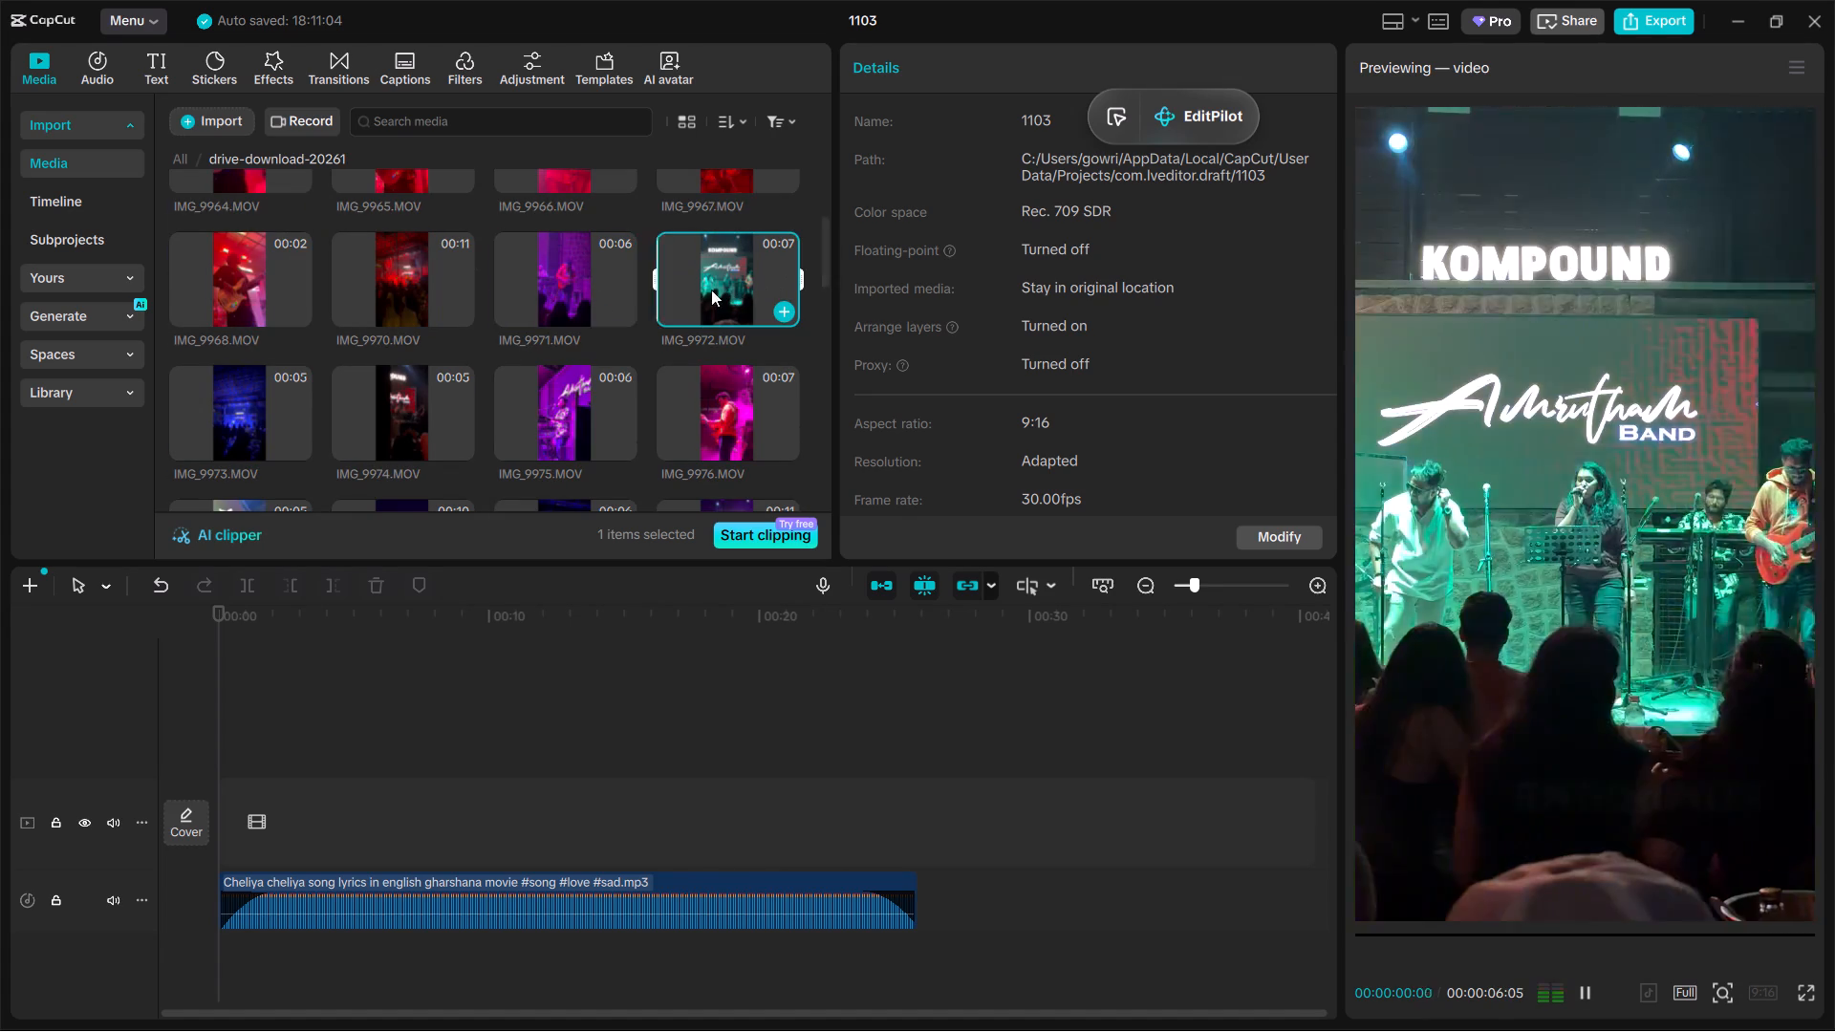
pyautogui.scroll(-1, 678, 355)
pyautogui.scroll(1, 679, 355)
pyautogui.click(713, 409)
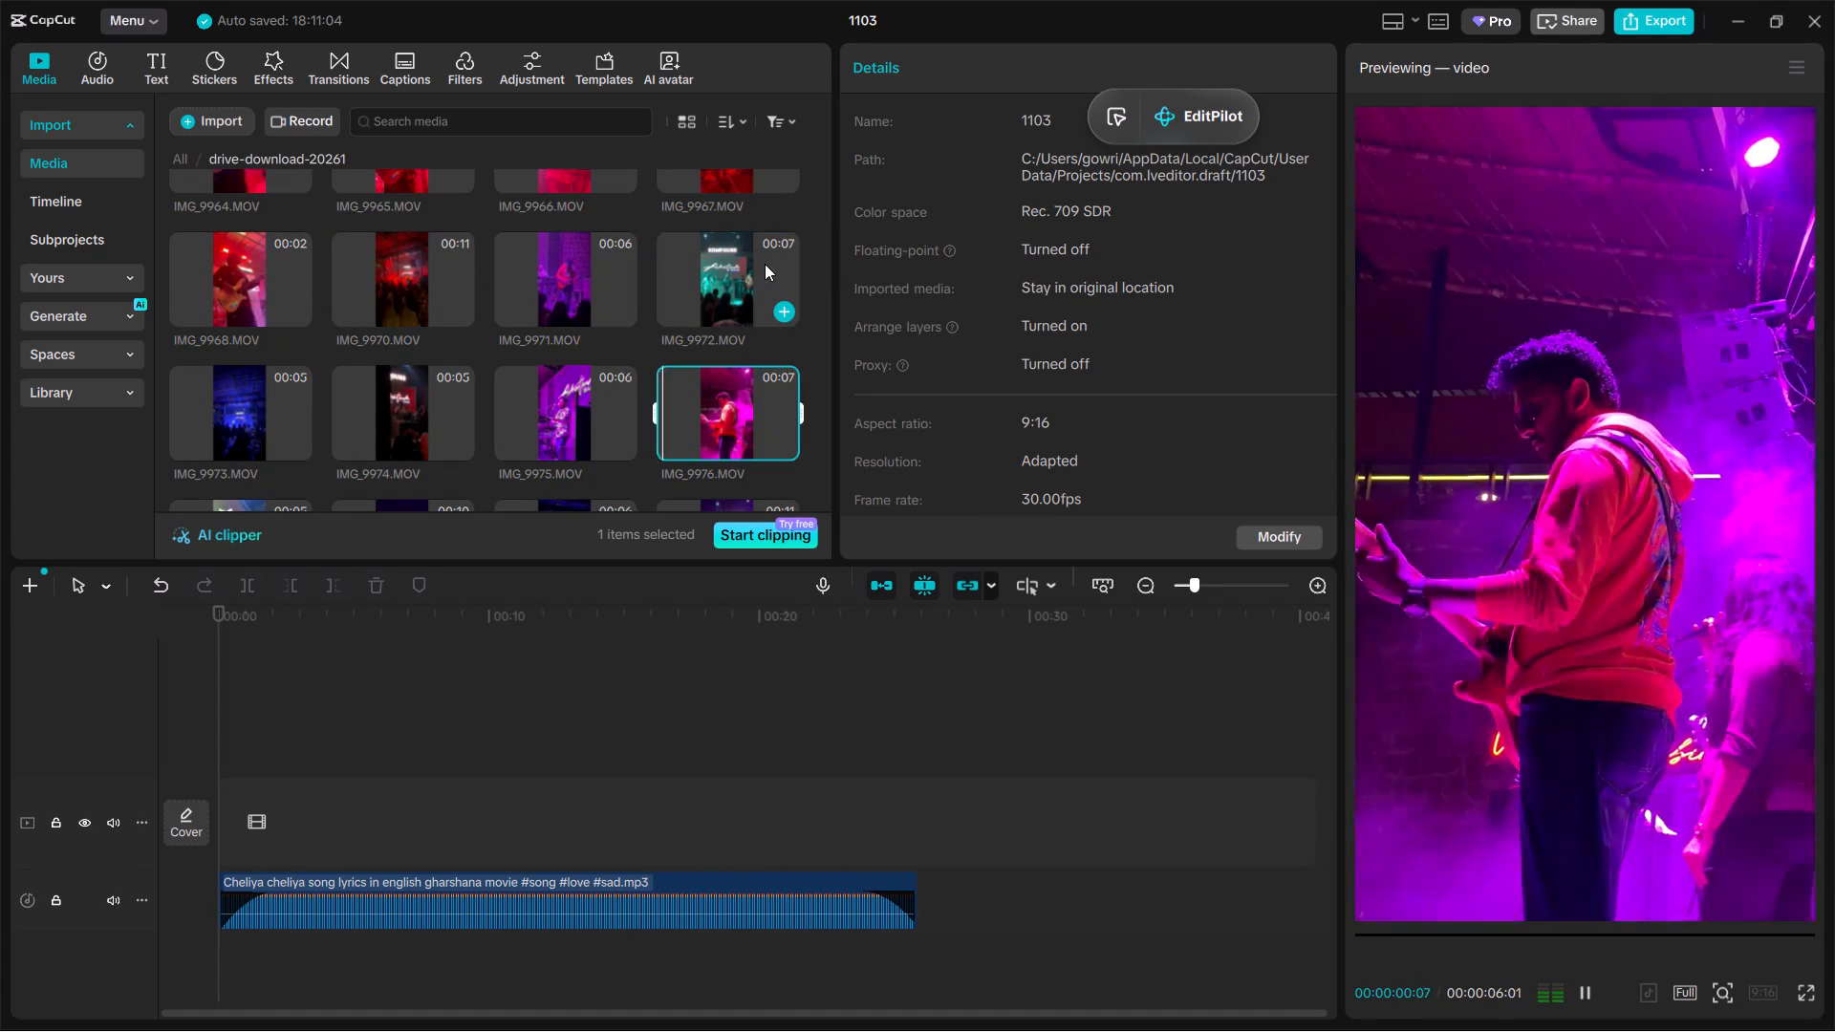
pyautogui.click(765, 264)
pyautogui.click(572, 292)
pyautogui.click(668, 389)
pyautogui.click(575, 388)
# Preview the middle IMG clips in the folder, including IMG_9978, IMG_9981 and the IMG_9982 to IMG_9990 group.
pyautogui.scroll(-2, 716, 403)
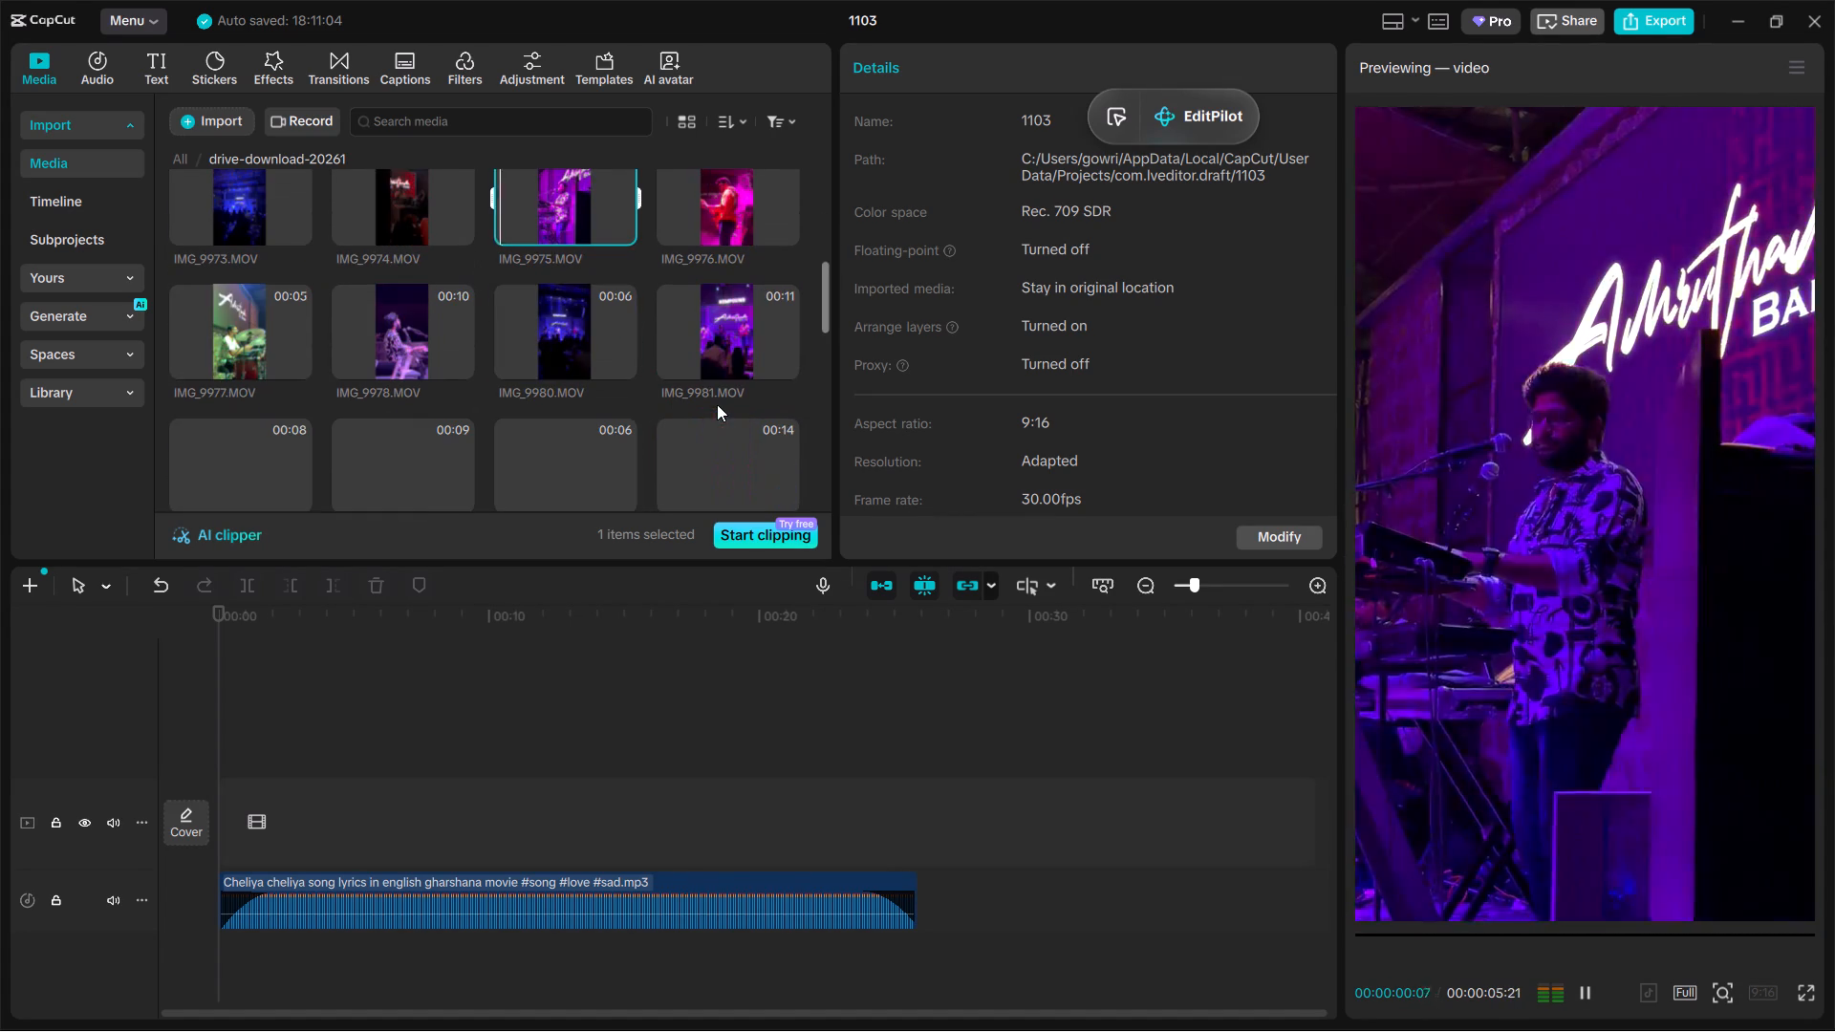
pyautogui.click(739, 304)
pyautogui.click(466, 352)
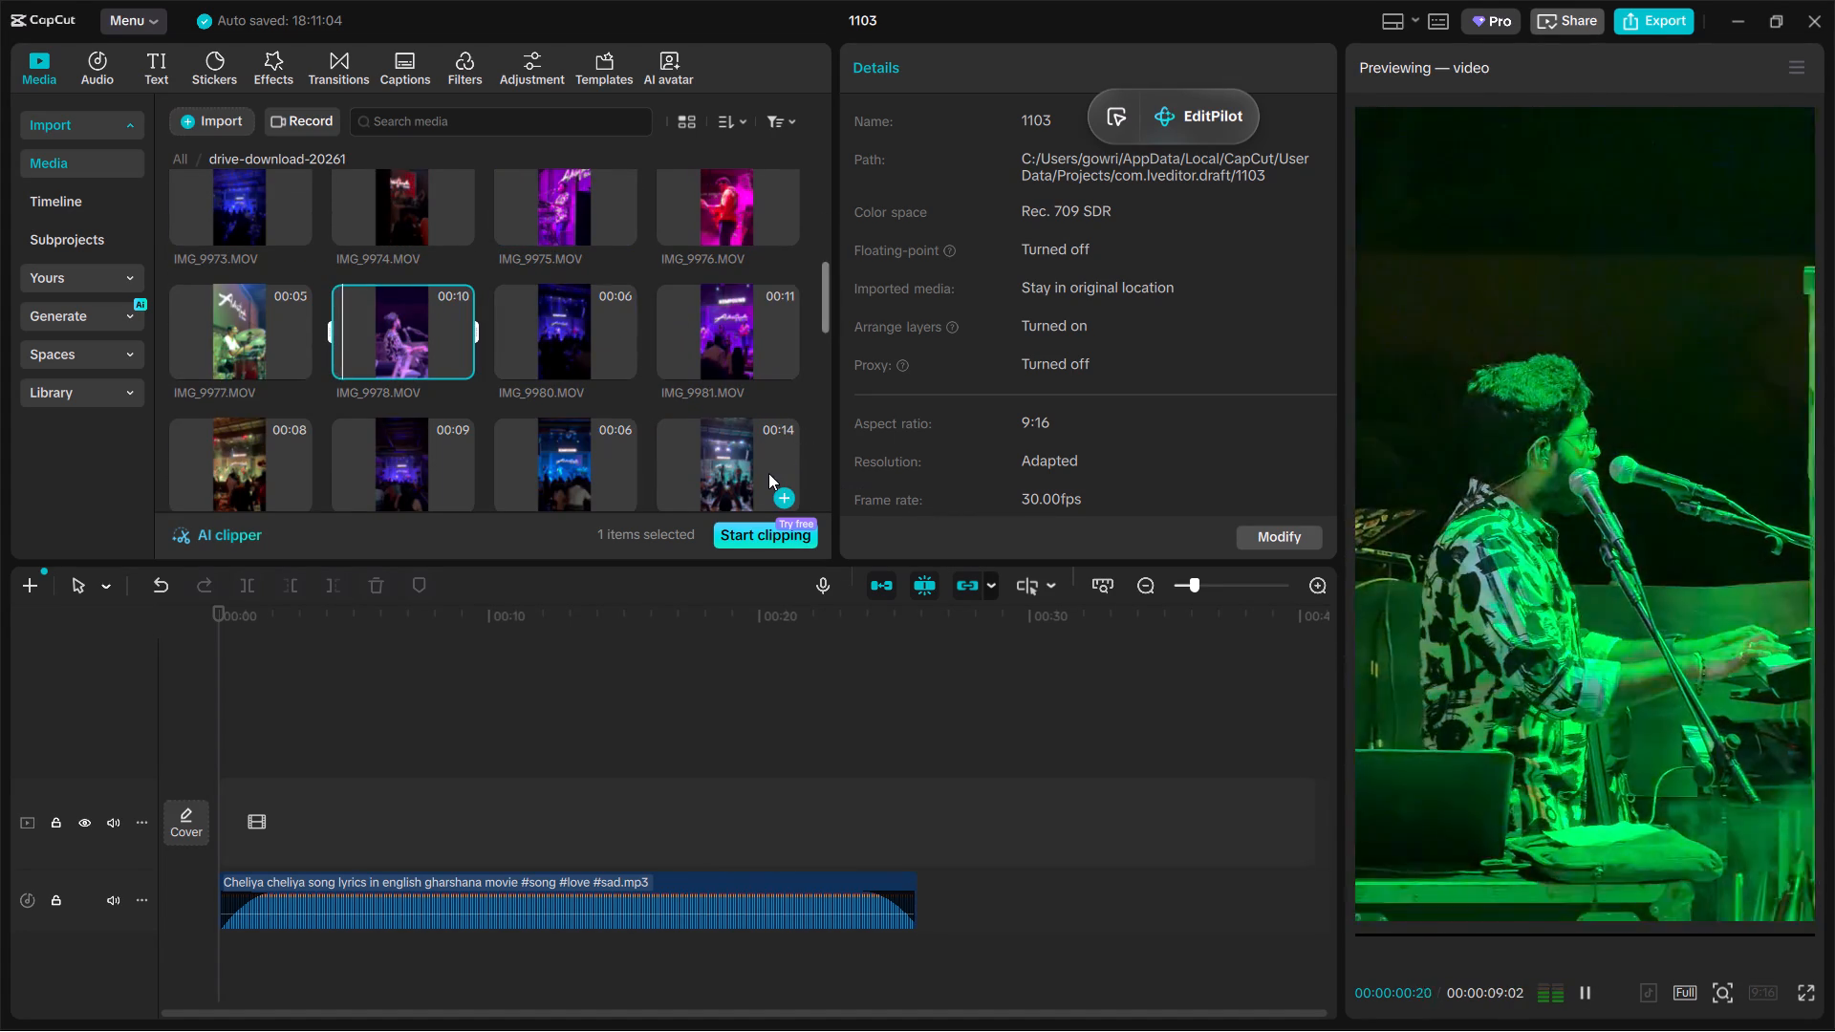
pyautogui.click(768, 473)
pyautogui.click(629, 454)
pyautogui.scroll(-2, 548, 446)
pyautogui.click(380, 225)
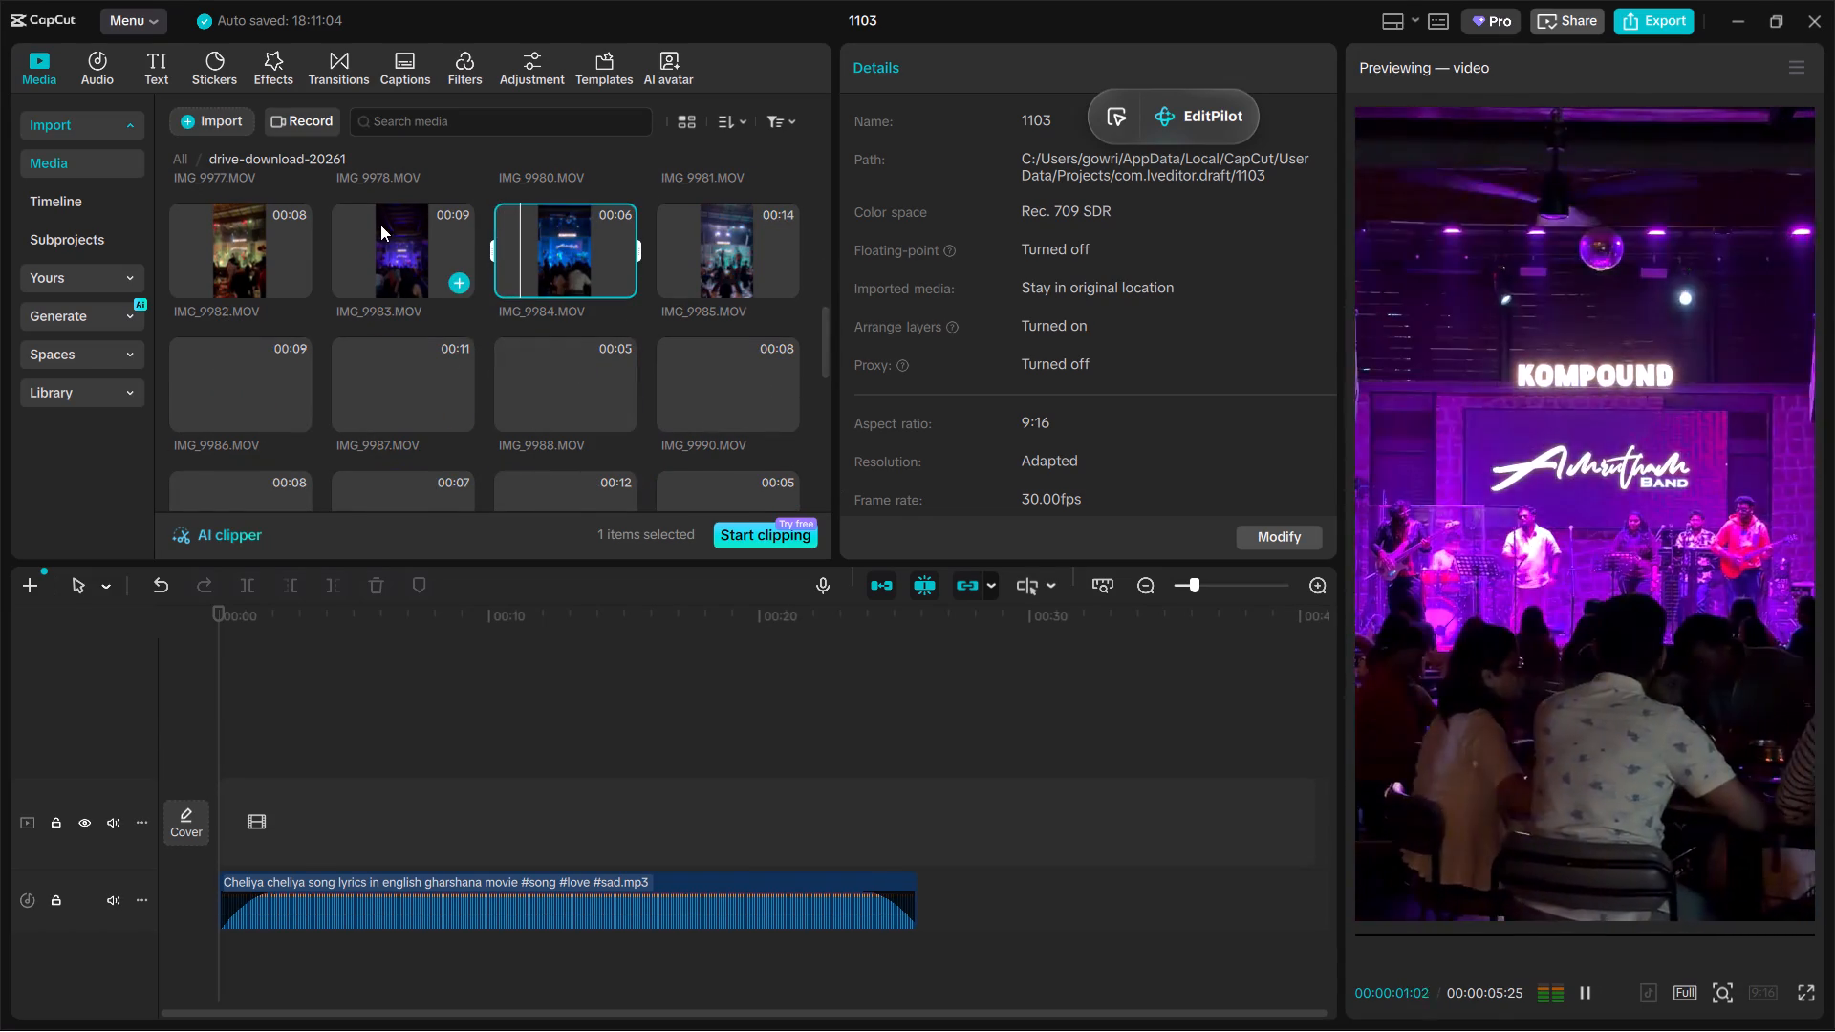
pyautogui.click(239, 250)
pyautogui.click(240, 374)
pyautogui.click(416, 387)
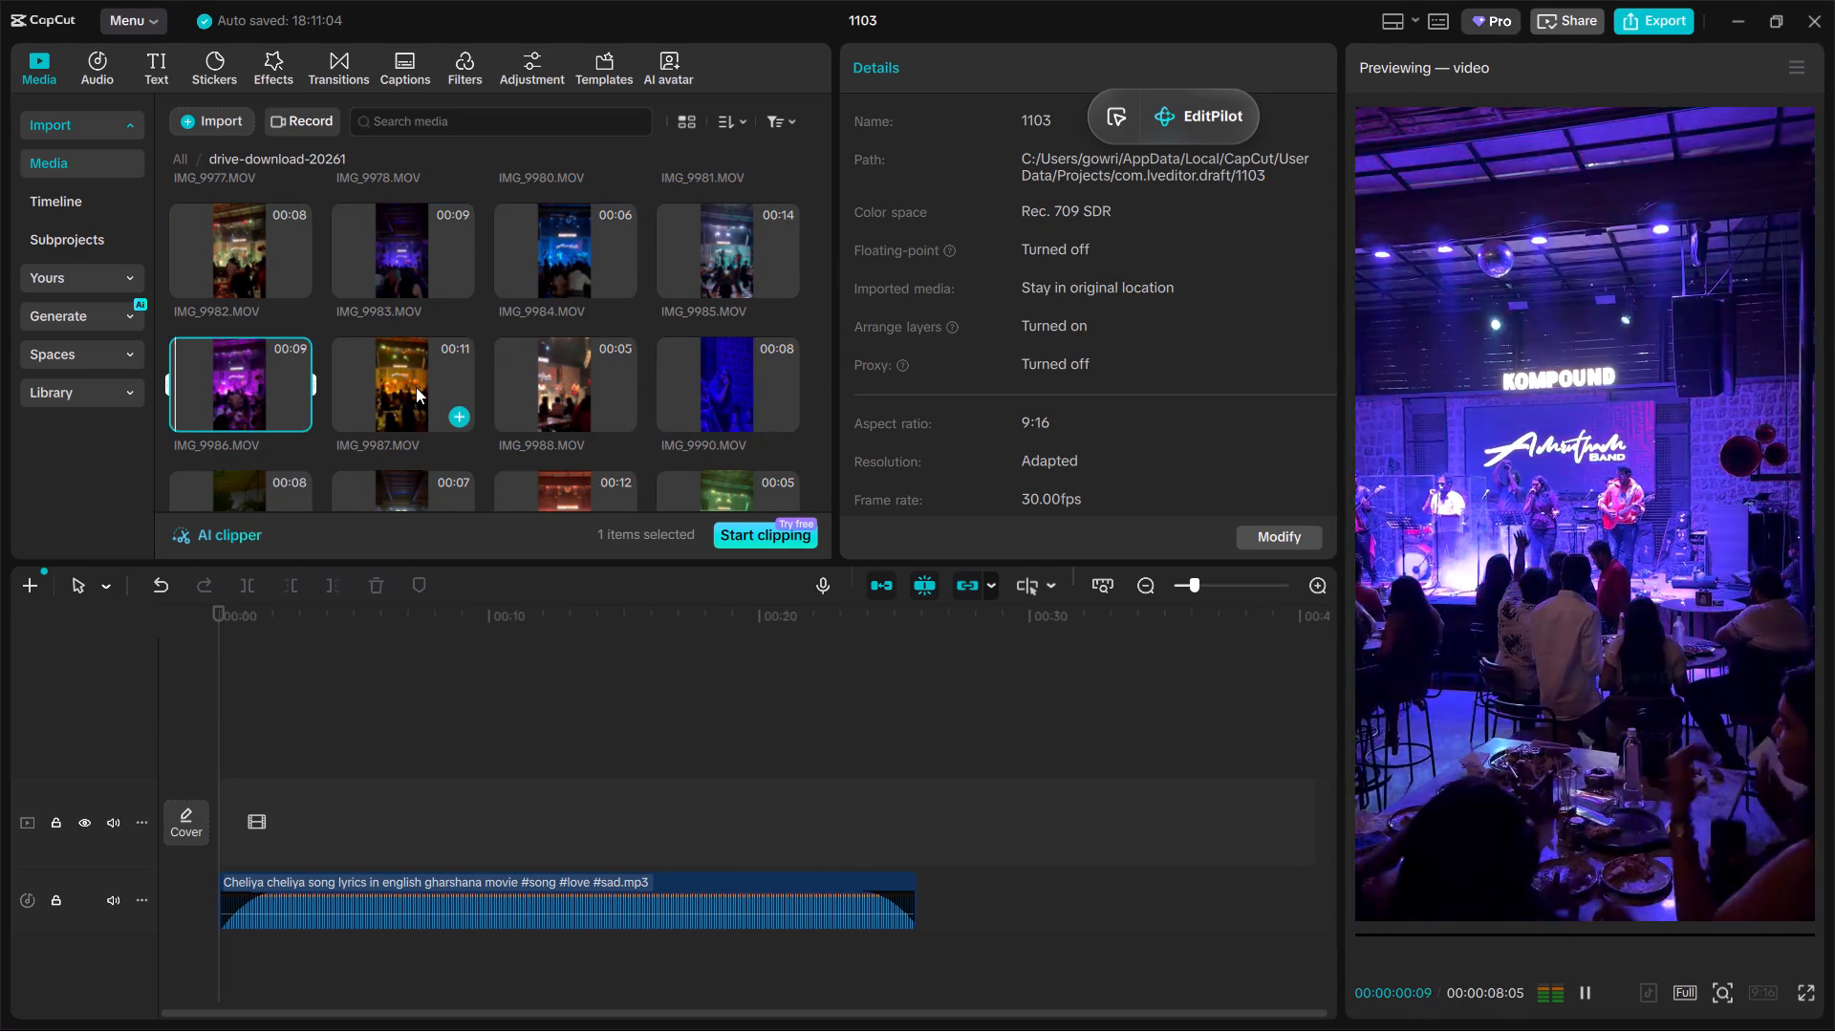
pyautogui.click(587, 356)
pyautogui.click(793, 357)
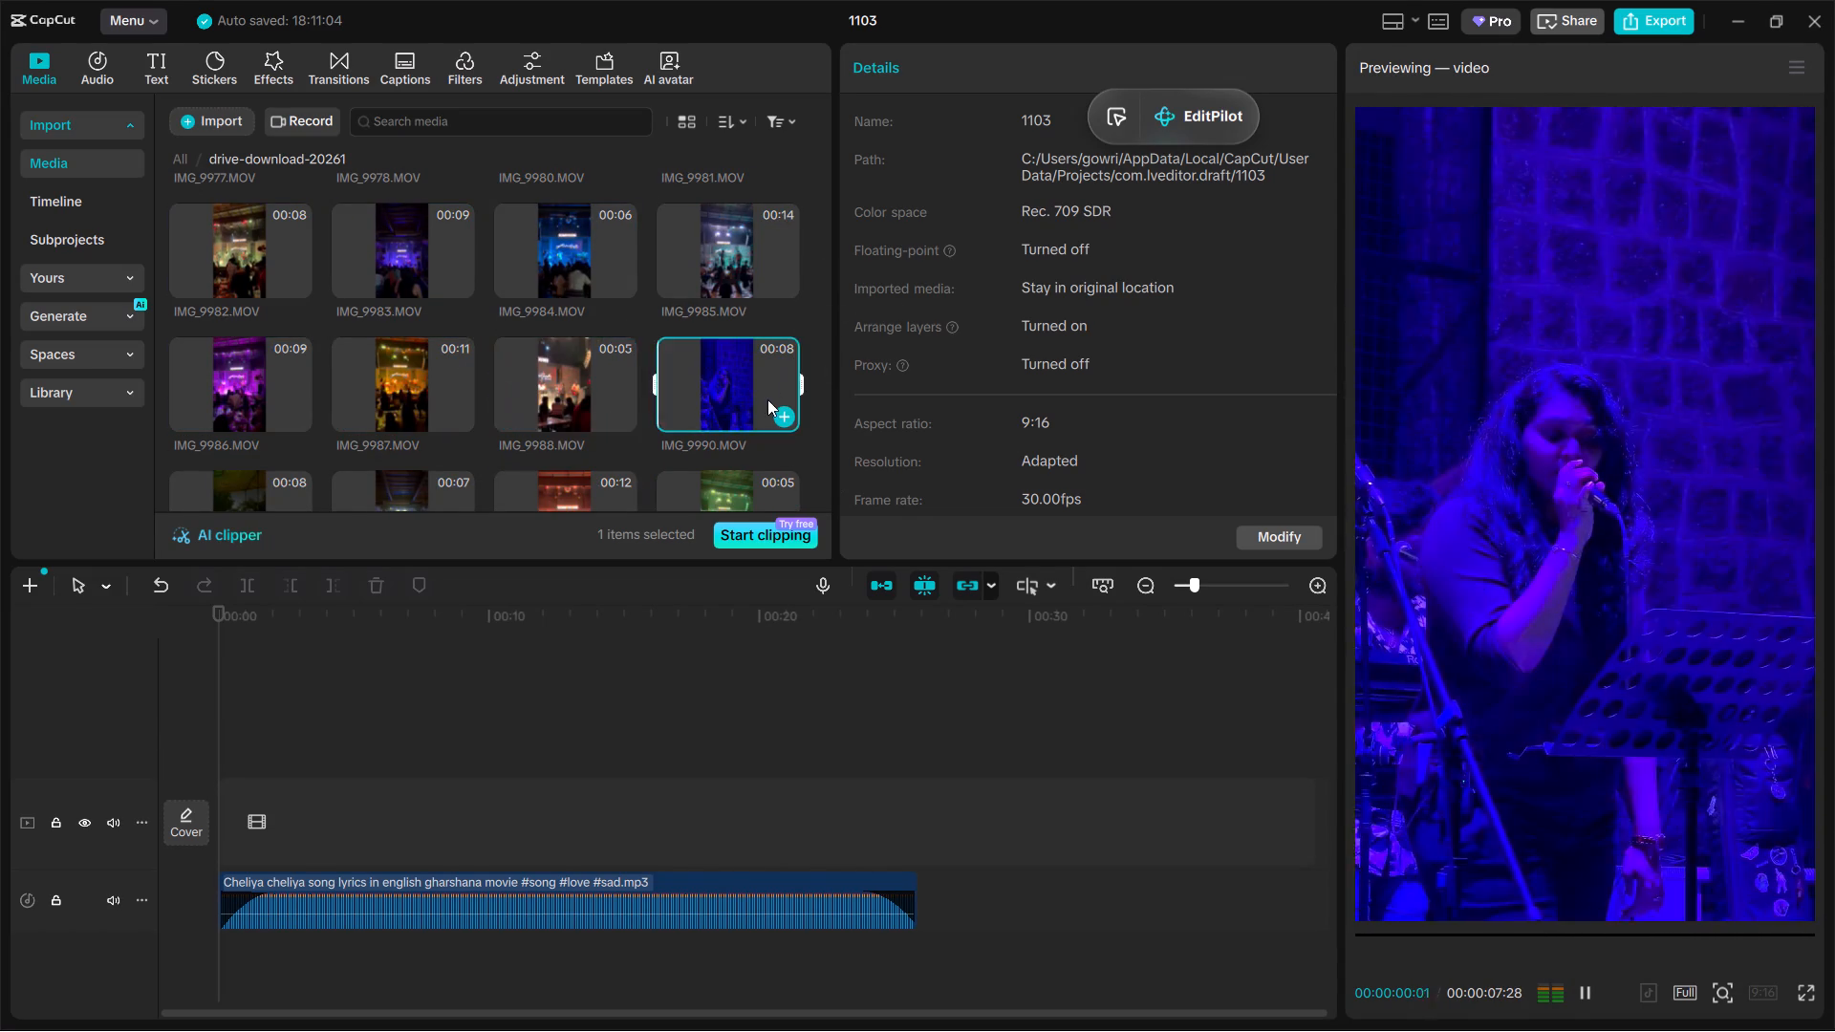
# Preview the last IMG clips, IMG_9994 and IMG_9995, and the performer clips from MVI_4863 to MVI_4871.
pyautogui.scroll(-3, 768, 402)
pyautogui.click(703, 199)
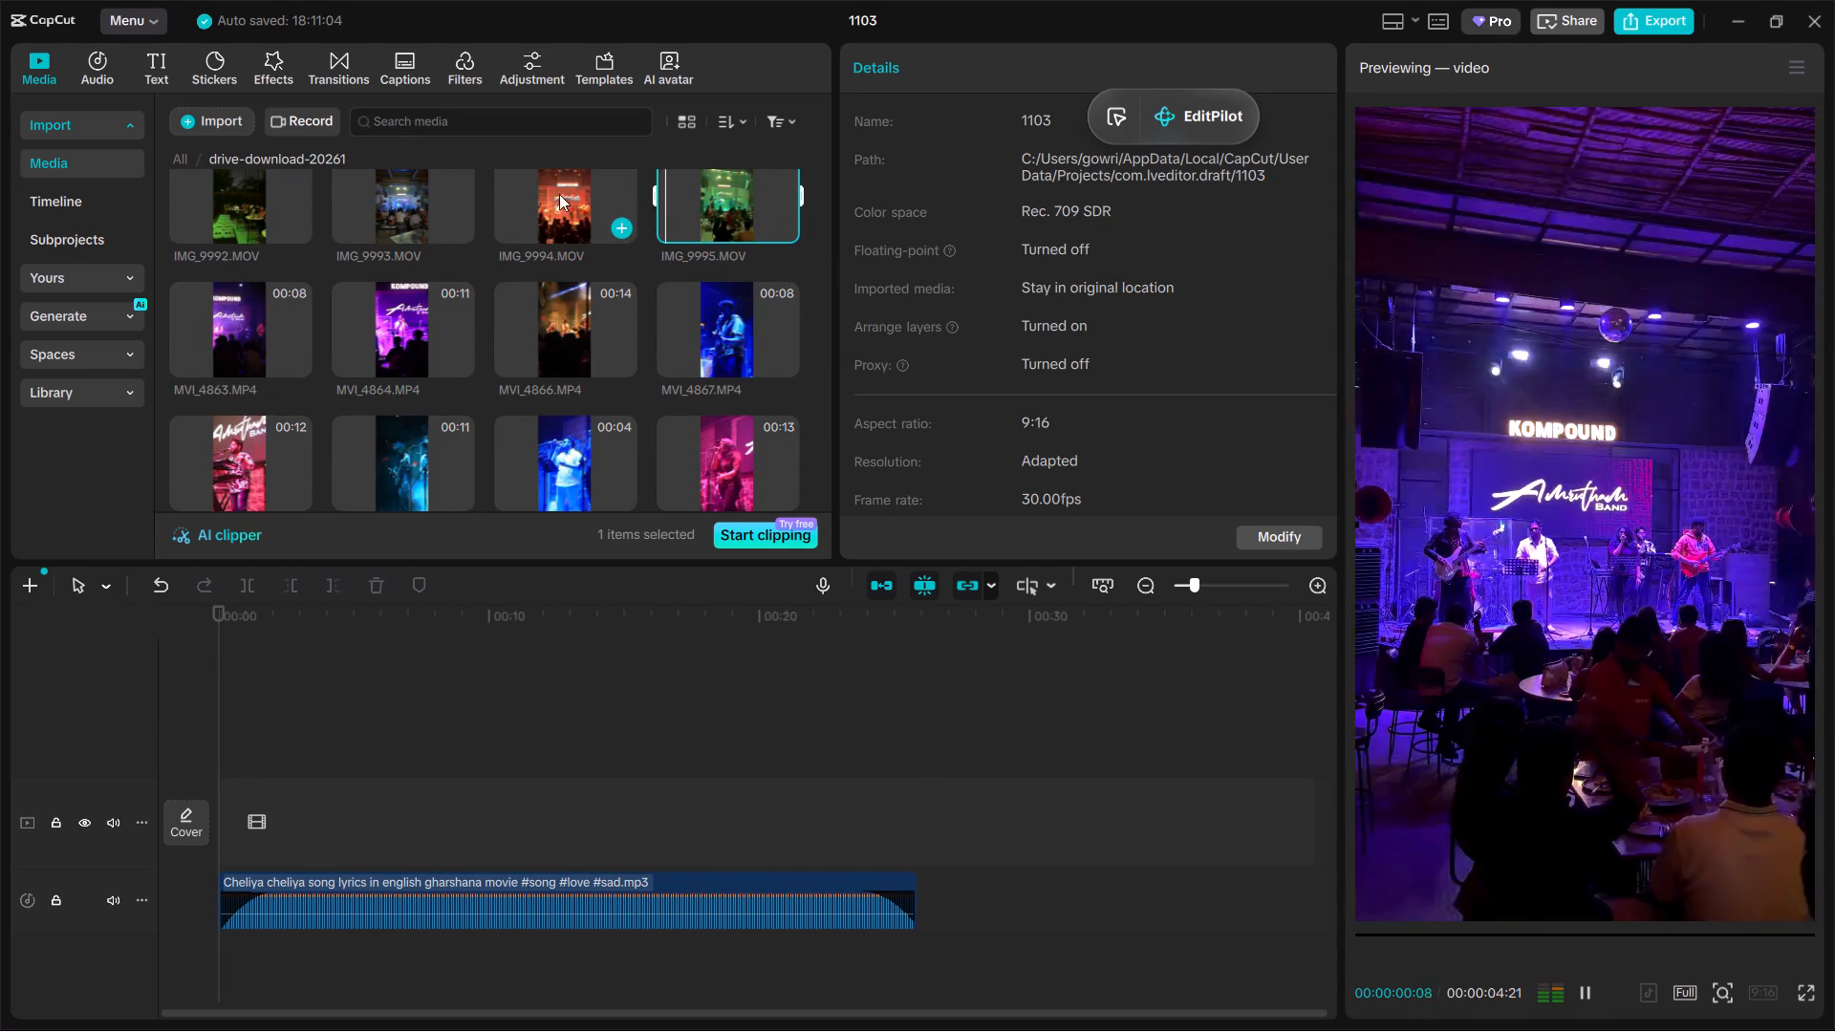
pyautogui.click(590, 188)
pyautogui.click(707, 309)
pyautogui.click(571, 311)
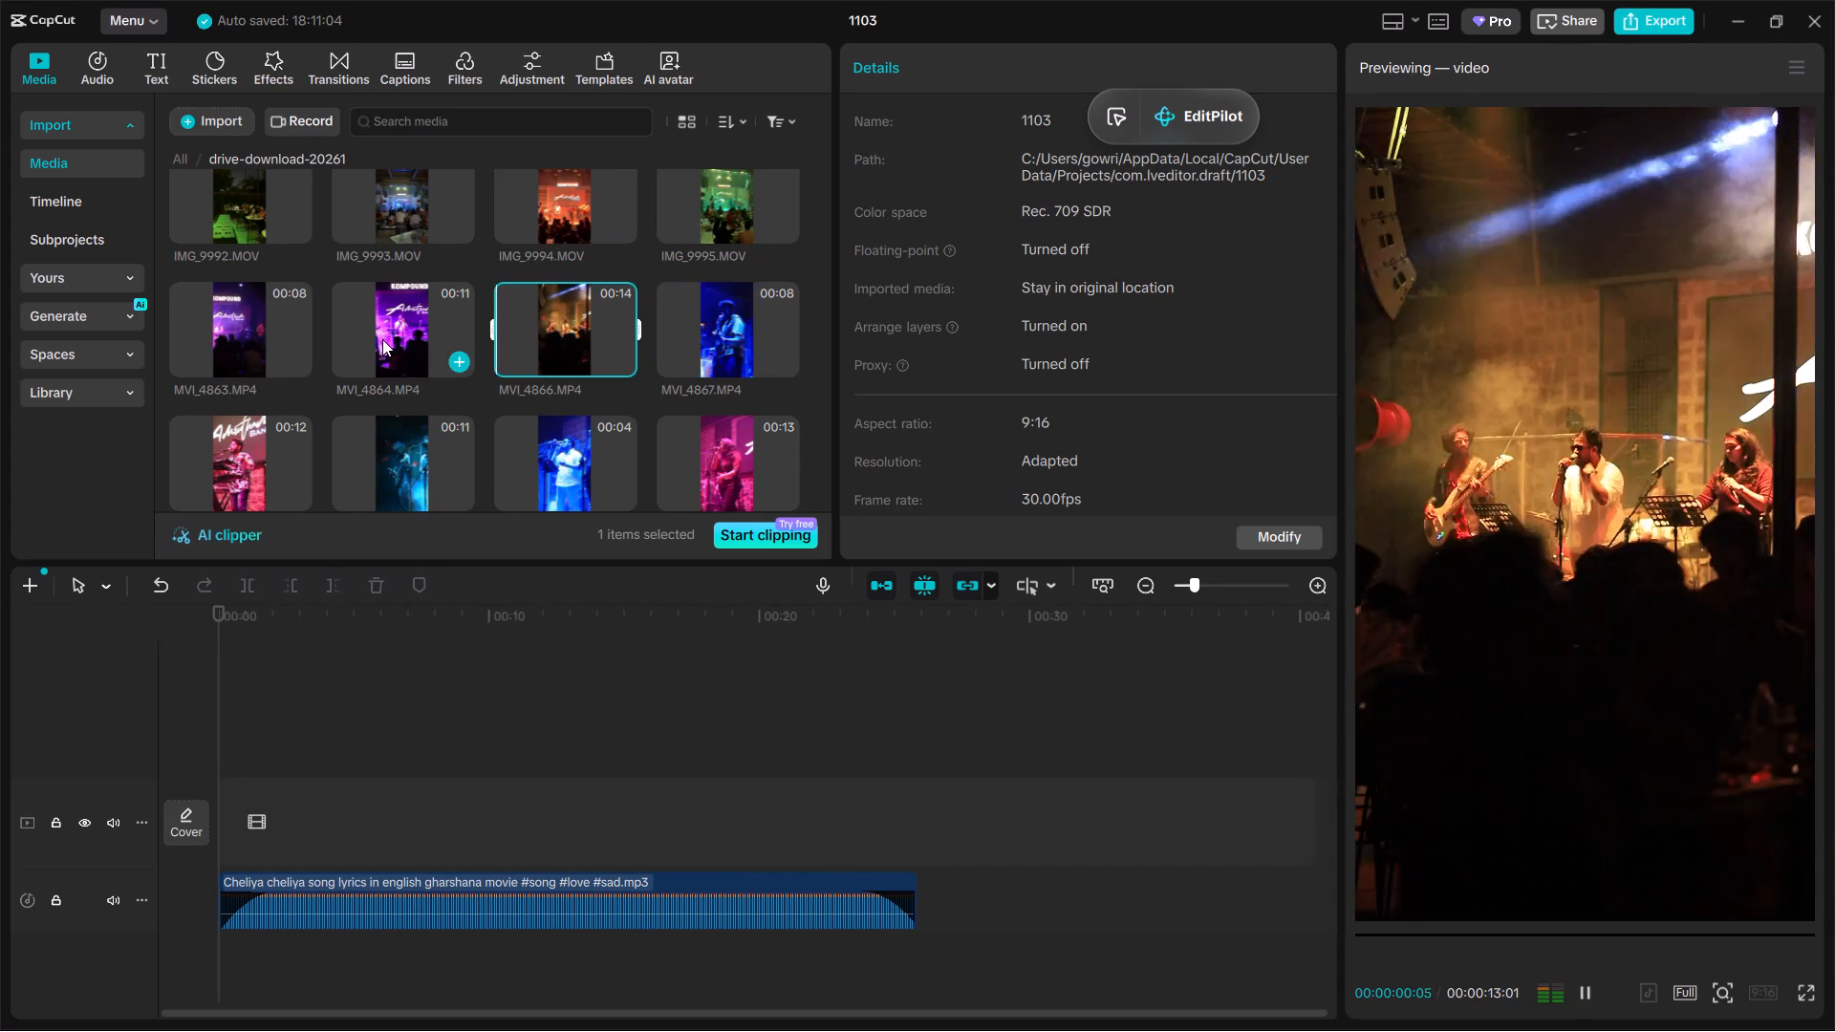
pyautogui.click(382, 339)
pyautogui.click(256, 323)
pyautogui.click(250, 468)
pyautogui.click(428, 450)
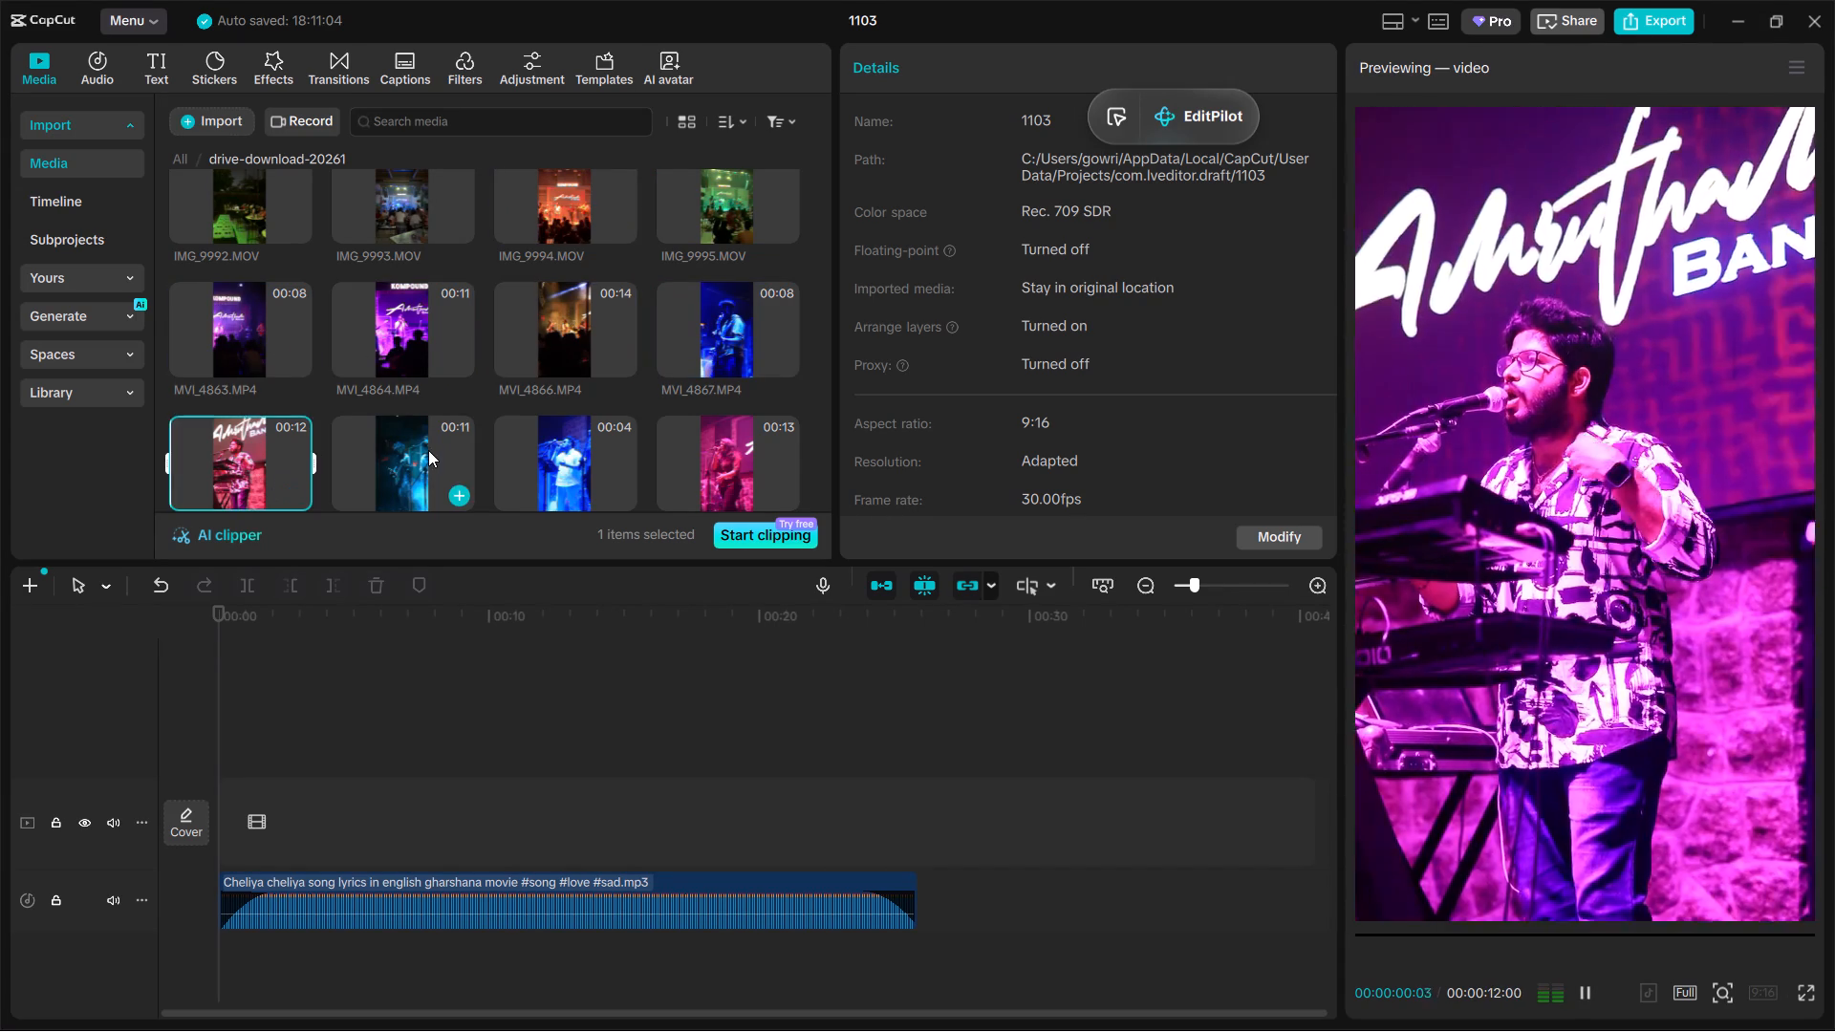
pyautogui.click(558, 438)
pyautogui.click(724, 438)
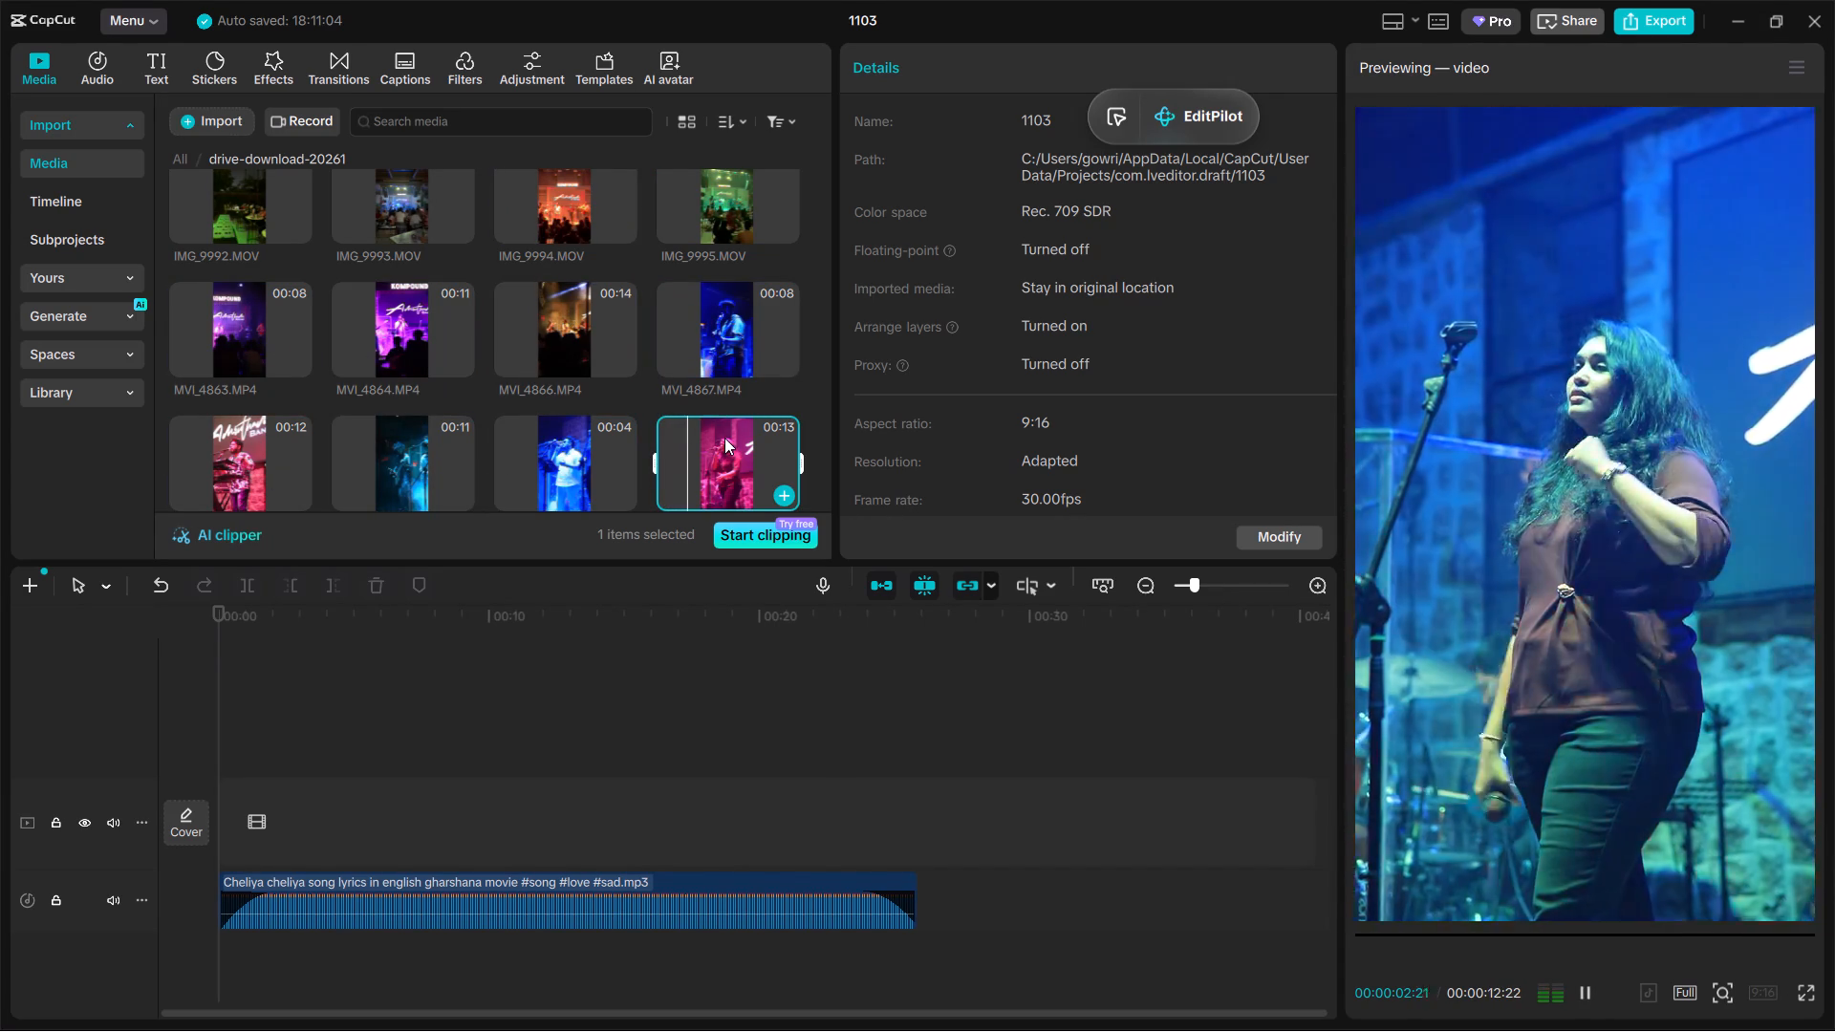
# Preview the audience and guitarist clips at the end of the folder, between MVI_4872 and MVI_4879.
pyautogui.scroll(-6, 727, 438)
pyautogui.click(730, 414)
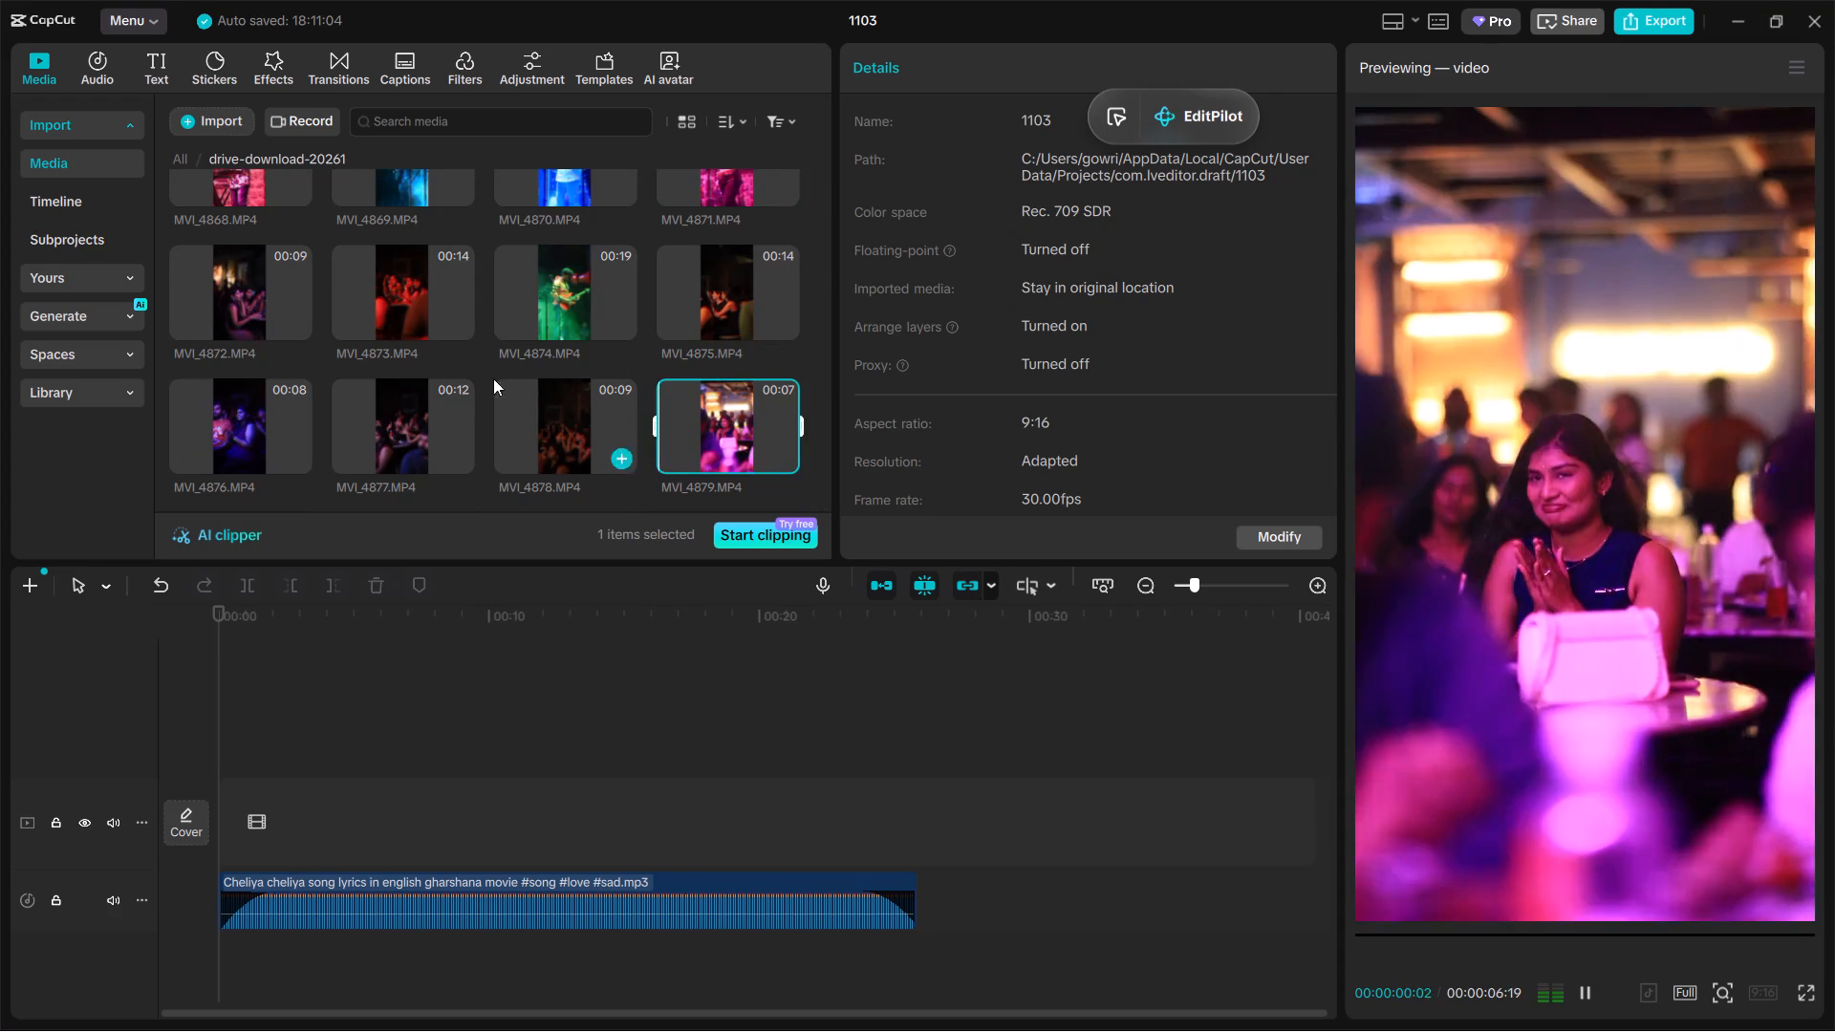
pyautogui.click(479, 377)
pyautogui.click(574, 421)
pyautogui.click(697, 421)
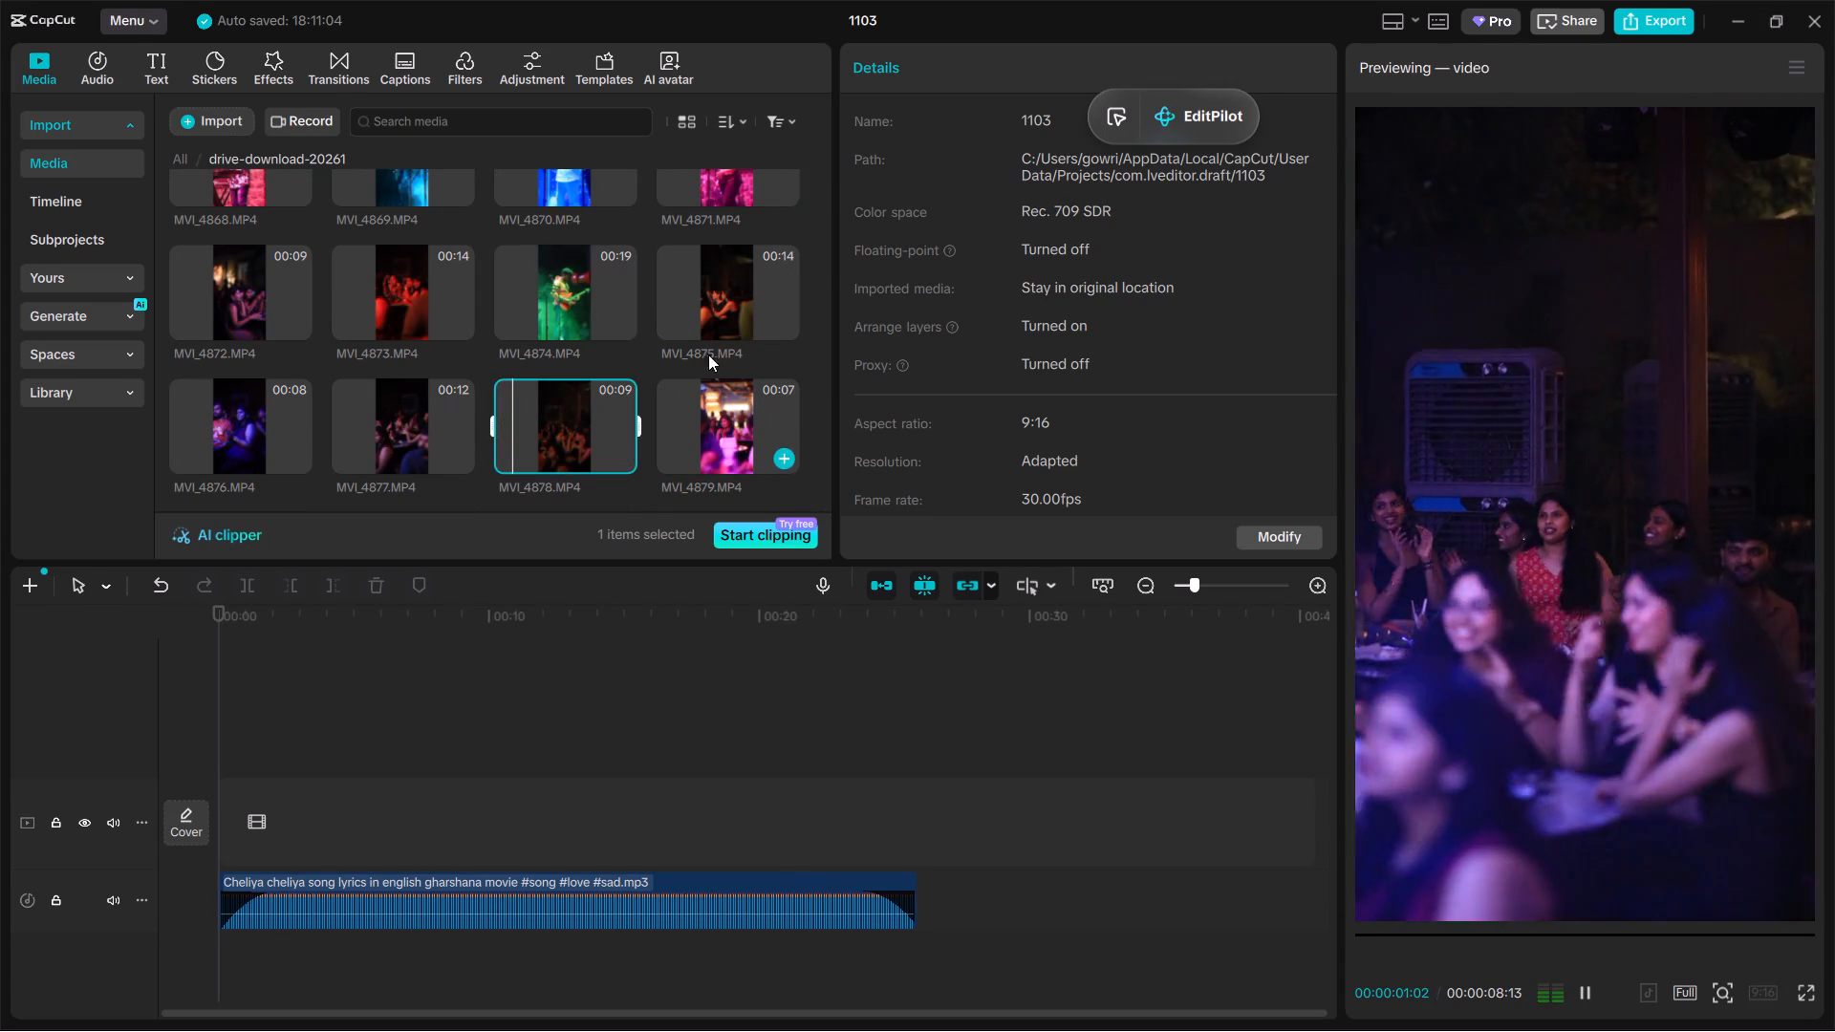
pyautogui.click(708, 301)
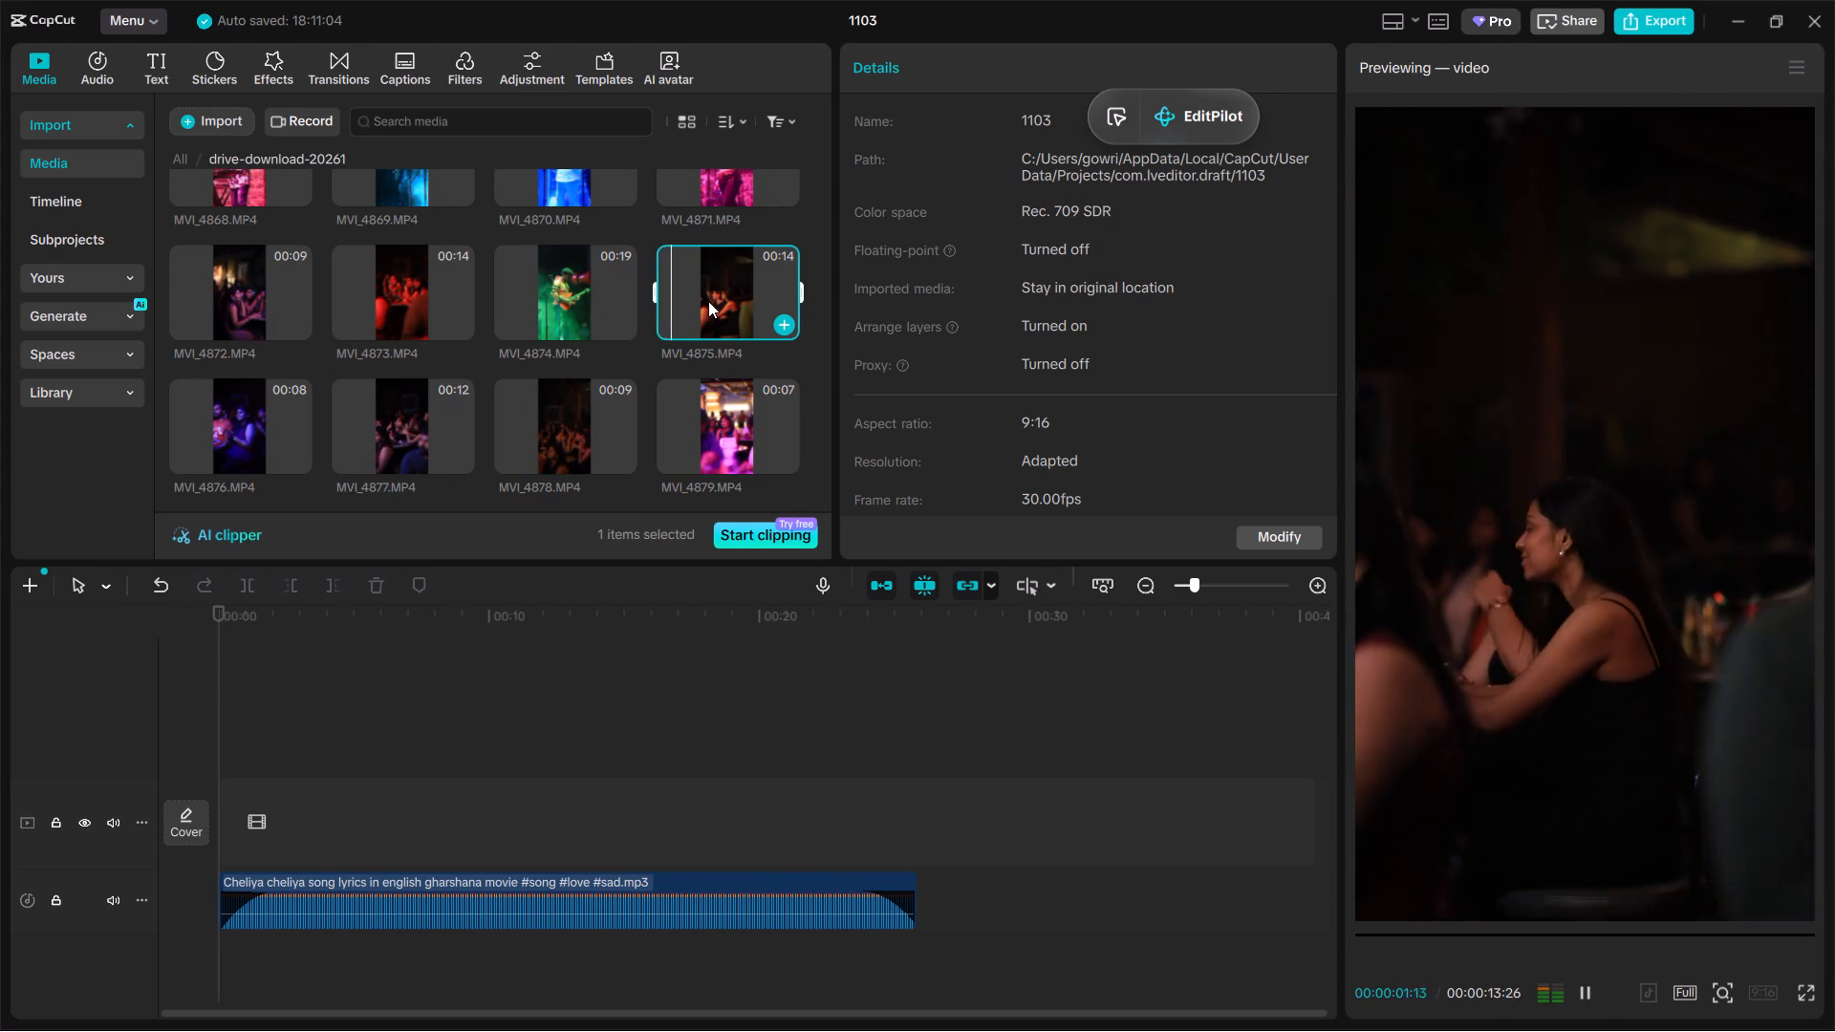
pyautogui.click(558, 272)
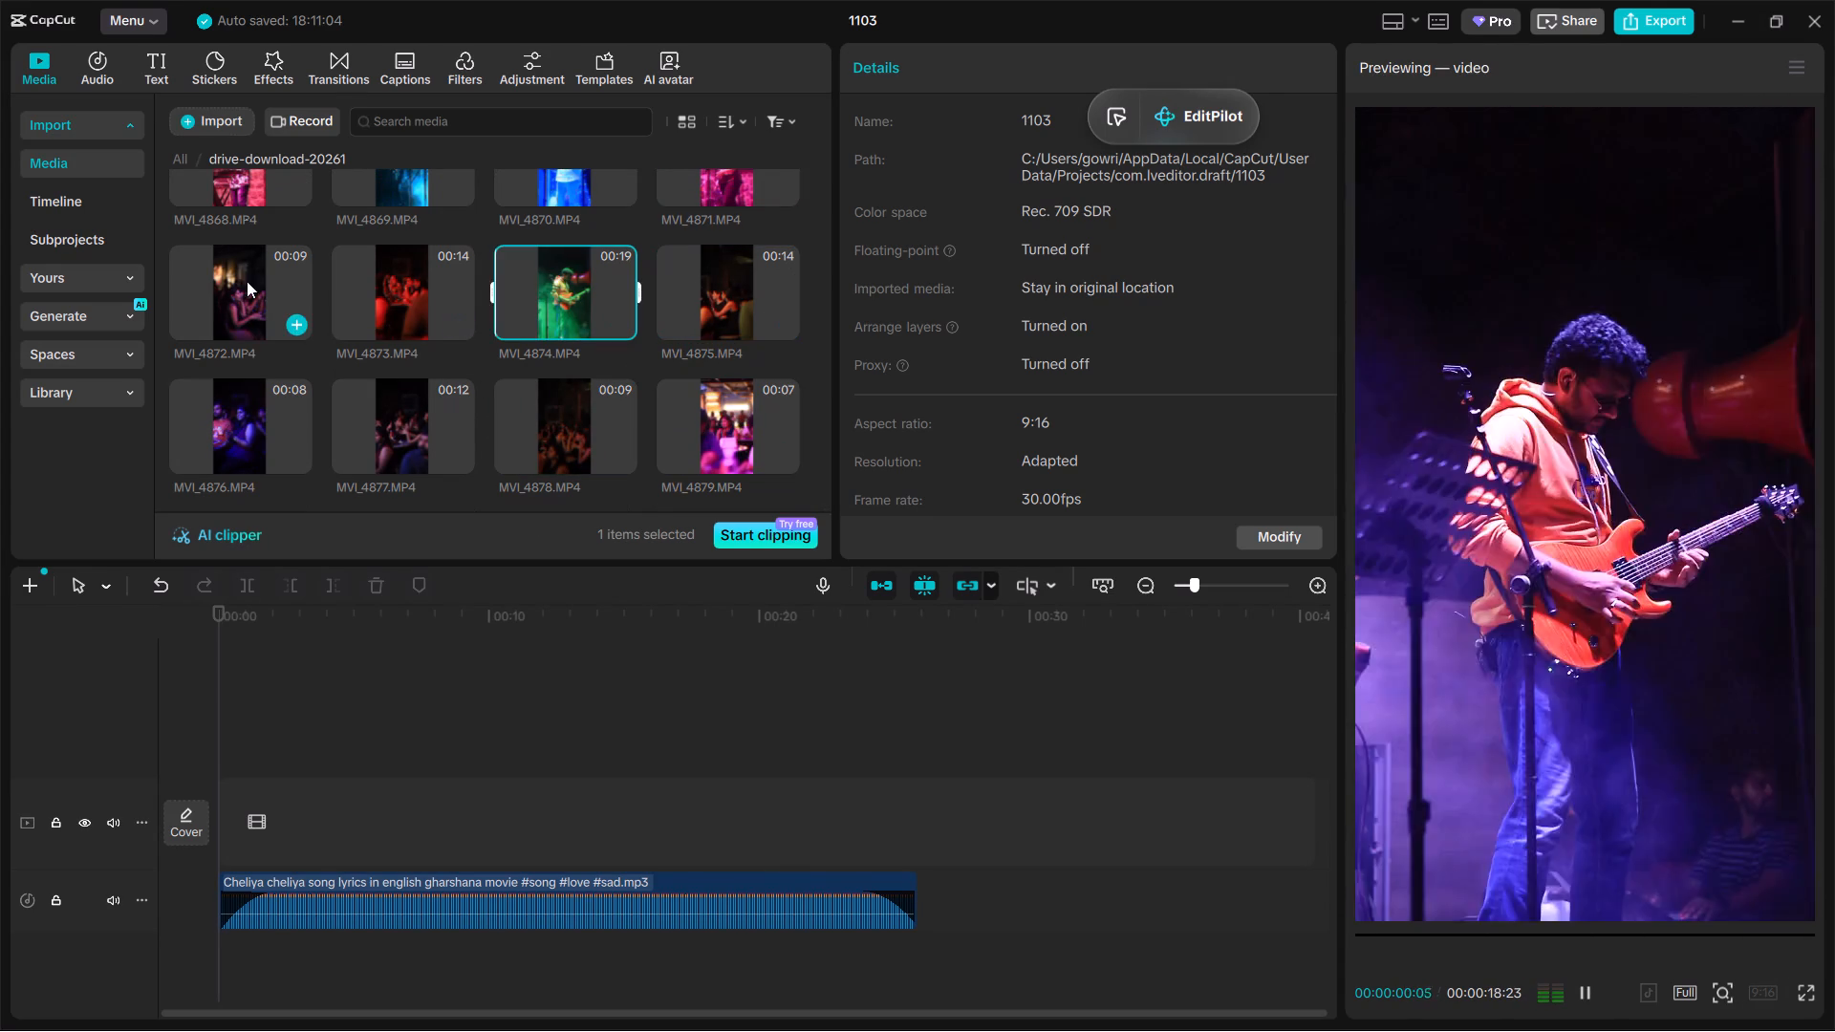
pyautogui.click(247, 281)
pyautogui.click(822, 401)
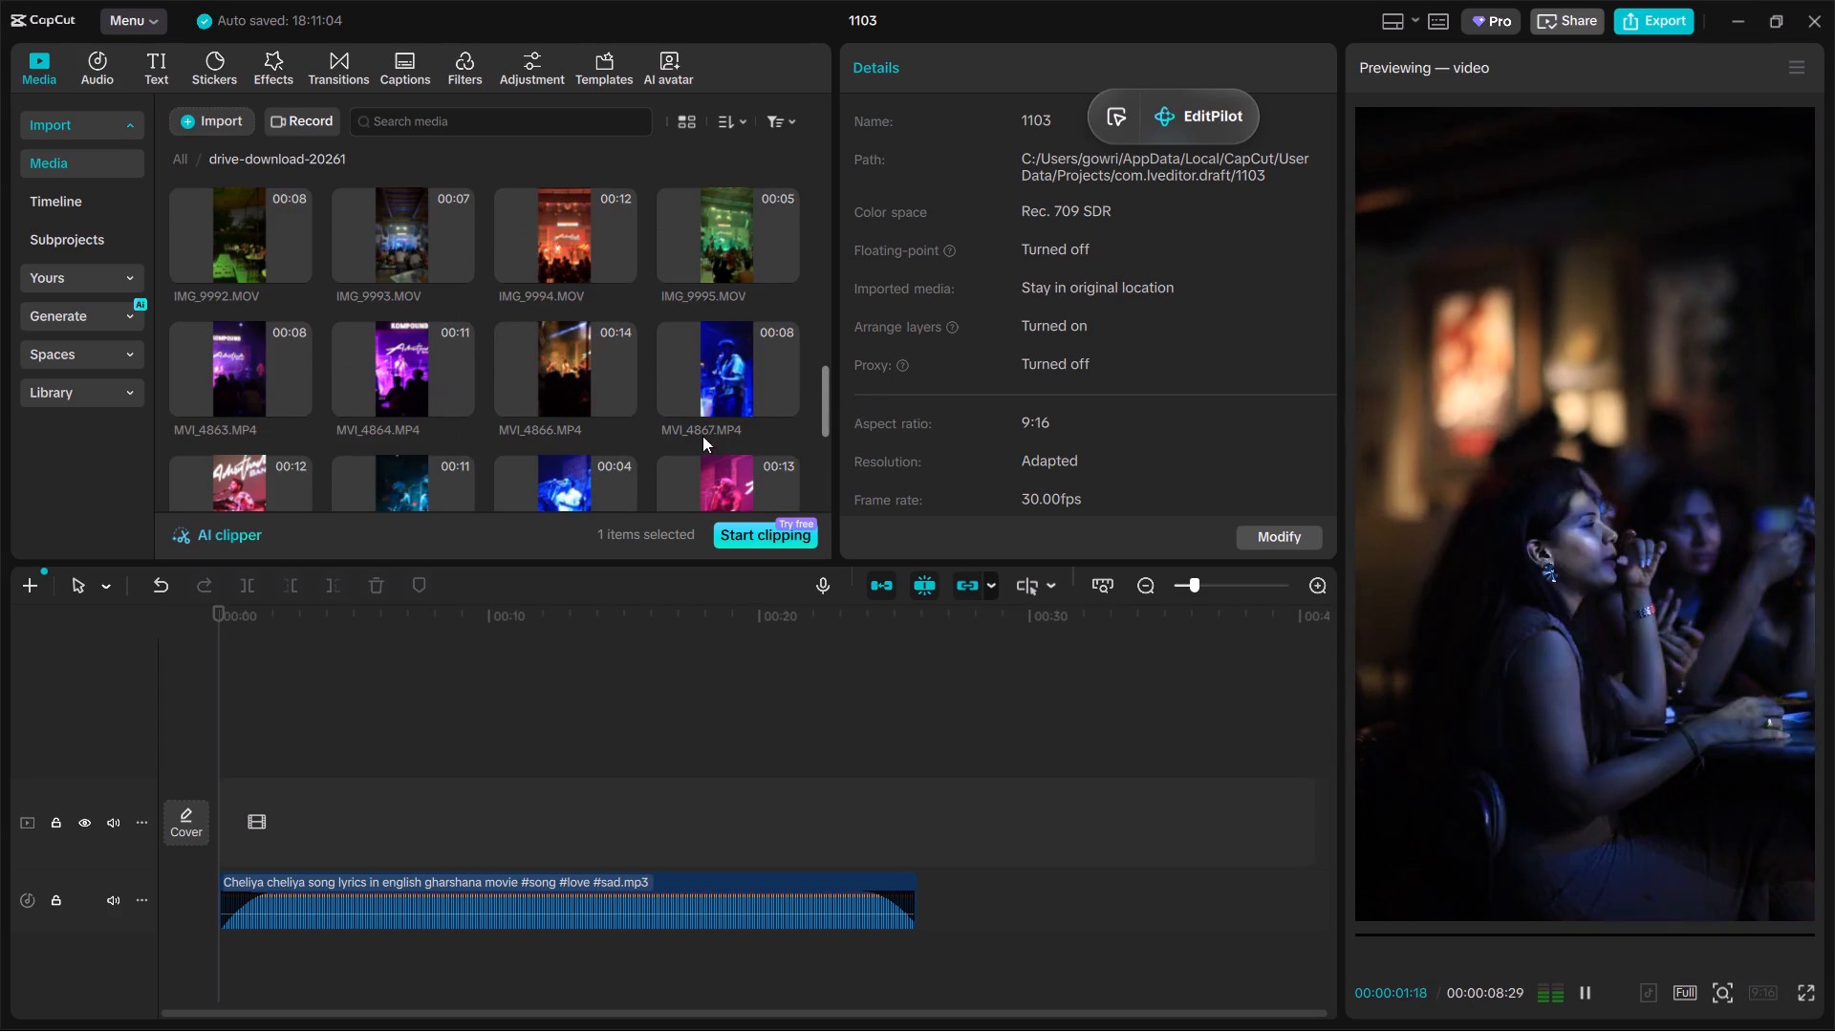
pyautogui.moveTo(823, 413); pyautogui.dragTo(790, 599)
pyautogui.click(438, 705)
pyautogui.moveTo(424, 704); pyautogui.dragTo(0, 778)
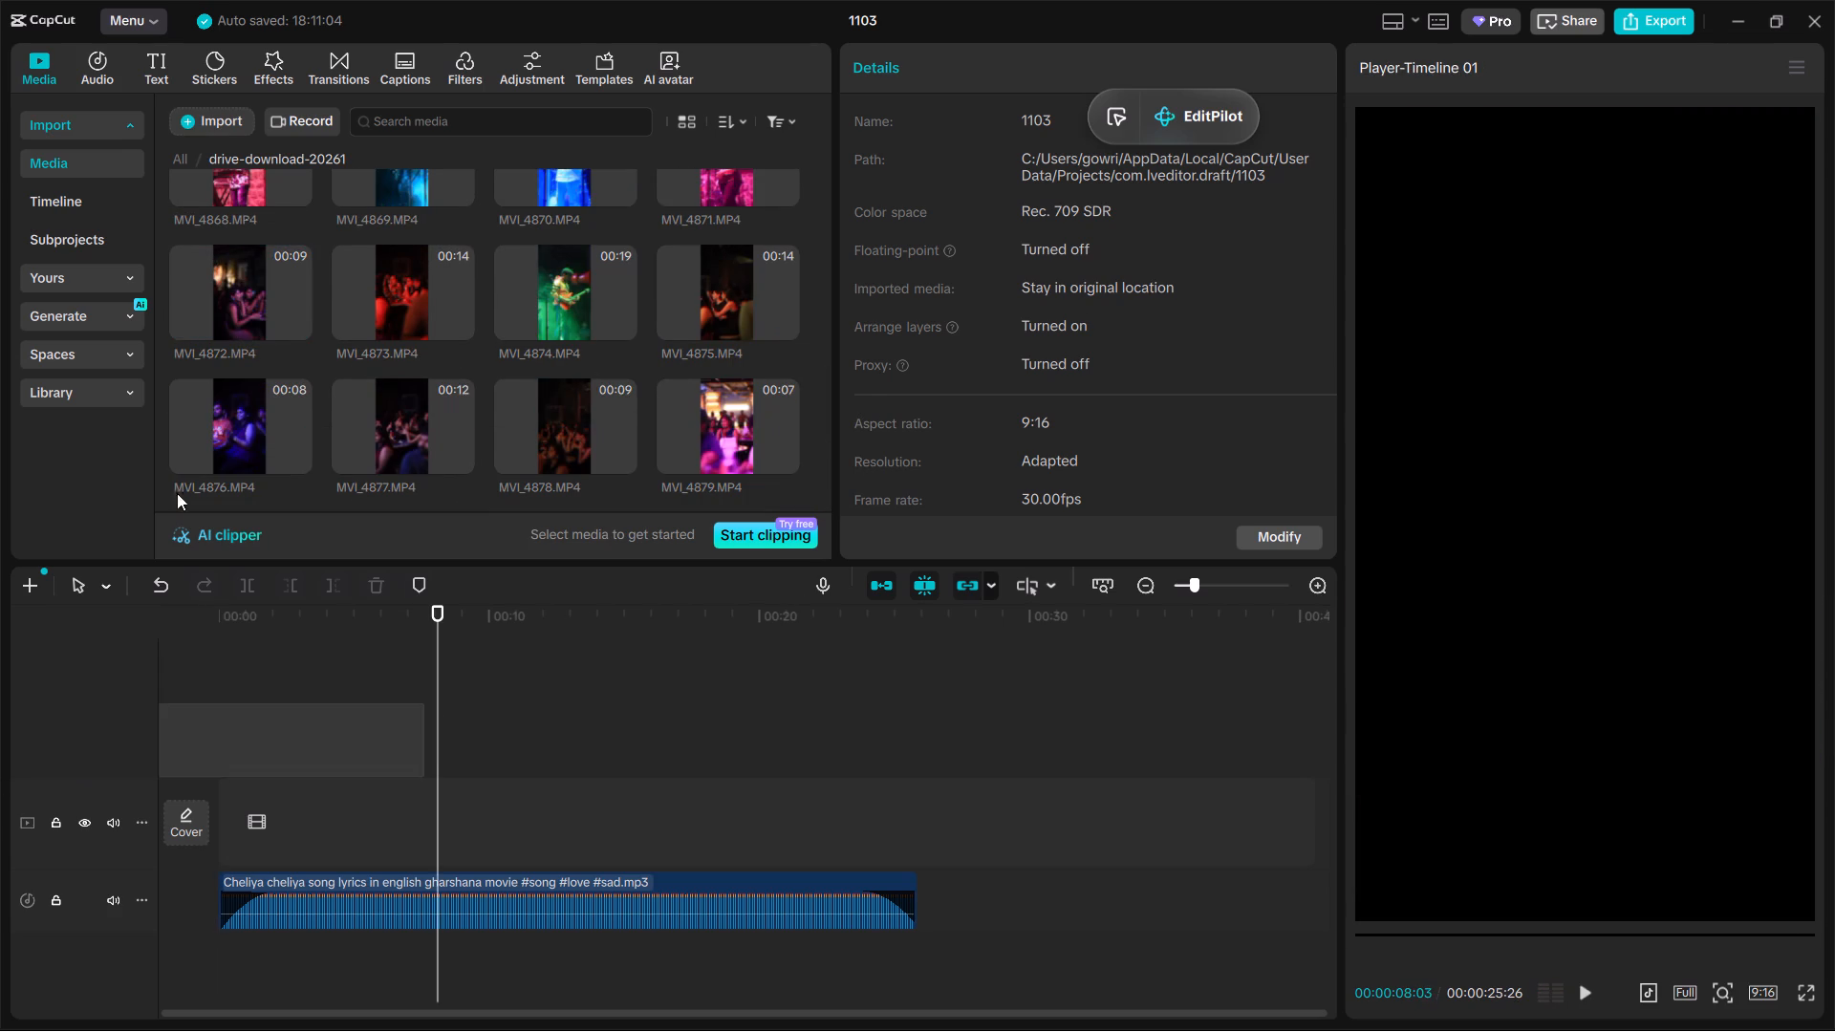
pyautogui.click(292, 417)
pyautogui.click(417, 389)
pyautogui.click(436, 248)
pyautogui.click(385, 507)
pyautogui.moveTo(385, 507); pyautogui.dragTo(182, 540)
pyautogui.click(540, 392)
# Place MVI_4878.MP4 at the start of the main video track, above the song.
pyautogui.click(590, 412)
pyautogui.moveTo(585, 413); pyautogui.dragTo(325, 867)
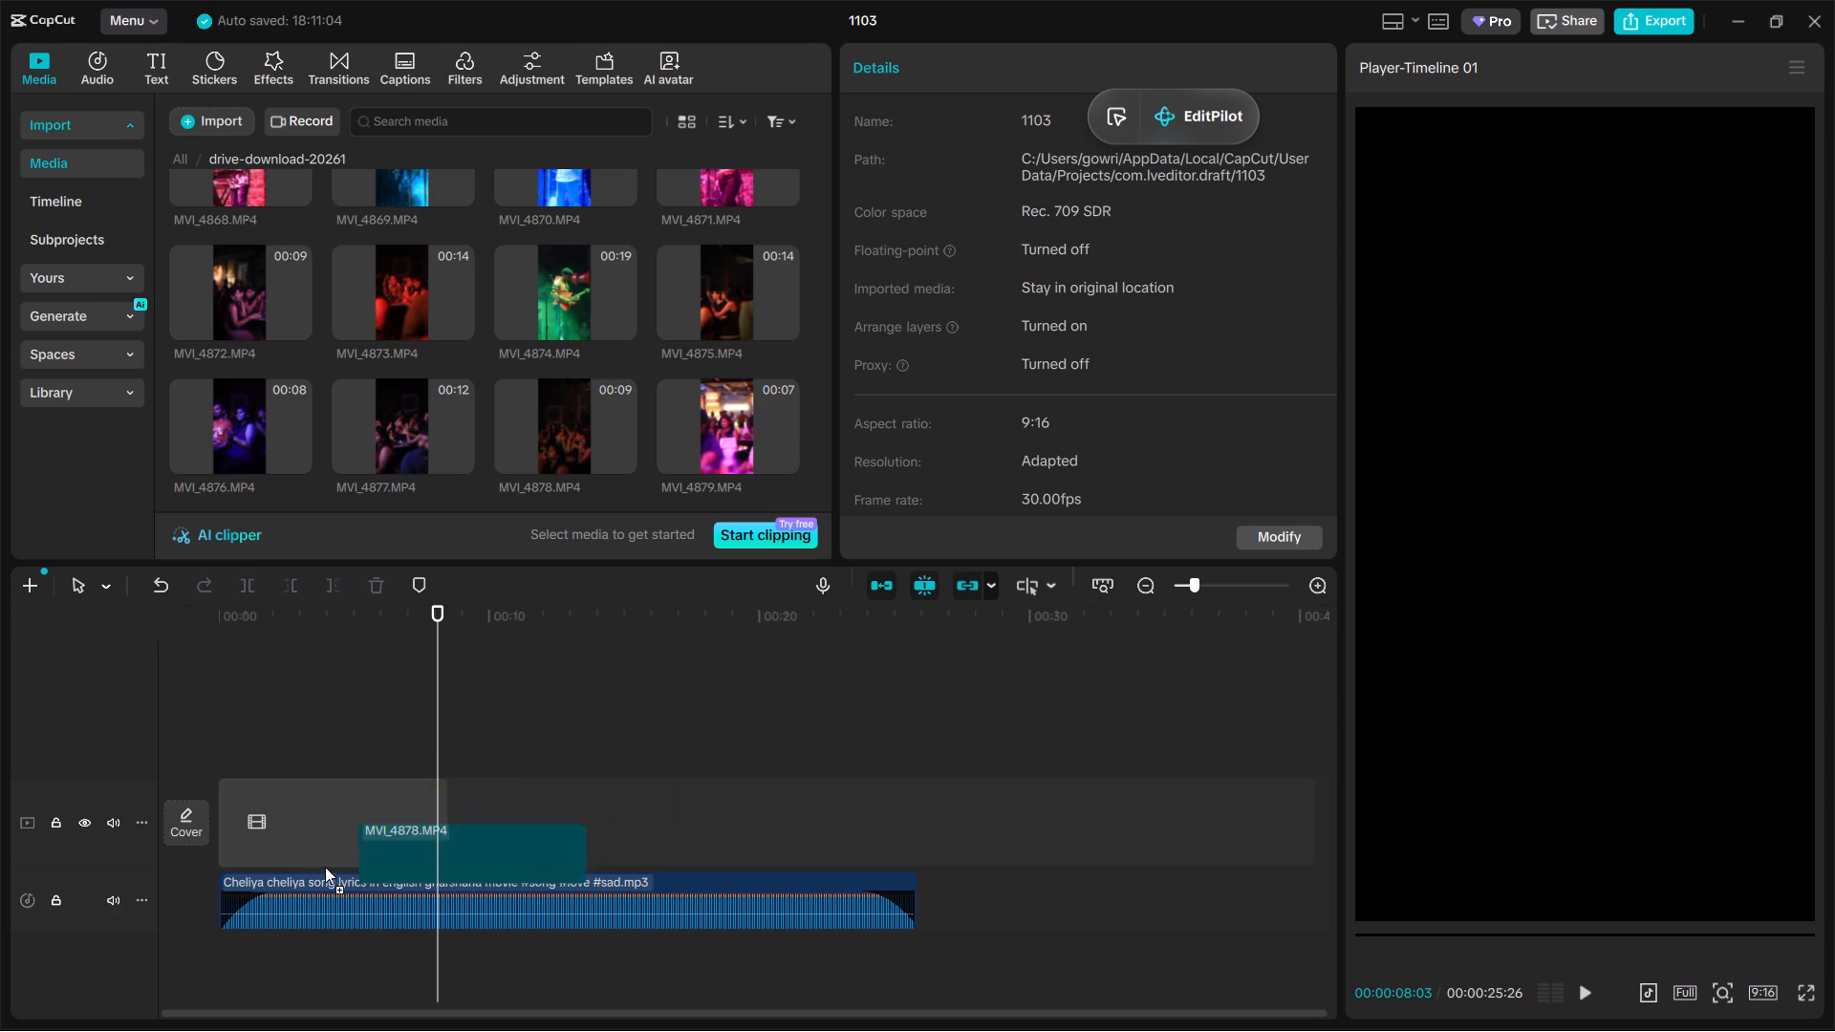
pyautogui.moveTo(325, 867); pyautogui.dragTo(295, 843)
# Scrub through the placed MVI_4878 clip and play its opening against the song to judge where to cut it.
pyautogui.click(314, 710)
pyautogui.moveTo(314, 710); pyautogui.dragTo(304, 709)
pyautogui.tripleClick(304, 709)
pyautogui.click(300, 714)
pyautogui.click(319, 723)
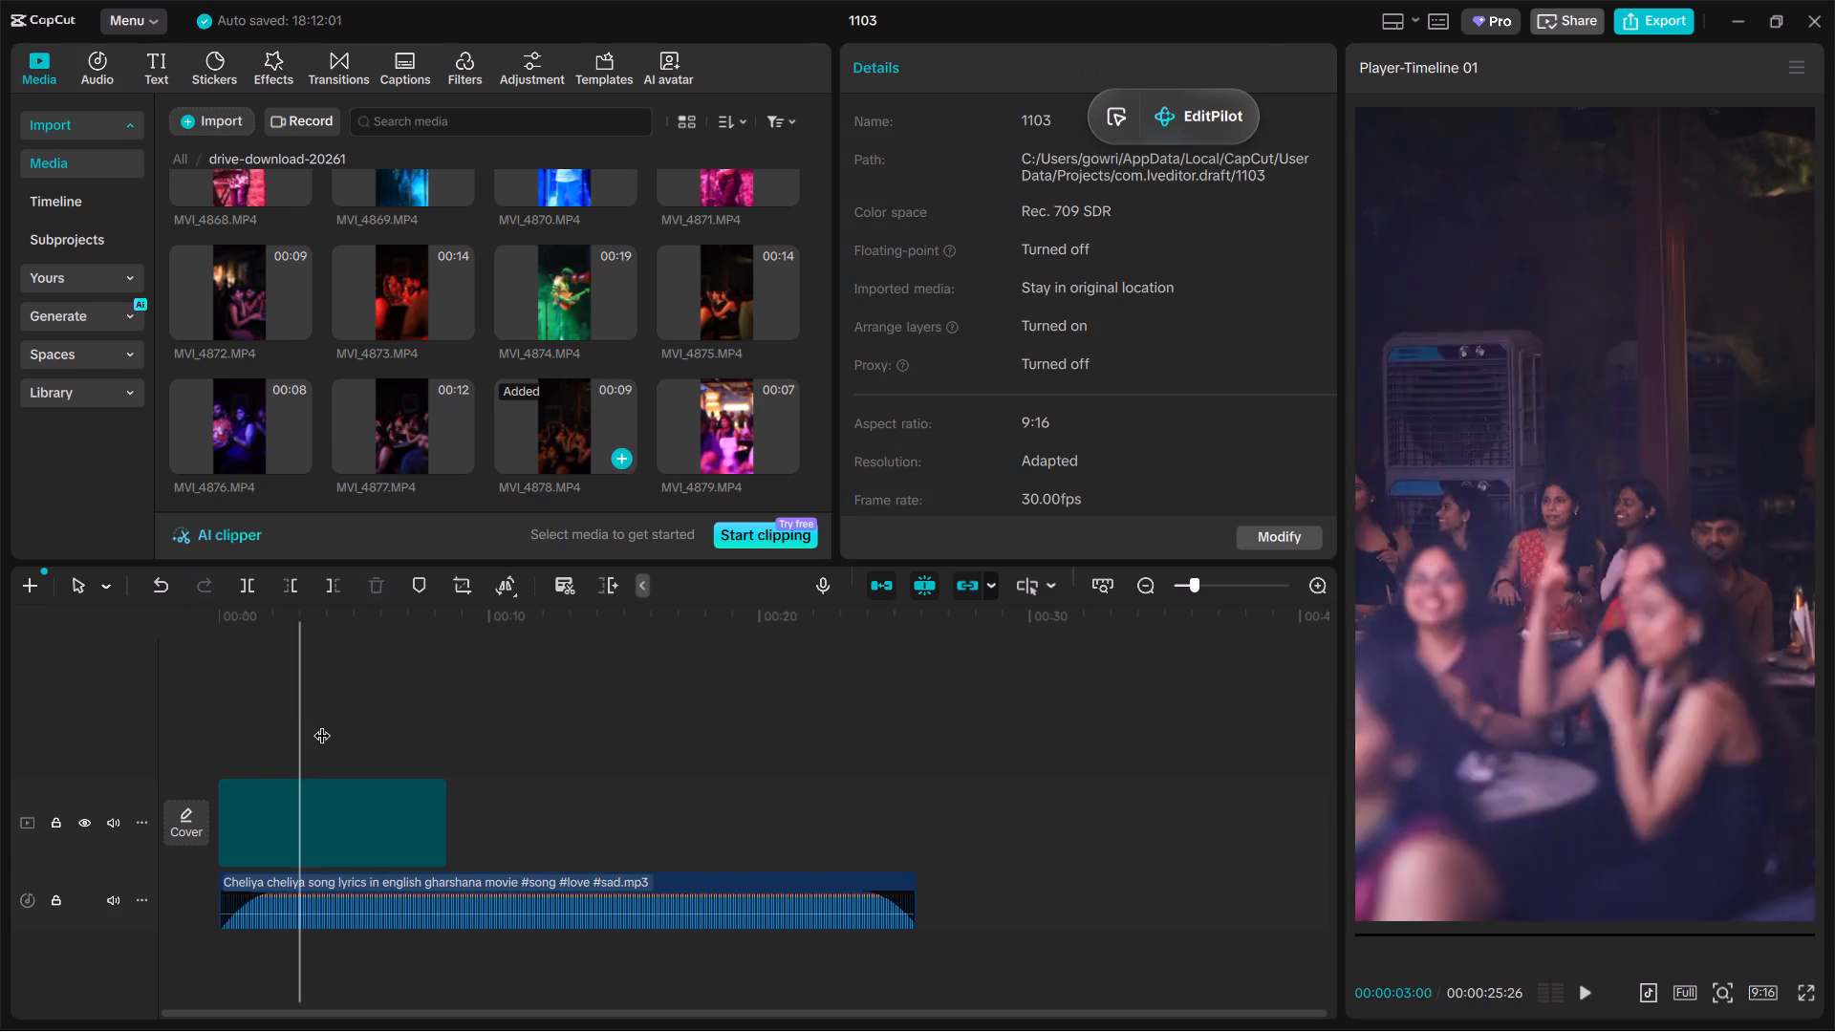
pyautogui.moveTo(325, 723); pyautogui.dragTo(258, 777)
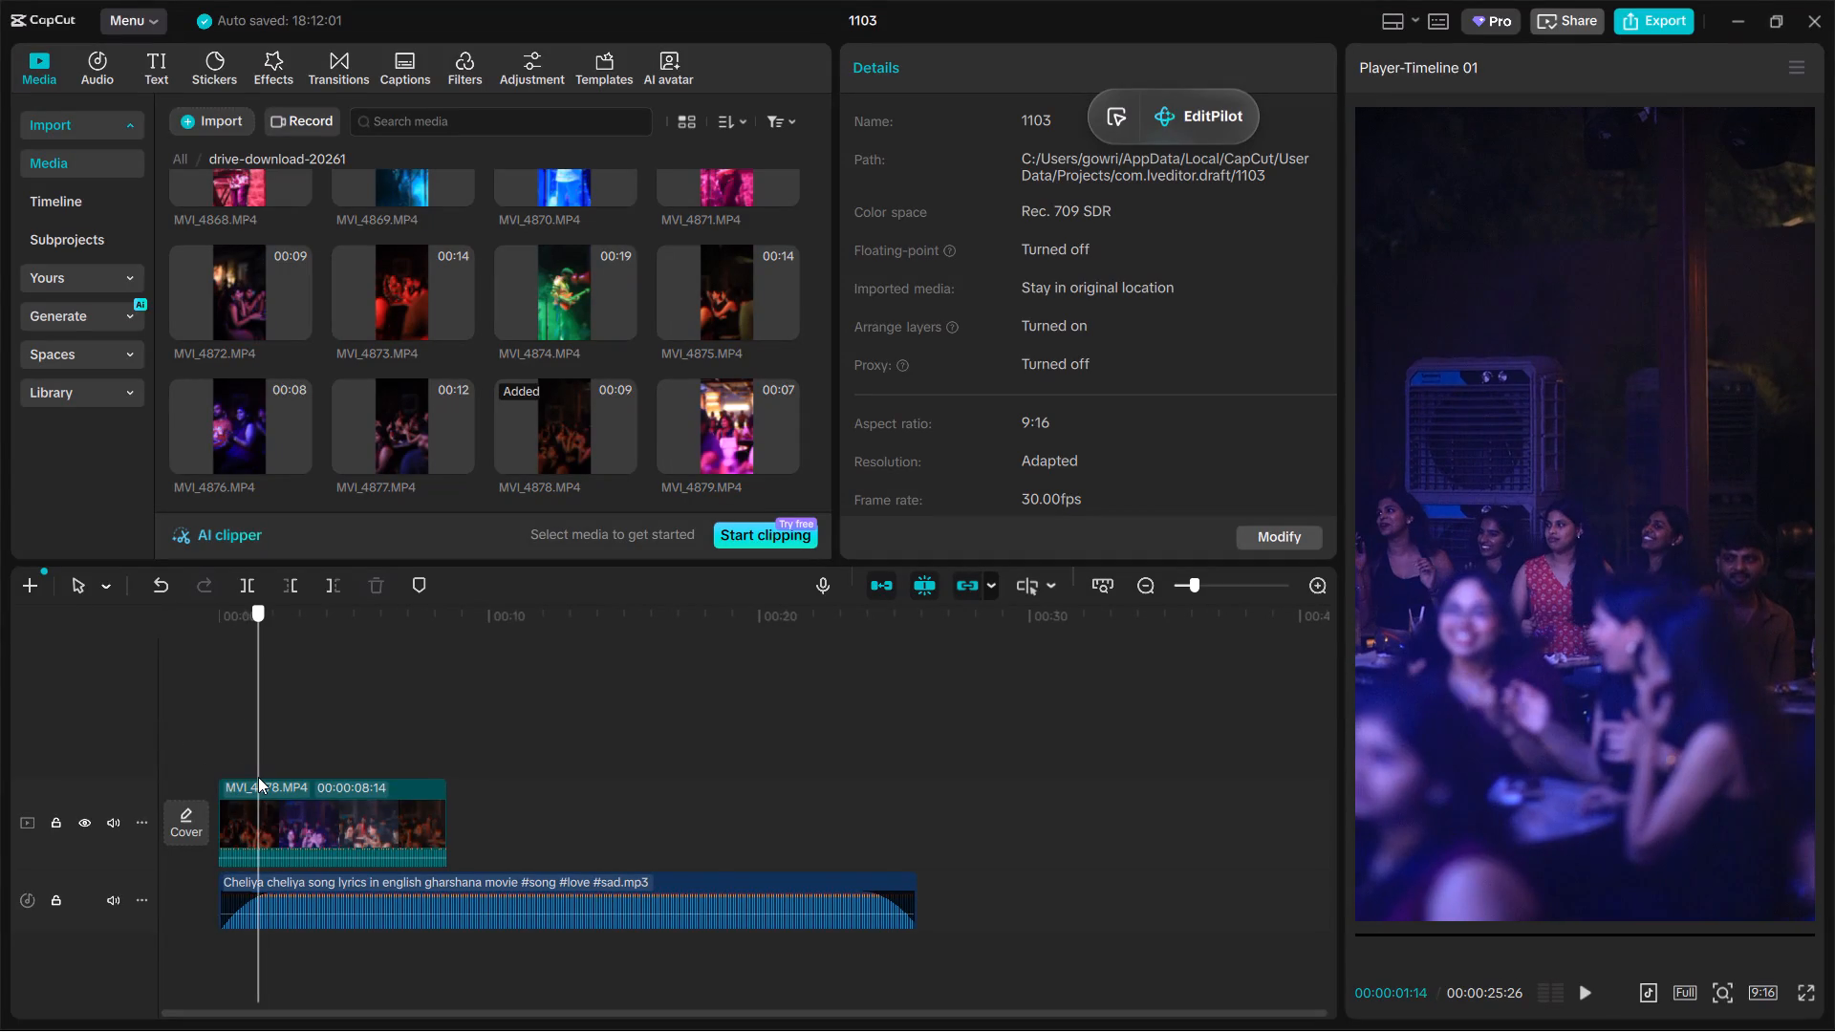
pyautogui.moveTo(258, 777); pyautogui.dragTo(287, 786)
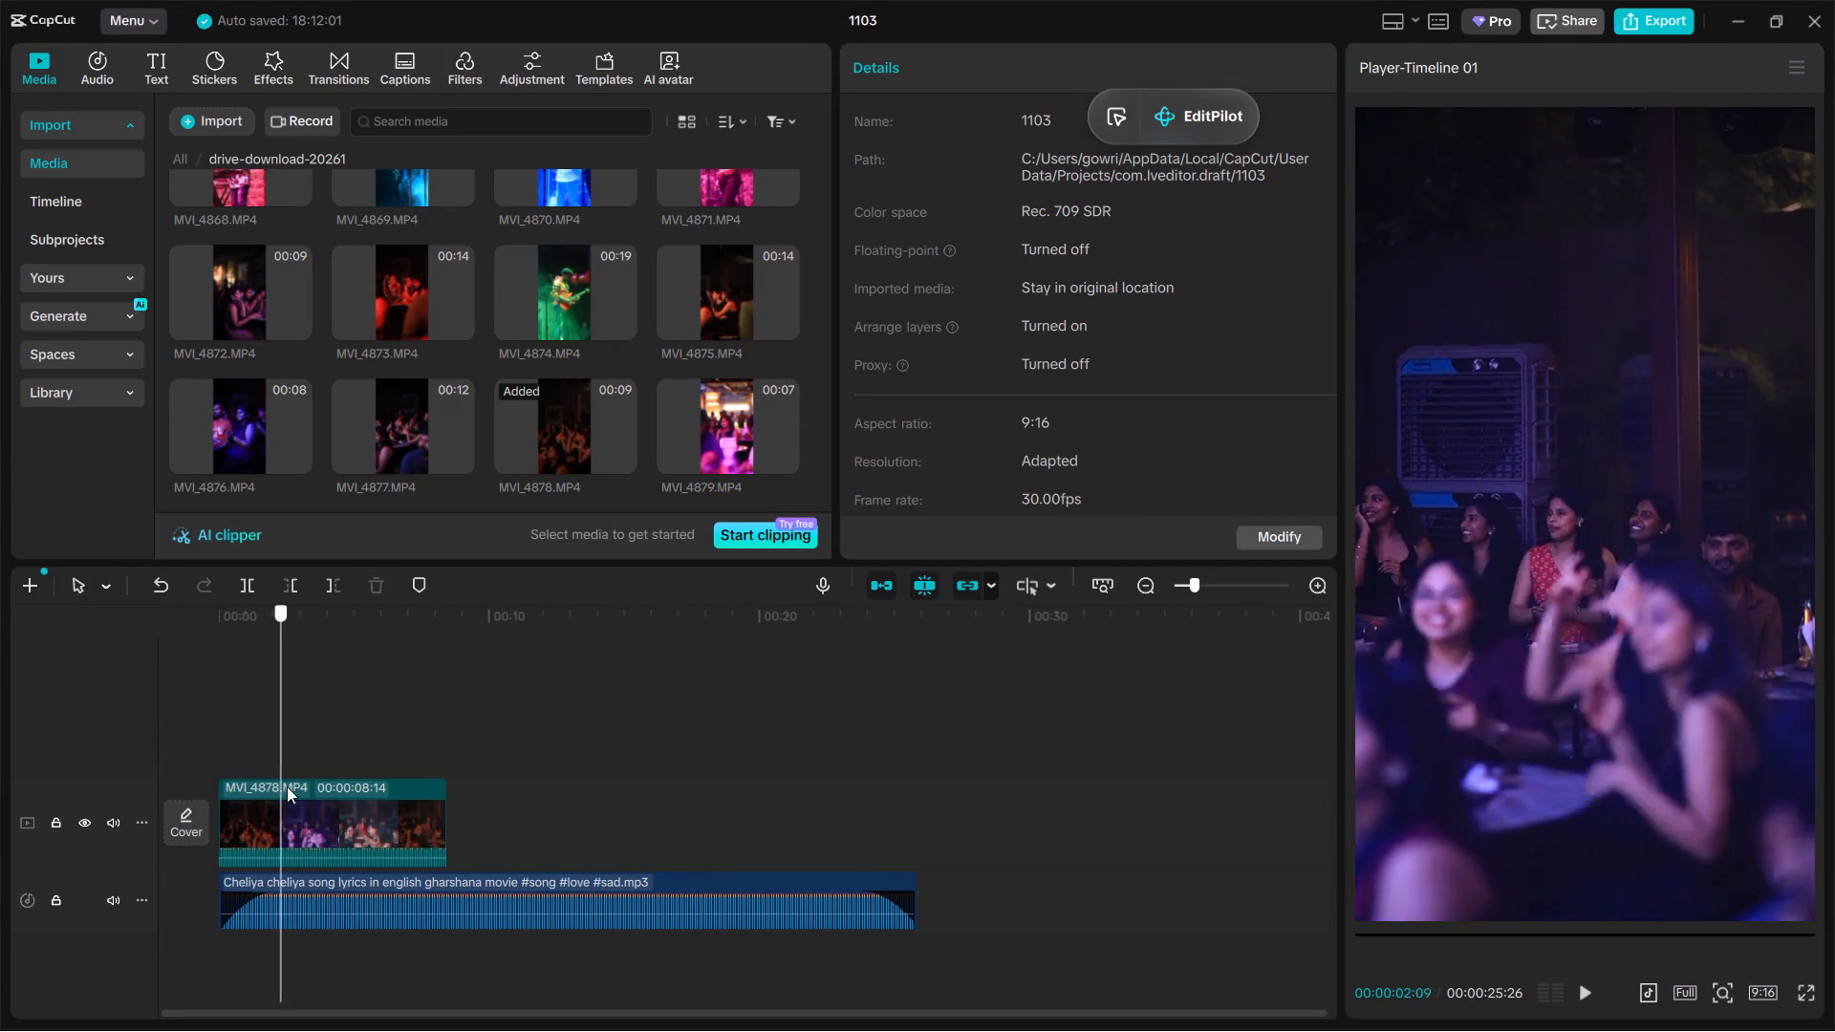
pyautogui.moveTo(287, 786); pyautogui.dragTo(443, 850)
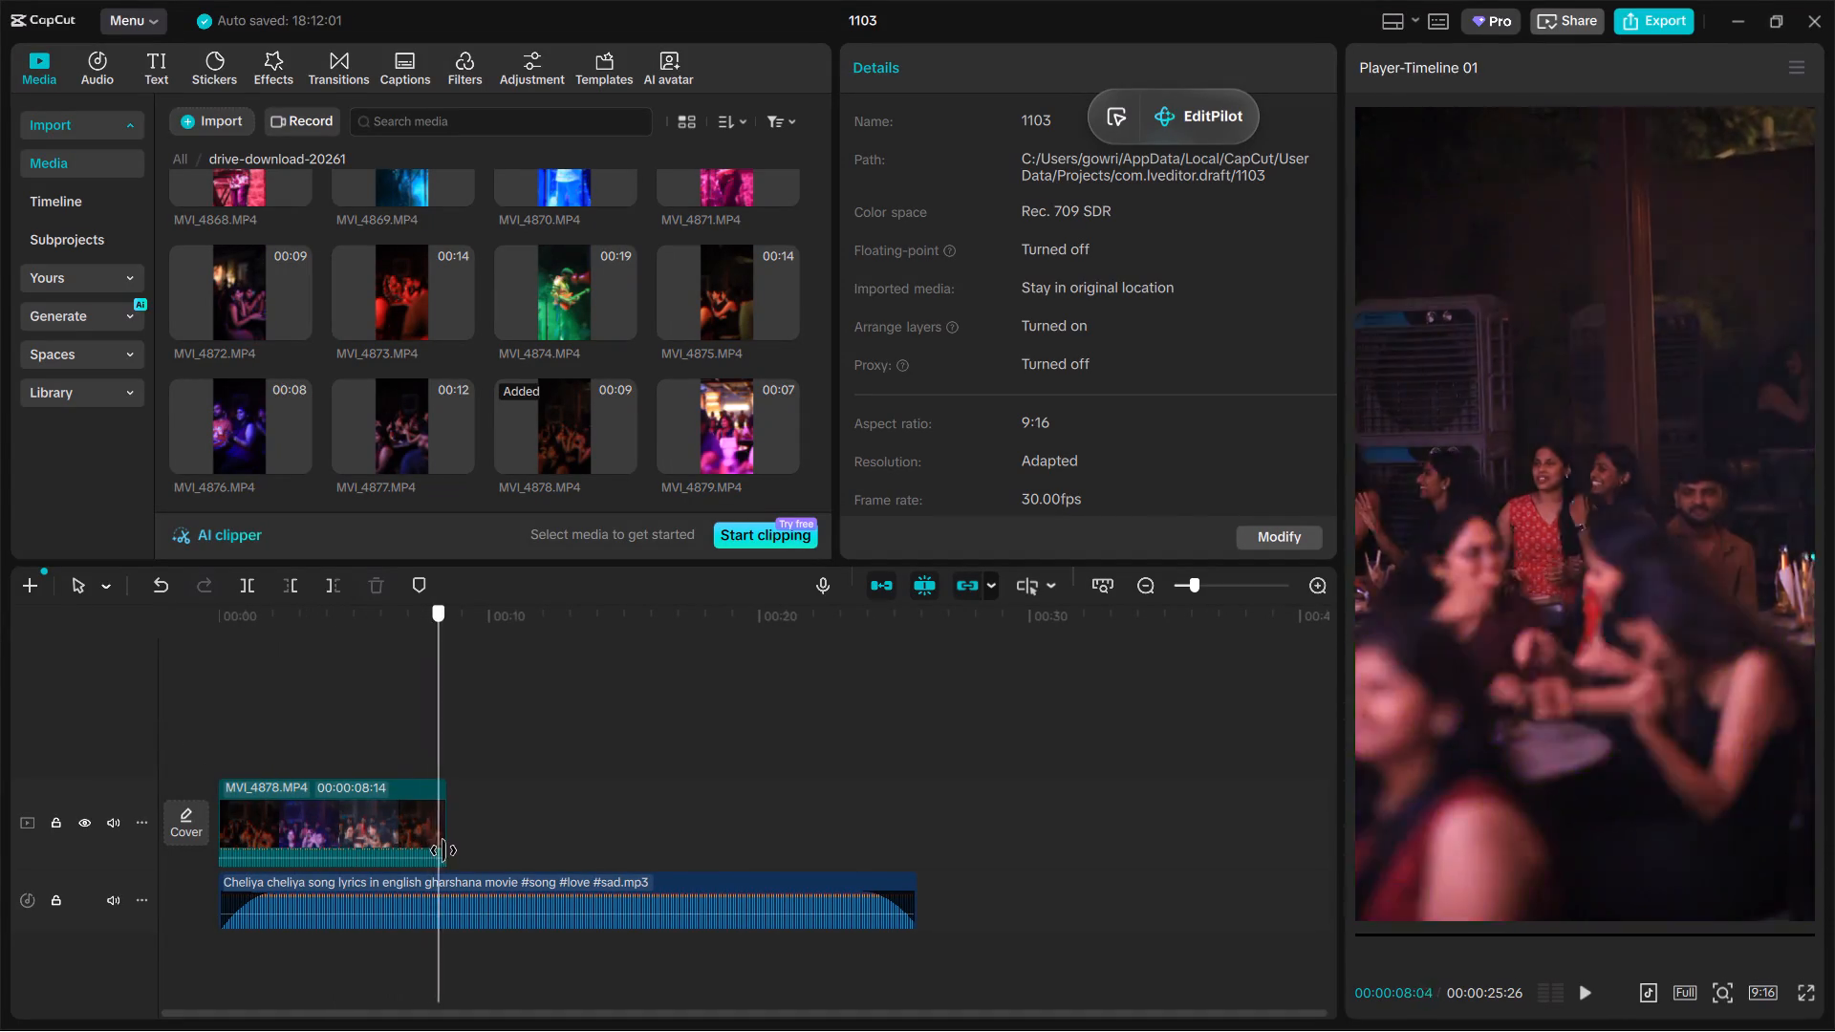
pyautogui.moveTo(443, 850); pyautogui.dragTo(164, 860)
pyautogui.press('space')
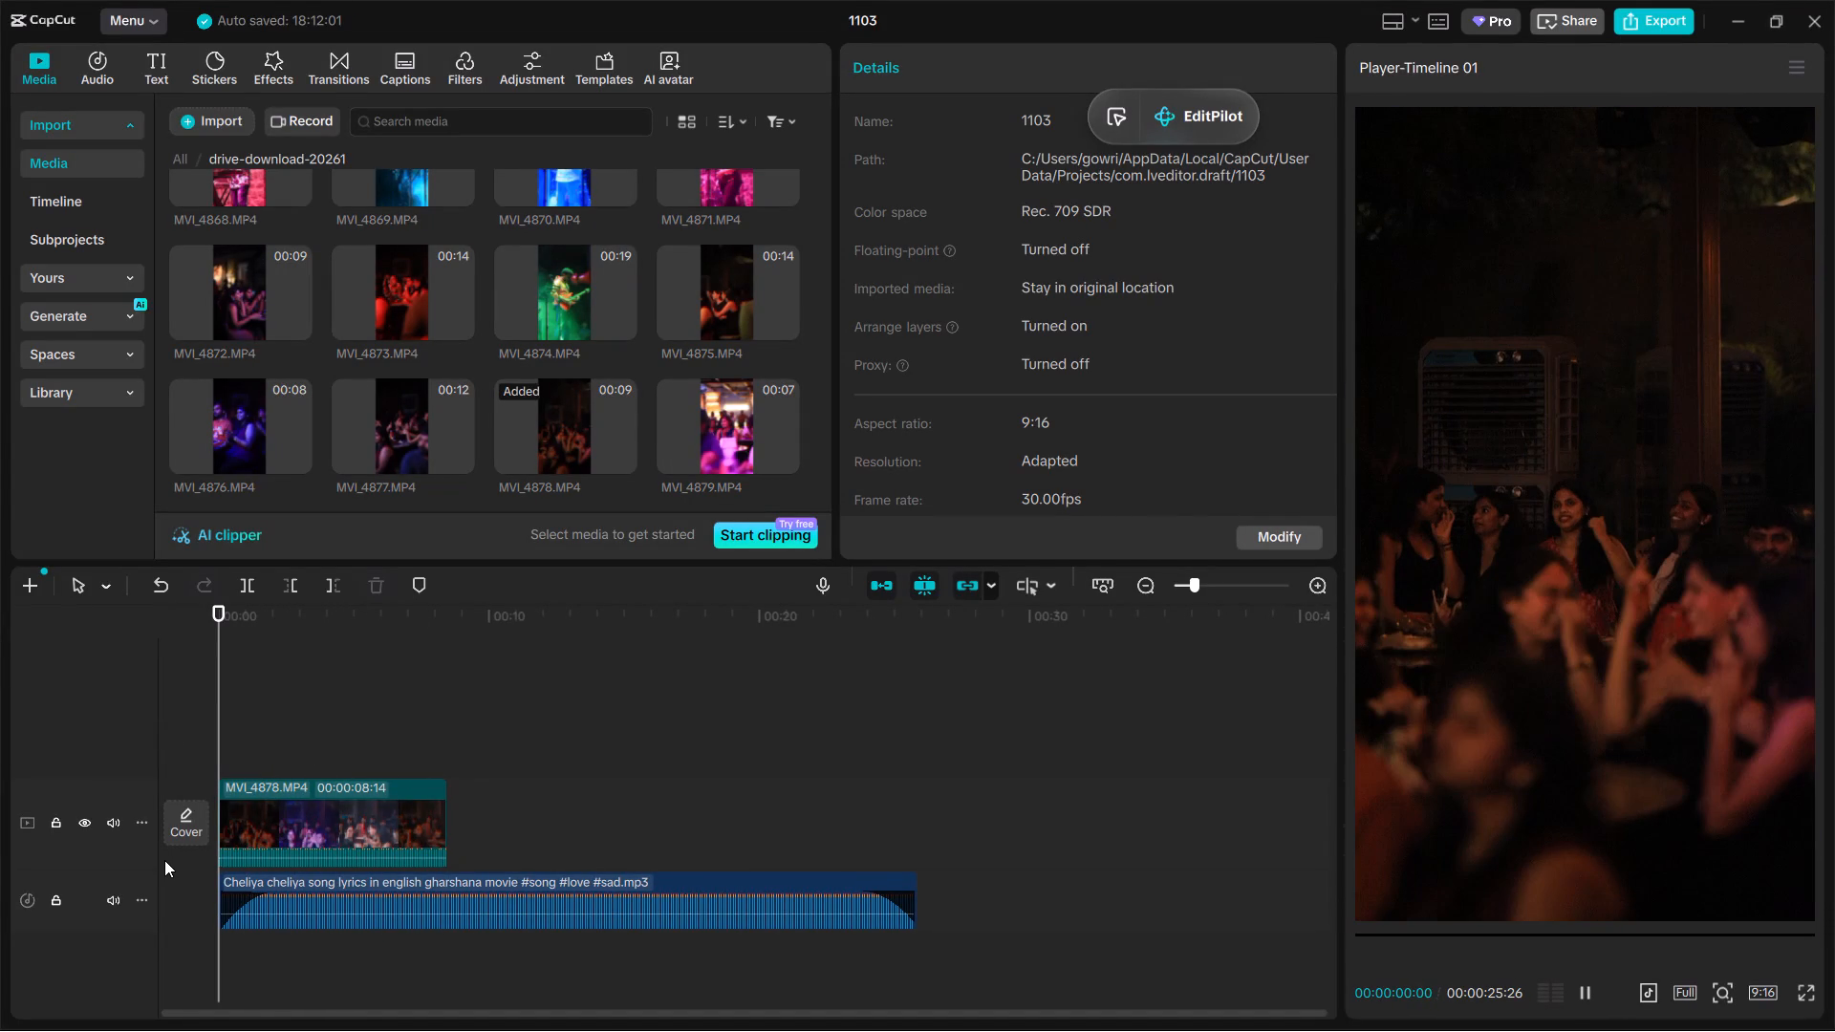
pyautogui.press('space')
pyautogui.press('space')
pyautogui.press('space')
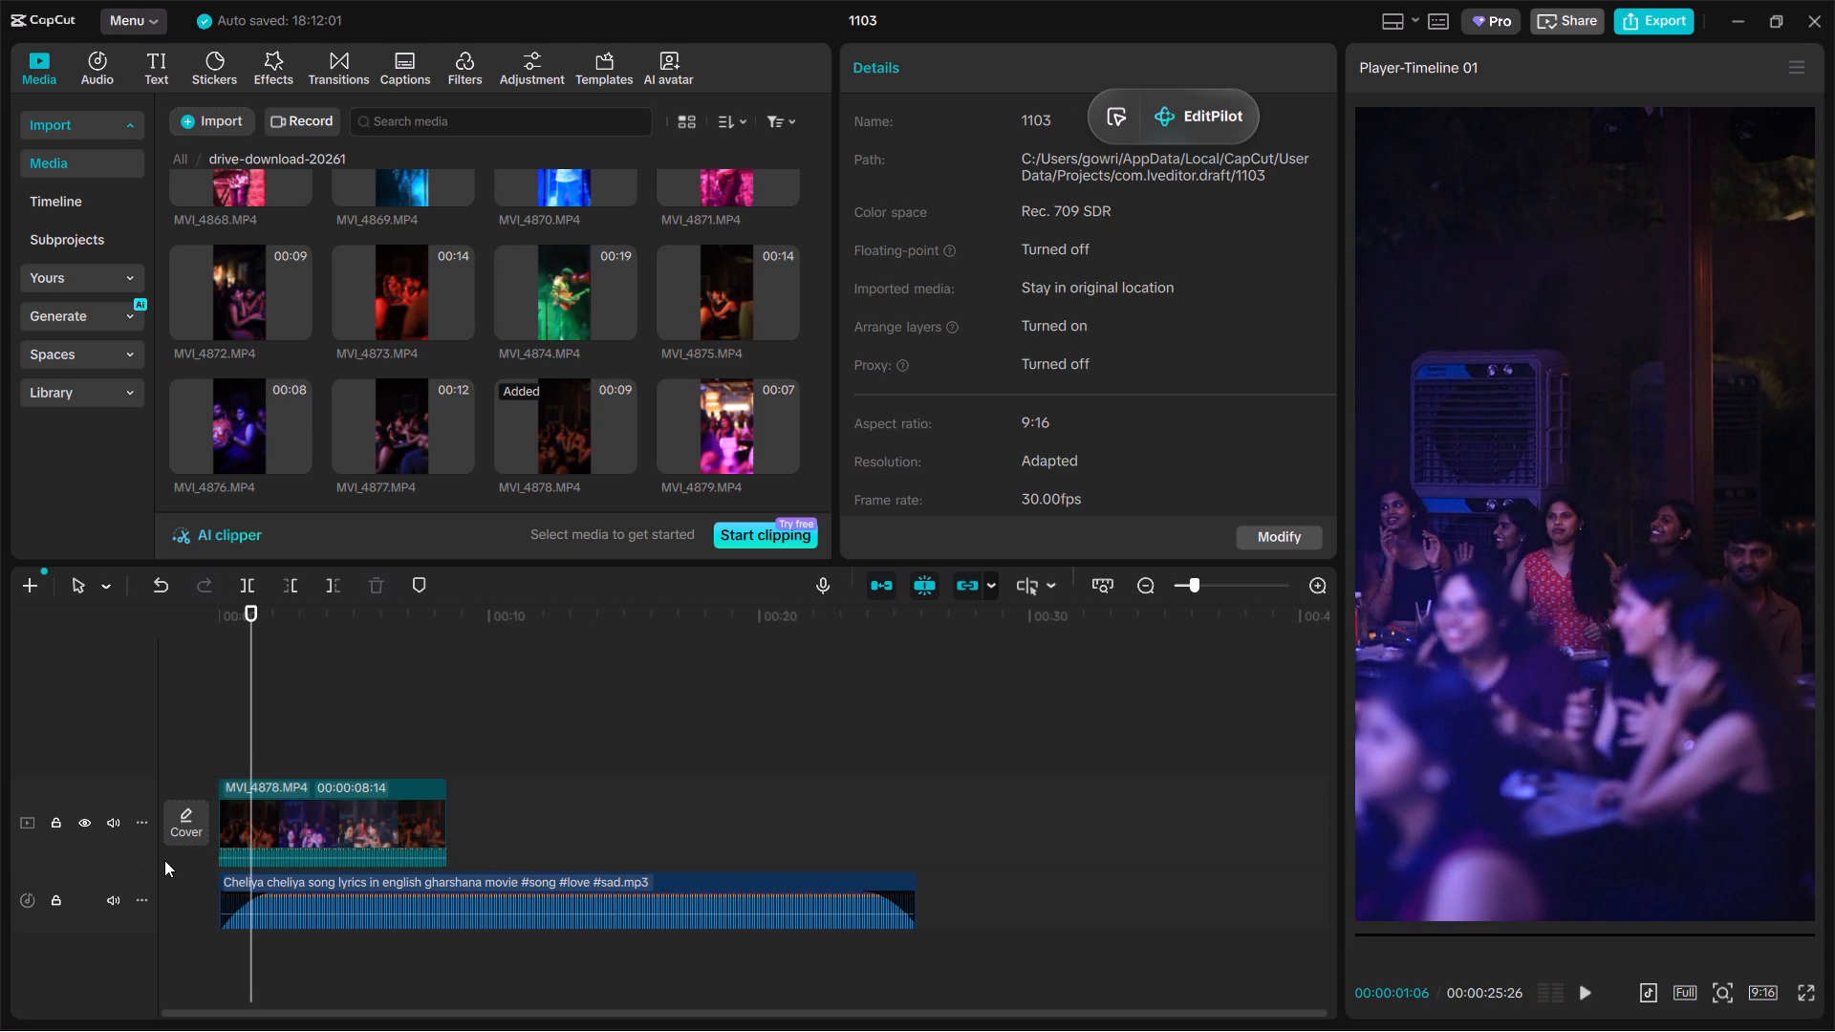
# Cut the MVI_4878 clip at 00:00:01:19 and remove everything after that point.
pyautogui.click(301, 799)
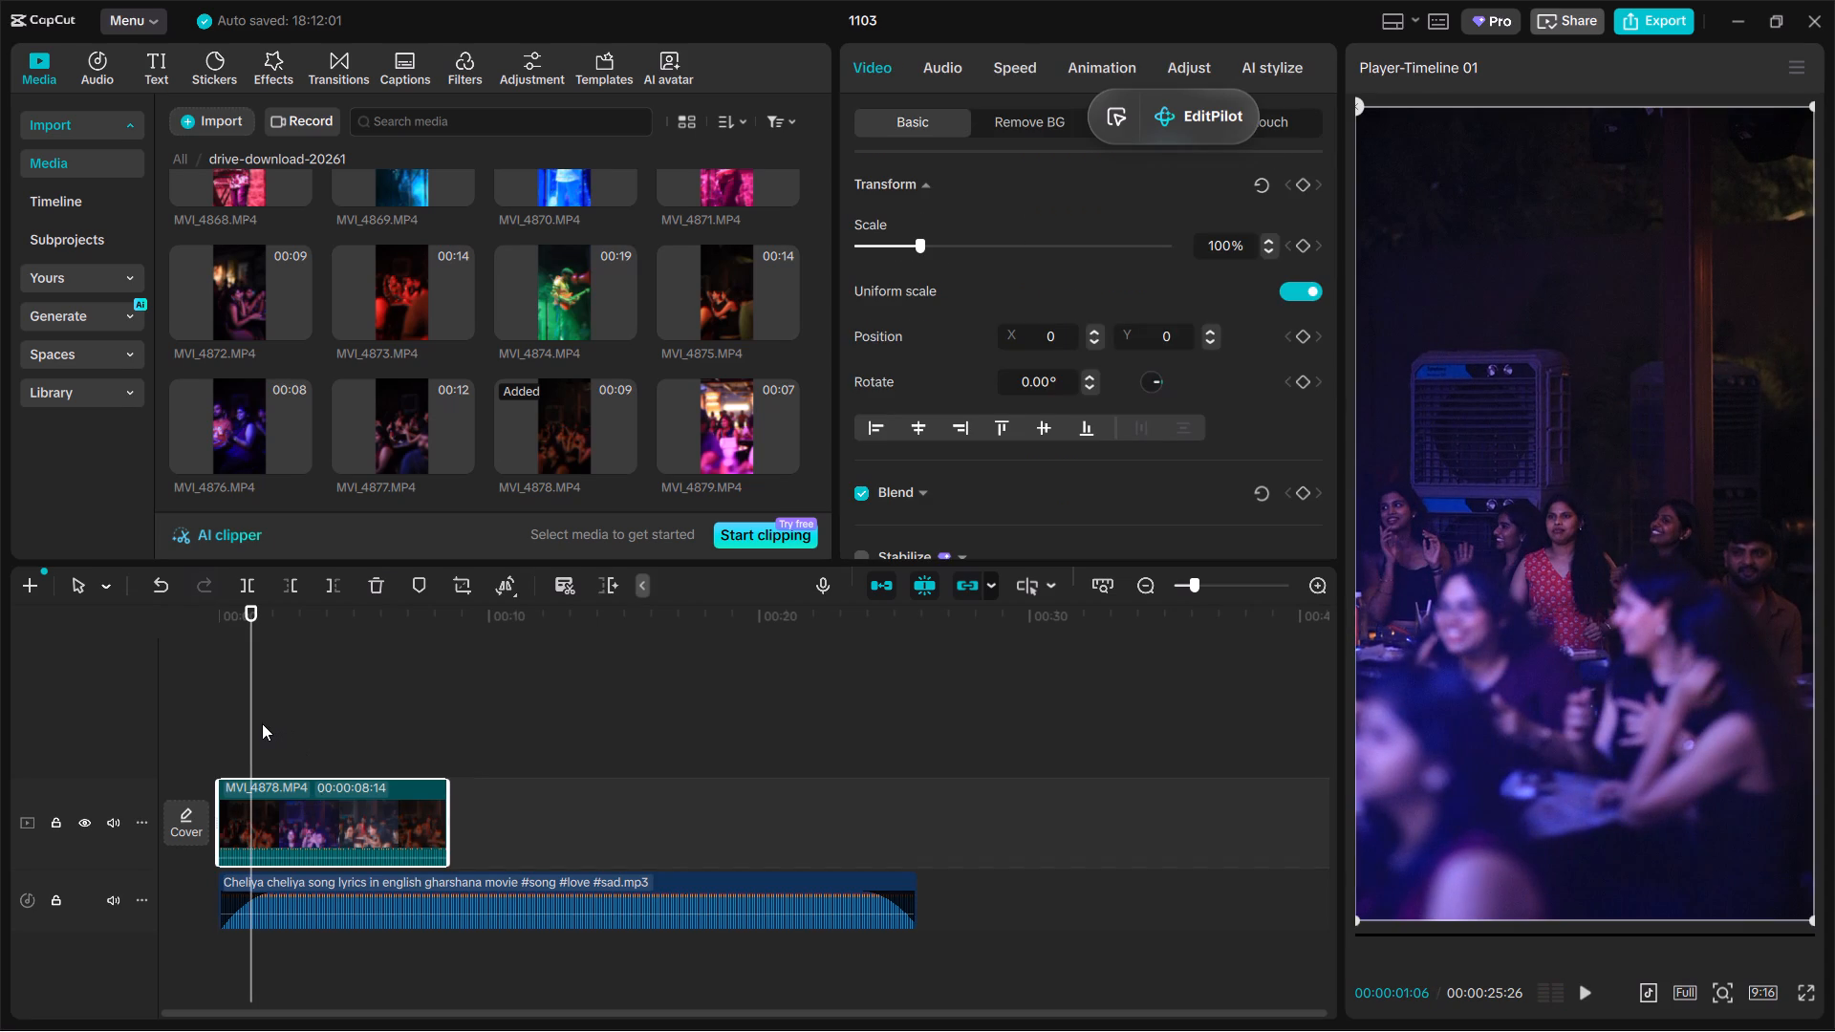
pyautogui.click(257, 724)
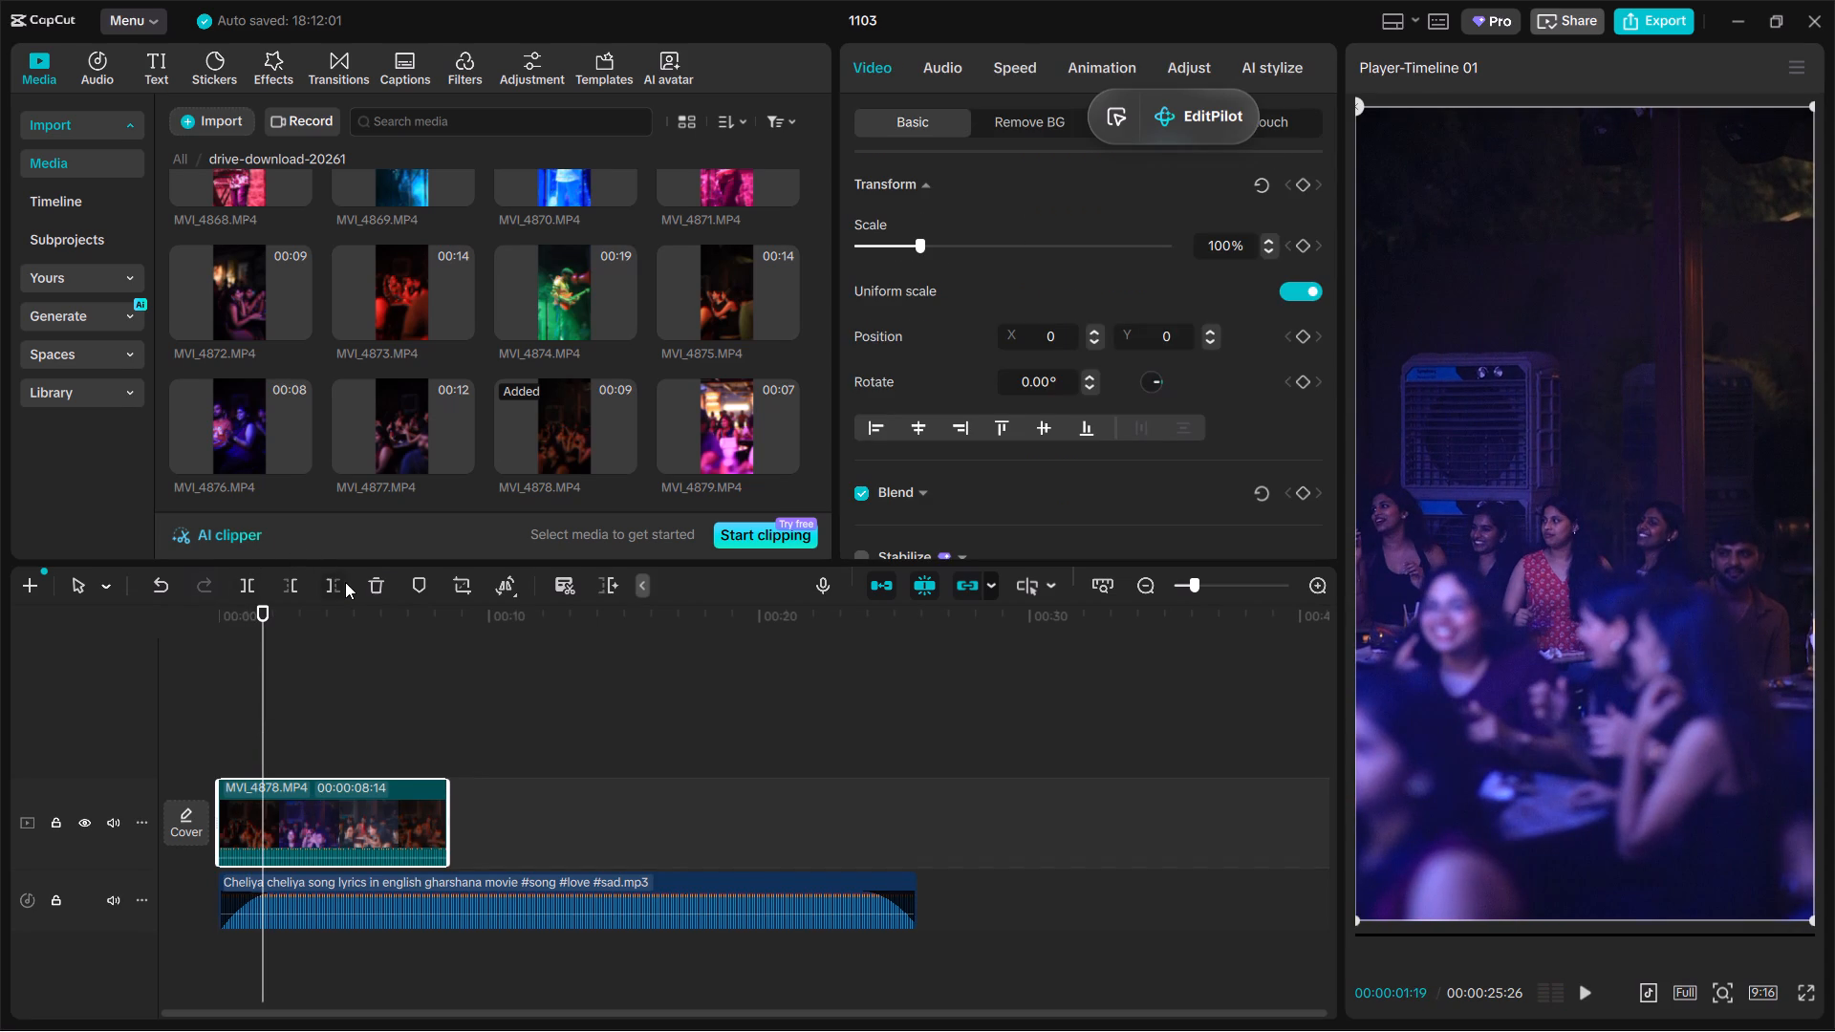
pyautogui.click(343, 591)
# Trim the MVI_4878 clip's start until it lasts 1.3 s, and extend its end back to 00:00:01:19 for a 1.7 s duration.
pyautogui.click(1006, 74)
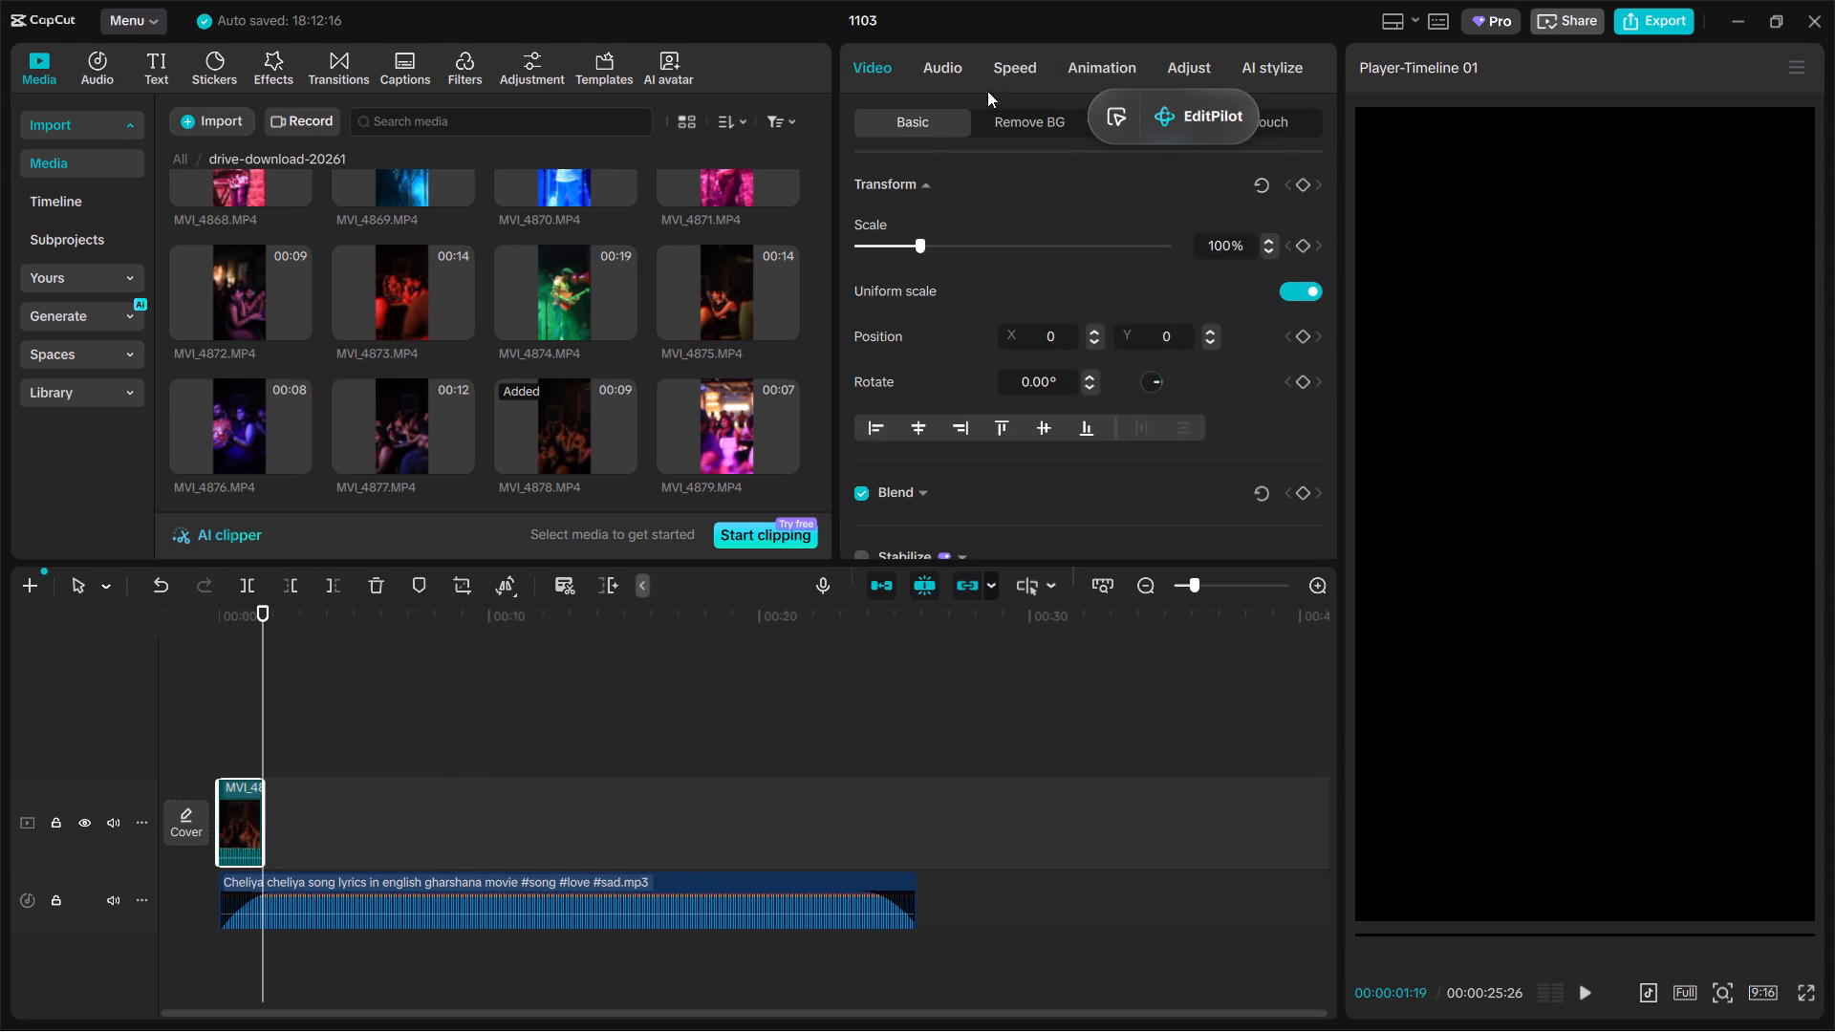
pyautogui.moveTo(217, 811); pyautogui.dragTo(229, 816)
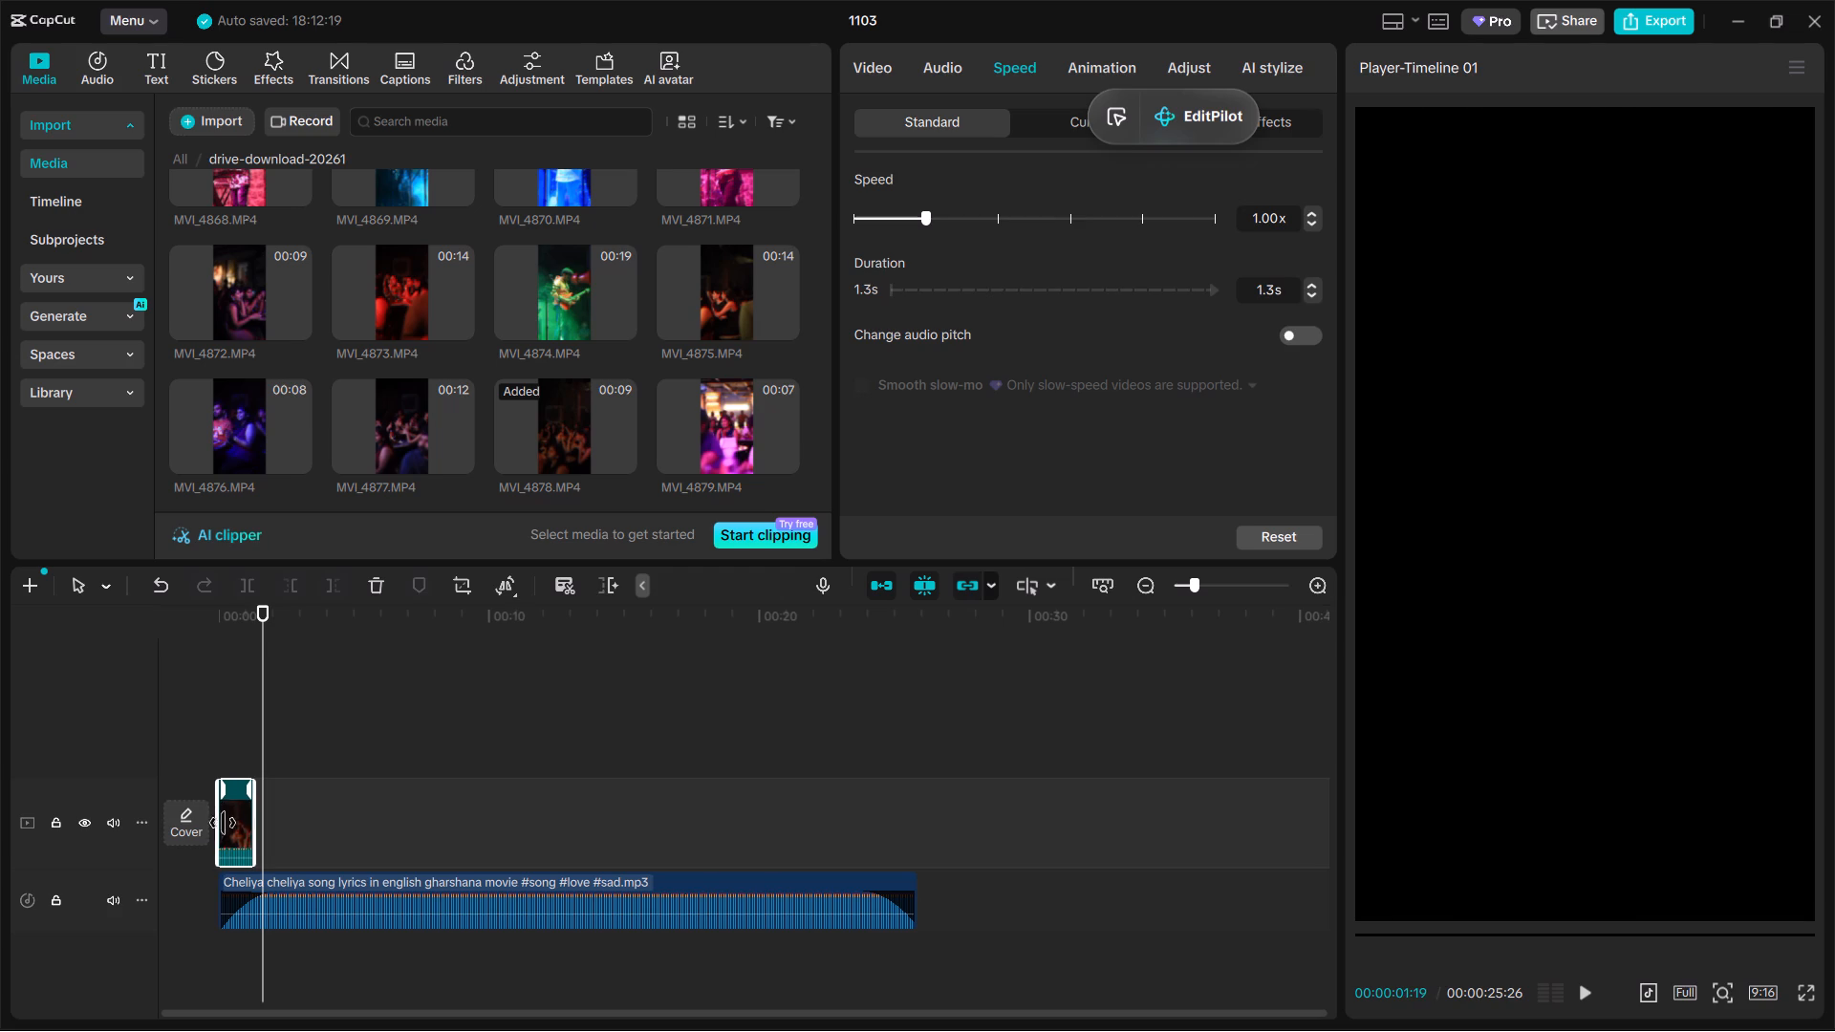
pyautogui.click(252, 824)
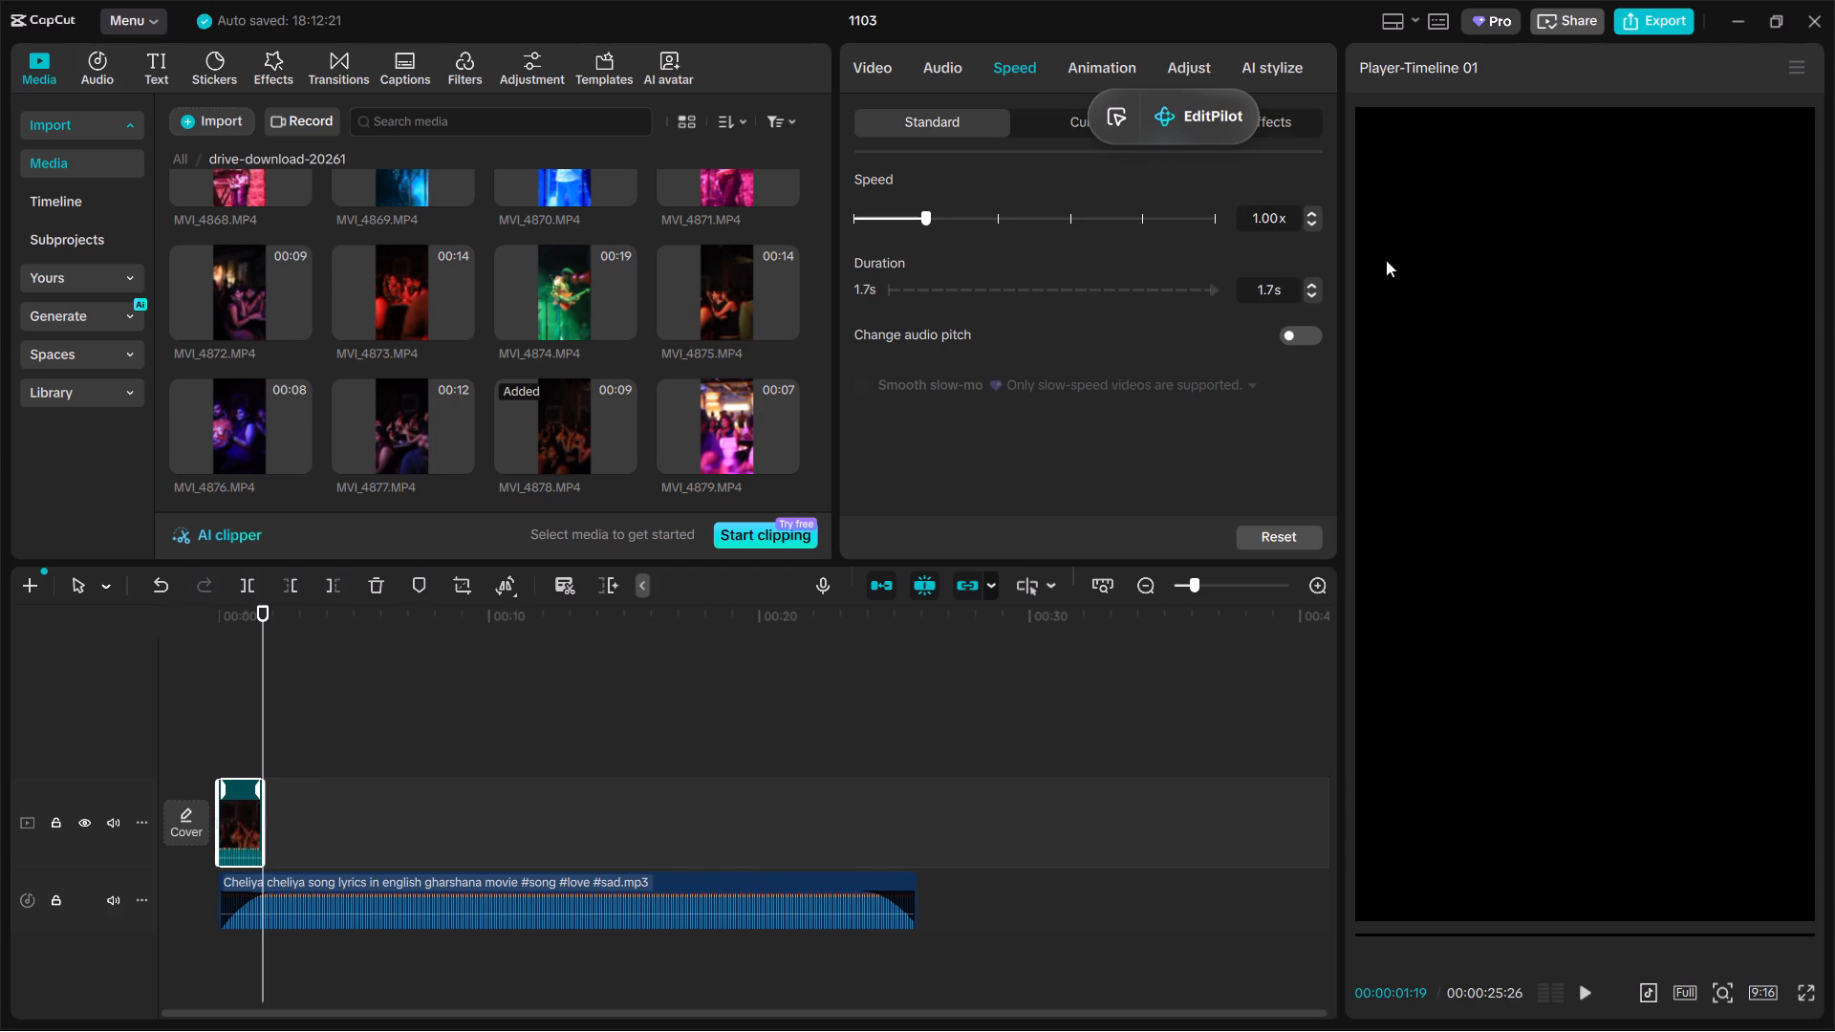
# Slow the MVI_4878 clip to a speed of 0.59x, giving a 2.8 s duration.
pyautogui.click(897, 231)
pyautogui.click(893, 235)
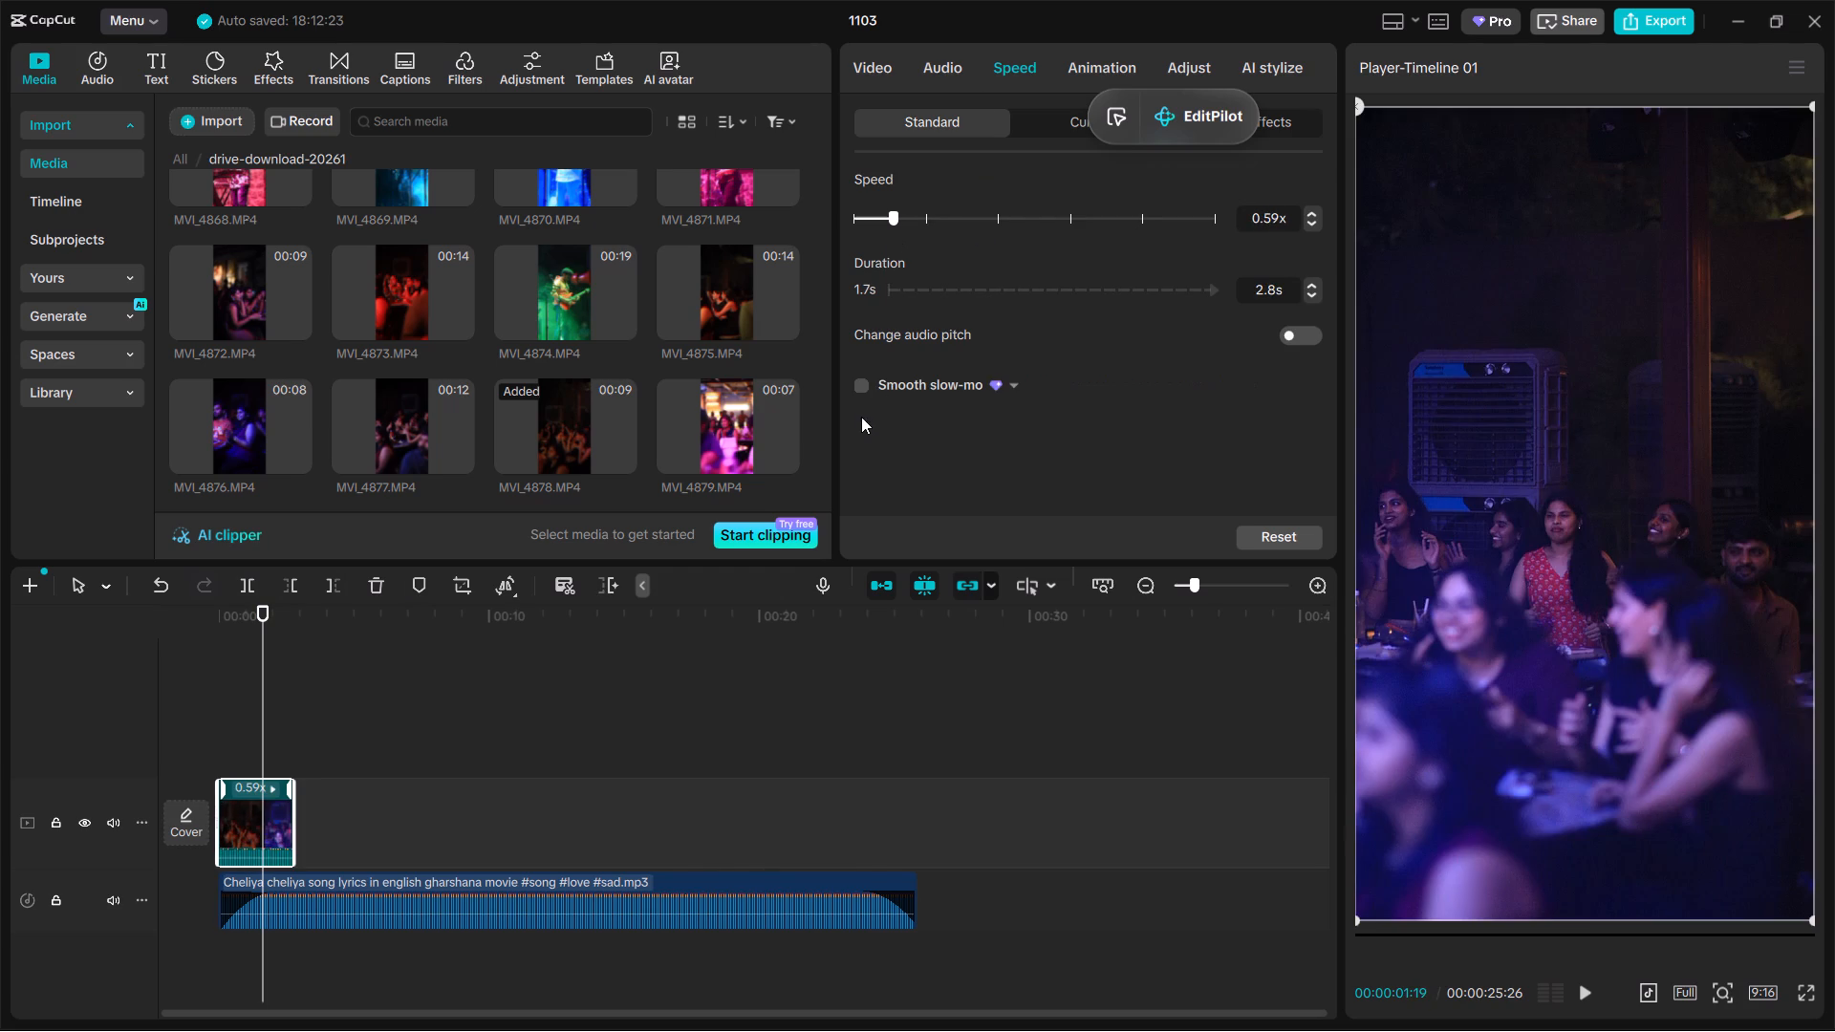
# Enable smooth slow-mo on the MVI_4878 clip with the Optical flow method.
pyautogui.click(863, 392)
pyautogui.click(960, 432)
pyautogui.click(1056, 532)
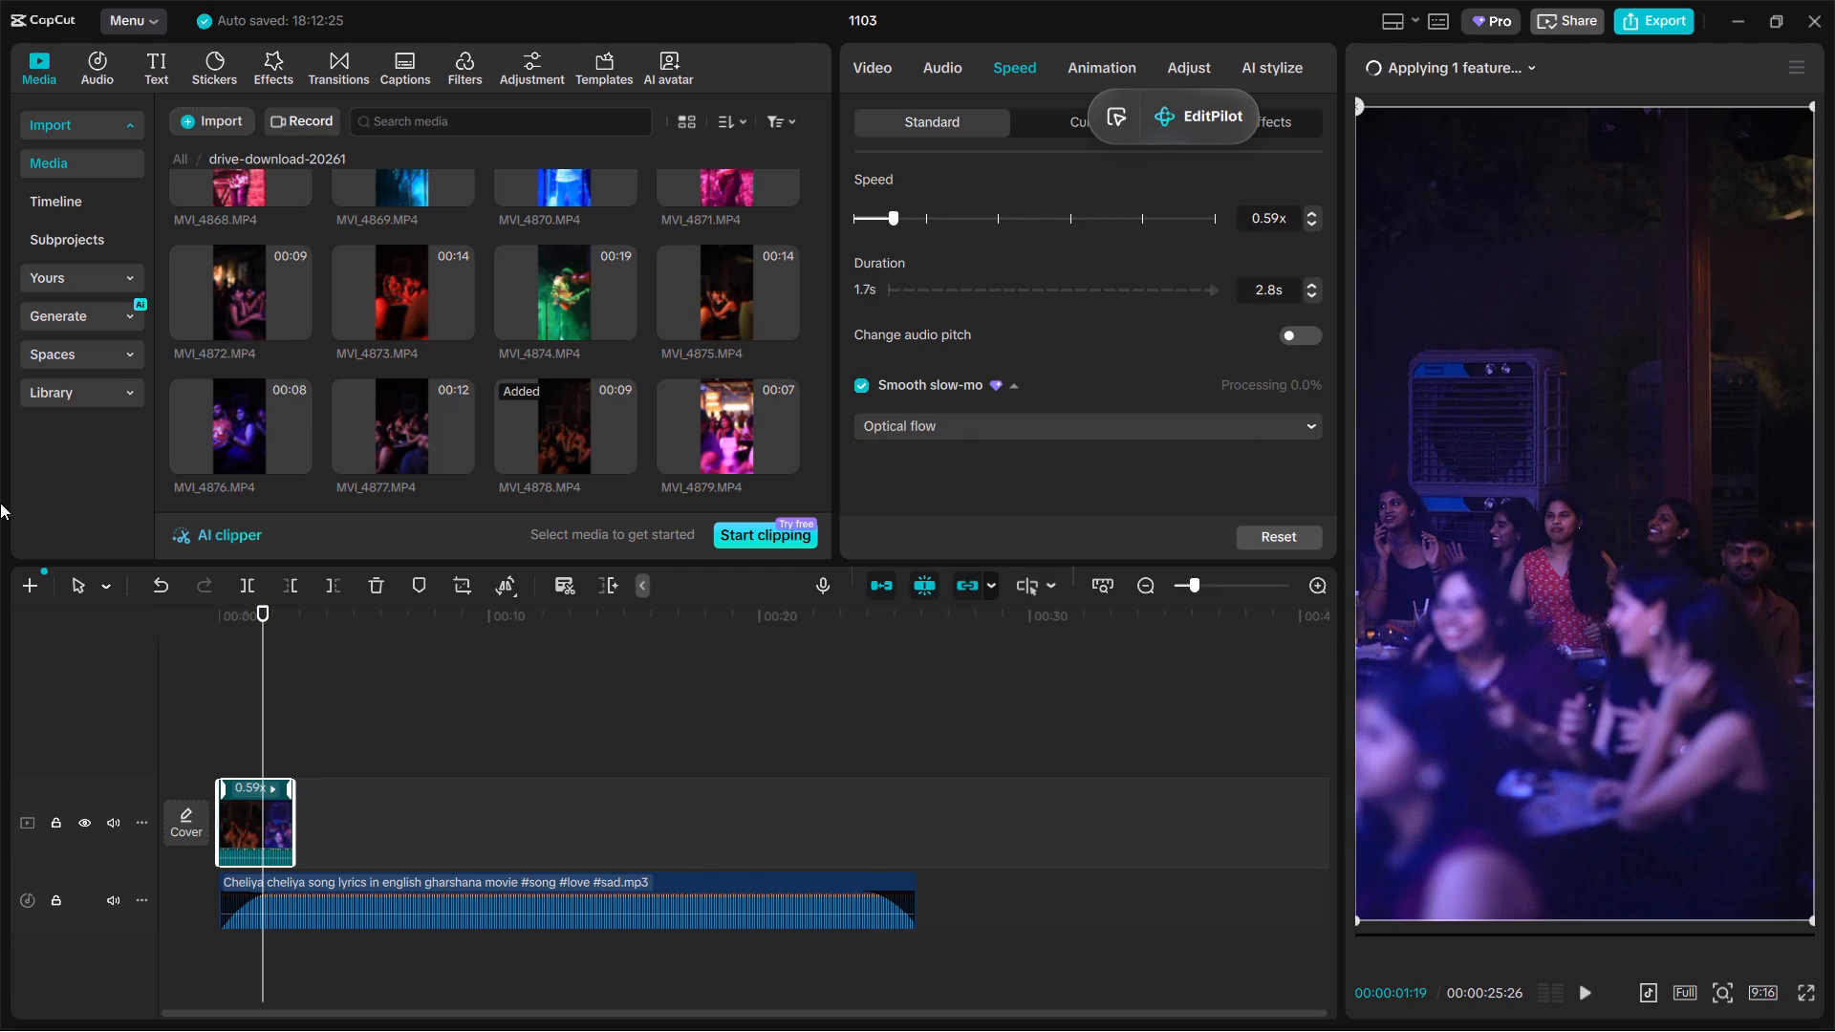
# Enlarge the MVI_4878 clip in the frame to a uniform scale of 110%.
pyautogui.click(265, 736)
pyautogui.moveTo(265, 736); pyautogui.dragTo(300, 742)
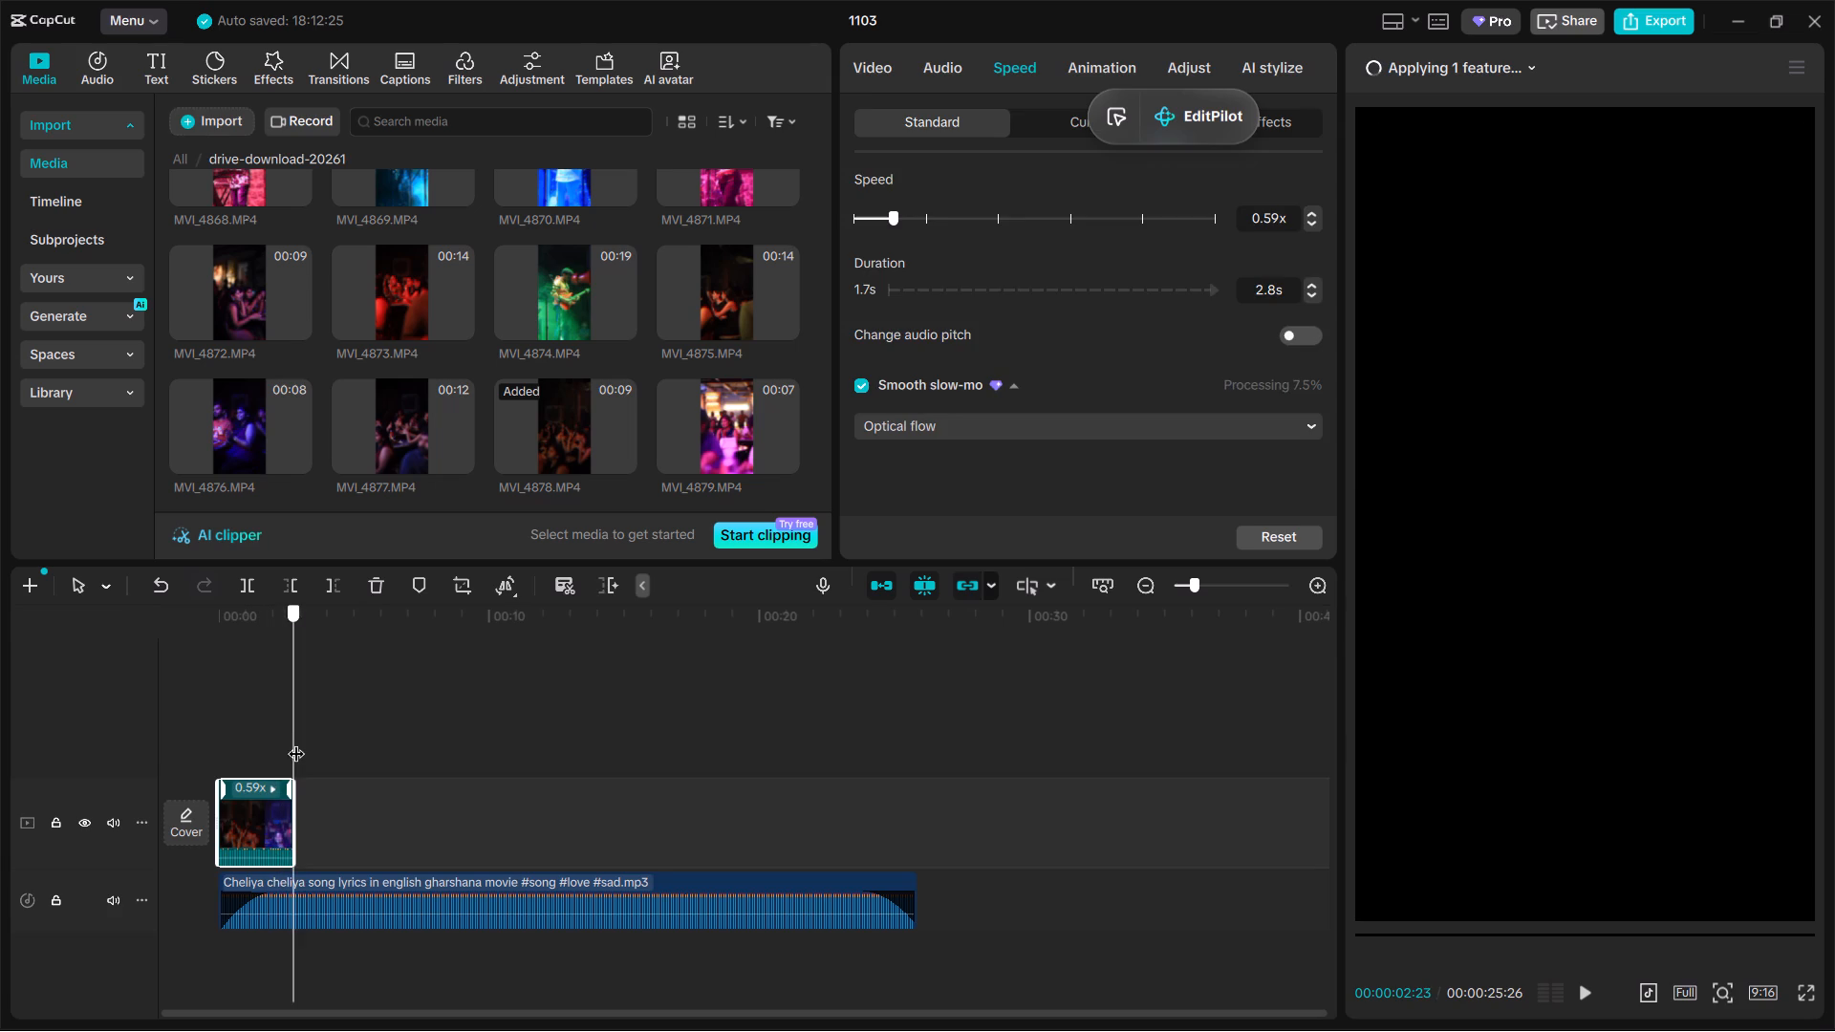
pyautogui.click(227, 737)
pyautogui.moveTo(227, 737); pyautogui.dragTo(292, 757)
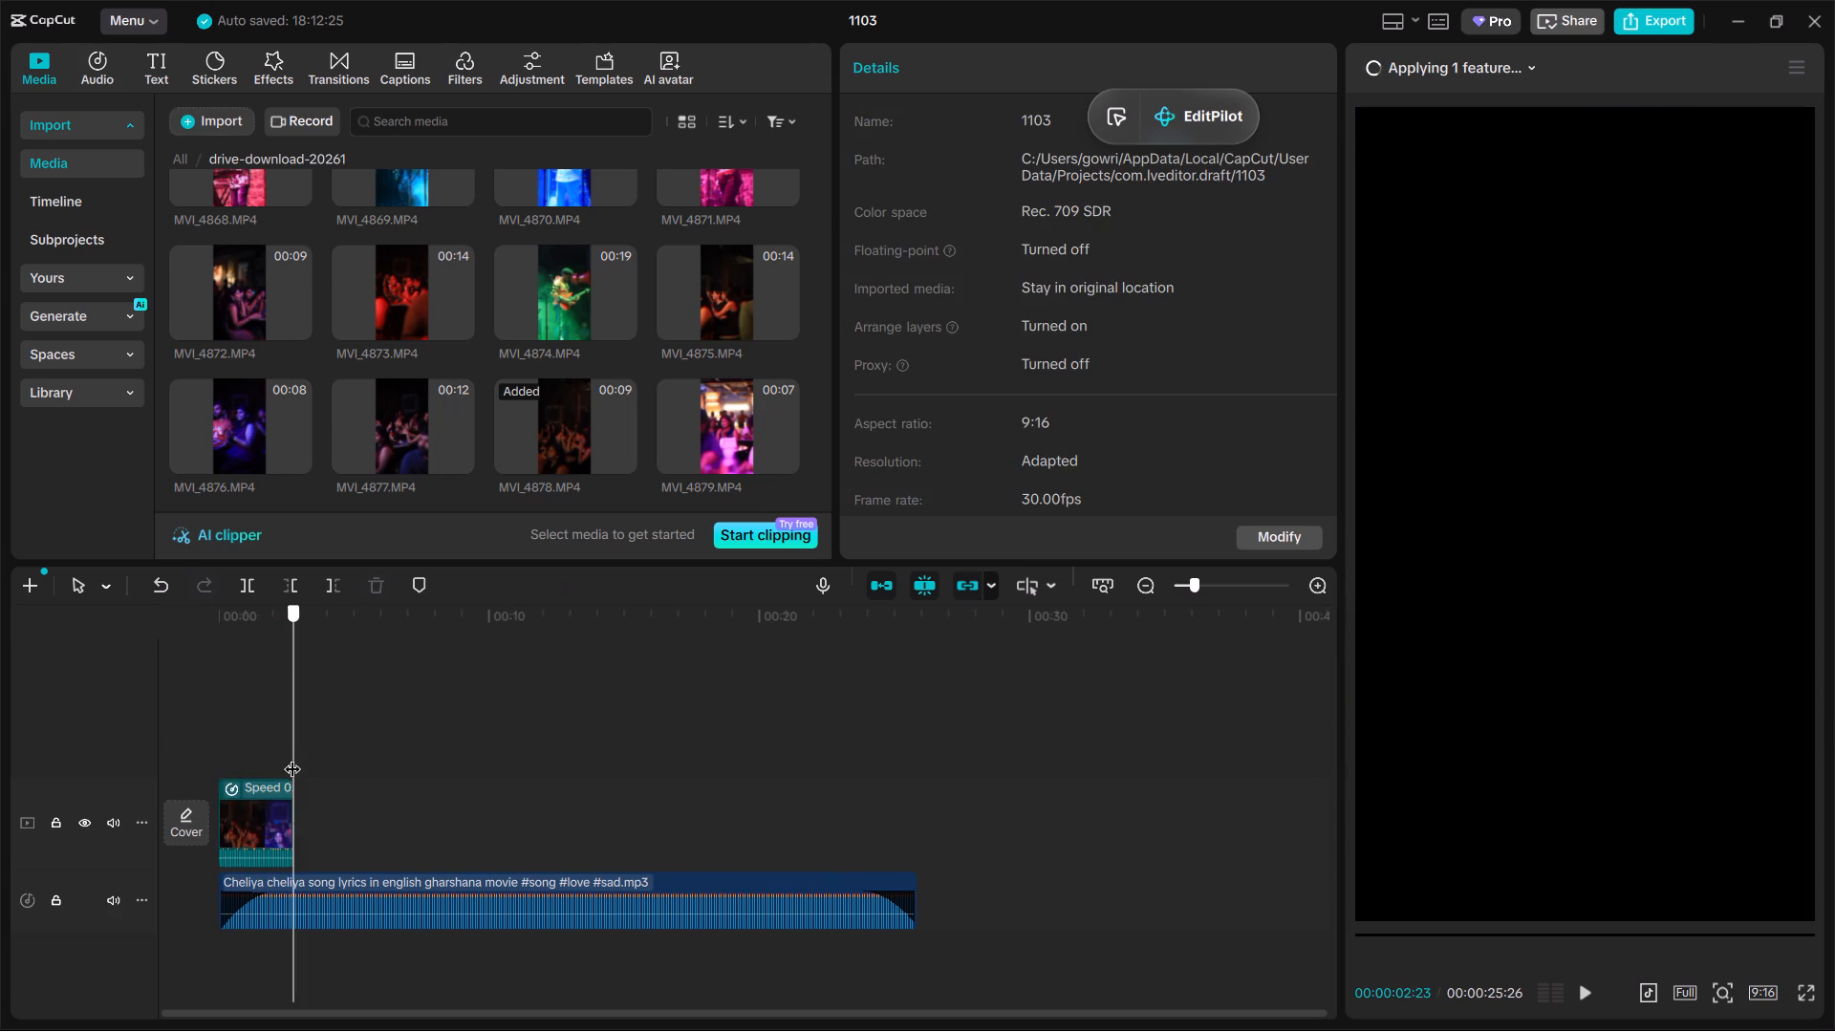
pyautogui.moveTo(292, 757); pyautogui.dragTo(199, 756)
pyautogui.click(273, 798)
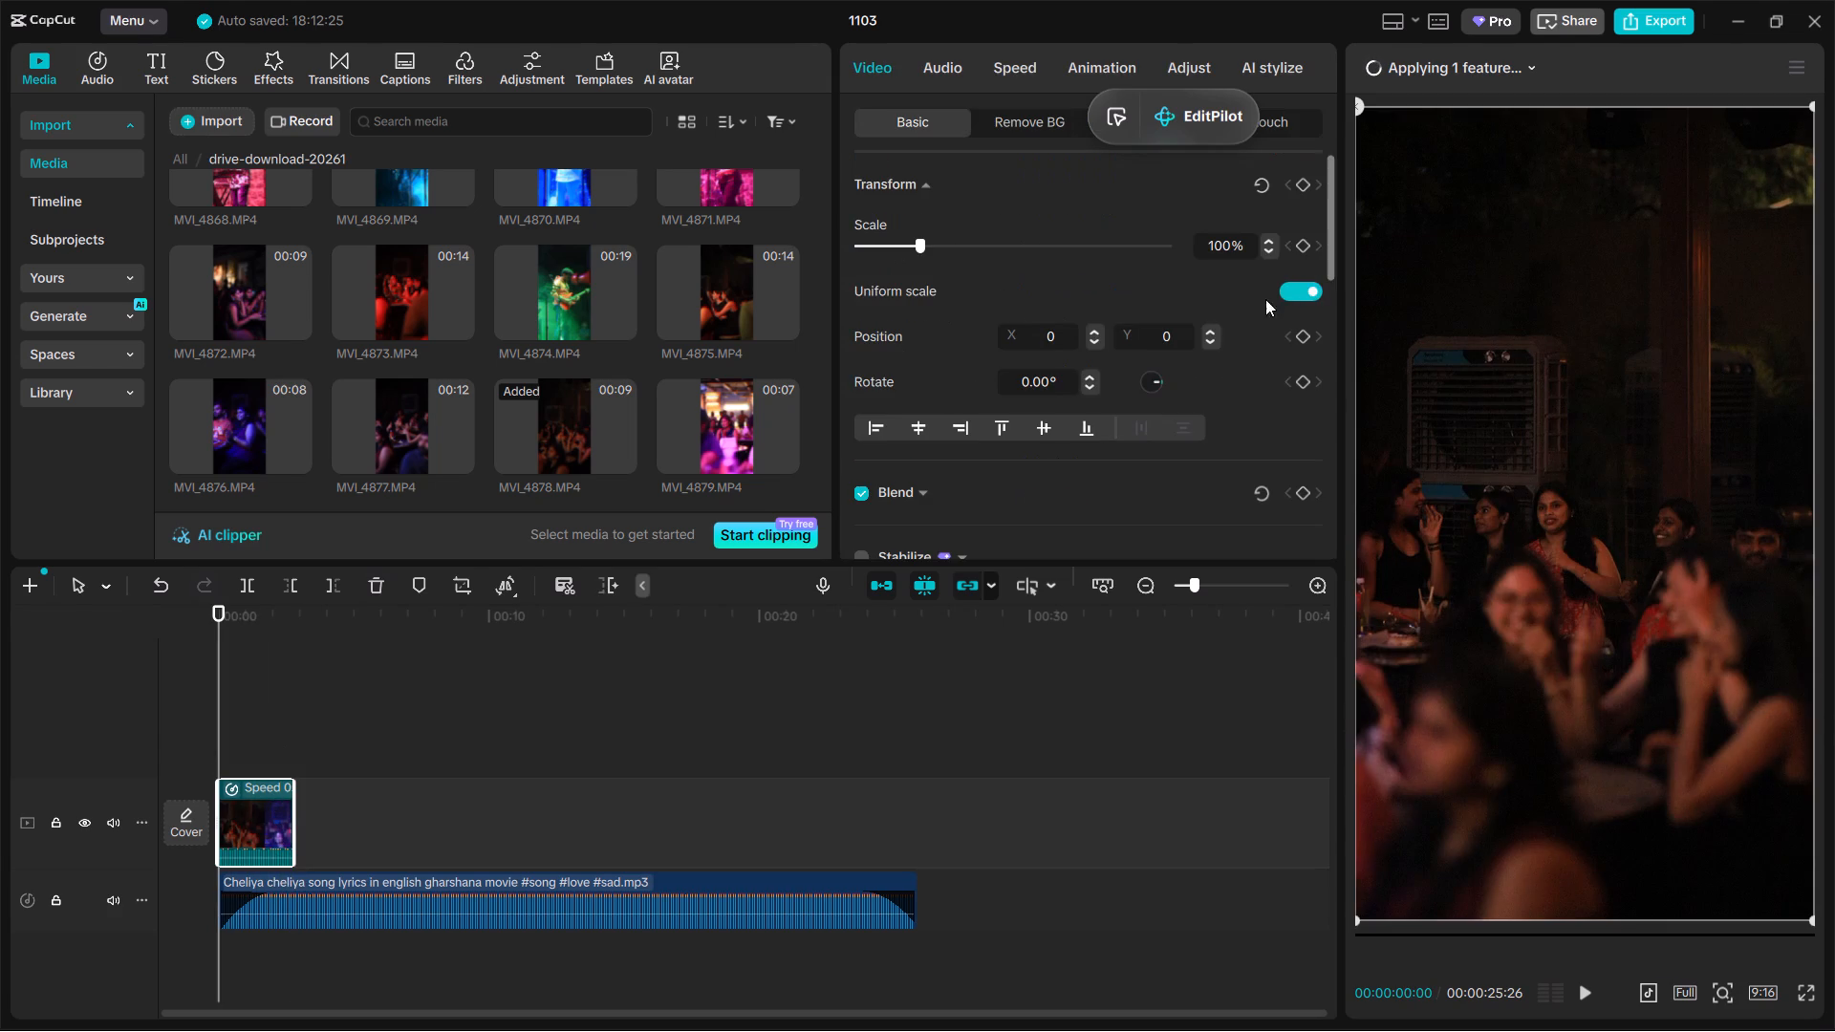
pyautogui.keyDown('ctrl'); pyautogui.scroll(-5, 1810, 657); pyautogui.keyUp('ctrl')
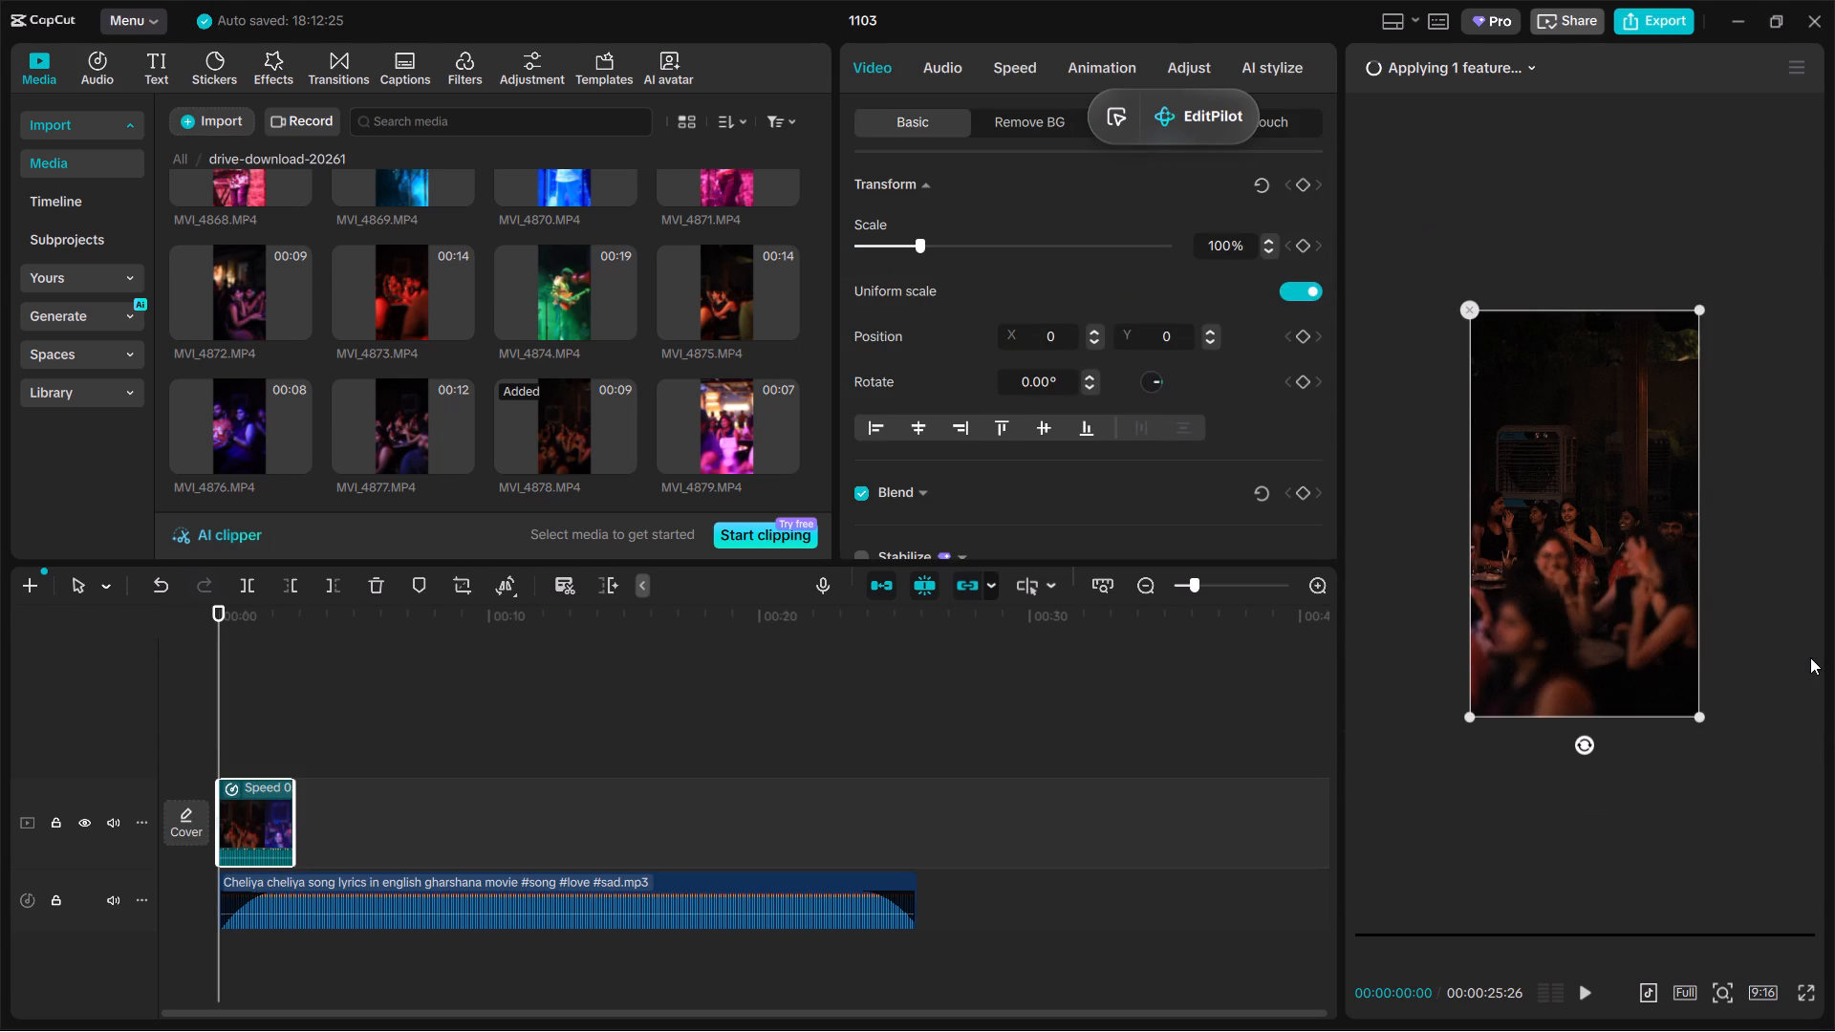
pyautogui.moveTo(1693, 719); pyautogui.dragTo(1703, 730)
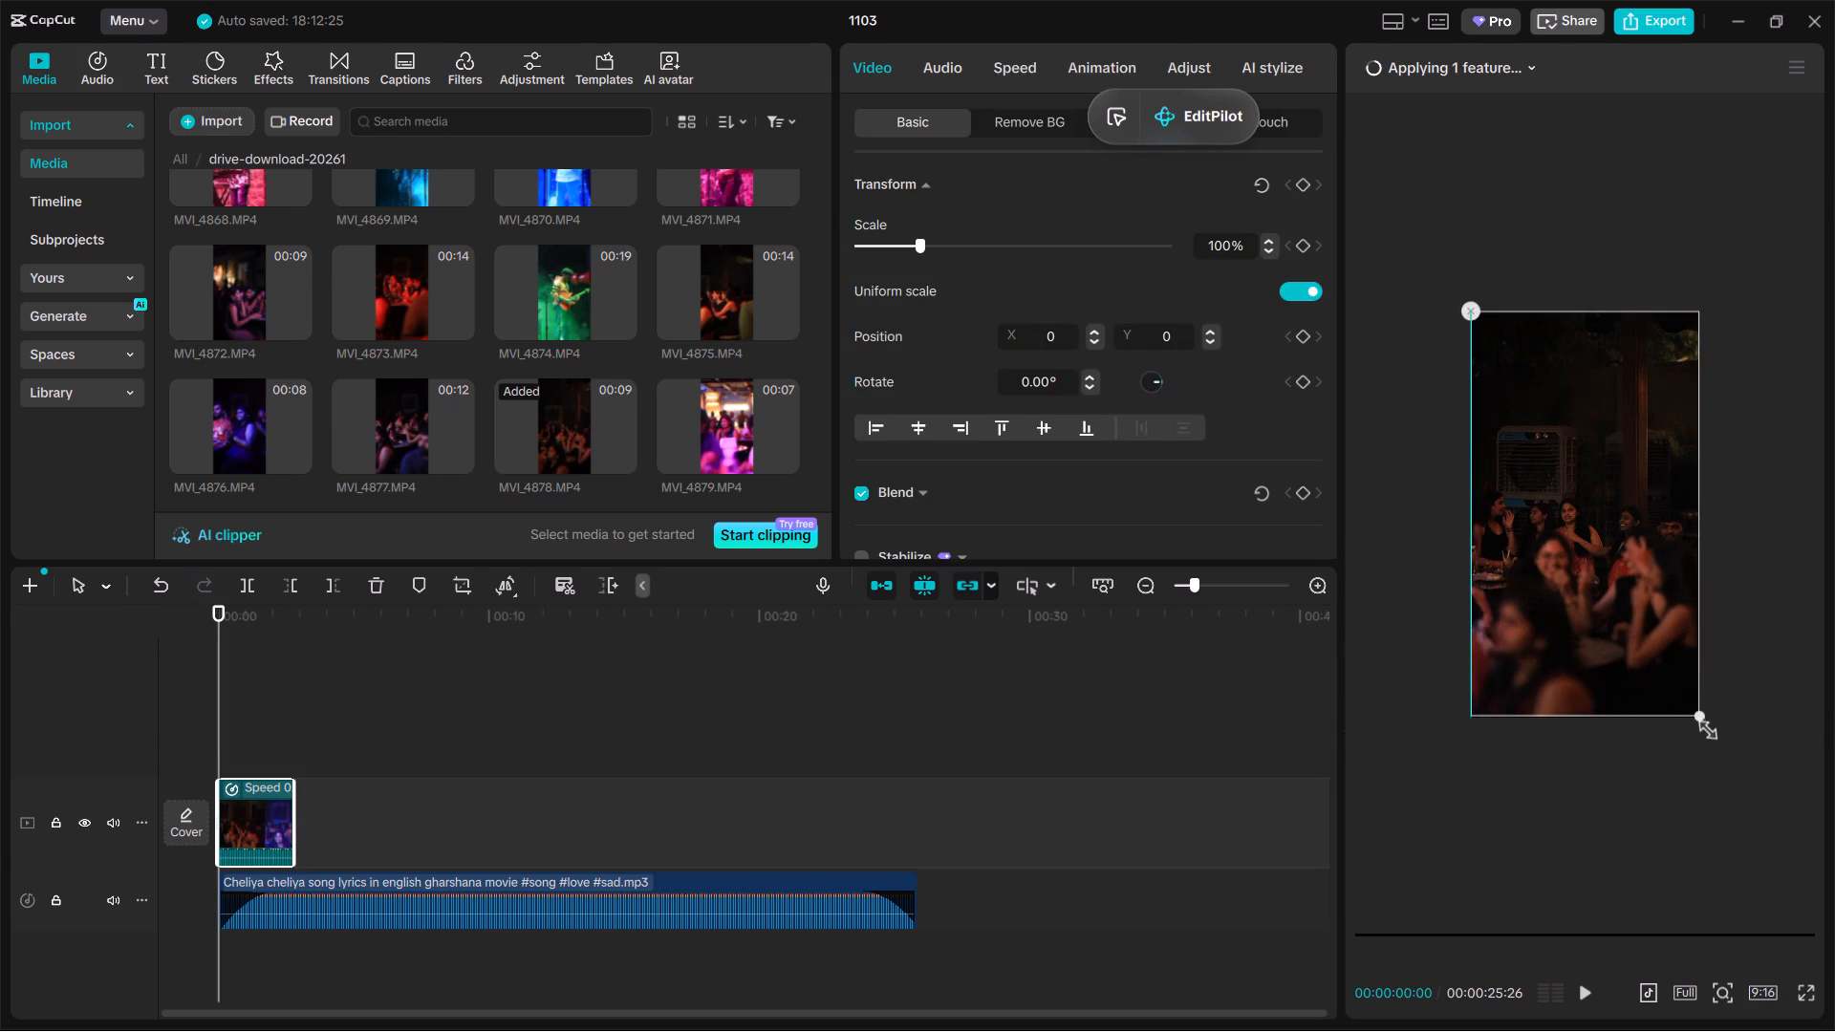
pyautogui.moveTo(1703, 730); pyautogui.dragTo(1710, 750)
# Play the opening of the slowed clip against the song and mute the main video track.
pyautogui.click(301, 749)
pyautogui.moveTo(298, 749); pyautogui.dragTo(147, 740)
pyautogui.press('space')
pyautogui.press('space')
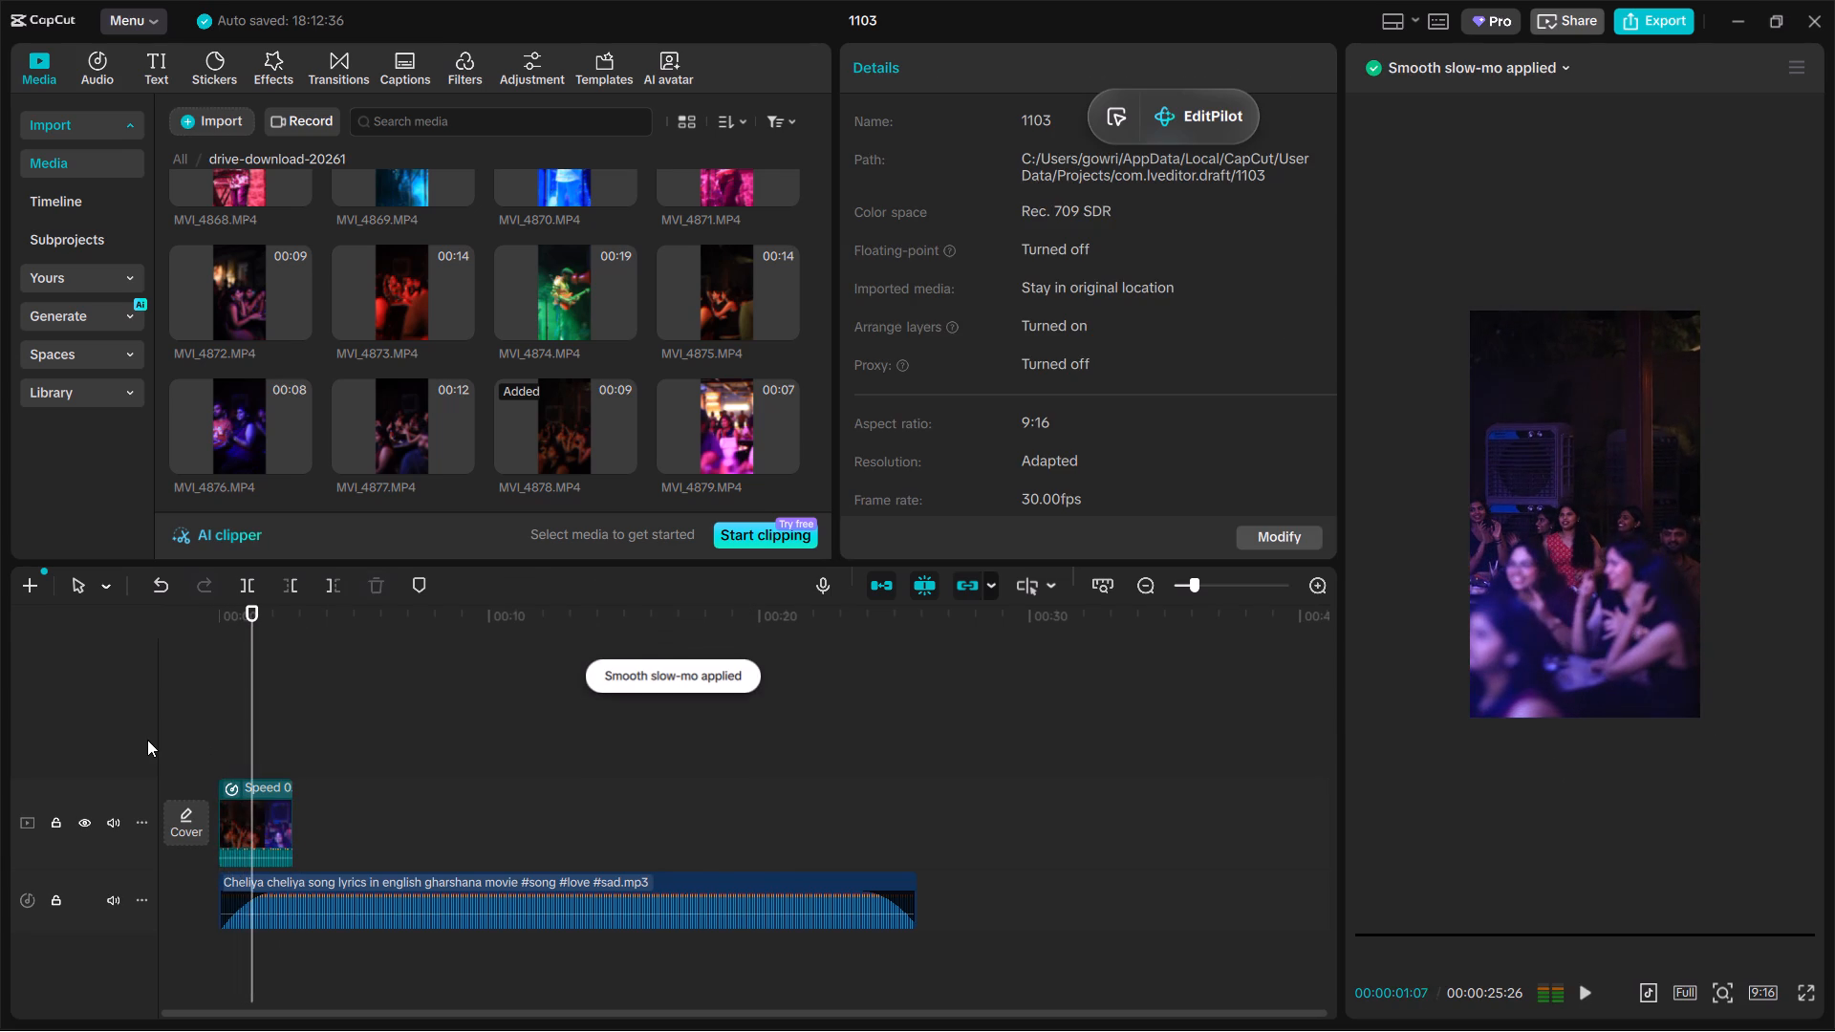
pyautogui.click(120, 821)
# Add a timeline marker at 00:00:00:00.
pyautogui.click(367, 722)
pyautogui.moveTo(364, 720); pyautogui.dragTo(105, 720)
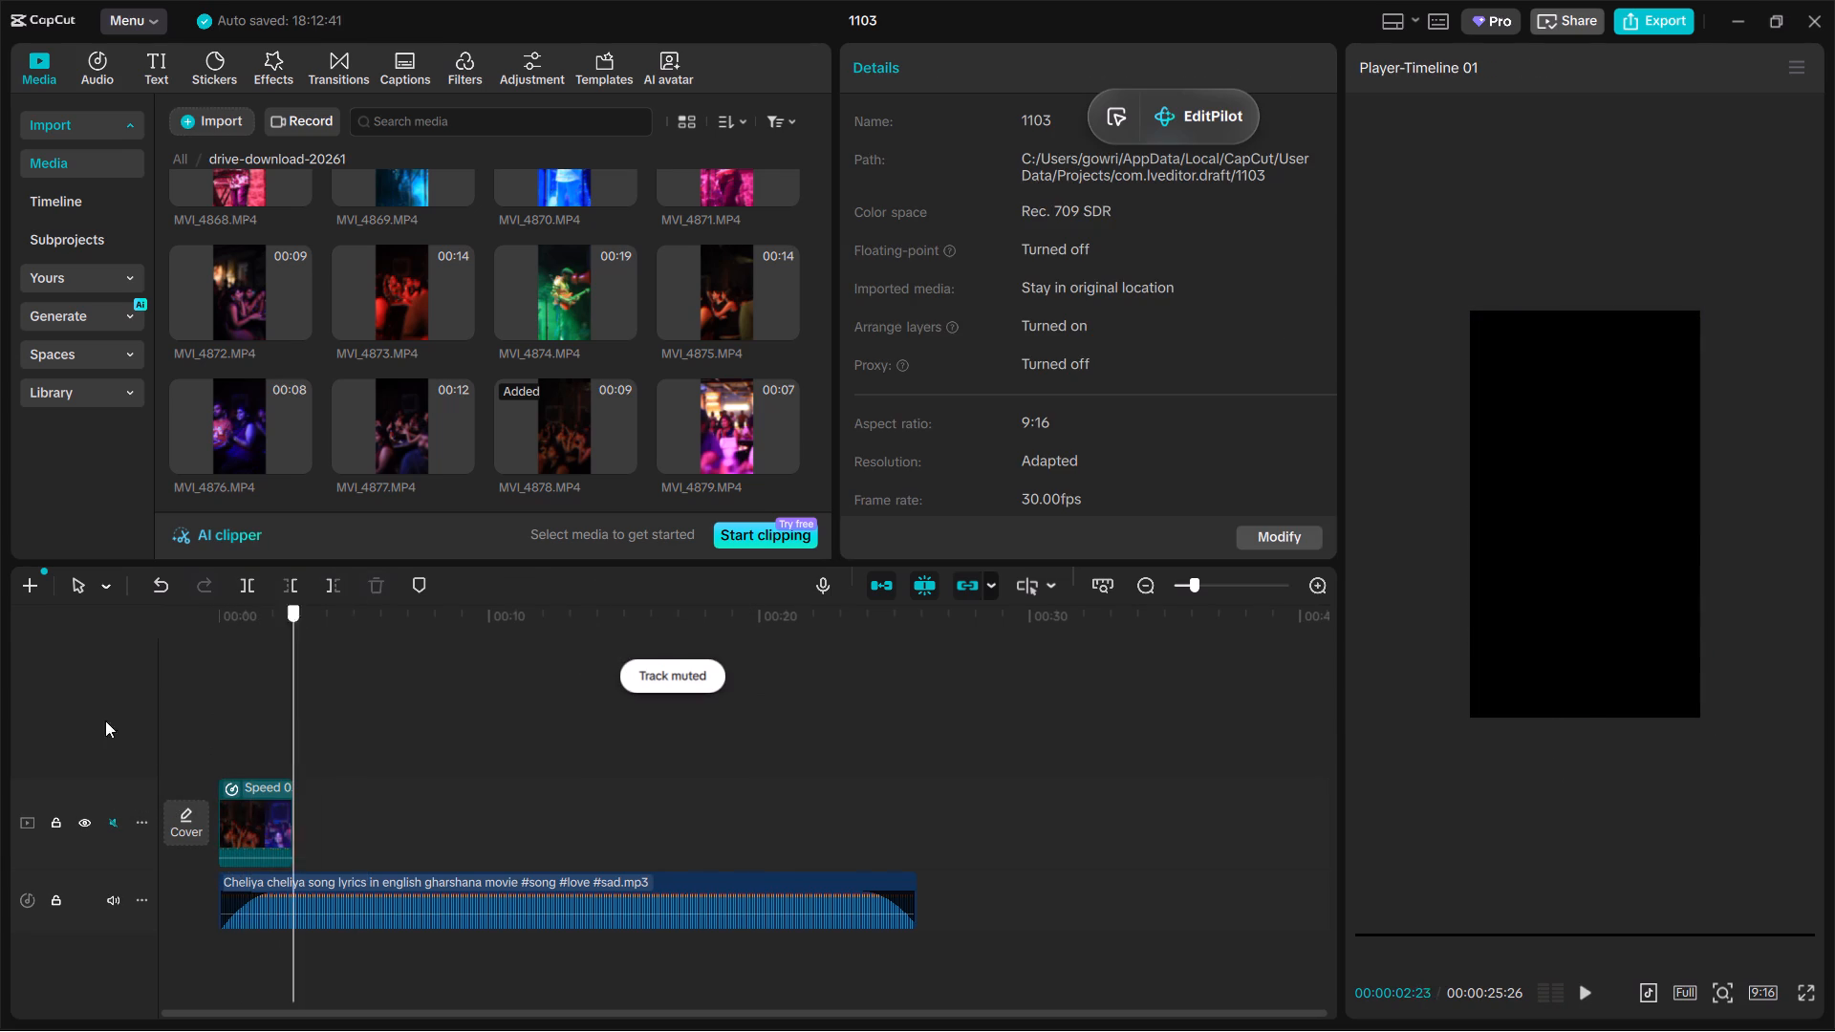
pyautogui.moveTo(105, 720); pyautogui.dragTo(51, 719)
pyautogui.write('m')
# Play from the start to find the cut point and split the MVI_4878 clip at 00:00:01:14.
pyautogui.press('space')
pyautogui.press('space')
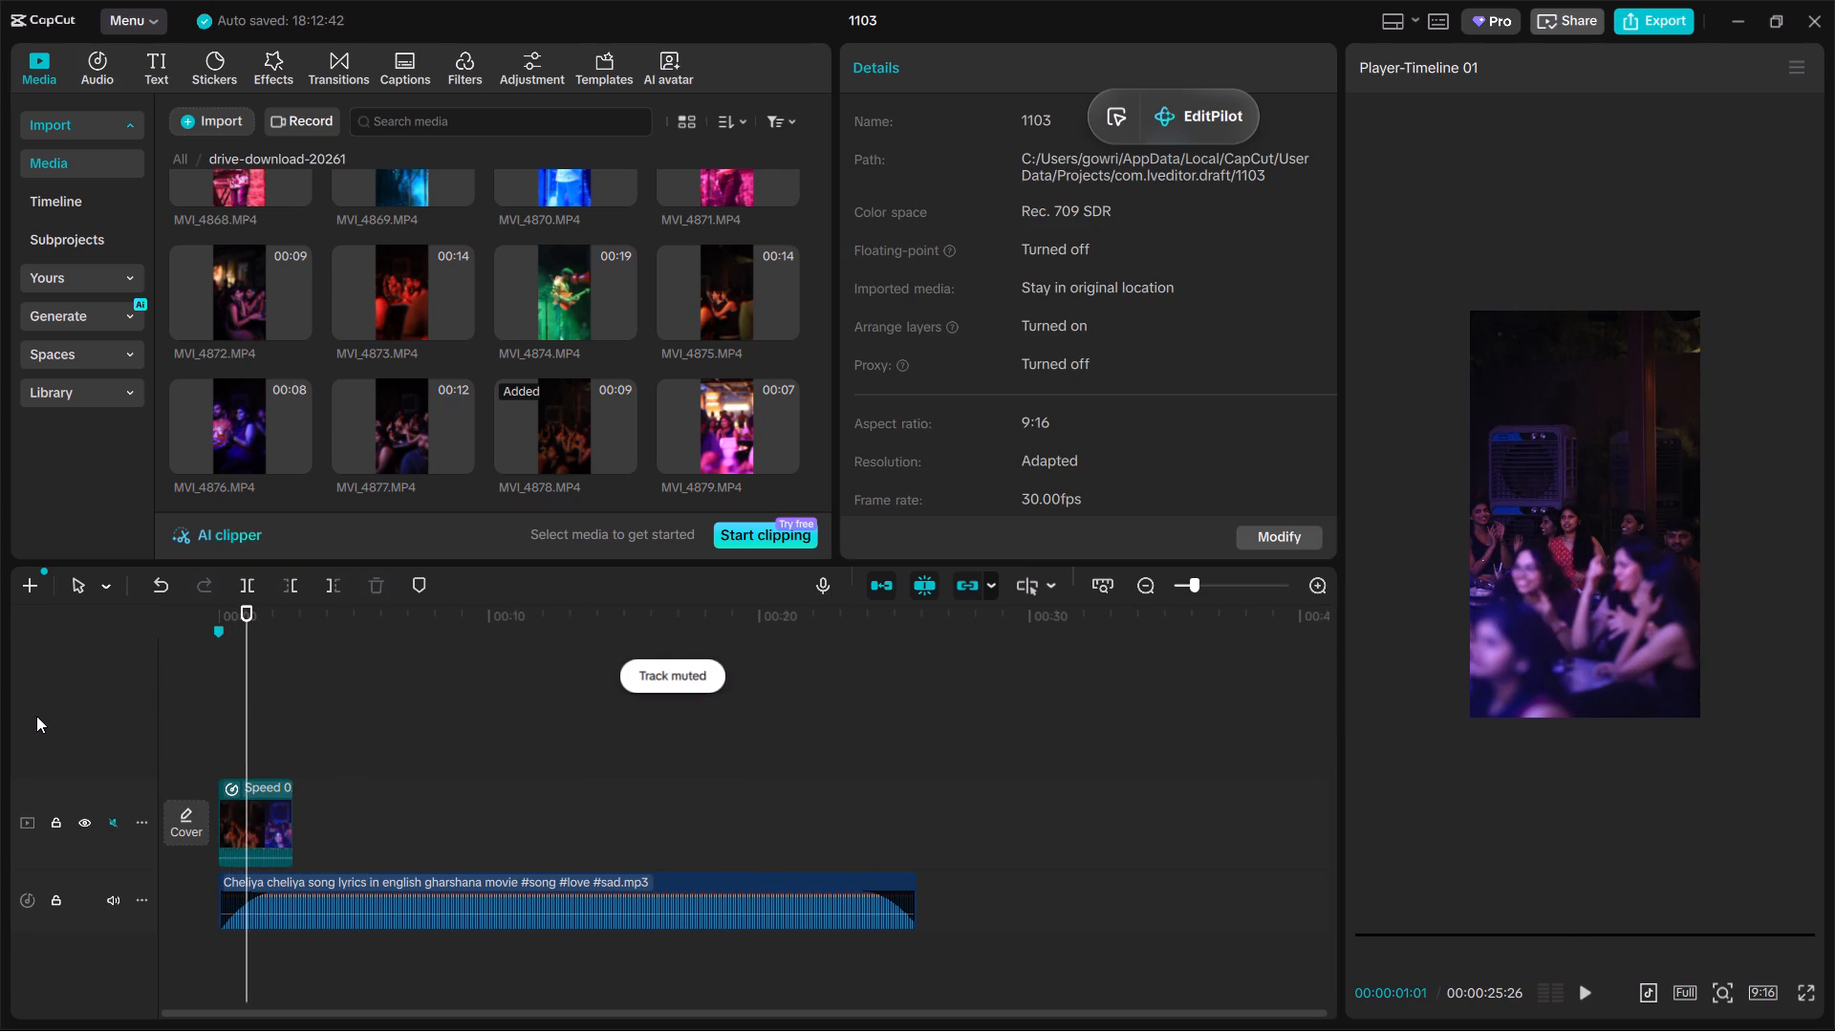
pyautogui.press('space')
pyautogui.press('space')
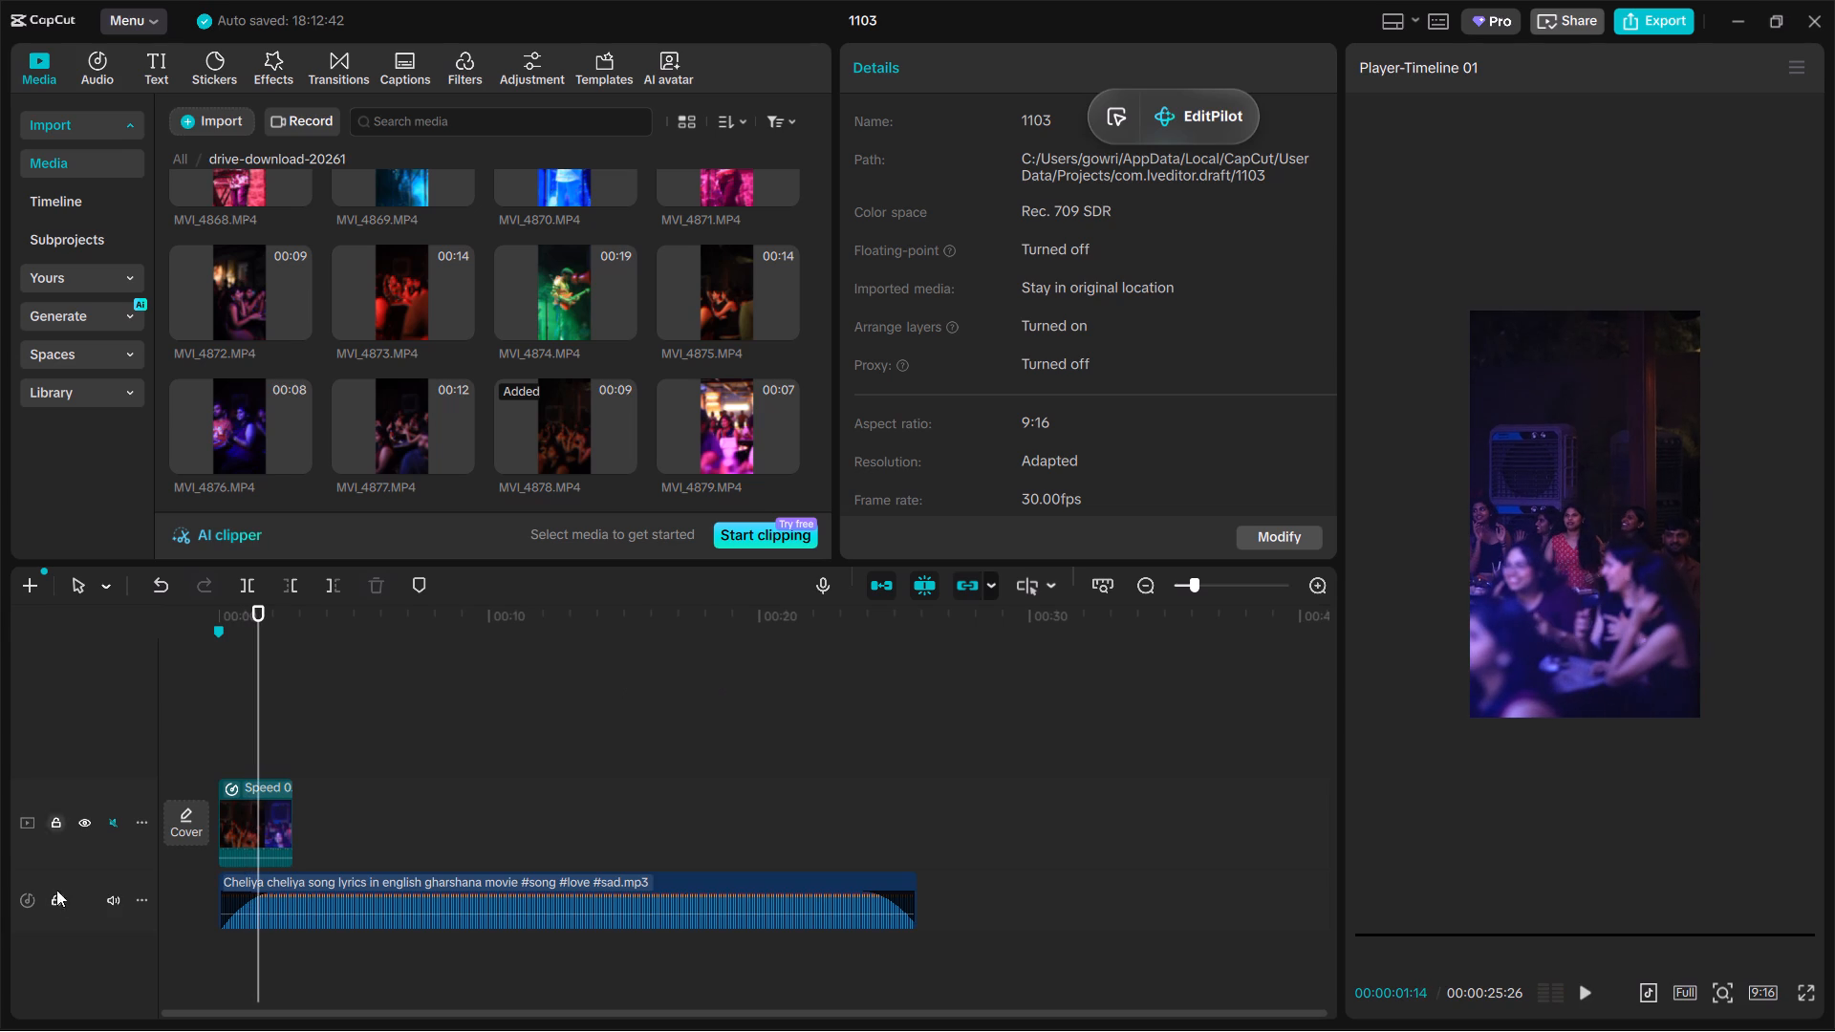
pyautogui.click(258, 833)
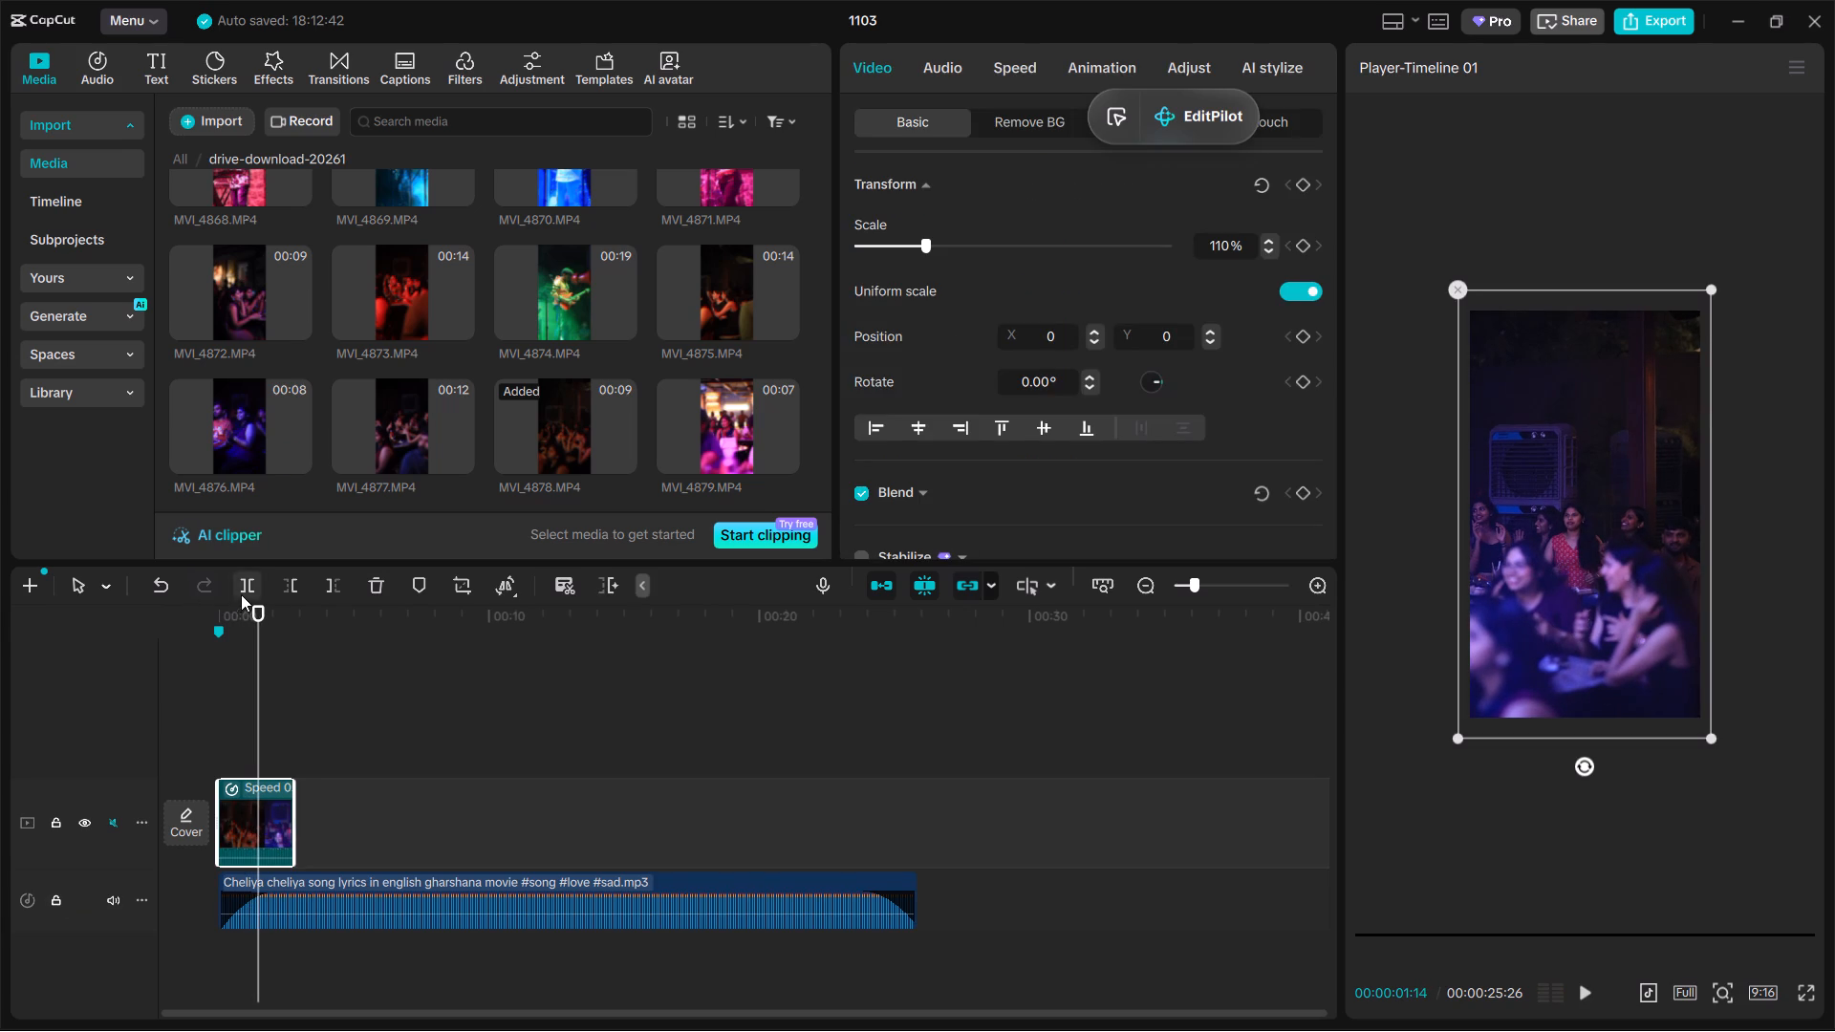
pyautogui.click(241, 594)
# Replace the segment after the 00:00:01:14 cut with a chosen section of the MVI_4877 clip.
pyautogui.click(436, 400)
pyautogui.click(544, 407)
pyautogui.click(406, 427)
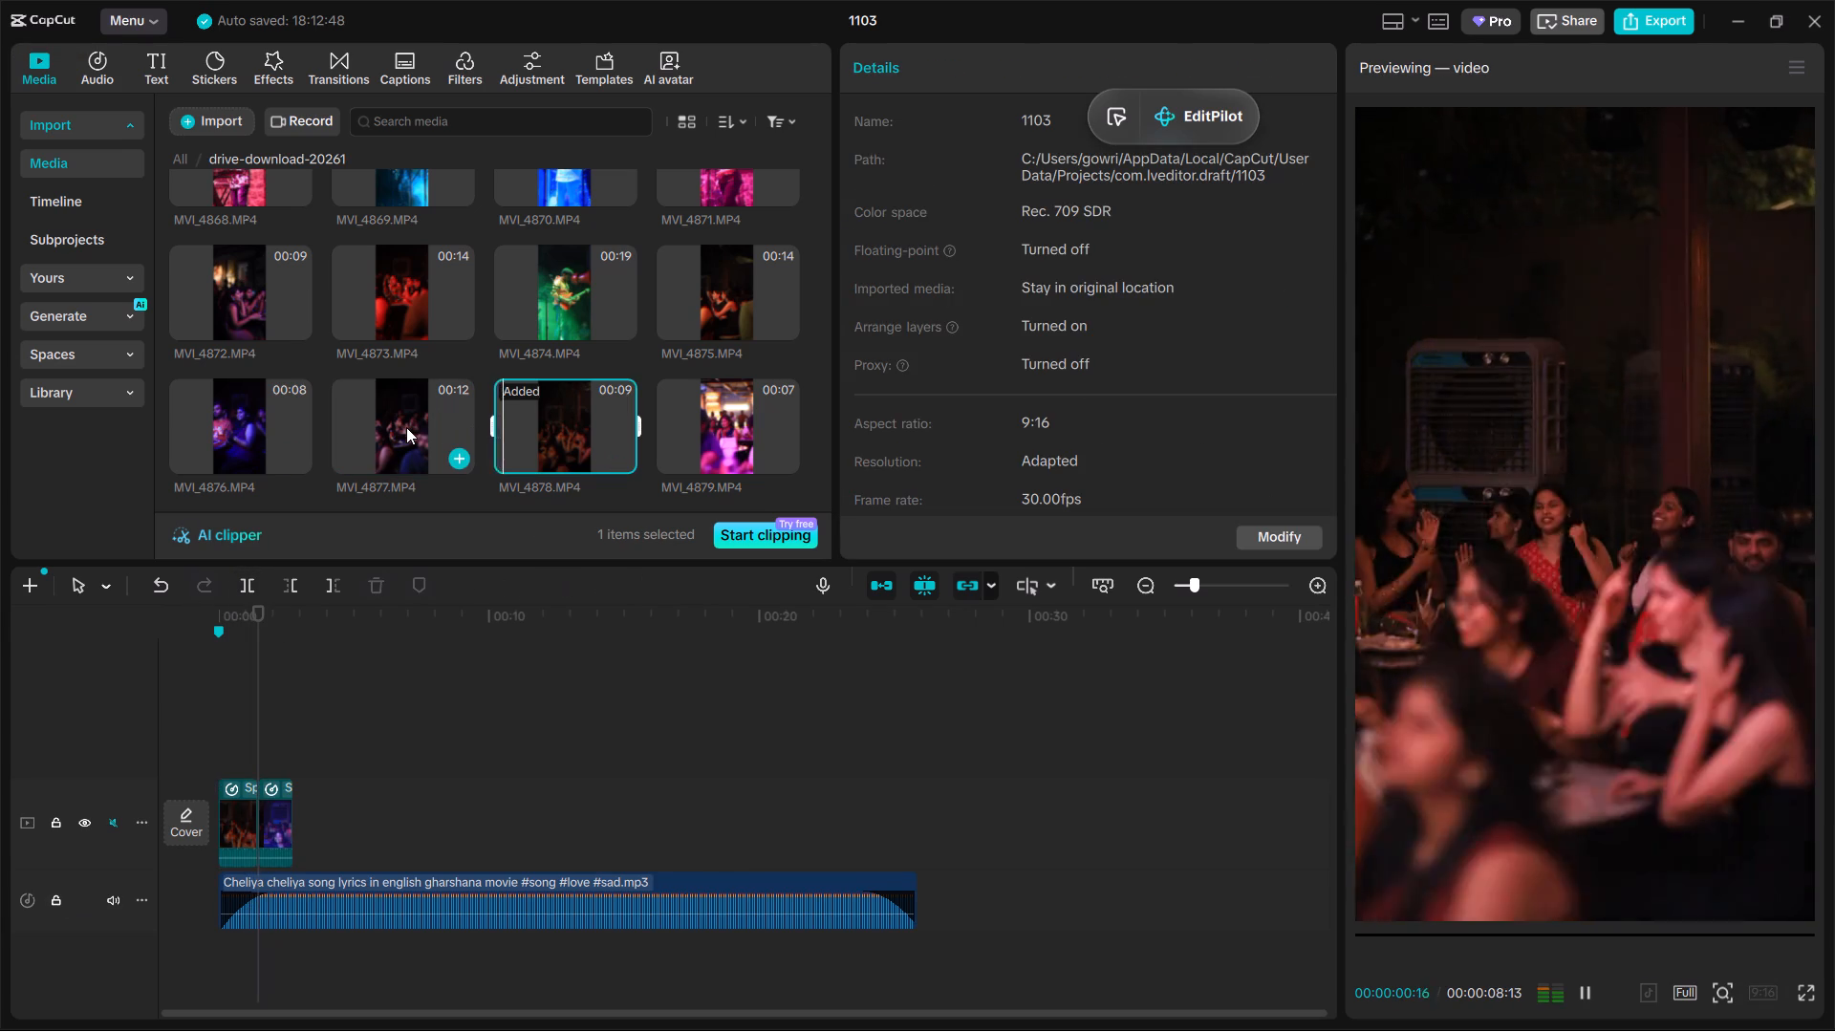
pyautogui.moveTo(405, 427); pyautogui.dragTo(285, 830)
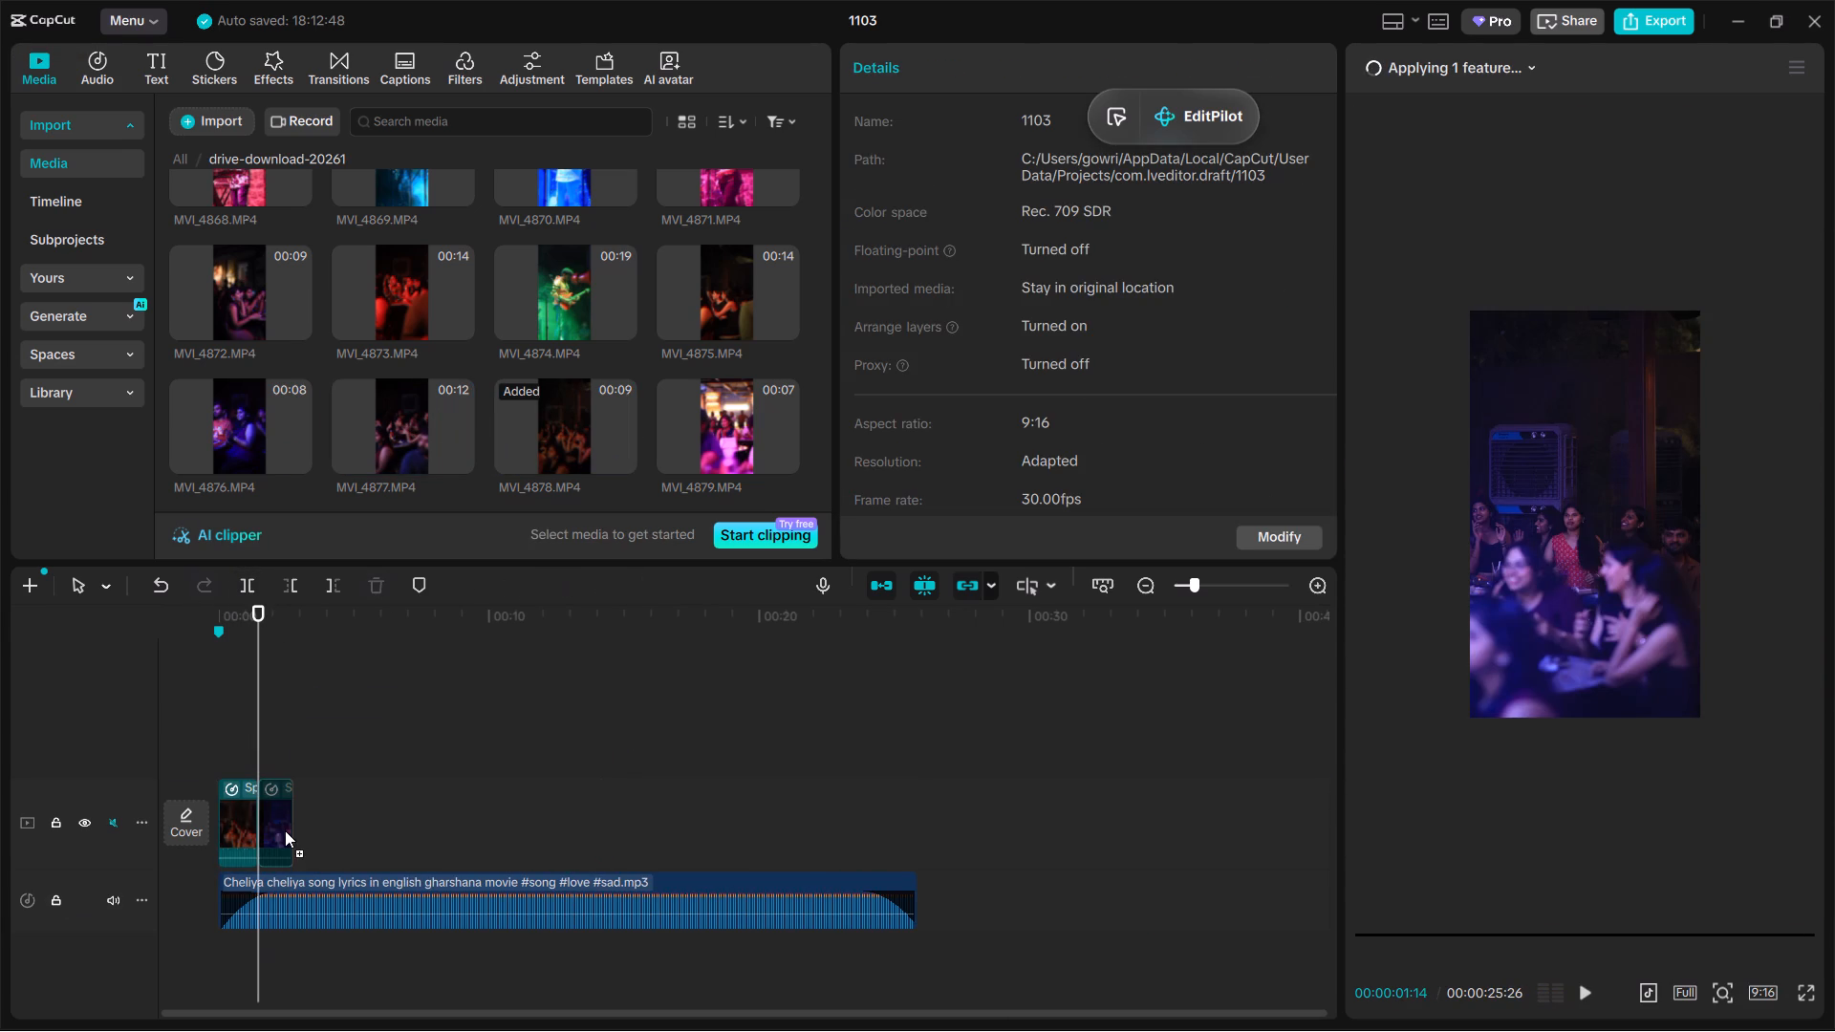
pyautogui.moveTo(285, 830); pyautogui.dragTo(280, 830)
pyautogui.moveTo(903, 689); pyautogui.dragTo(777, 713)
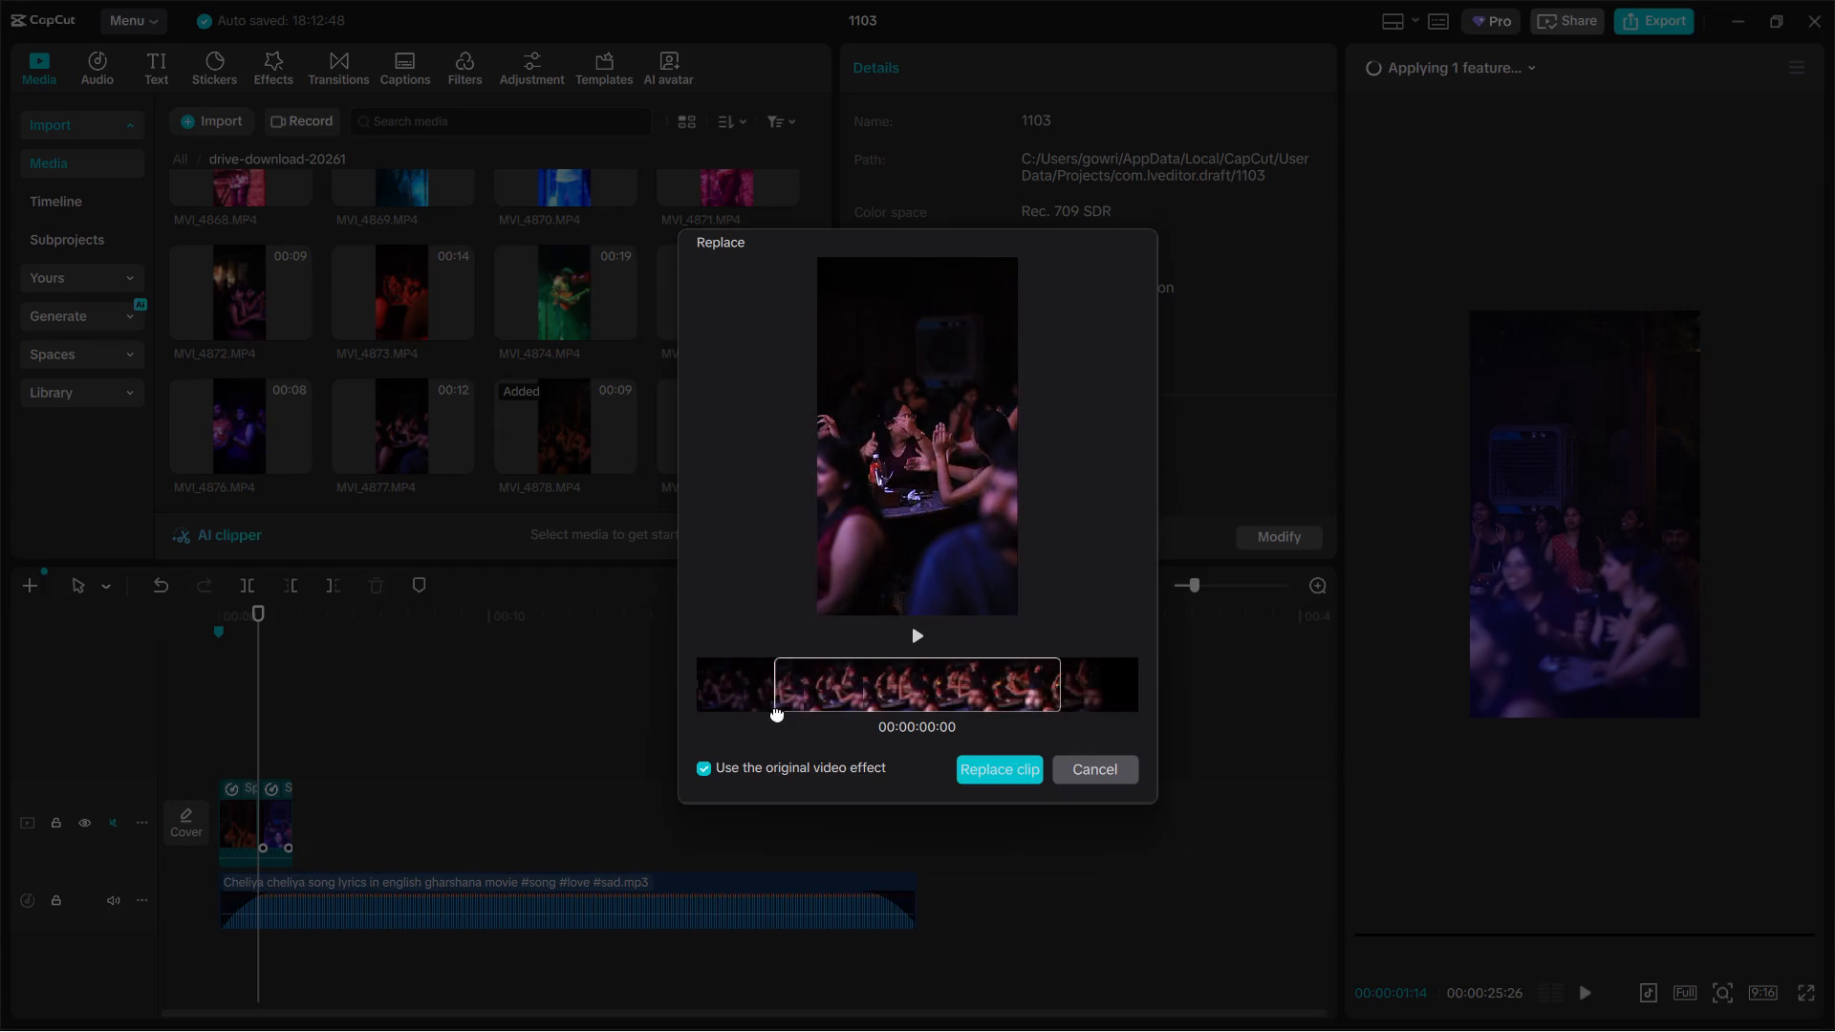
pyautogui.moveTo(777, 713); pyautogui.dragTo(748, 718)
pyautogui.click(1032, 761)
pyautogui.click(853, 600)
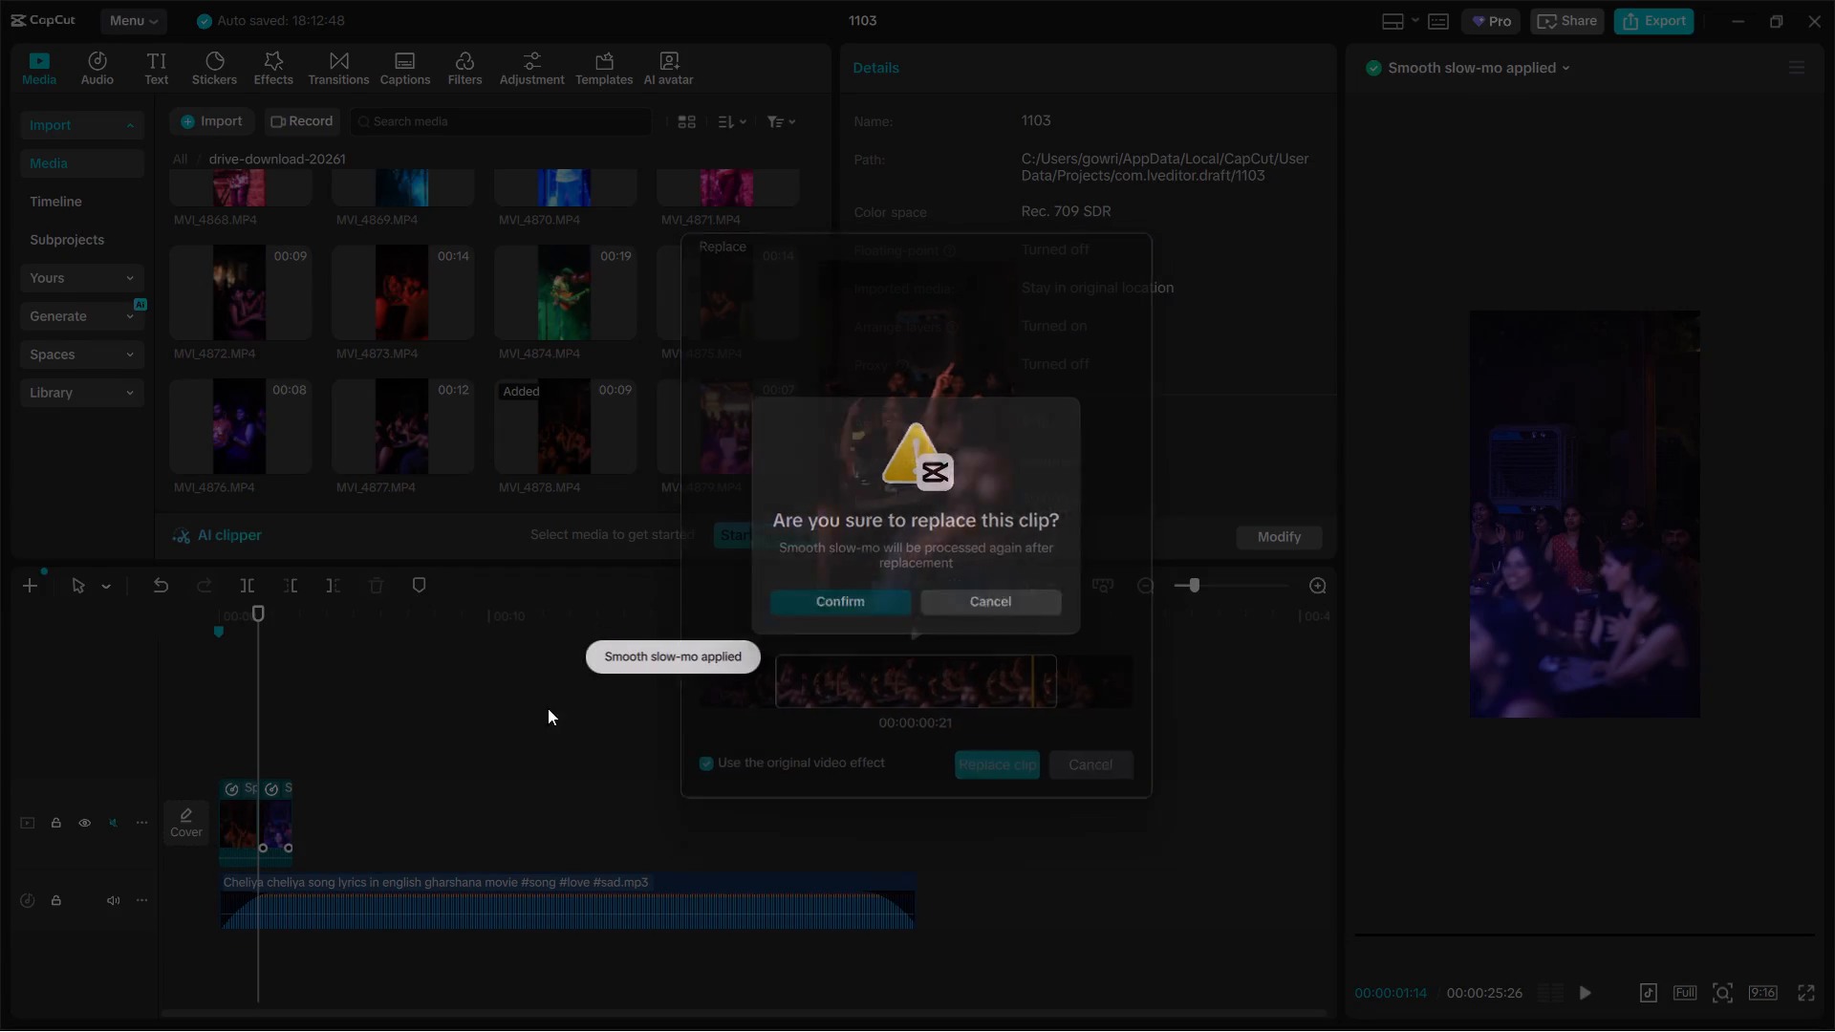
# Play the first two segments against the song to check the cut from MVI_4878 to MVI_4877.
pyautogui.click(252, 739)
pyautogui.moveTo(252, 739); pyautogui.dragTo(178, 726)
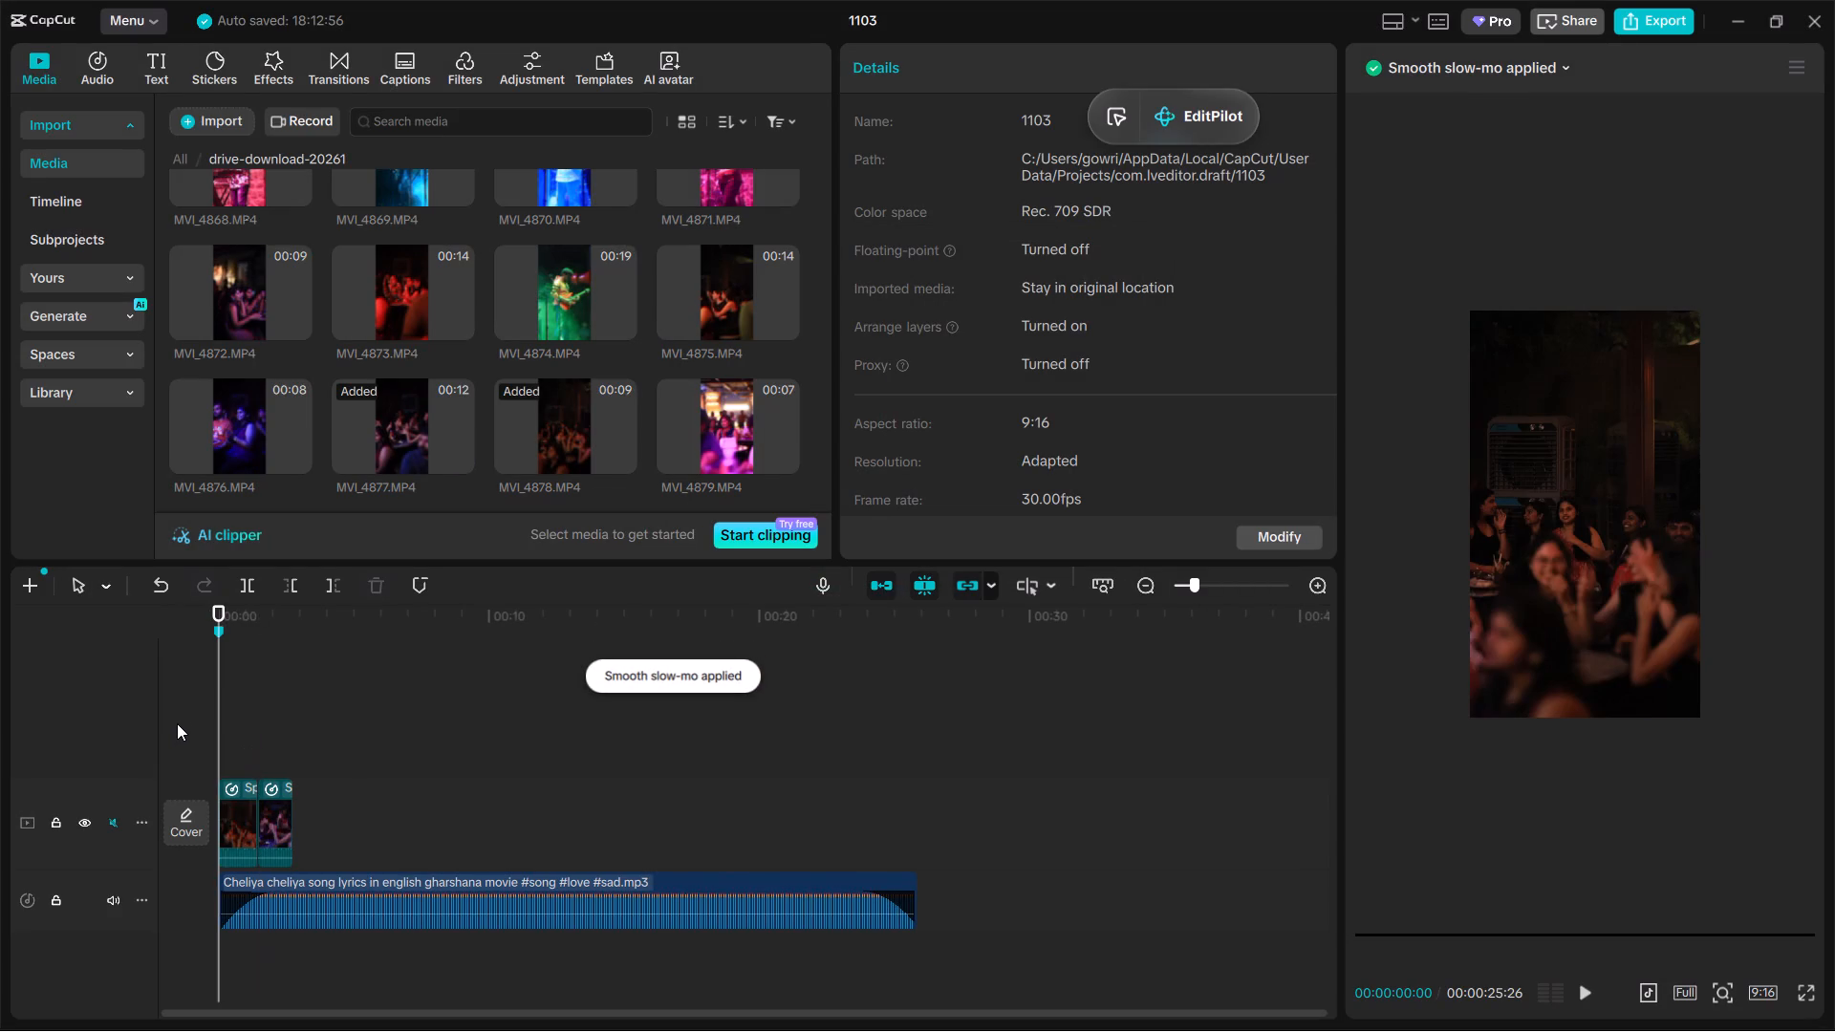
pyautogui.press('space')
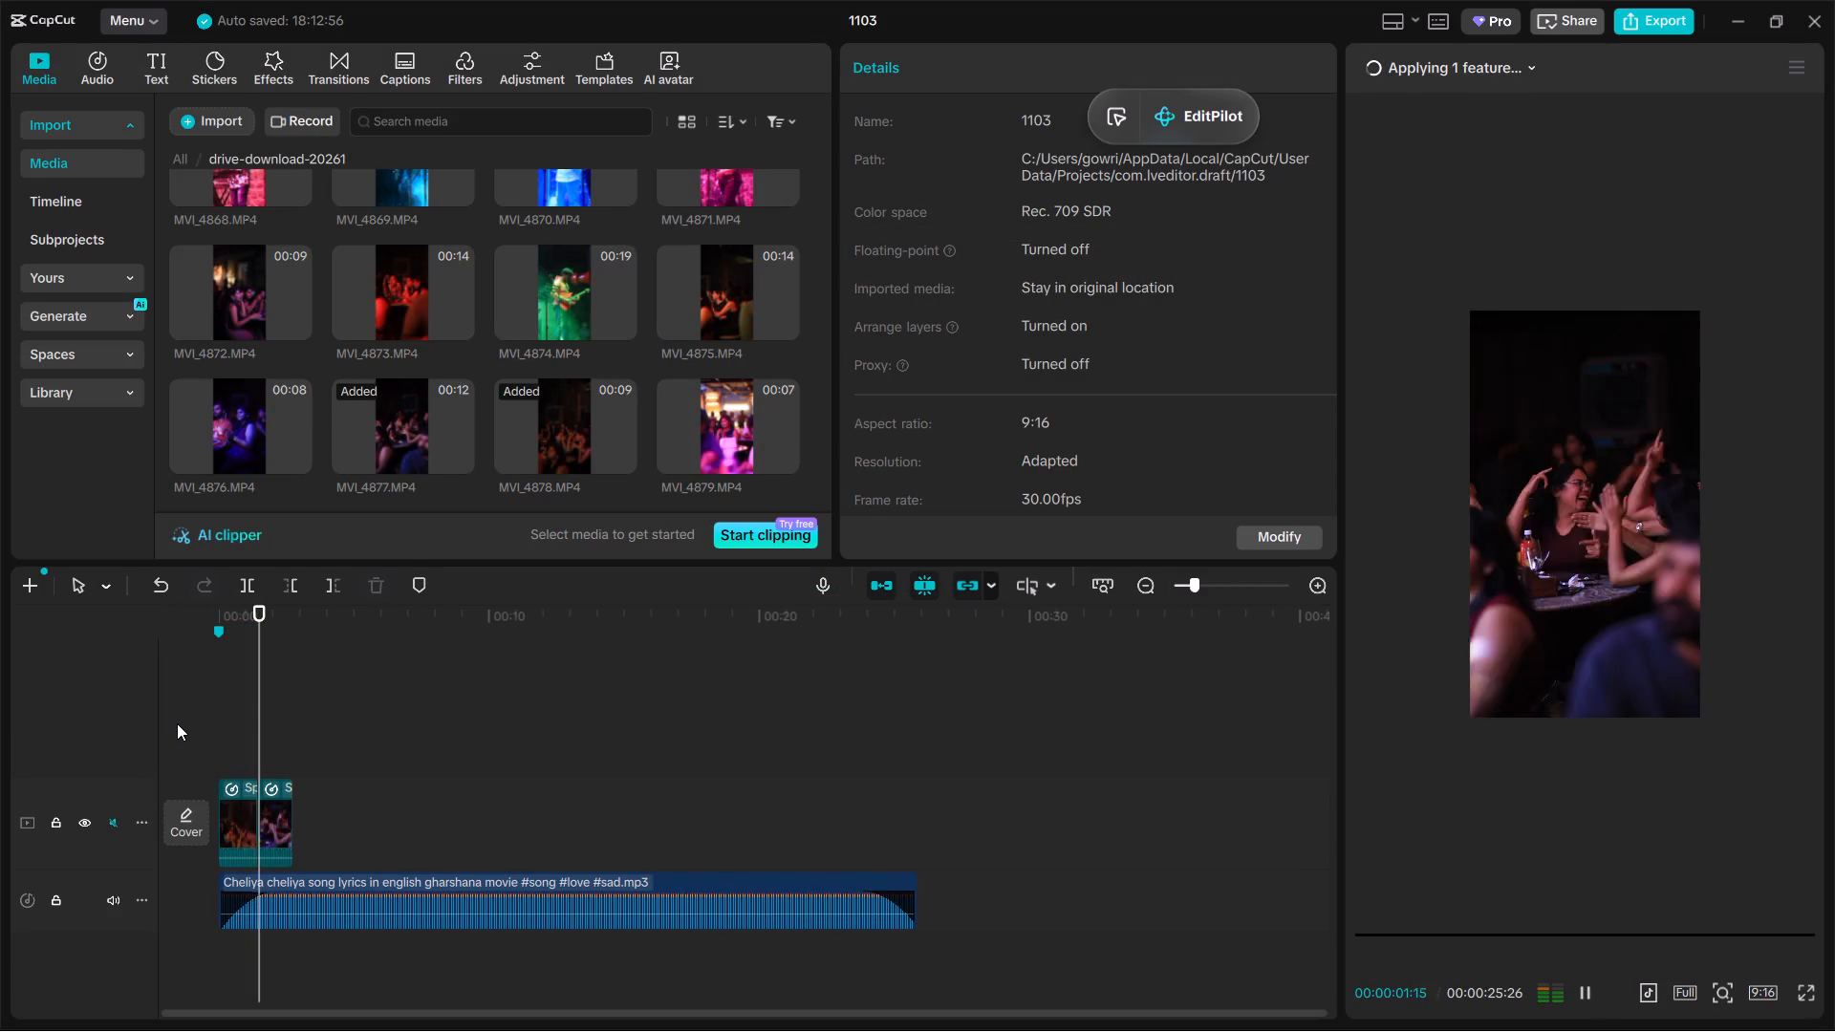
pyautogui.press('space')
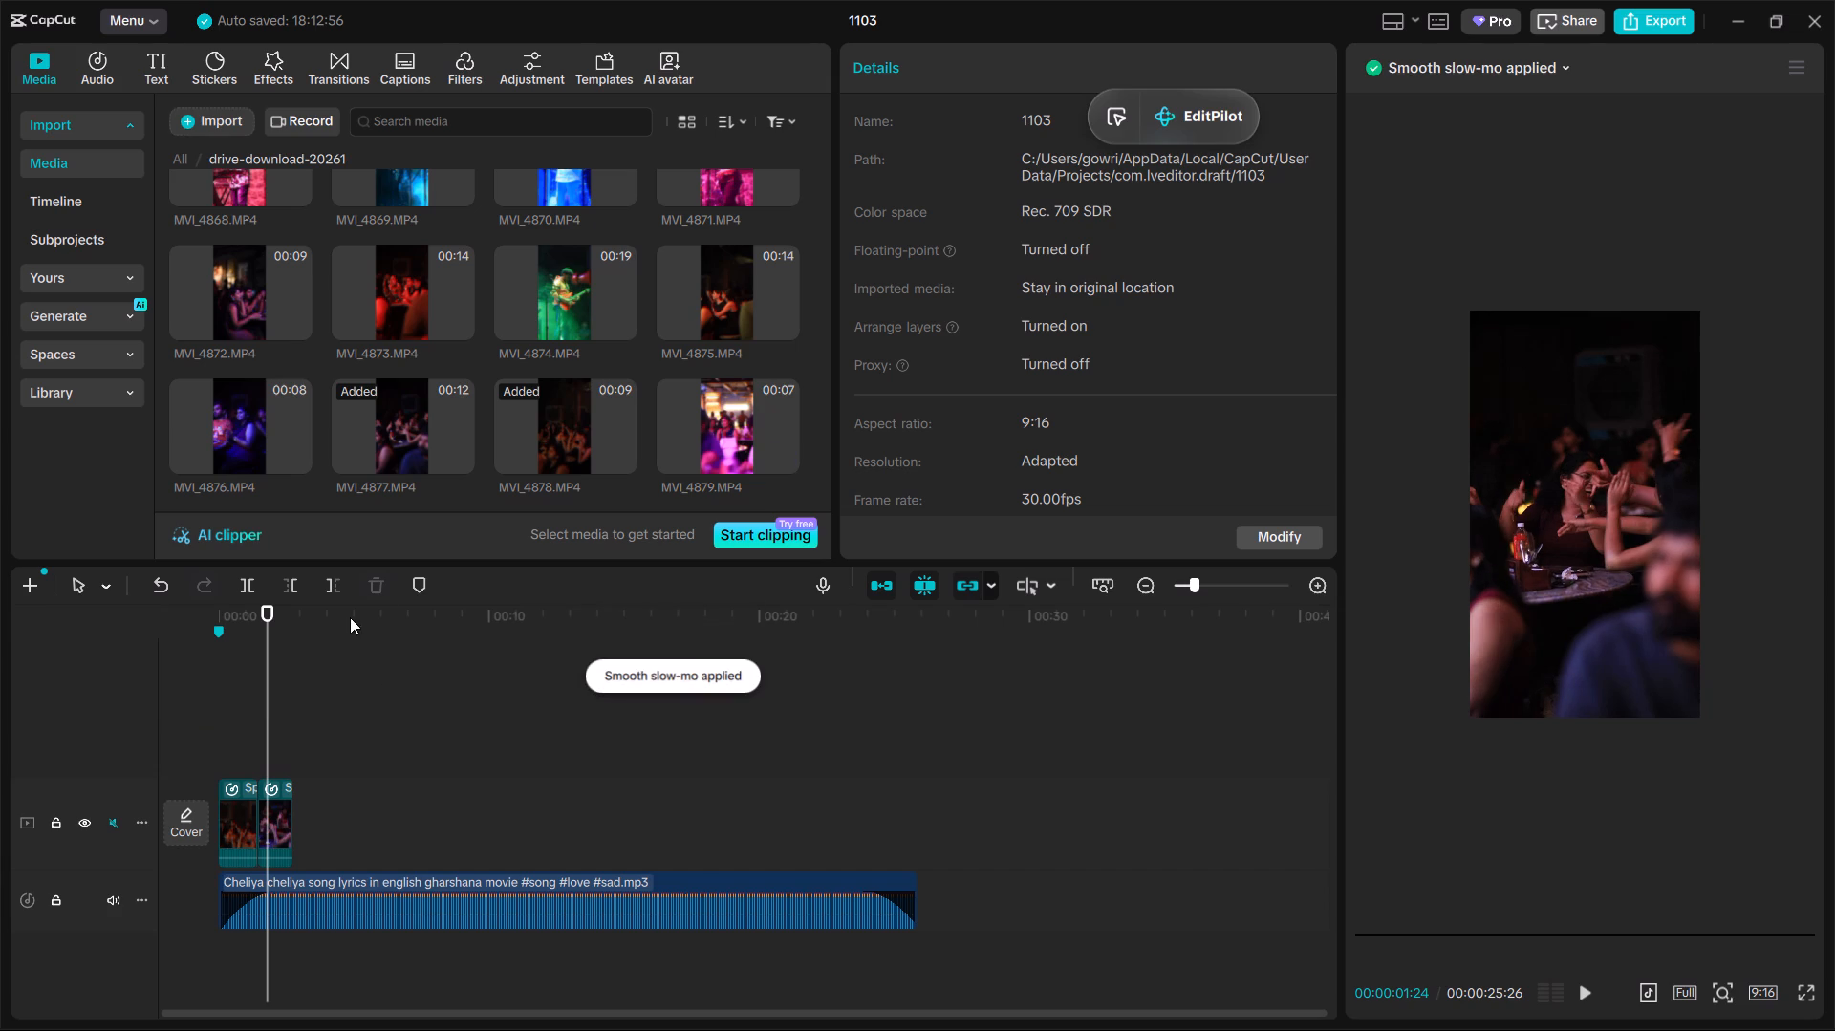
pyautogui.click(249, 721)
pyautogui.click(243, 724)
pyautogui.press('space')
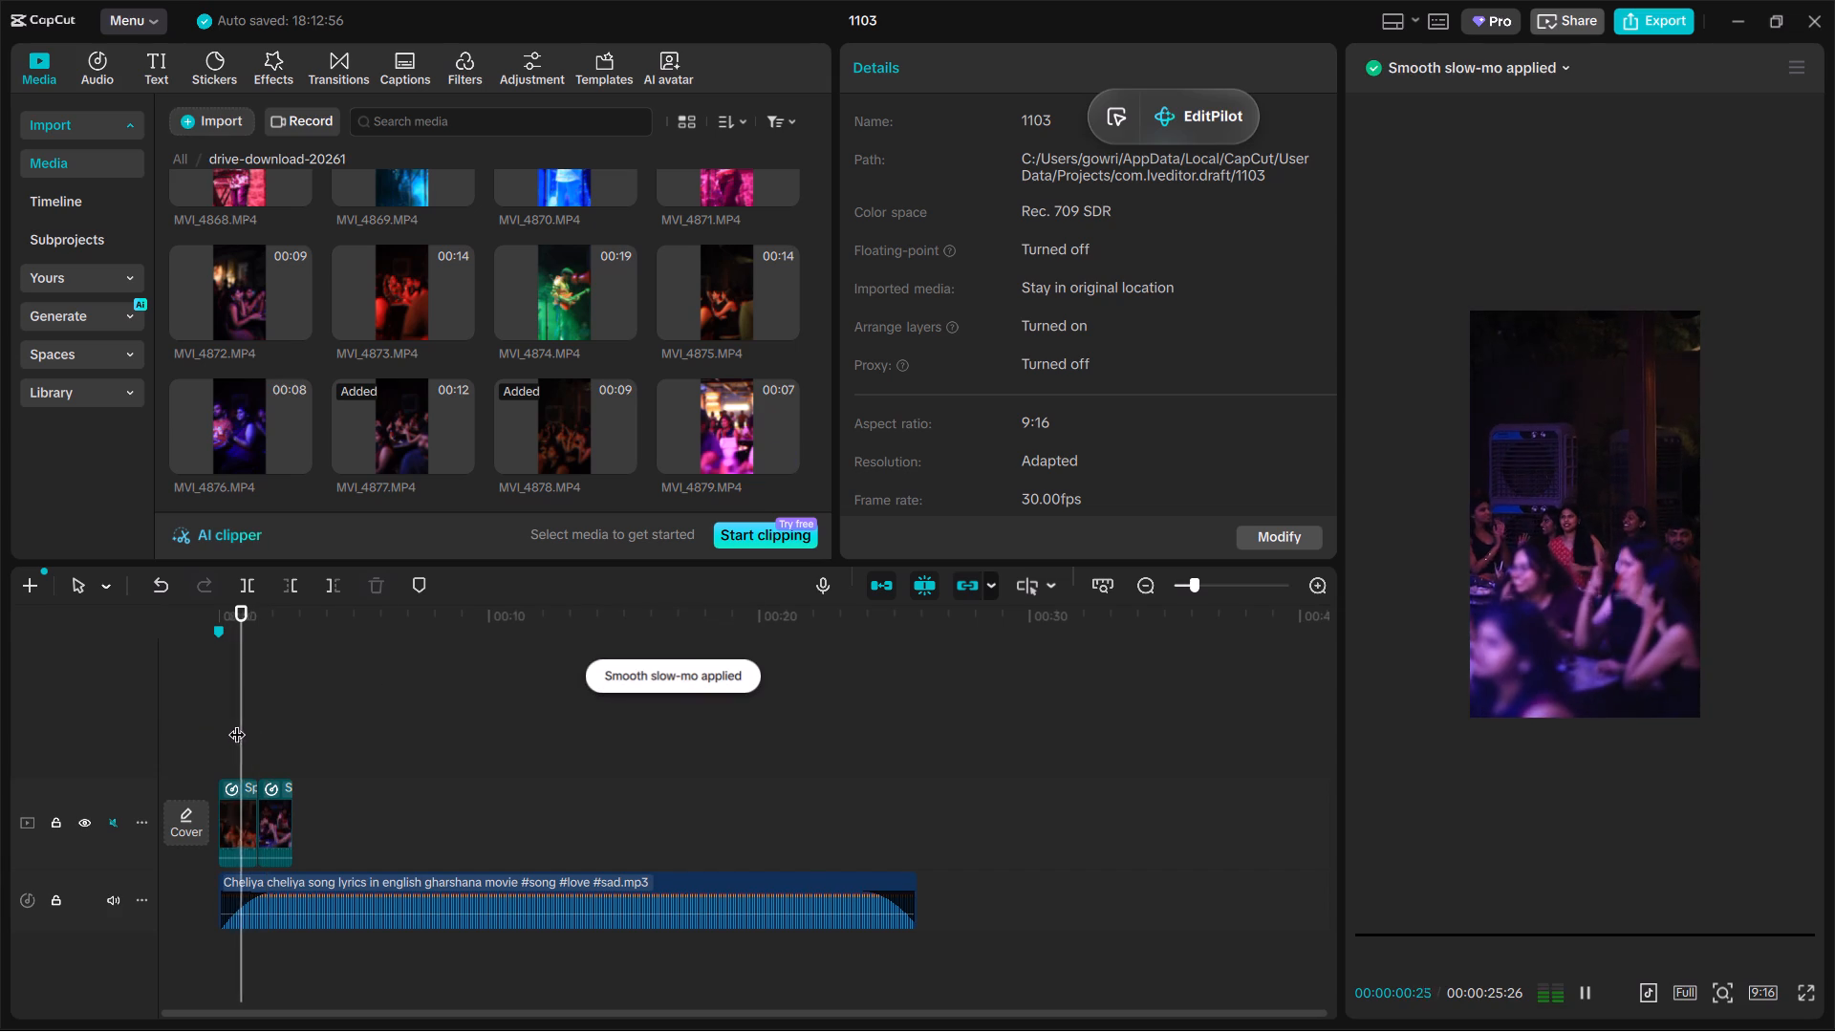
pyautogui.press('space')
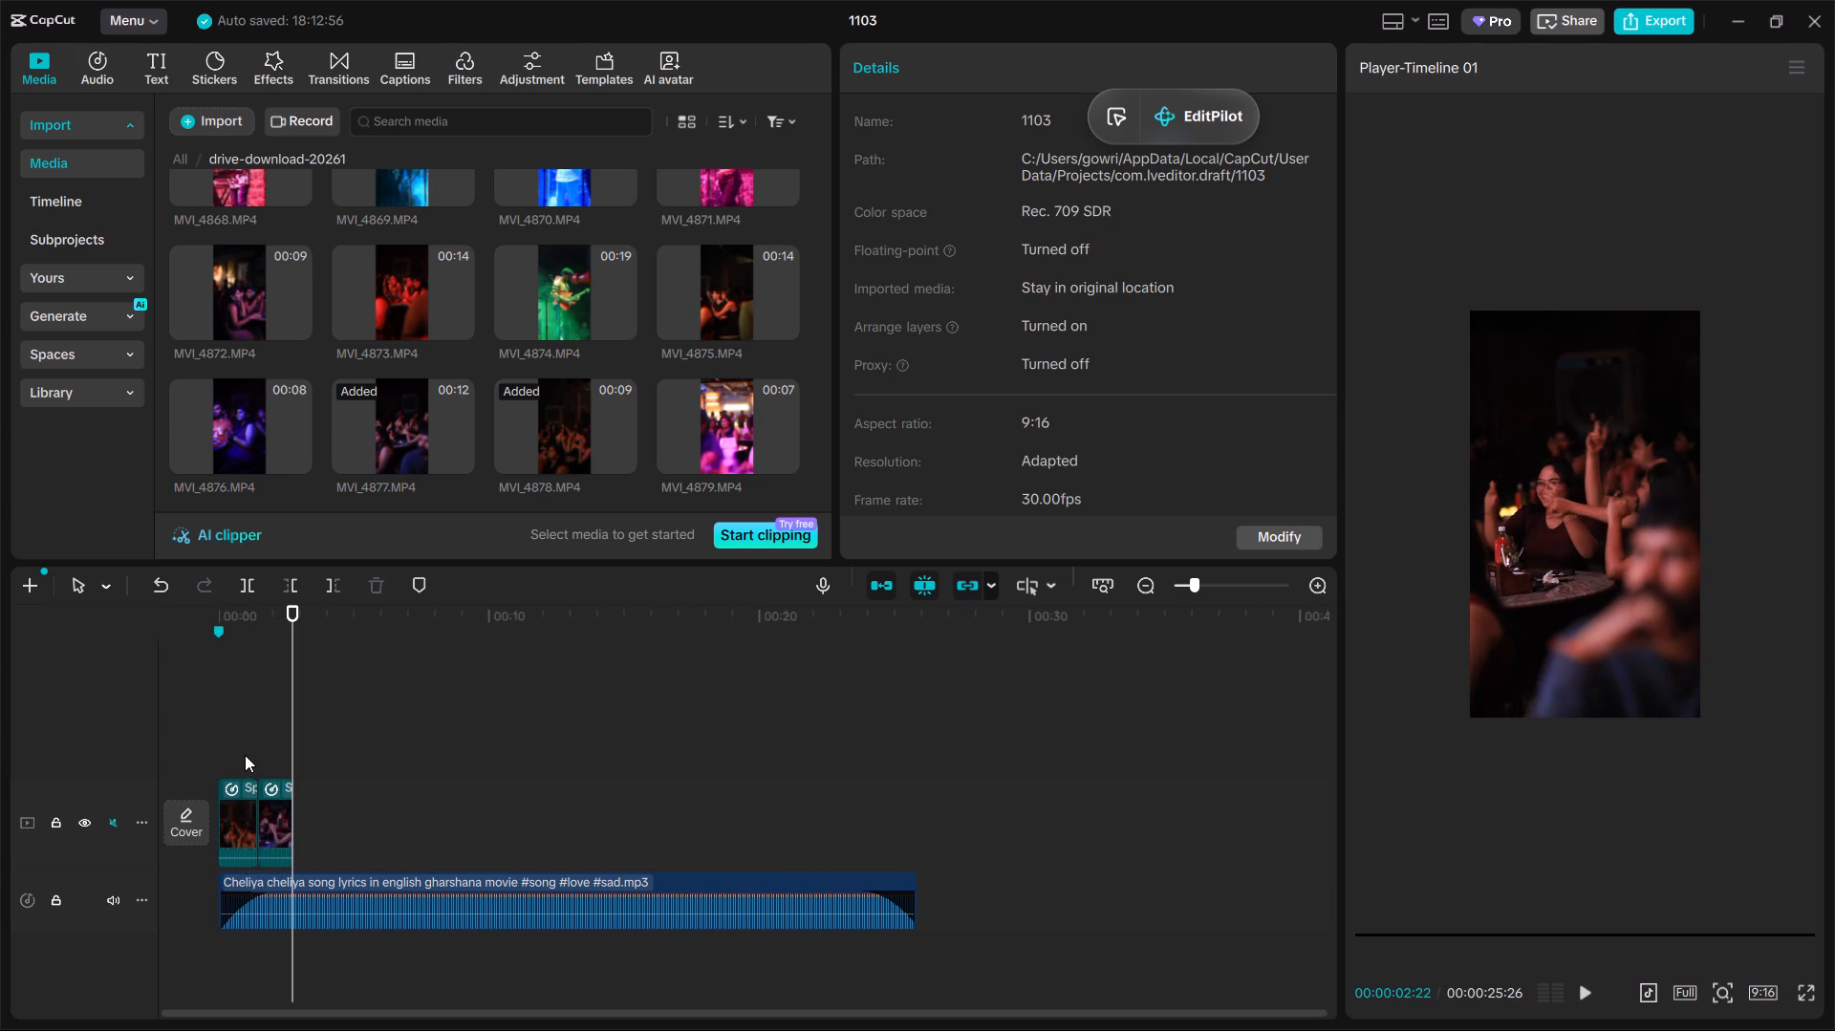
# Copy the MVI_4878 and MVI_4877 segments together and place the copies directly after them on the main video track.
pyautogui.moveTo(241, 755); pyautogui.dragTo(286, 824)
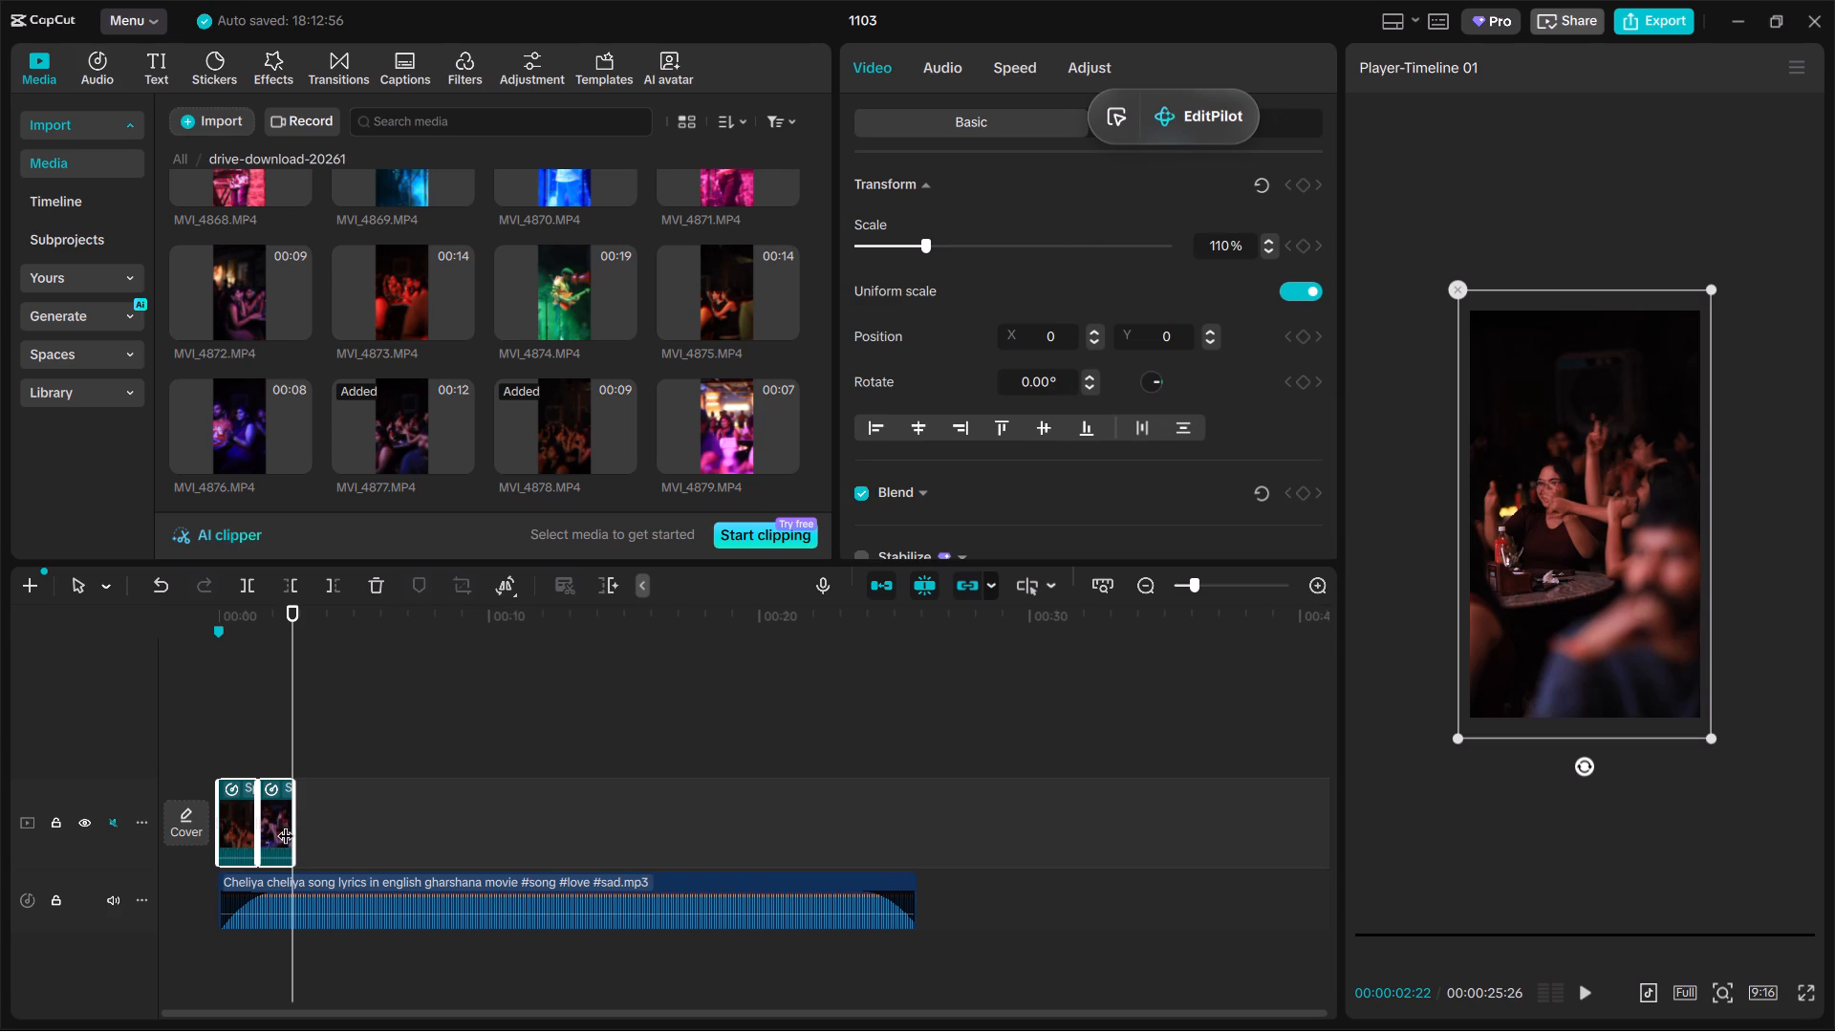
pyautogui.hotkey('ctrl', 'c')
pyautogui.hotkey('ctrl', 'v')
pyautogui.click(265, 727)
pyautogui.moveTo(307, 696); pyautogui.dragTo(353, 757)
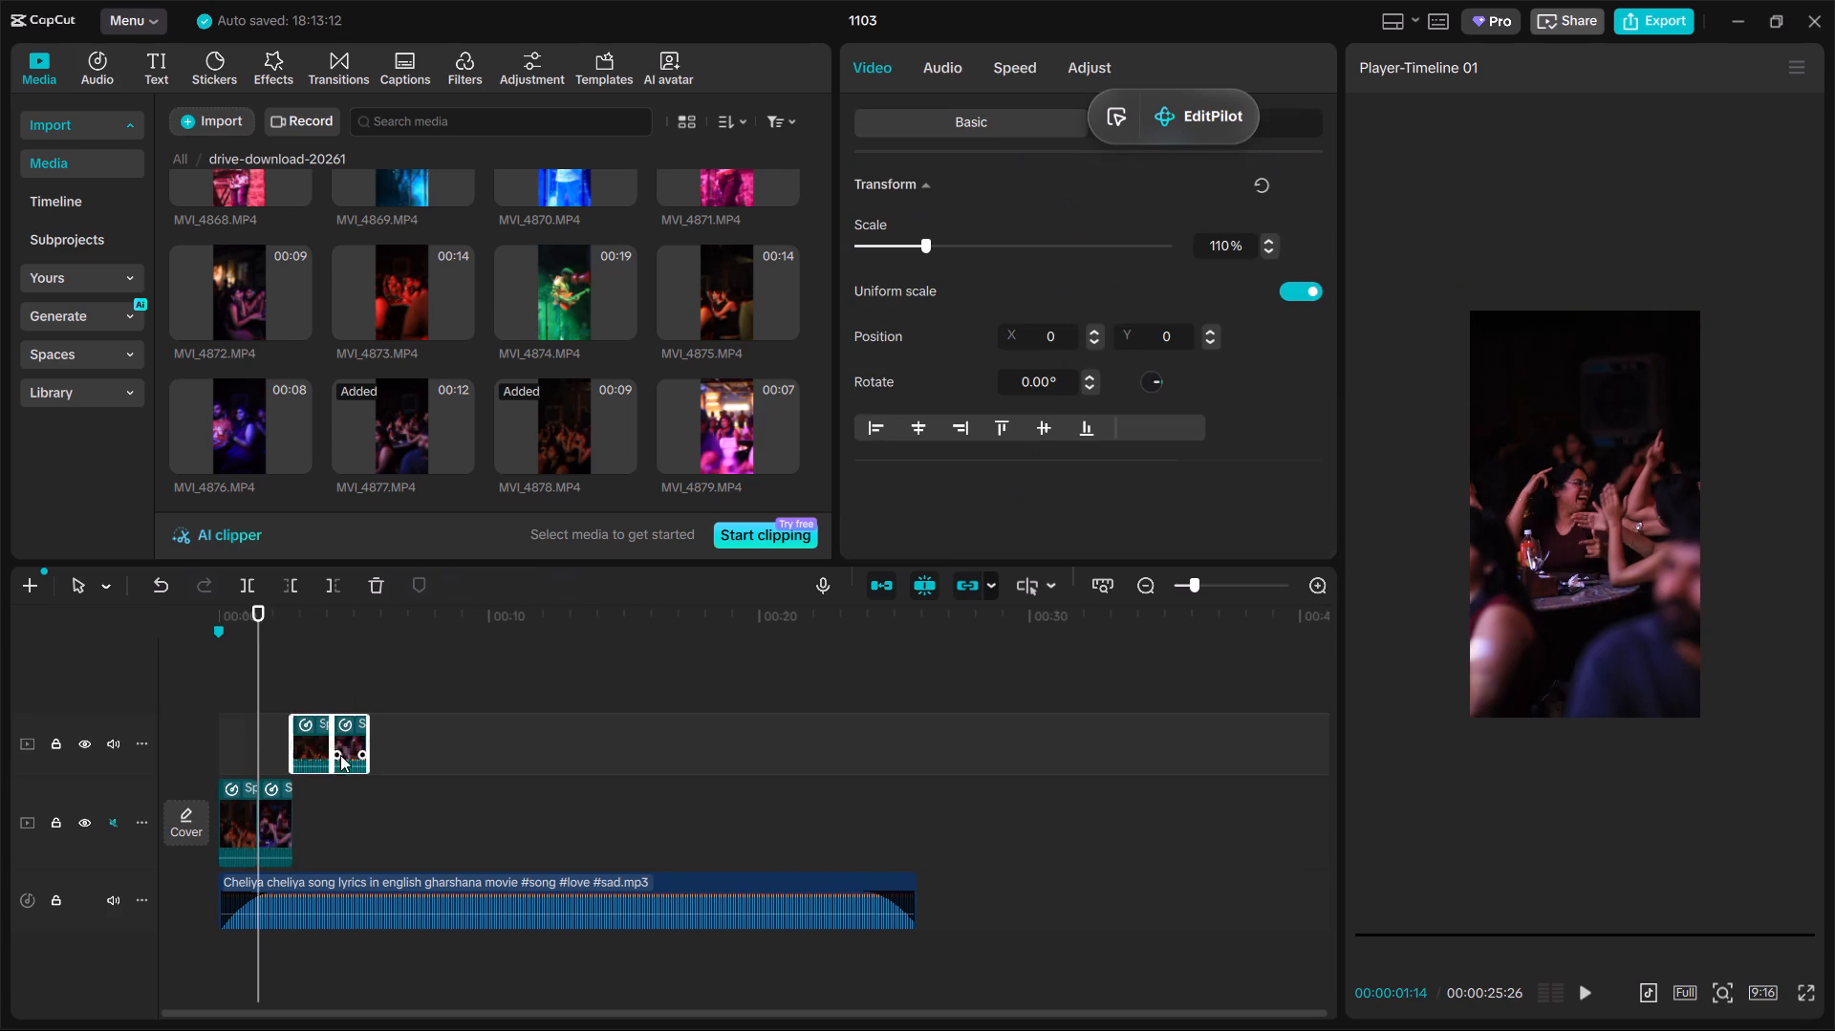
pyautogui.moveTo(311, 746); pyautogui.dragTo(316, 827)
# Look through the MVI_4876, MVI_4875, MVI_4874, MVI_4873 and MVI_4872 clips for a replacement for the third segment.
pyautogui.click(294, 728)
pyautogui.moveTo(296, 728); pyautogui.dragTo(313, 738)
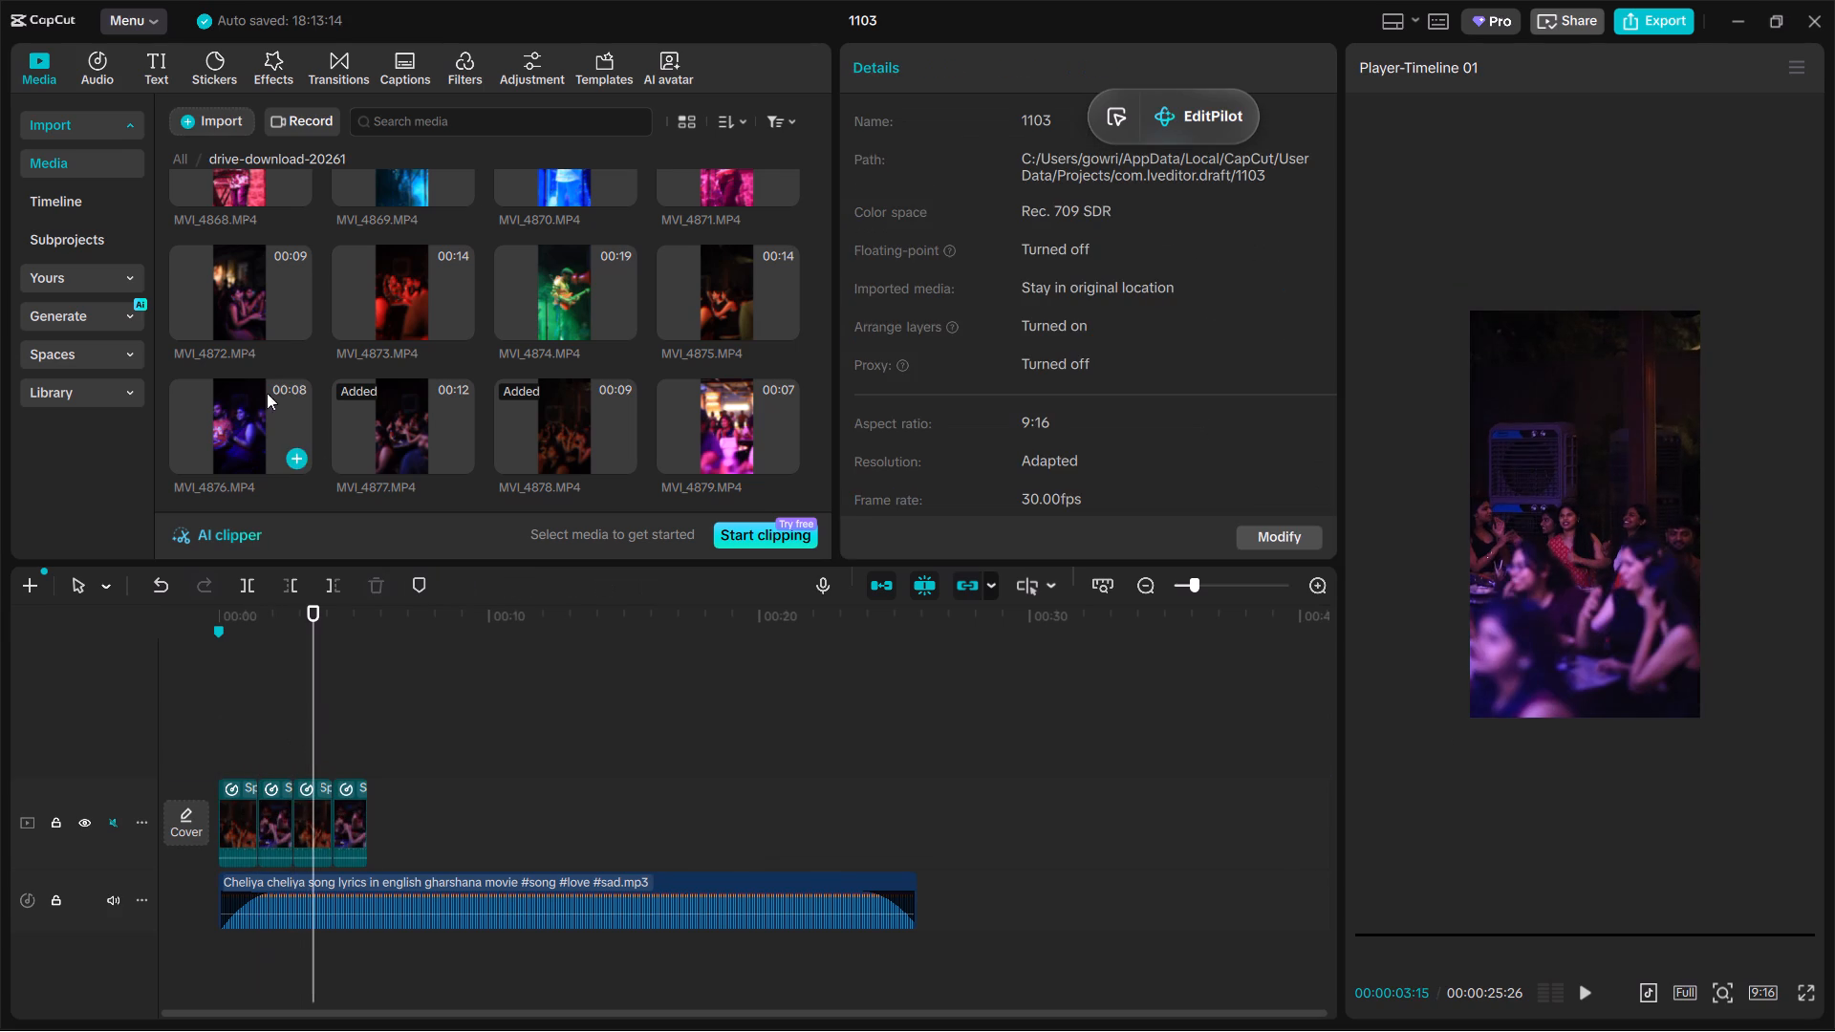
pyautogui.click(248, 391)
pyautogui.moveTo(219, 416); pyautogui.dragTo(327, 823)
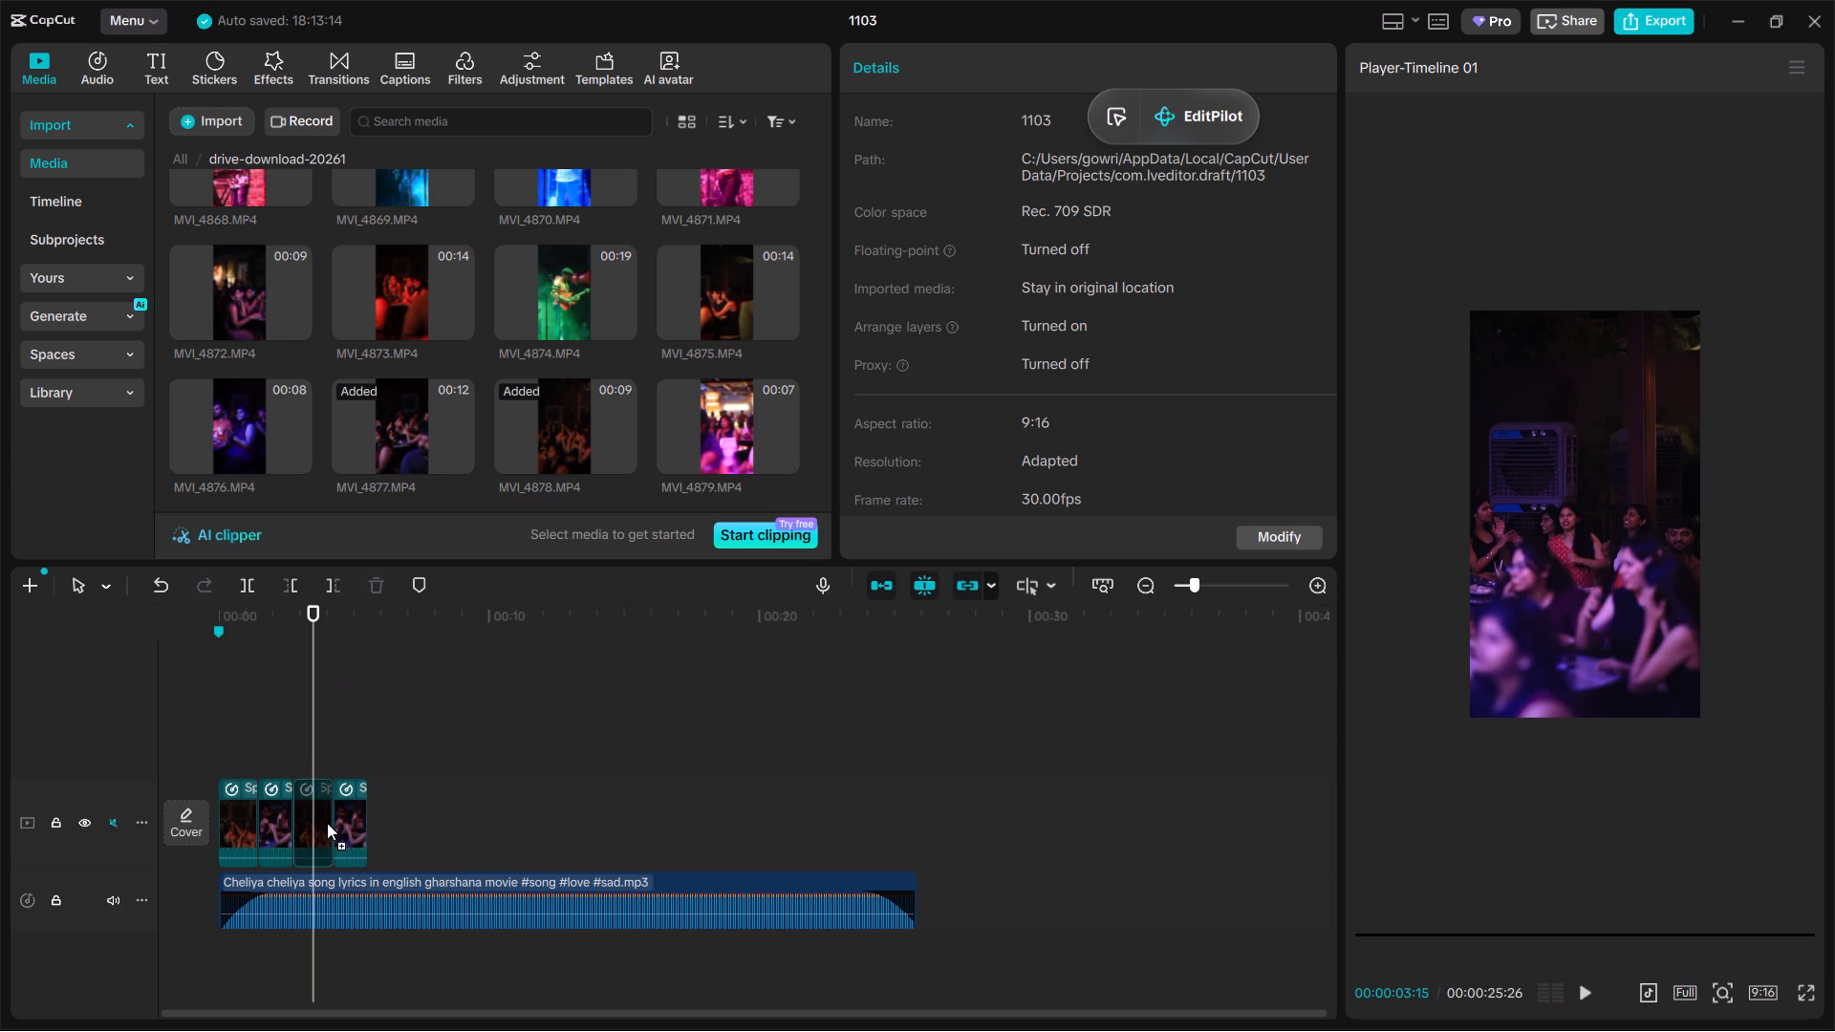
pyautogui.moveTo(327, 823); pyautogui.dragTo(215, 476)
pyautogui.click(725, 286)
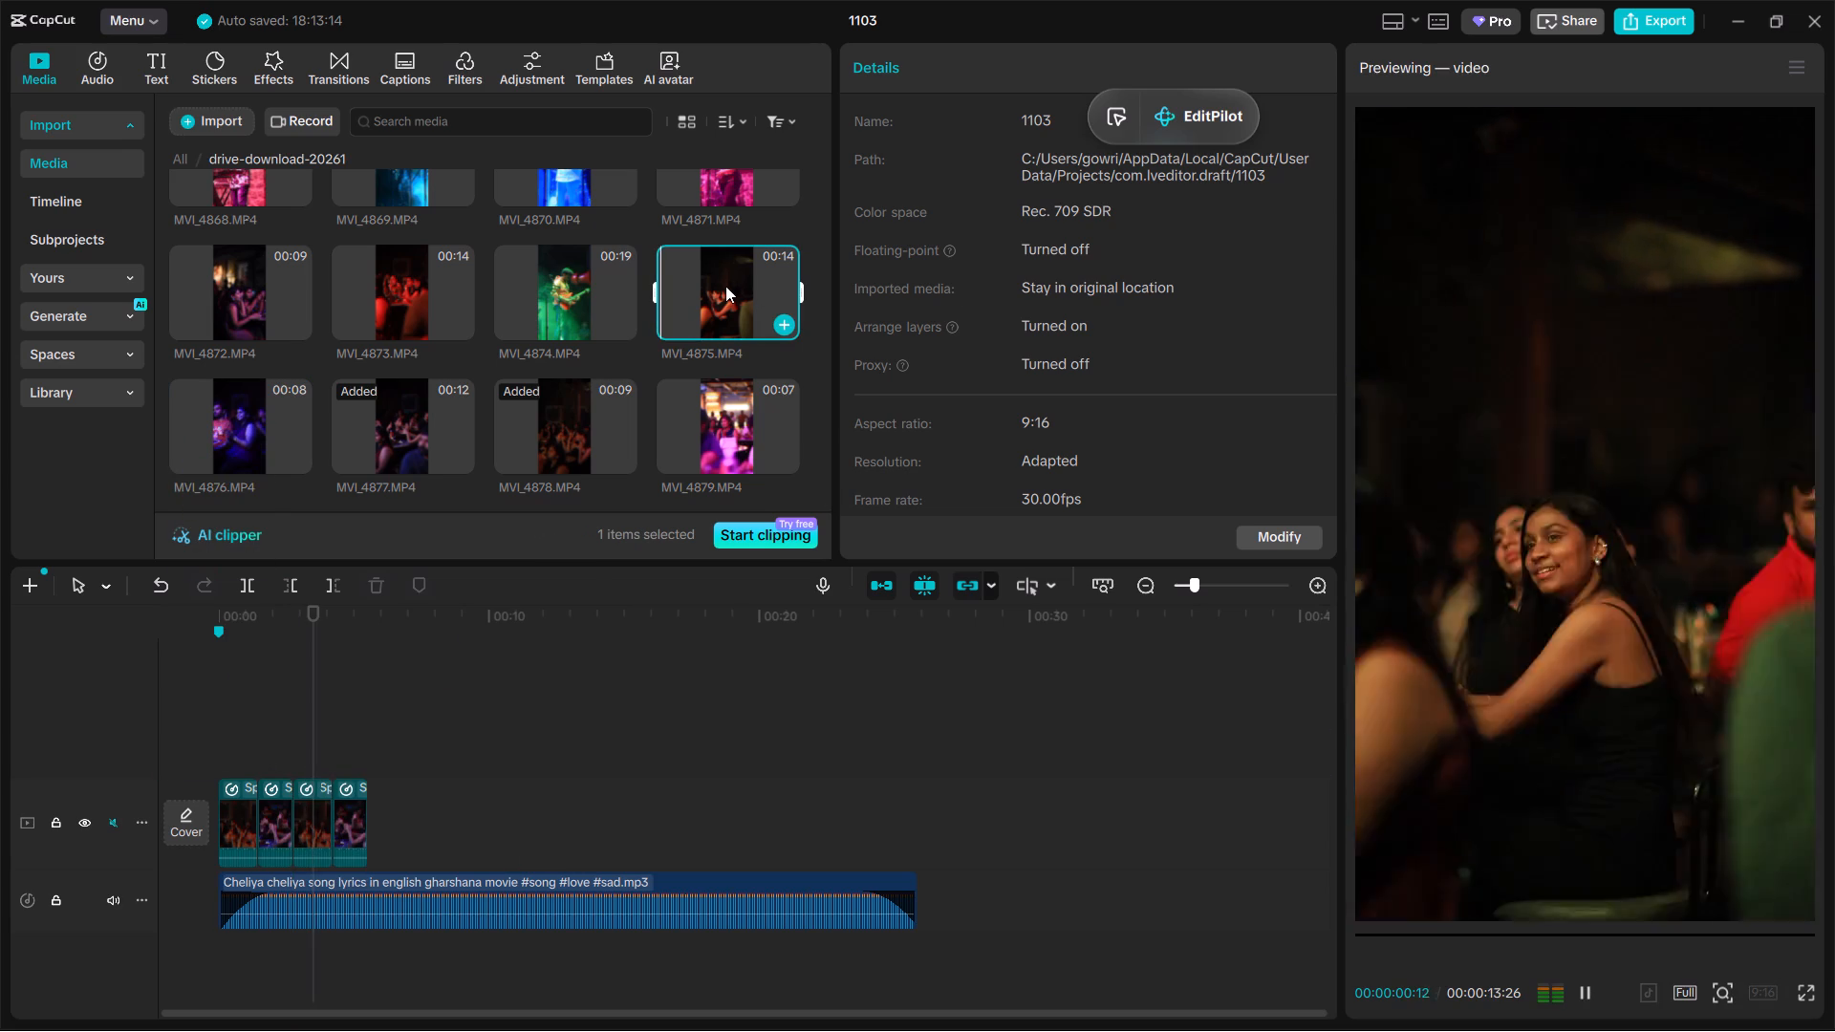
pyautogui.click(589, 265)
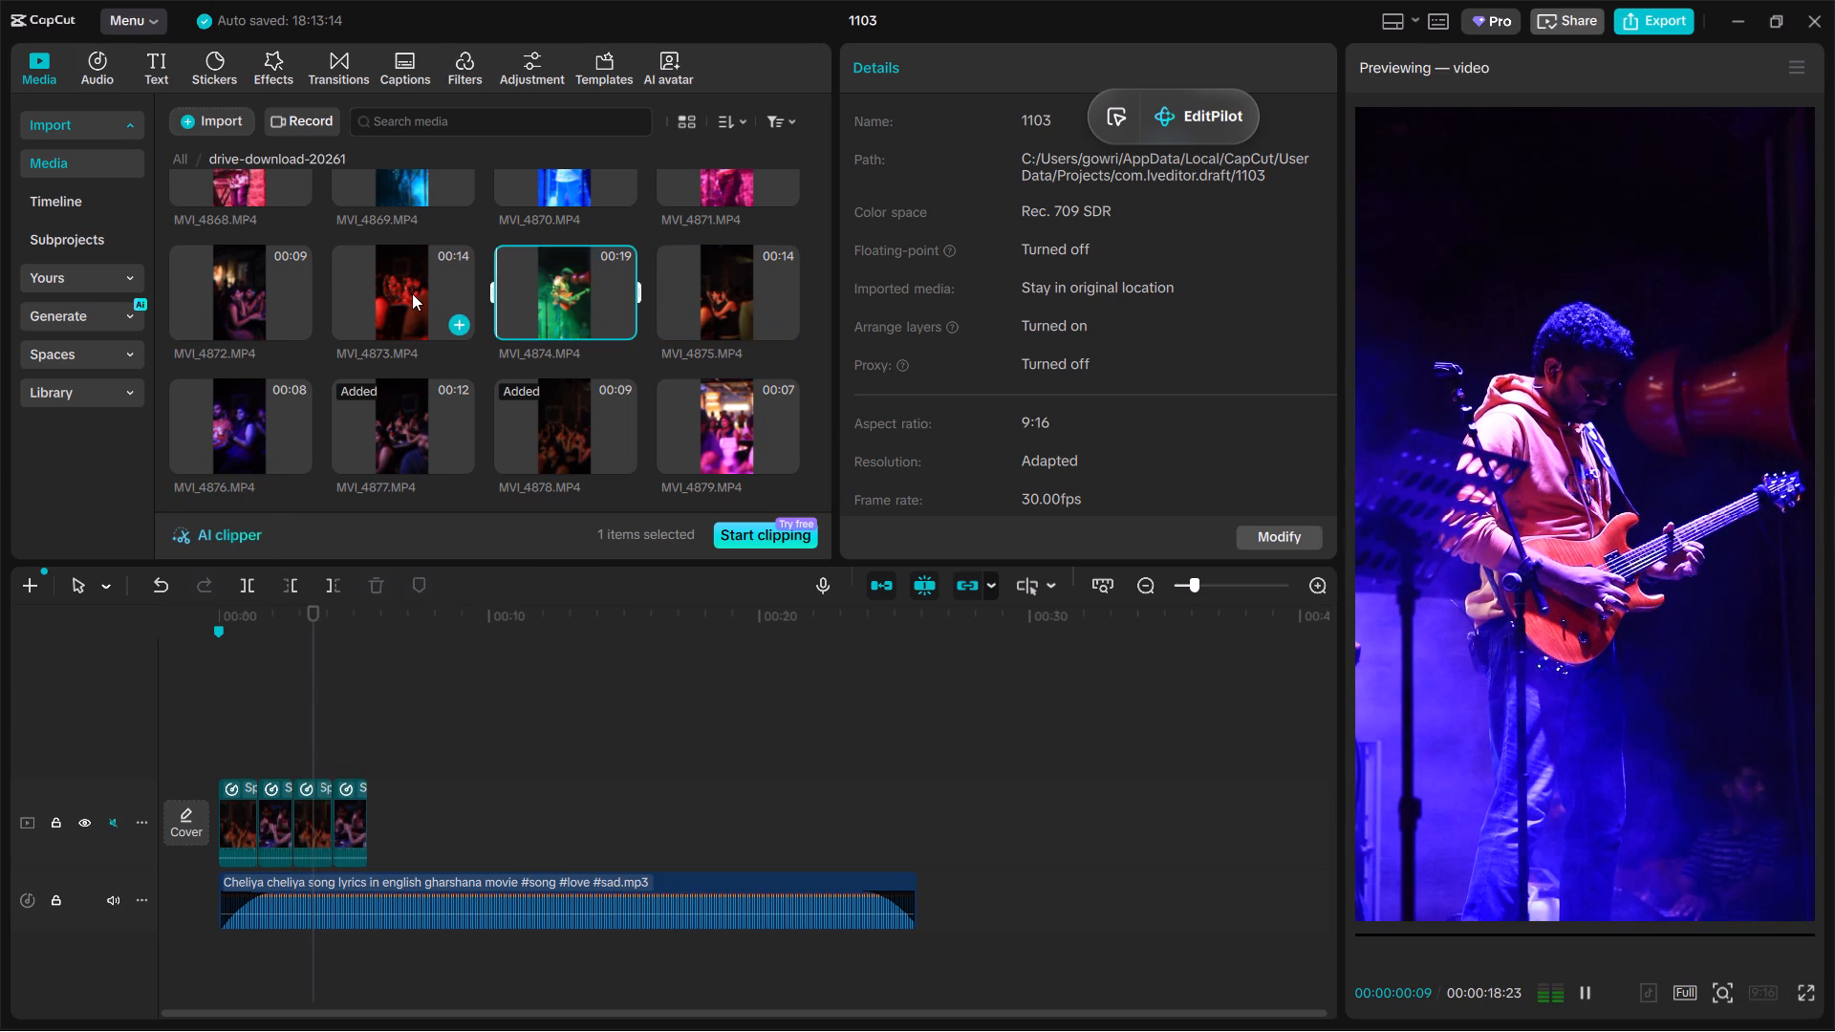
pyautogui.click(407, 290)
pyautogui.click(260, 281)
# Replace the third segment with a chosen section of the MVI_4872 clip.
pyautogui.moveTo(260, 281); pyautogui.dragTo(349, 345)
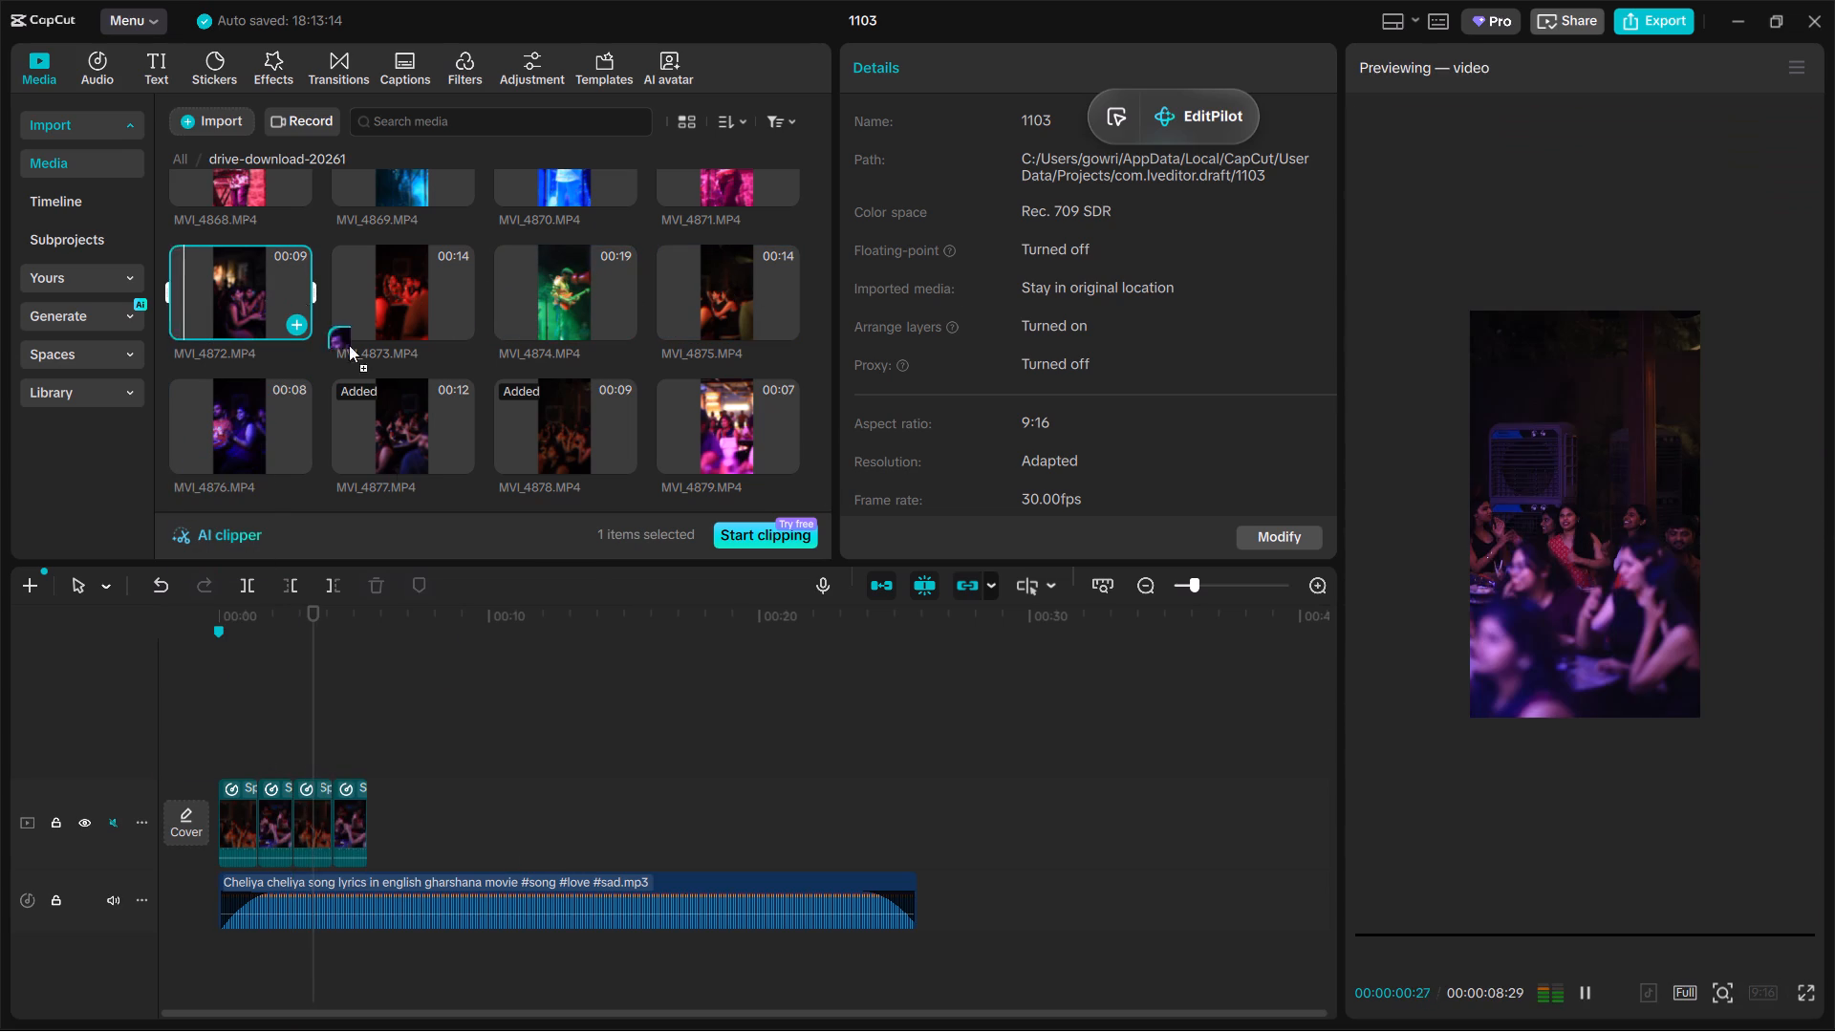
pyautogui.moveTo(349, 345); pyautogui.dragTo(327, 825)
pyautogui.moveTo(973, 677); pyautogui.dragTo(790, 710)
pyautogui.moveTo(974, 753); pyautogui.dragTo(983, 762)
pyautogui.moveTo(1018, 663); pyautogui.dragTo(927, 682)
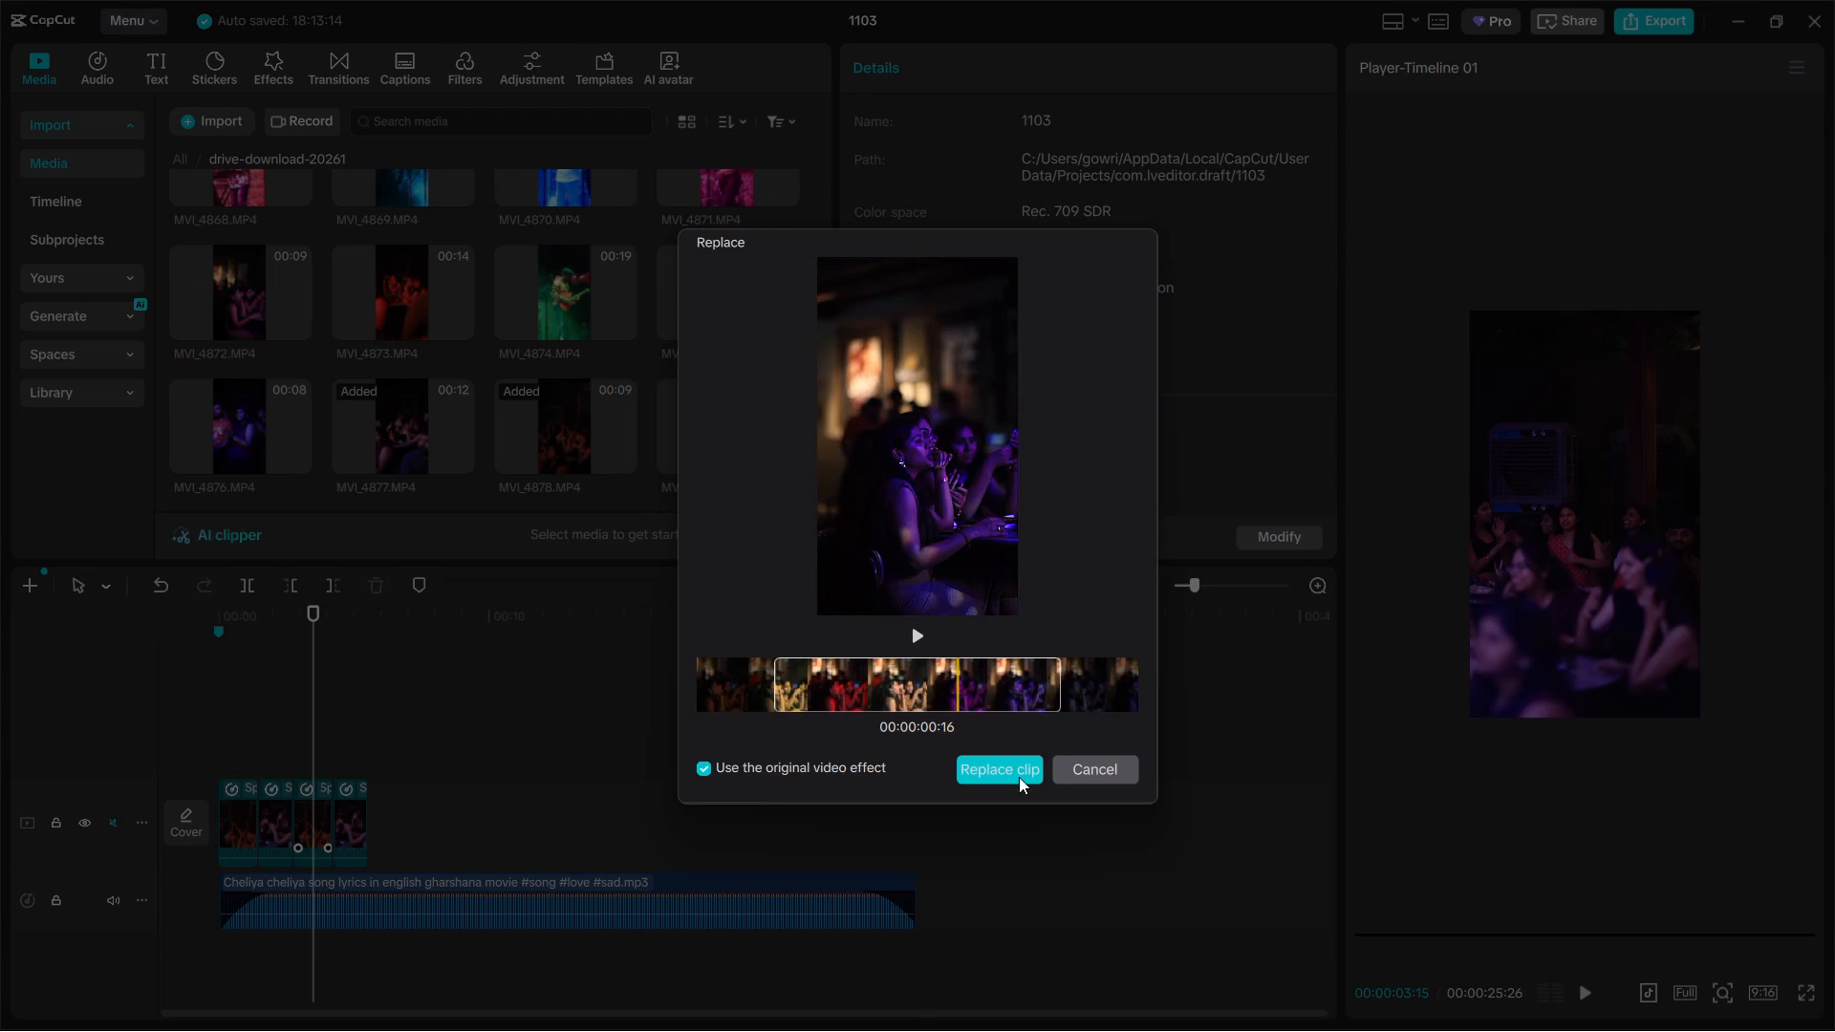
pyautogui.click(1019, 777)
pyautogui.click(827, 608)
# Scale the third segment, MVI_4872, to 124% and reposition it to X -123, Y 196.
pyautogui.click(317, 846)
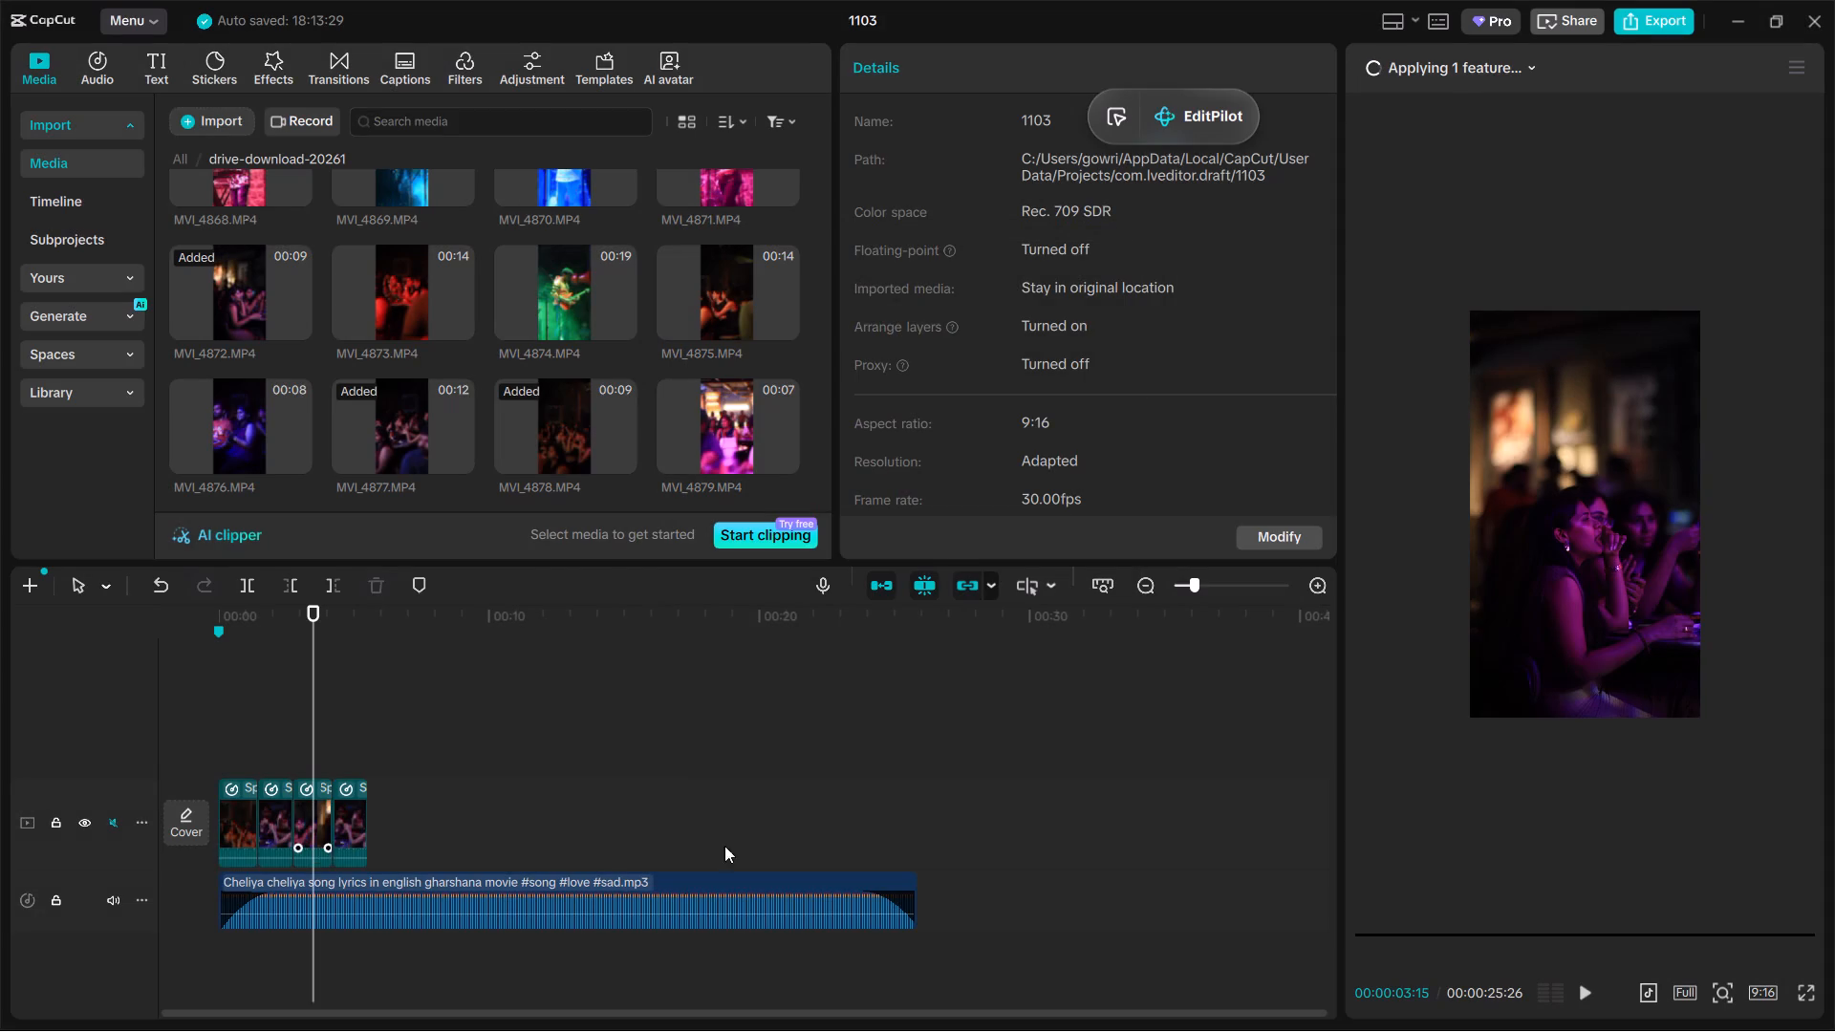
pyautogui.moveTo(1706, 737); pyautogui.dragTo(1745, 766)
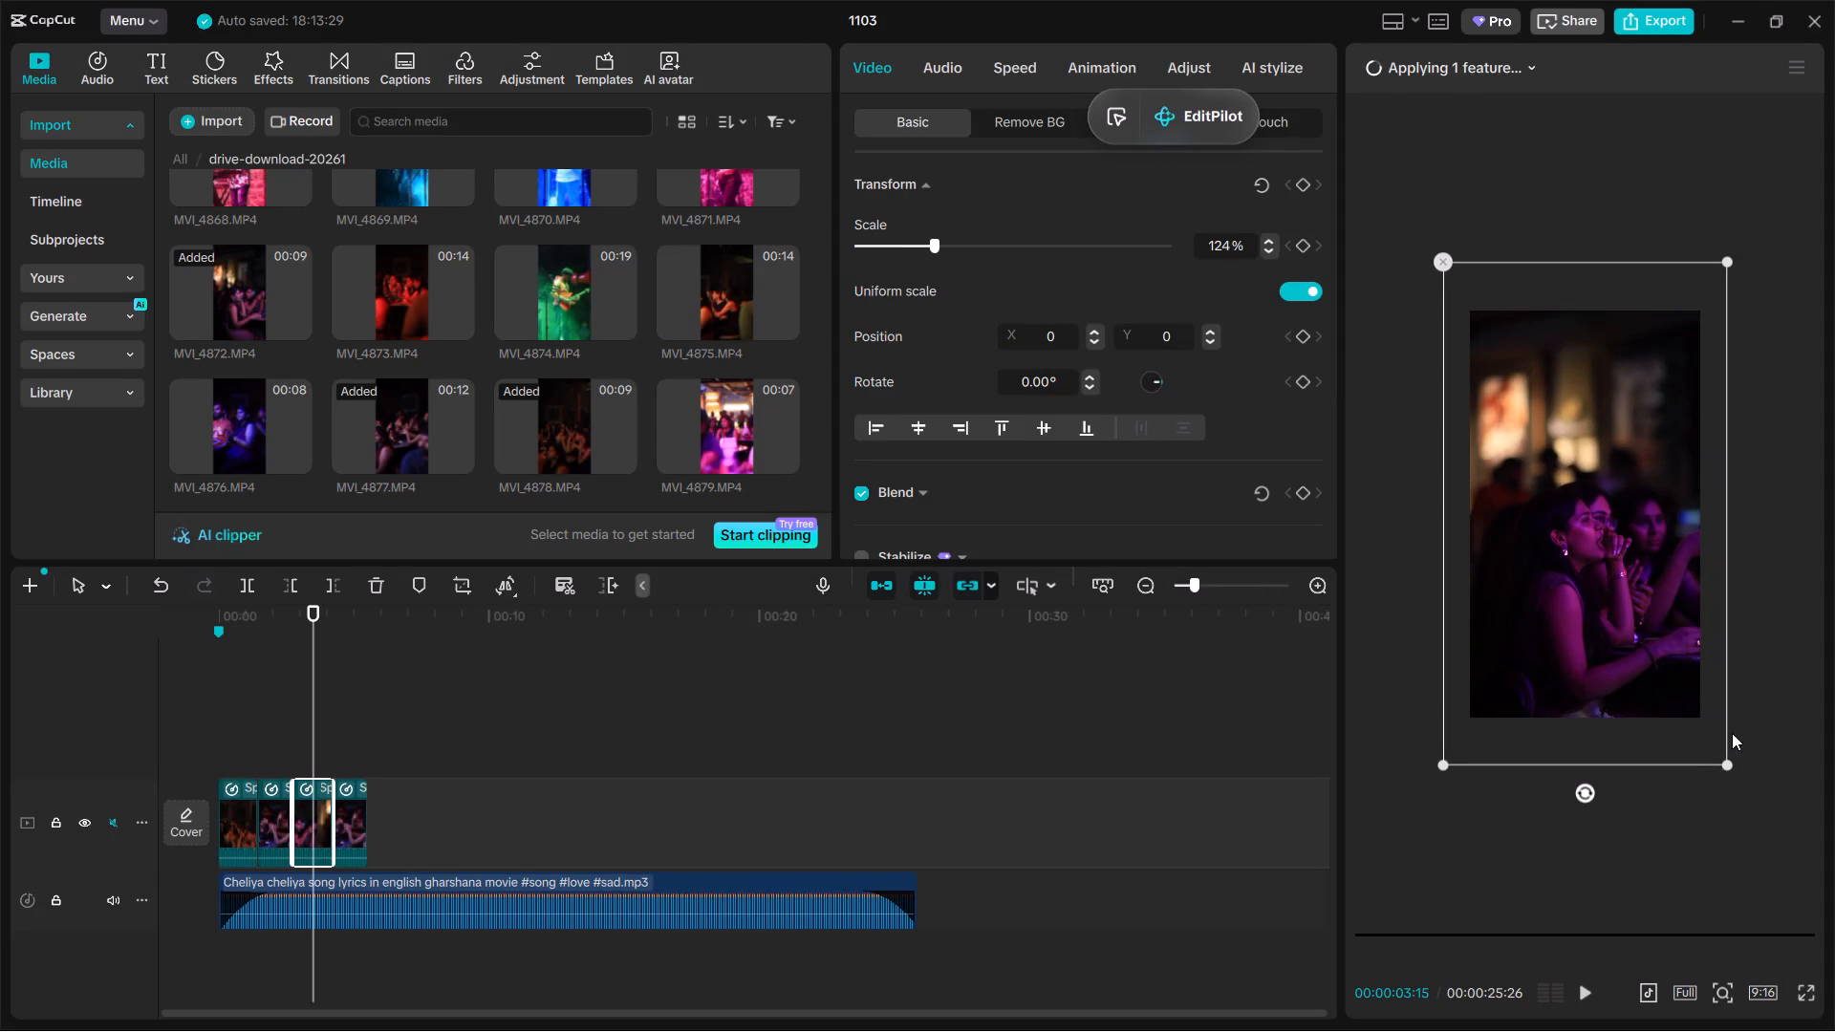
pyautogui.moveTo(1695, 698); pyautogui.dragTo(1682, 677)
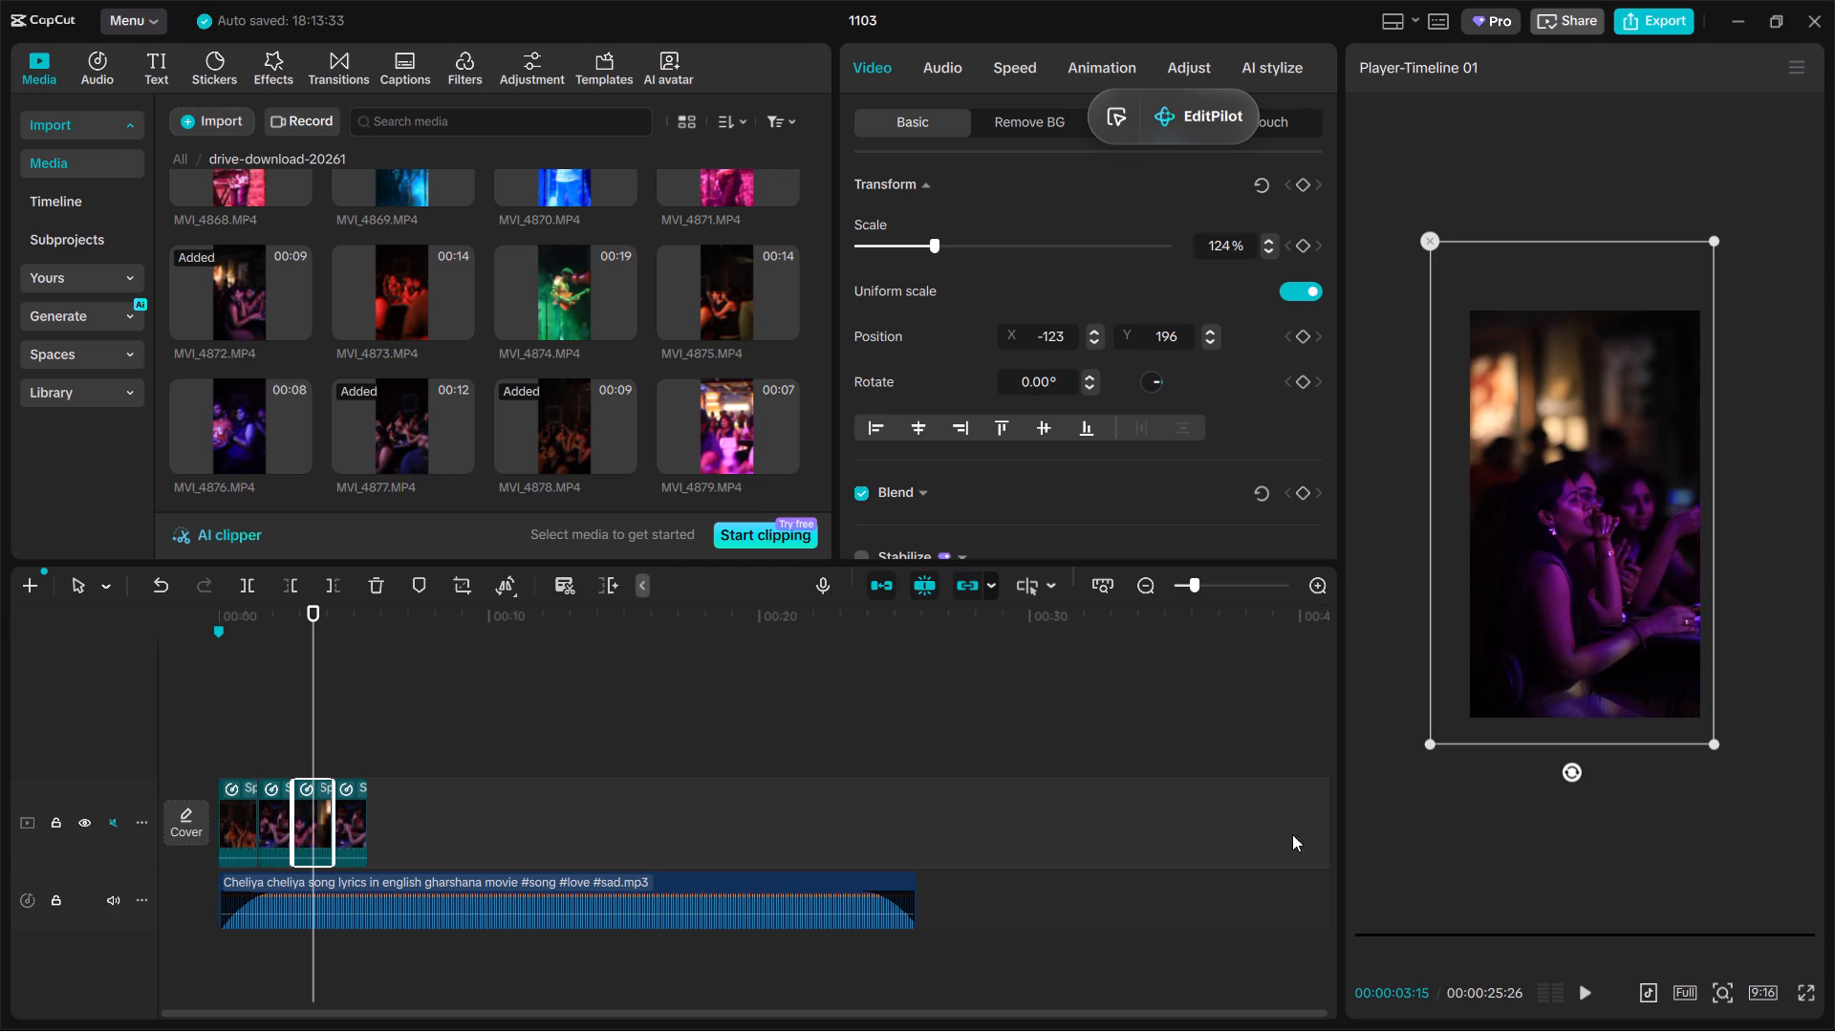
# Look through the MVI_4873, MVI_4875, MVI_4871, MVI_4868, MVI_4879 and MVI_4876 clips for a replacement for the fourth segment.
pyautogui.doubleClick(346, 755)
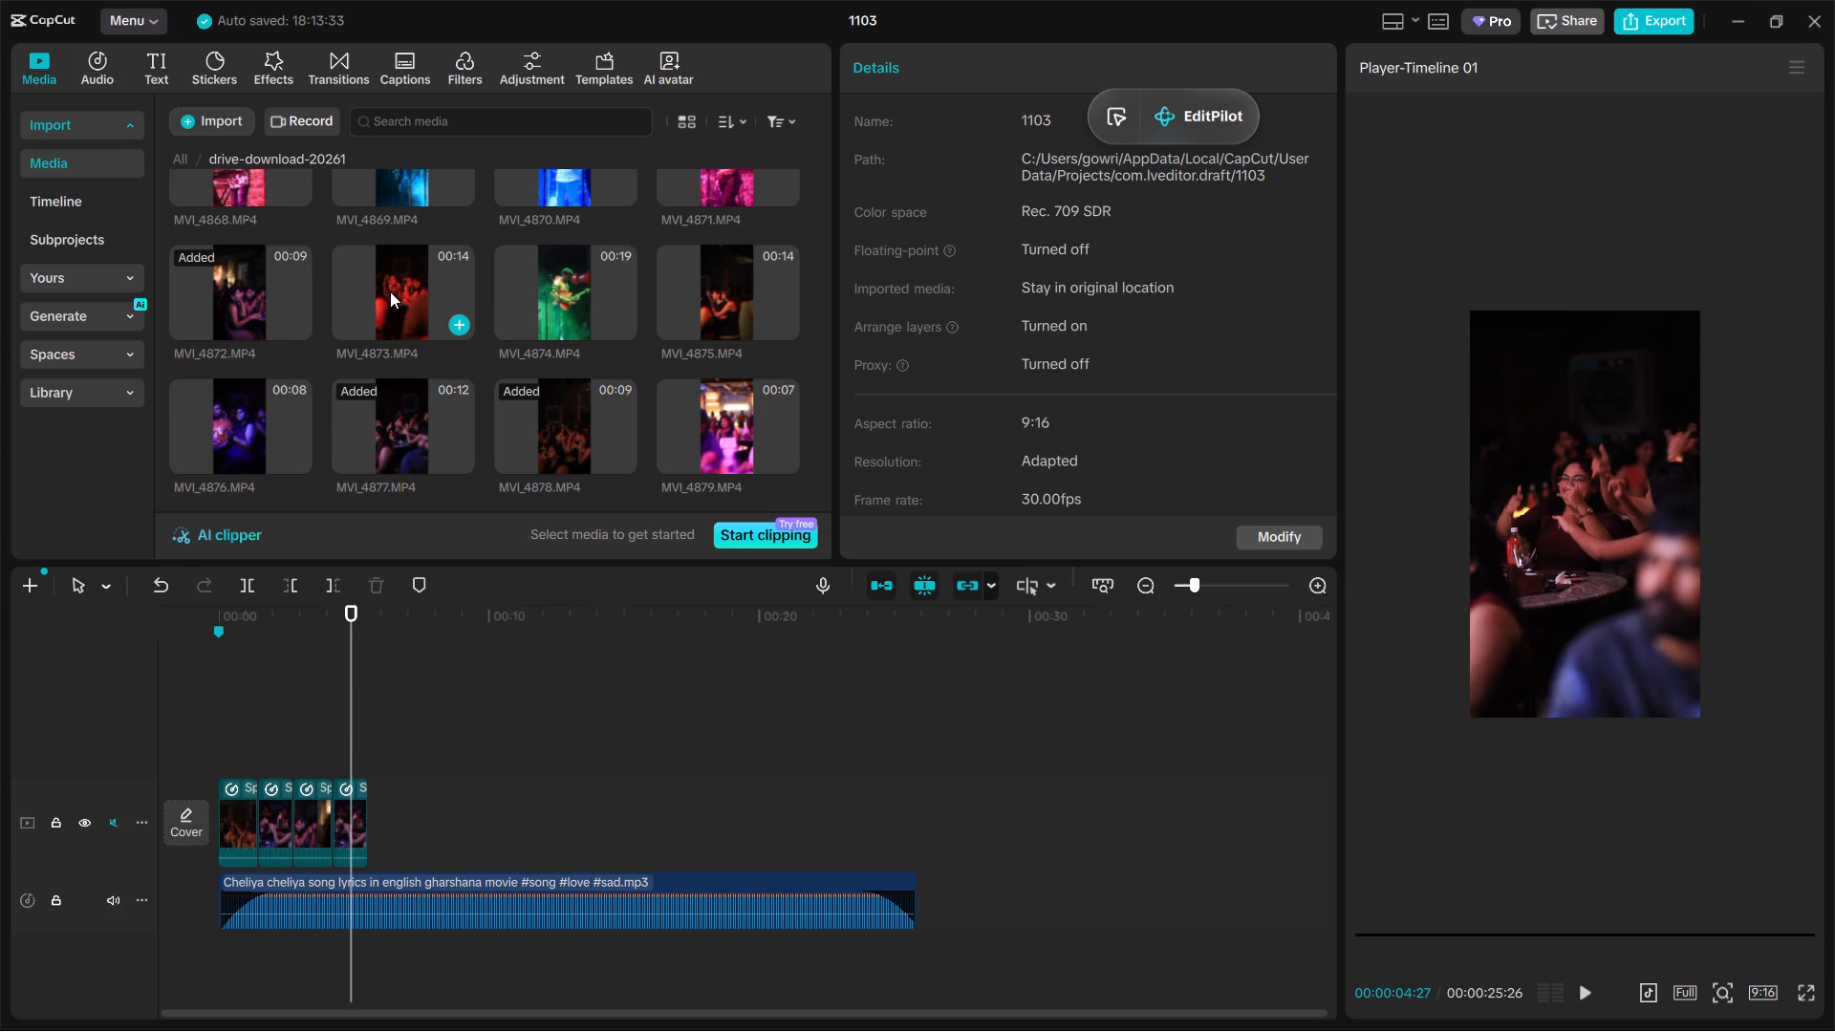
pyautogui.click(384, 290)
pyautogui.click(743, 313)
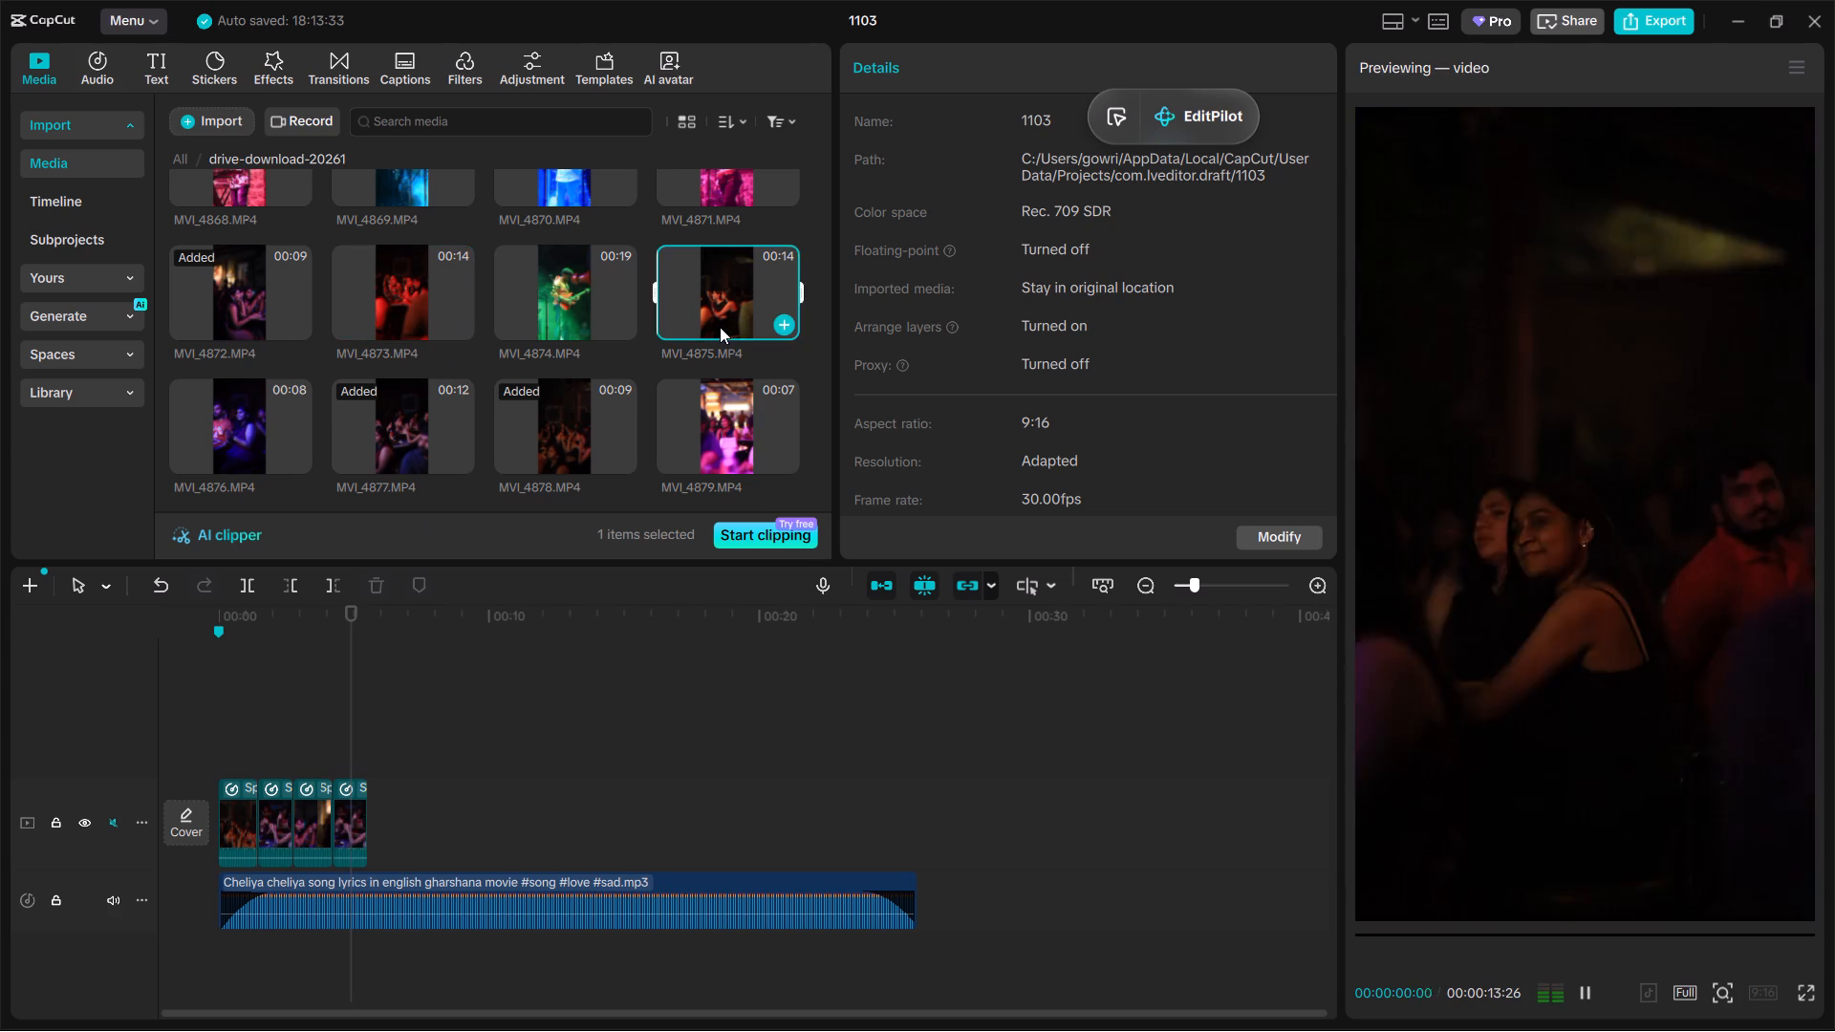
pyautogui.scroll(1, 720, 328)
pyautogui.click(719, 279)
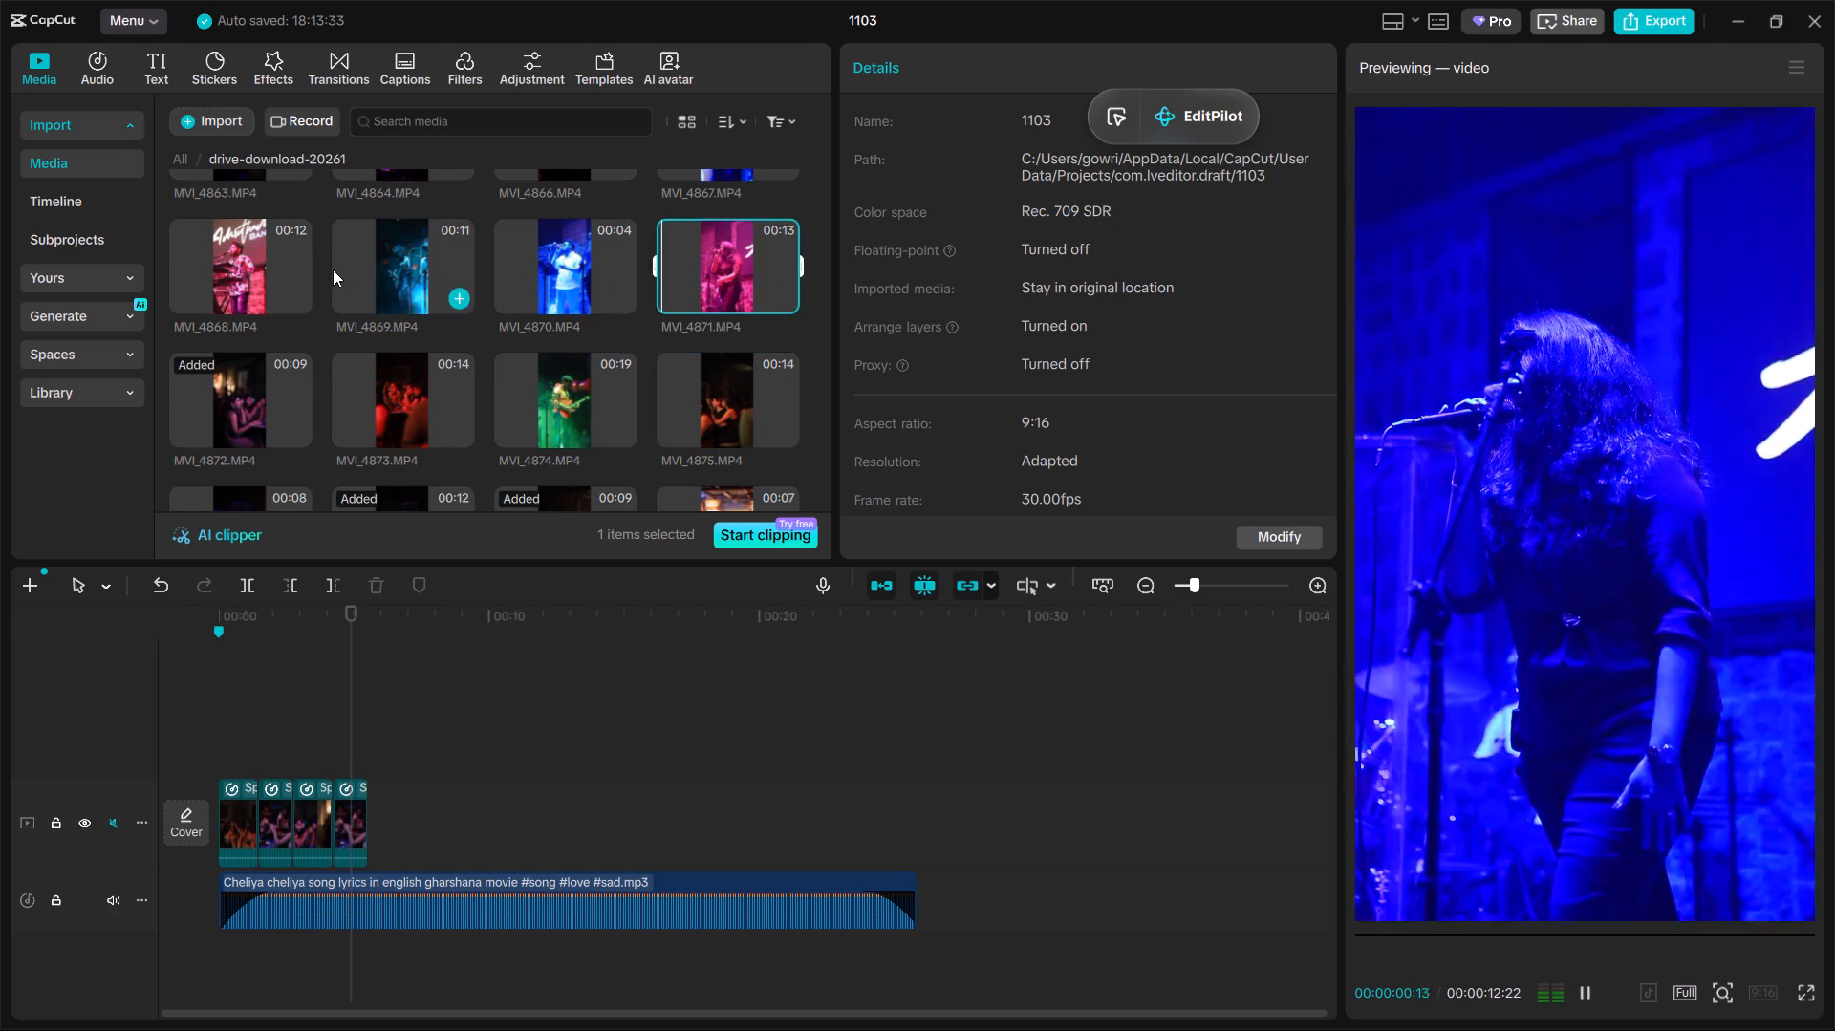
pyautogui.click(247, 269)
pyautogui.scroll(-2, 674, 319)
pyautogui.click(760, 408)
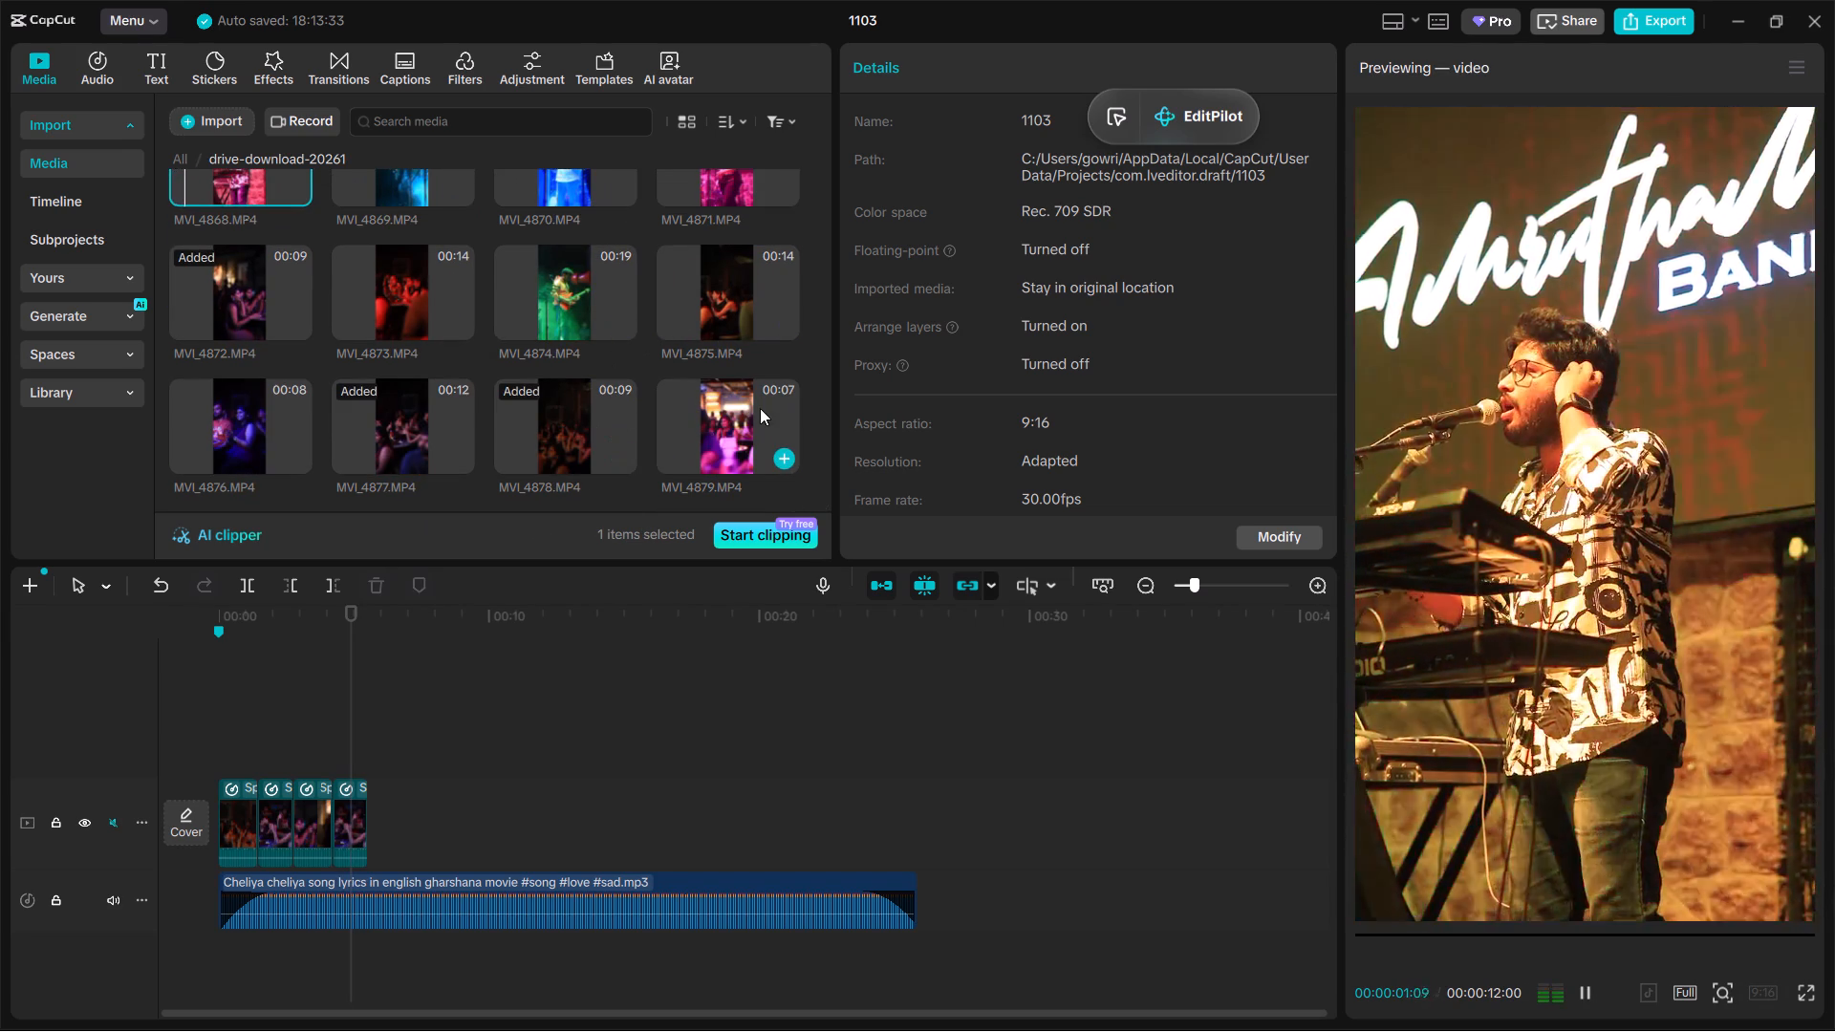
pyautogui.moveTo(657, 426); pyautogui.dragTo(700, 435)
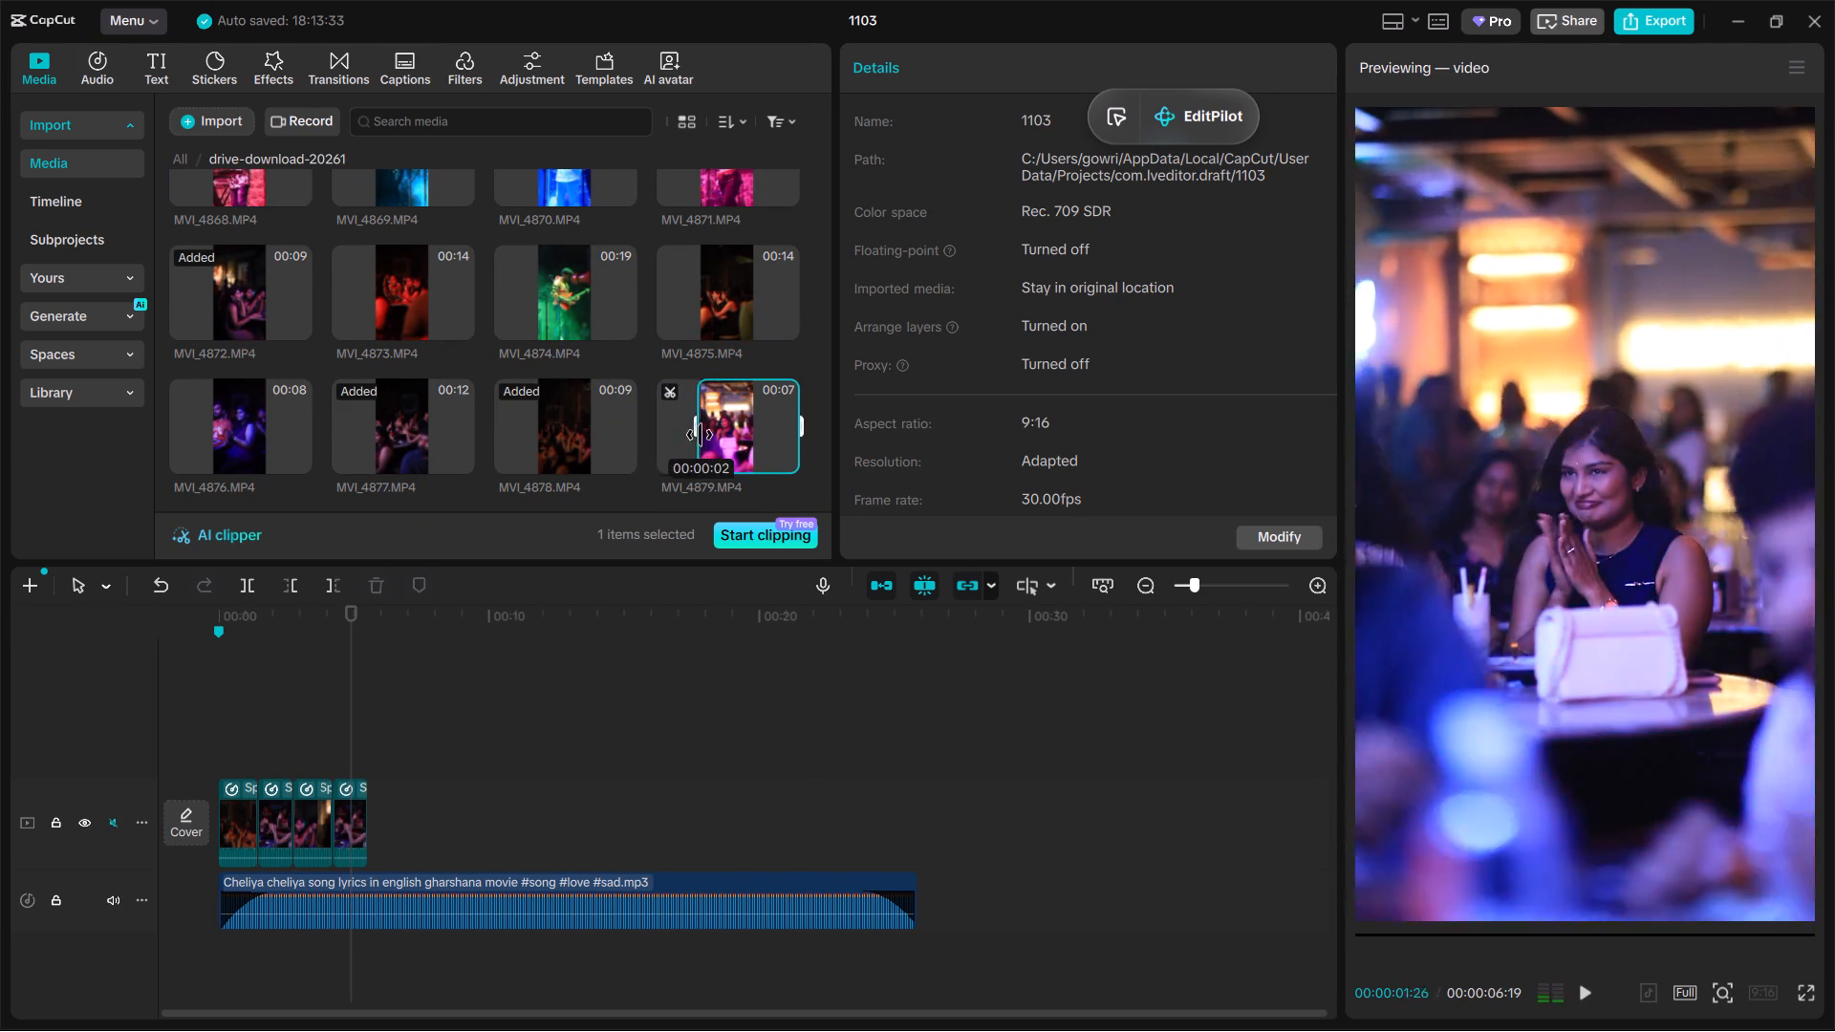
pyautogui.moveTo(700, 435); pyautogui.dragTo(466, 468)
pyautogui.click(290, 437)
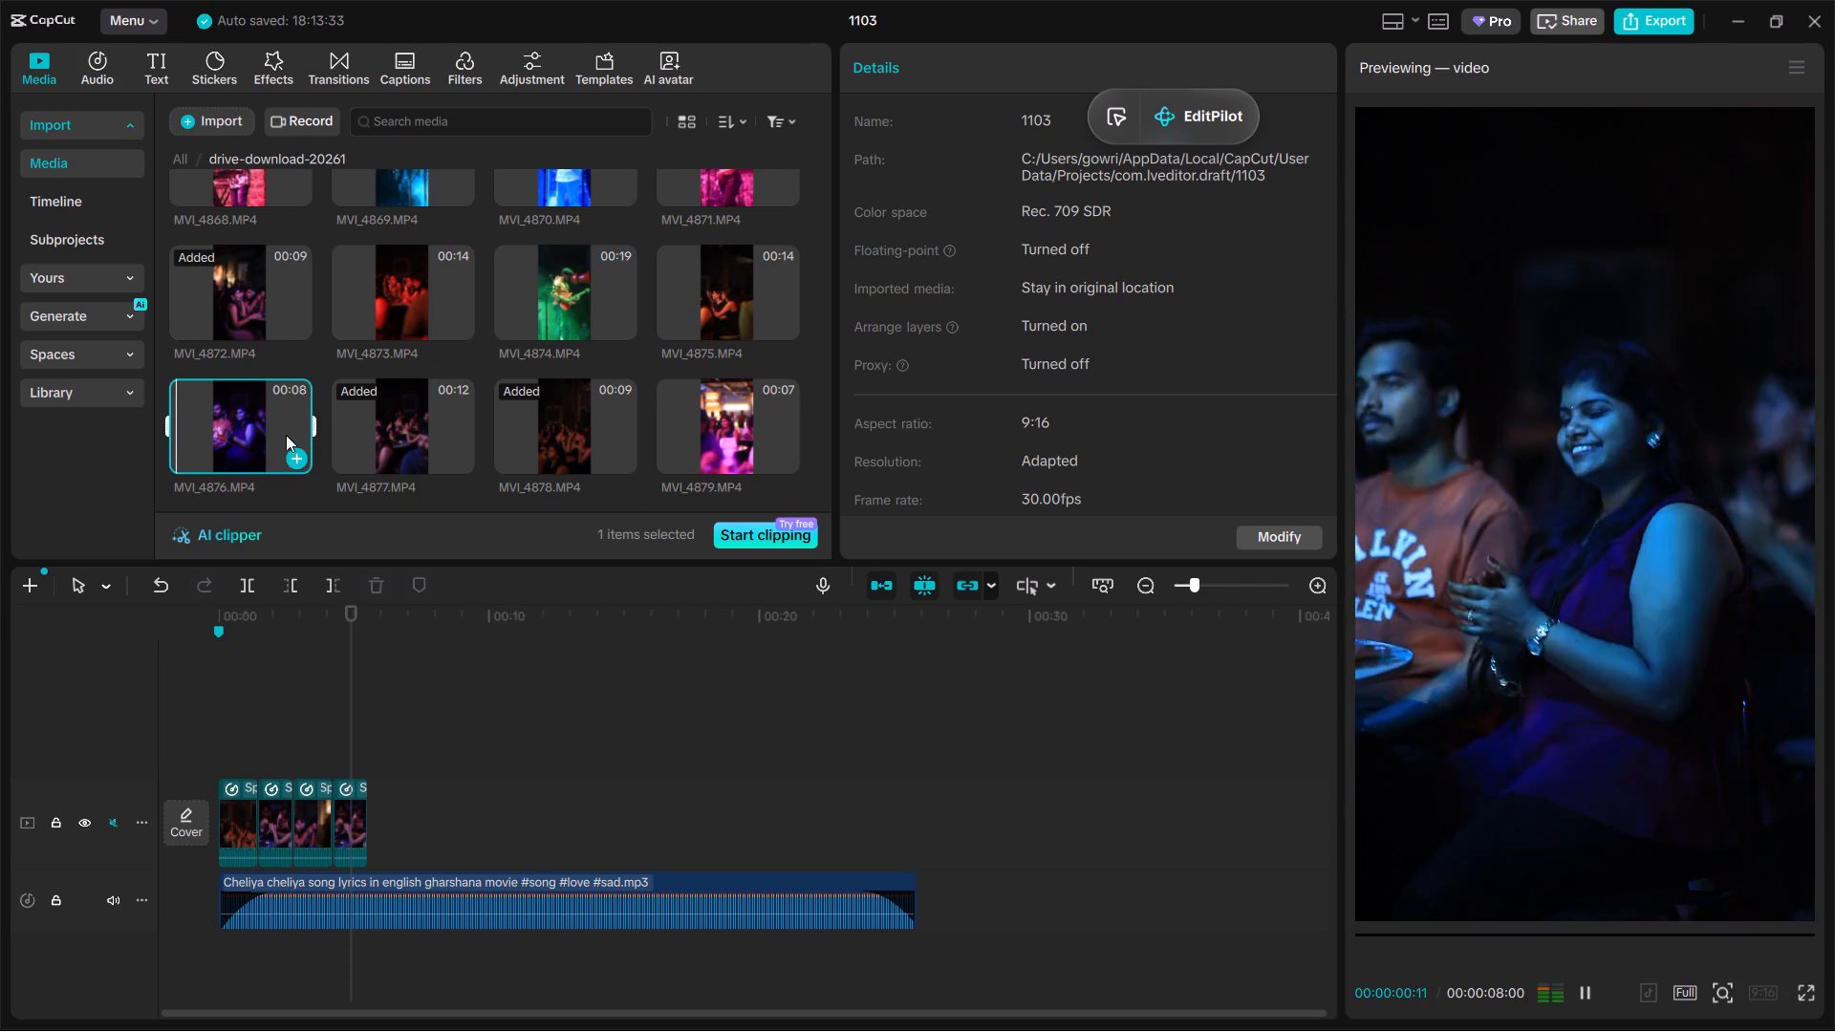
# Look through the IMG clips, including IMG_9994, IMG_9981, IMG_9970 and IMG_9973, for a possible fourth segment.
pyautogui.scroll(1, 676, 409)
pyautogui.scroll(2, 590, 327)
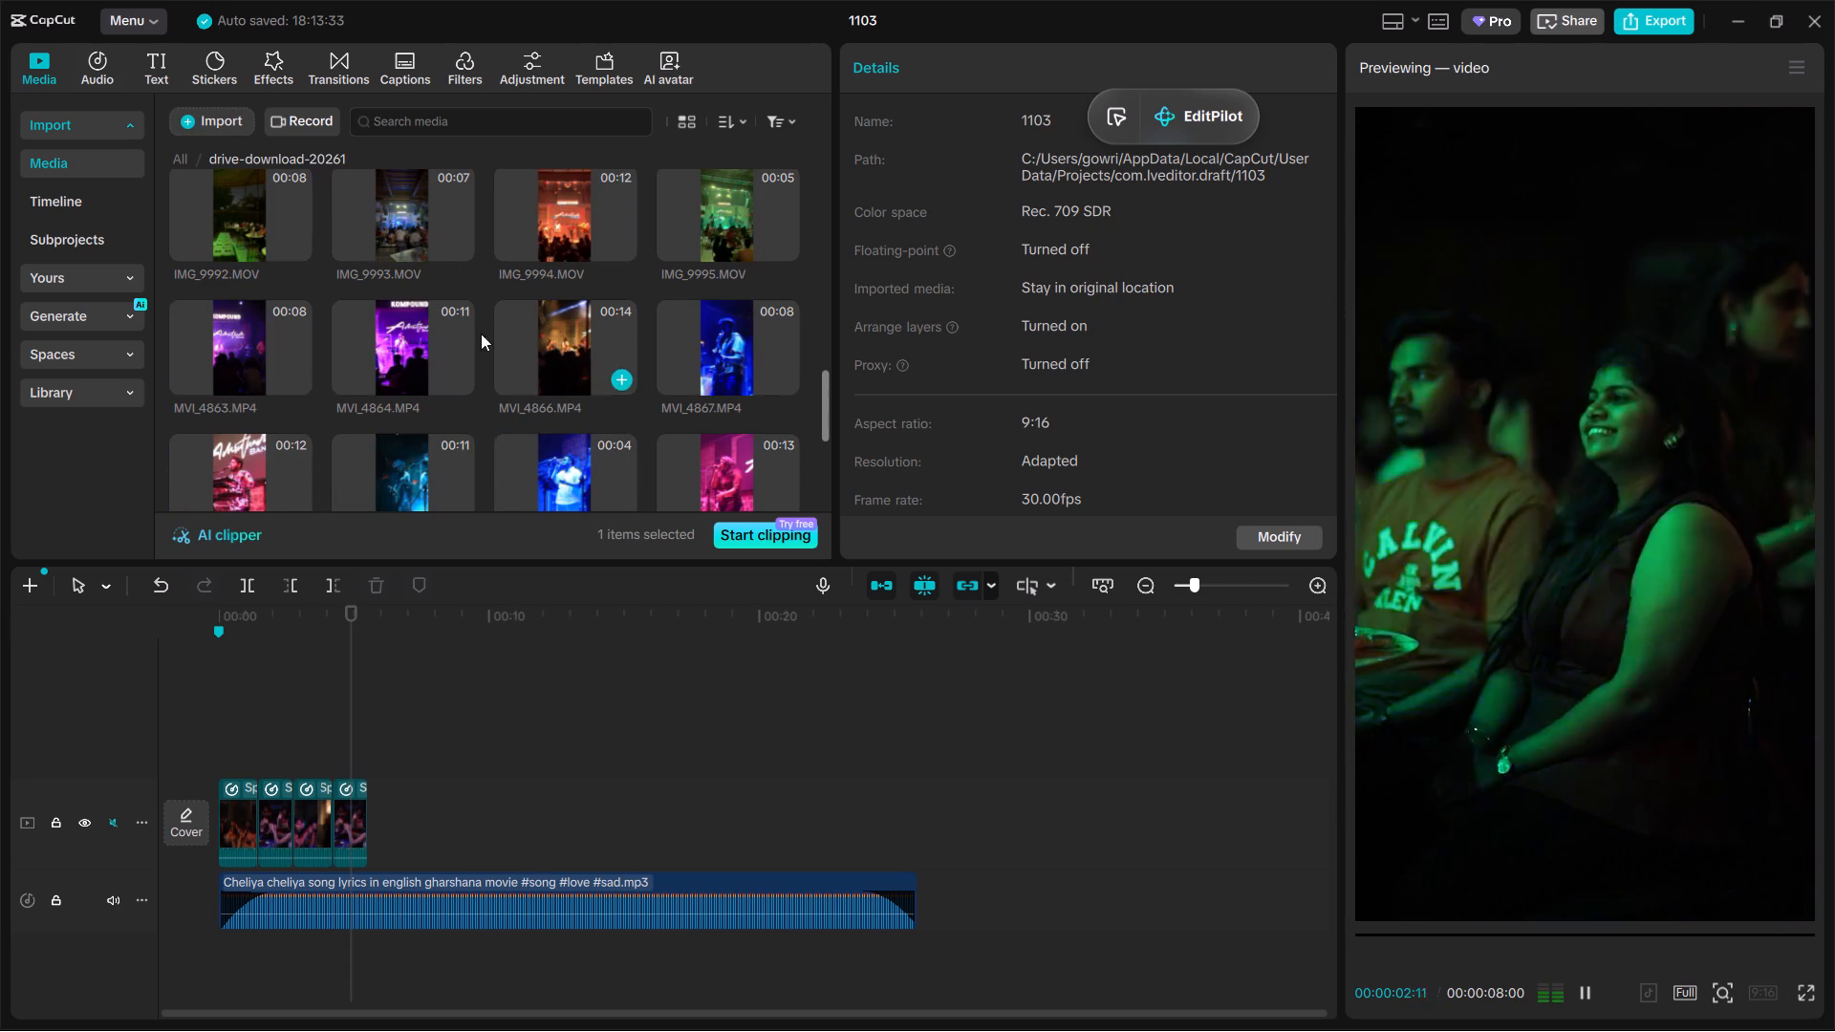
pyautogui.click(561, 226)
pyautogui.scroll(2, 562, 333)
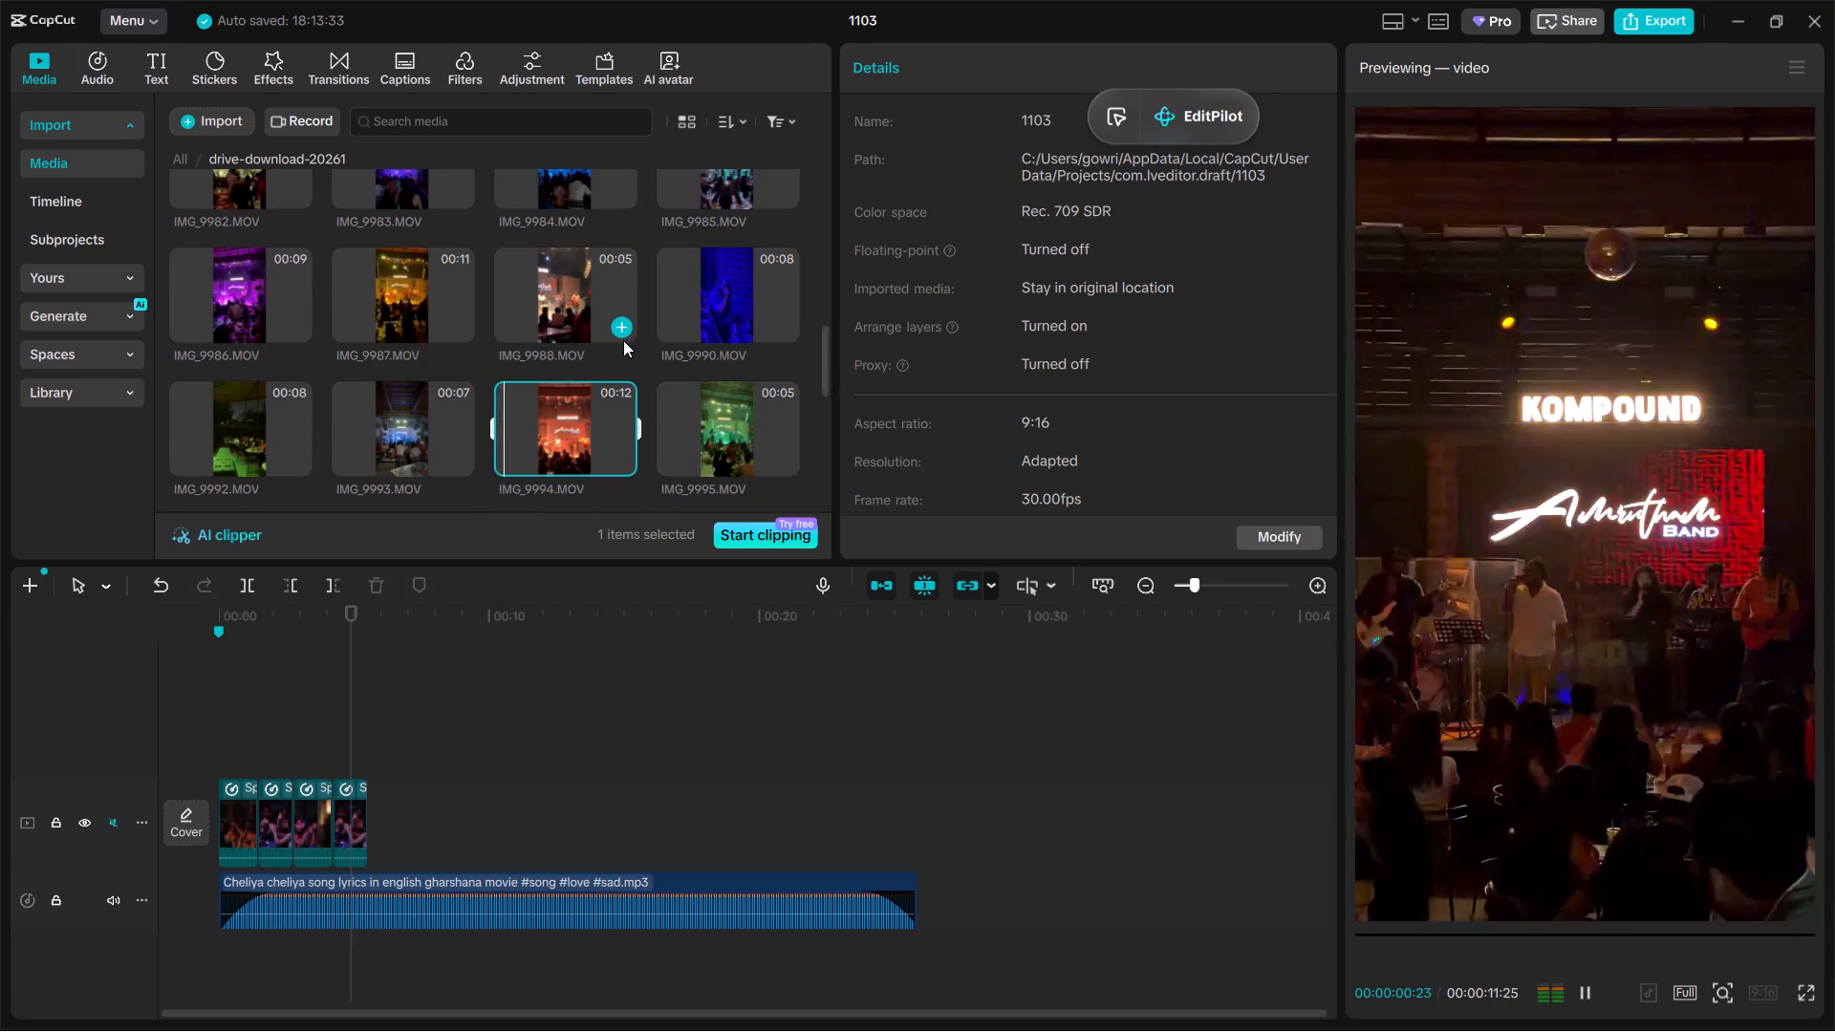
pyautogui.scroll(3, 581, 335)
pyautogui.click(570, 331)
pyautogui.click(714, 333)
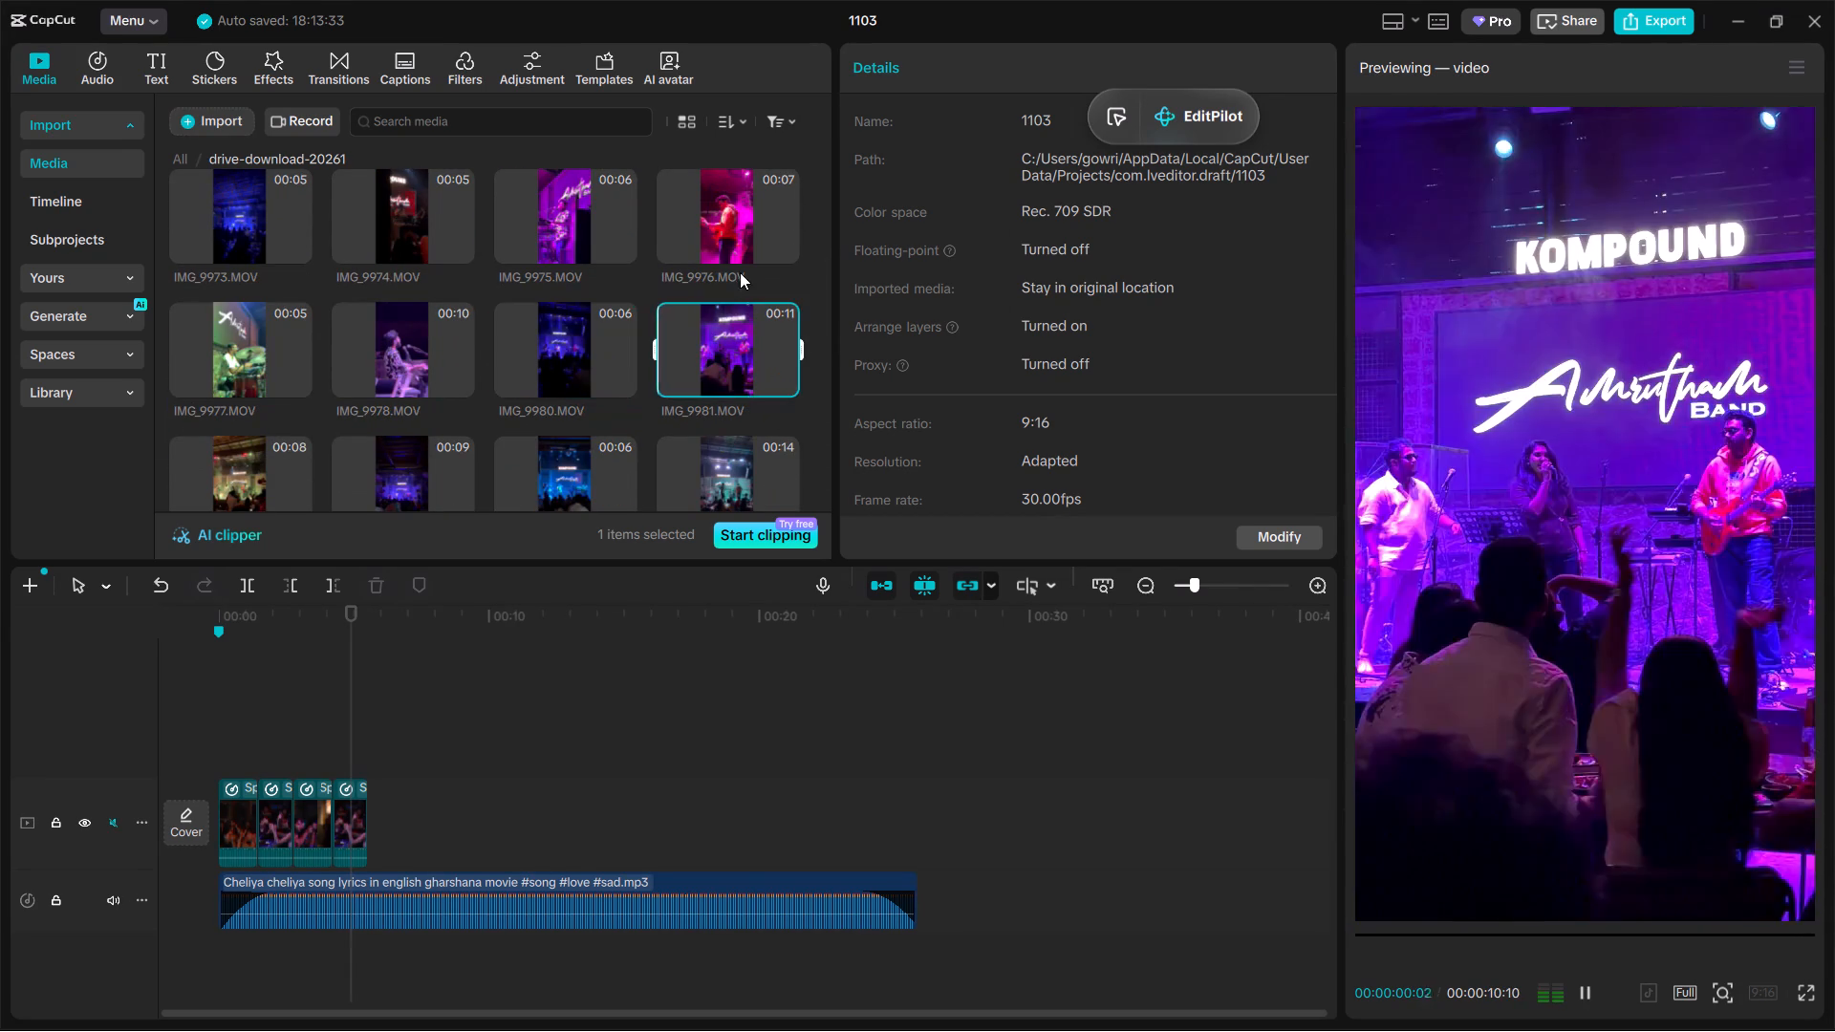
pyautogui.scroll(3, 696, 322)
pyautogui.scroll(9, 390, 356)
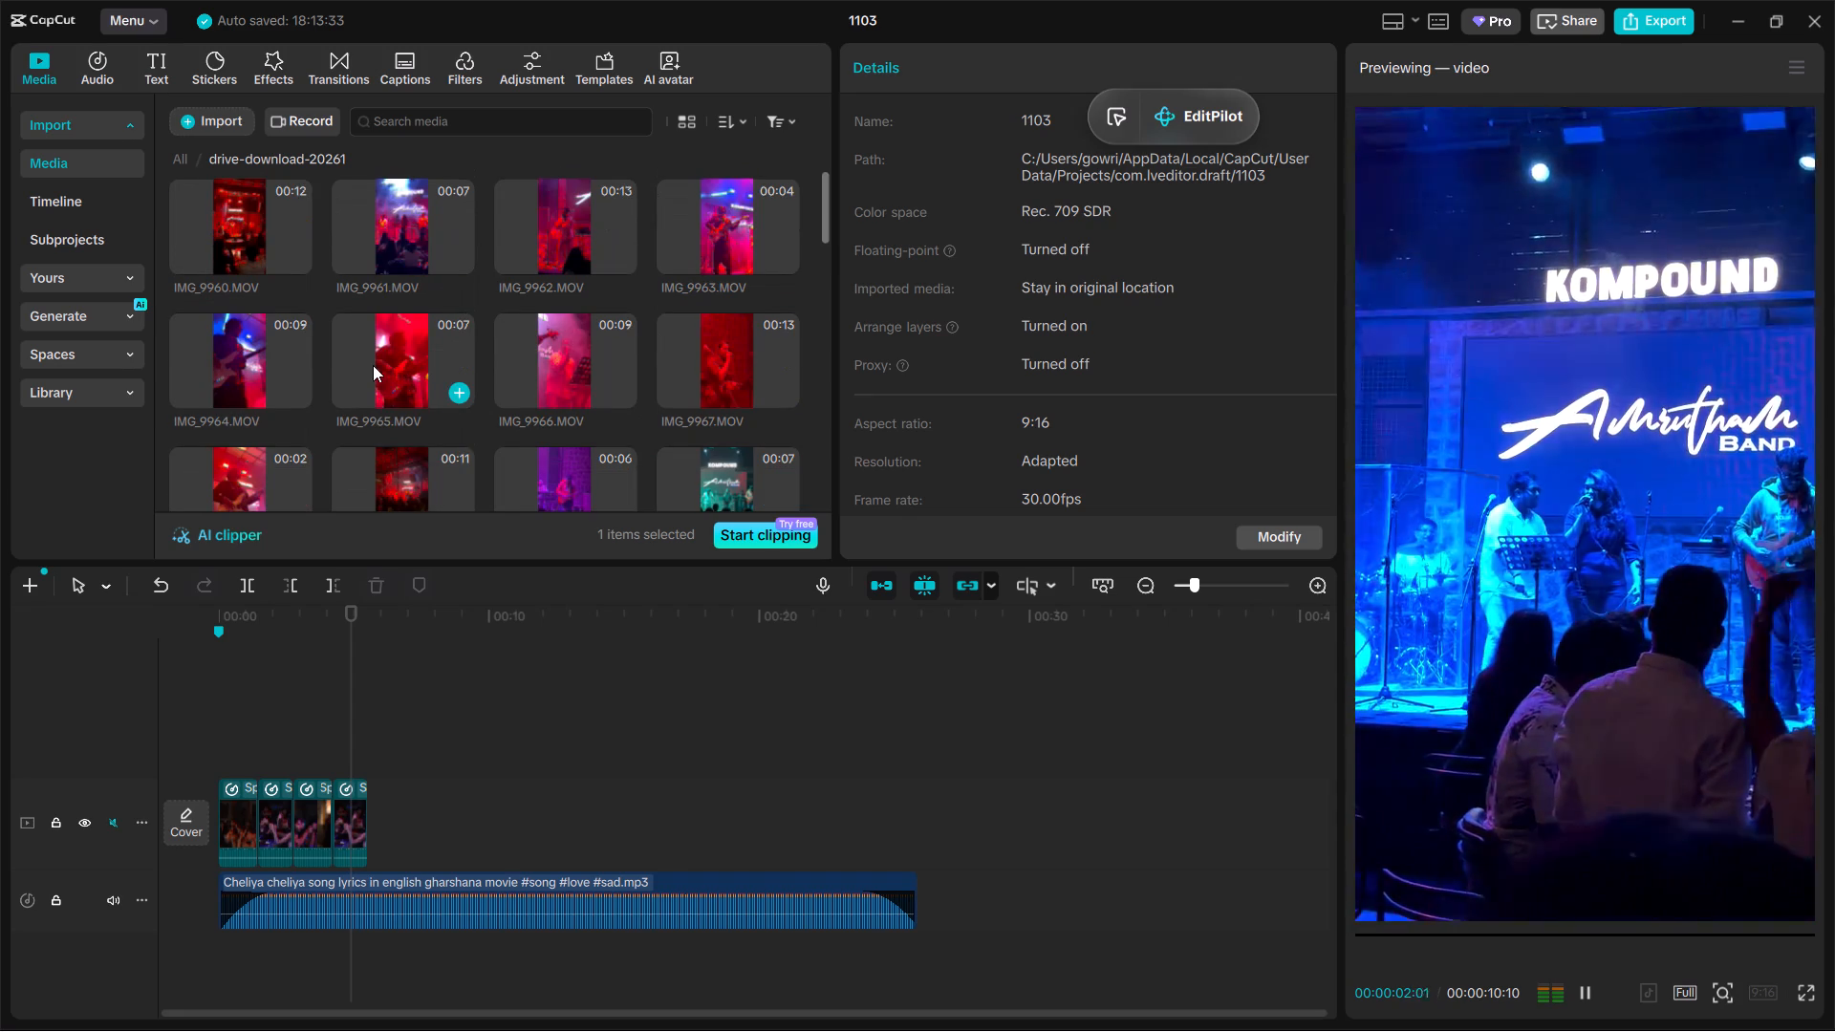
pyautogui.scroll(-5, 435, 357)
pyautogui.scroll(3, 434, 357)
pyautogui.click(367, 263)
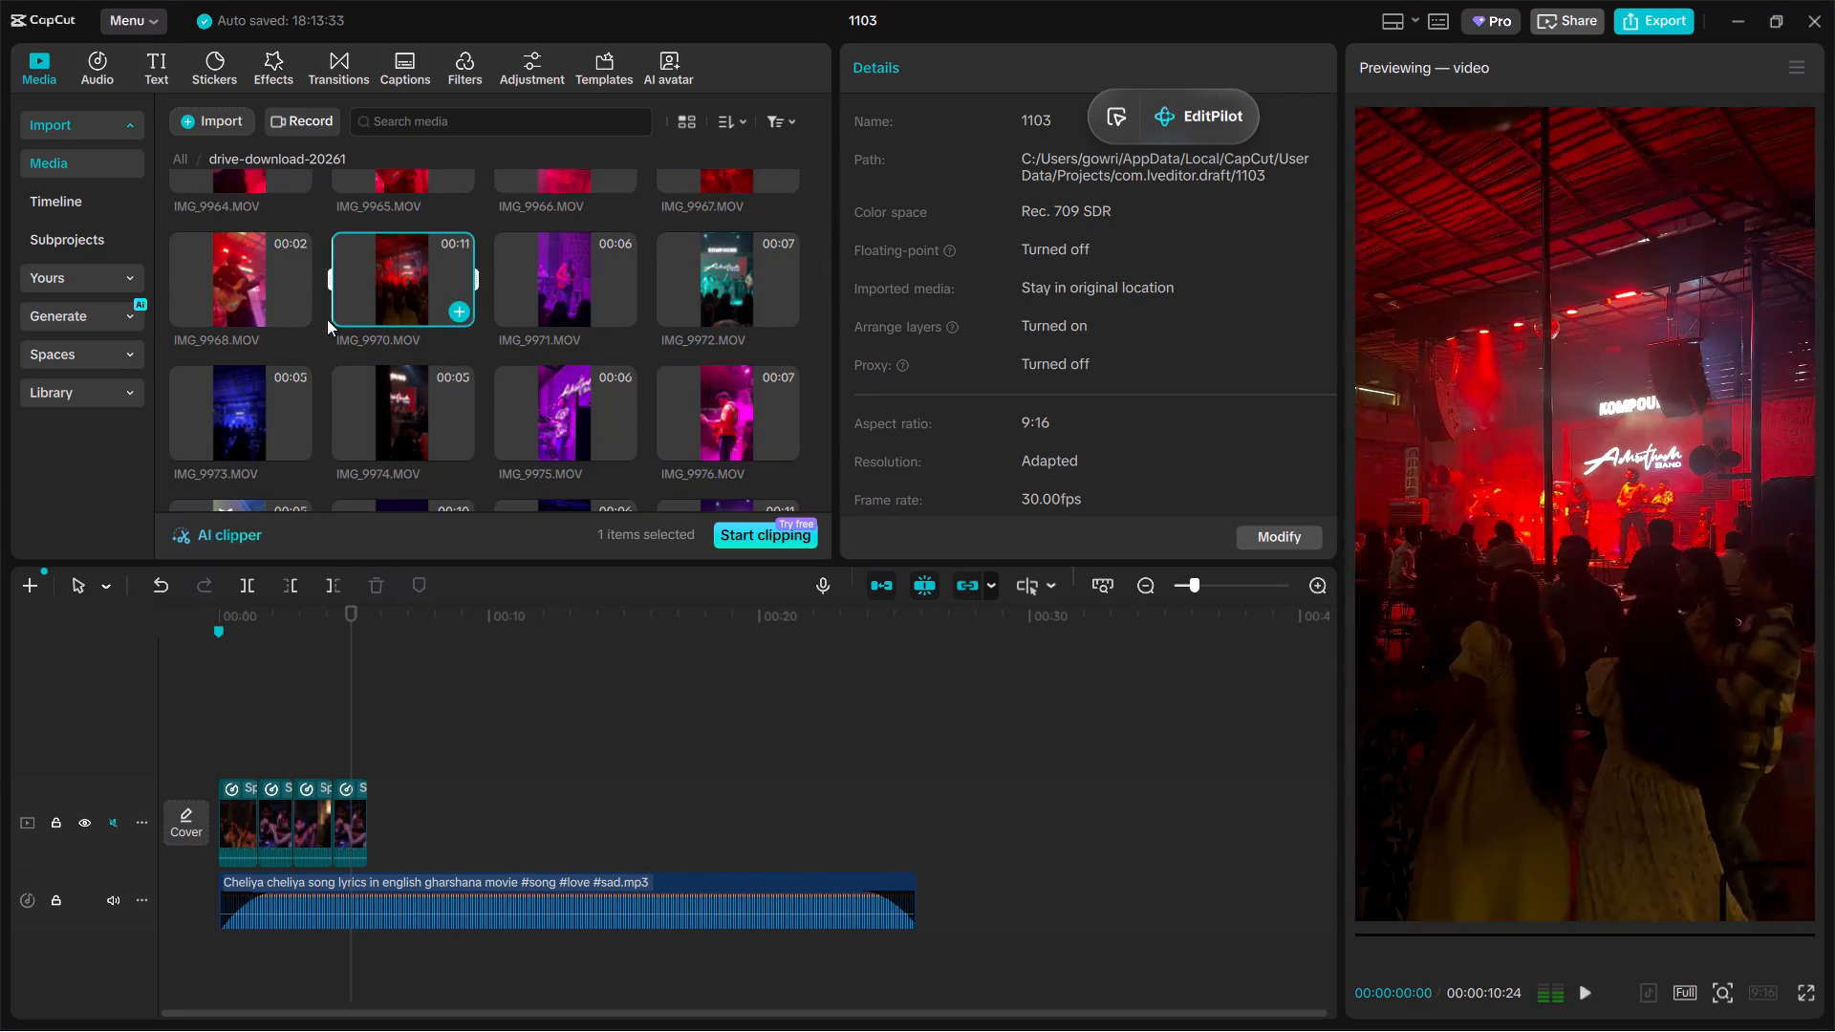
pyautogui.click(236, 409)
# Compare the MVI_4874, MVI_4873, MVI_4875 and MVI_4879 clips as candidates for the fourth segment.
pyautogui.scroll(-6, 378, 369)
pyautogui.scroll(-4, 462, 348)
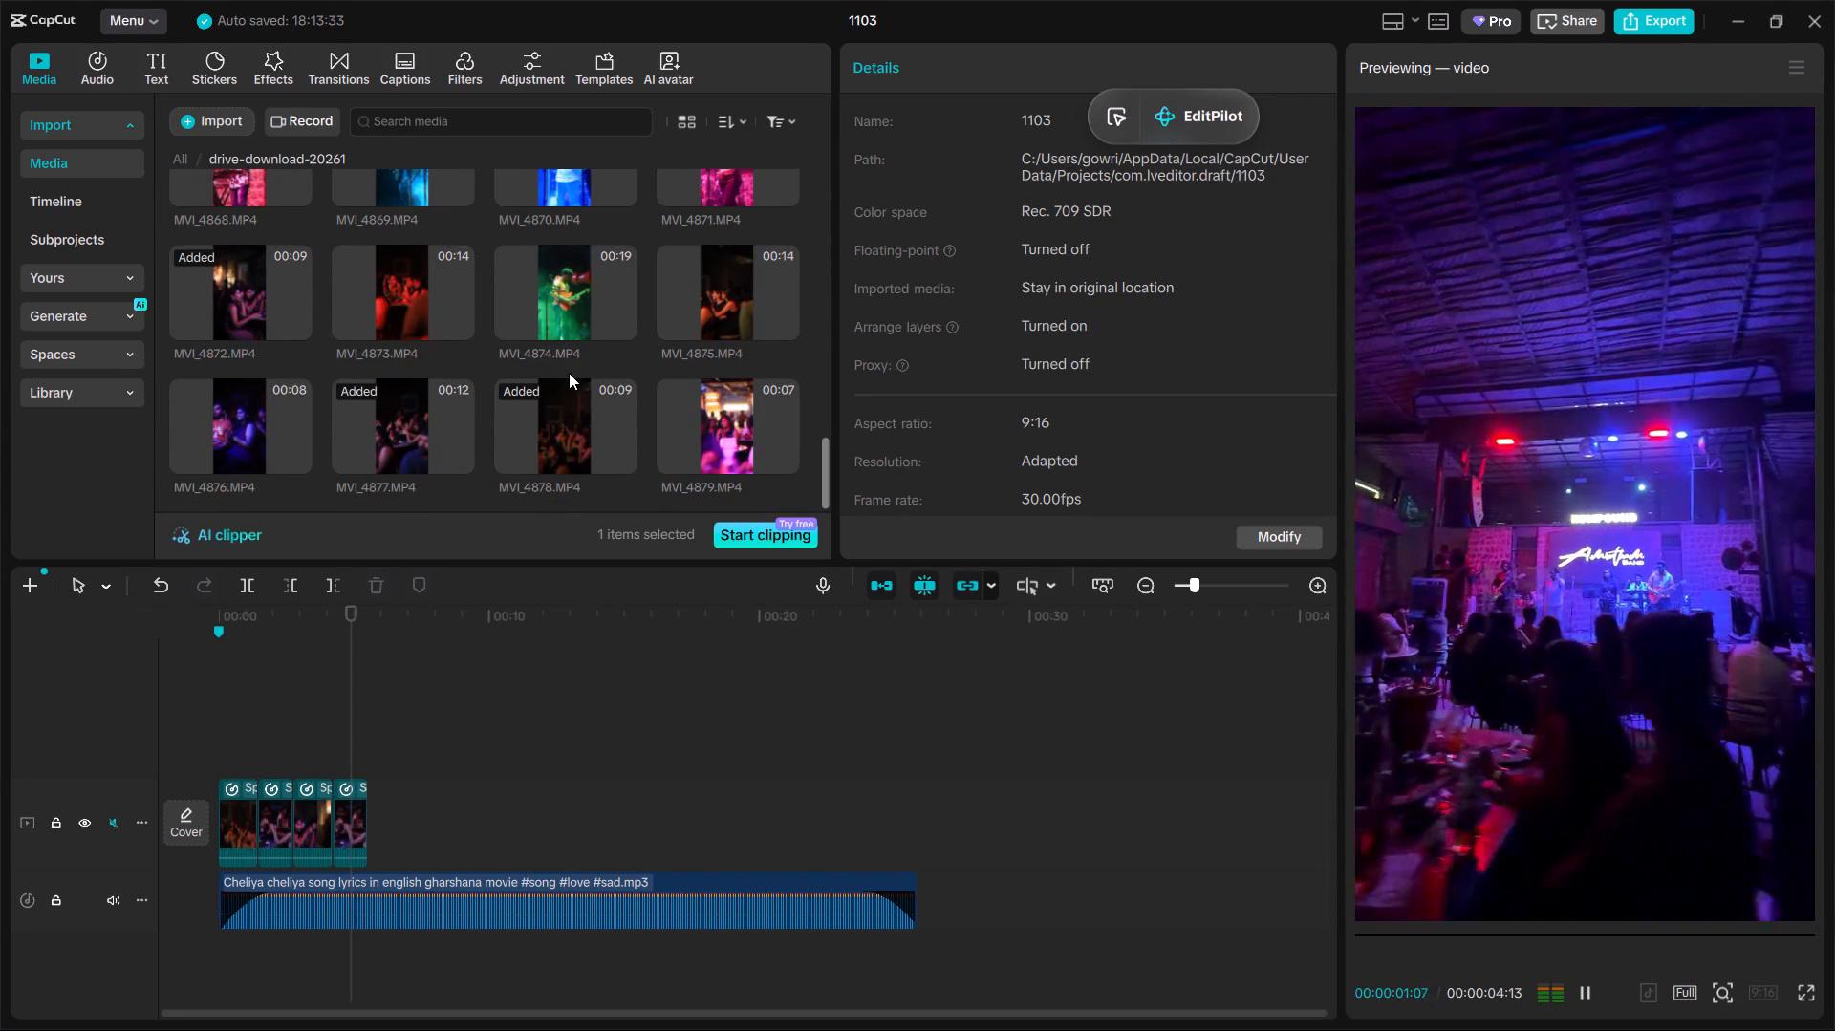
pyautogui.scroll(-6, 569, 384)
pyautogui.click(572, 291)
pyautogui.click(402, 293)
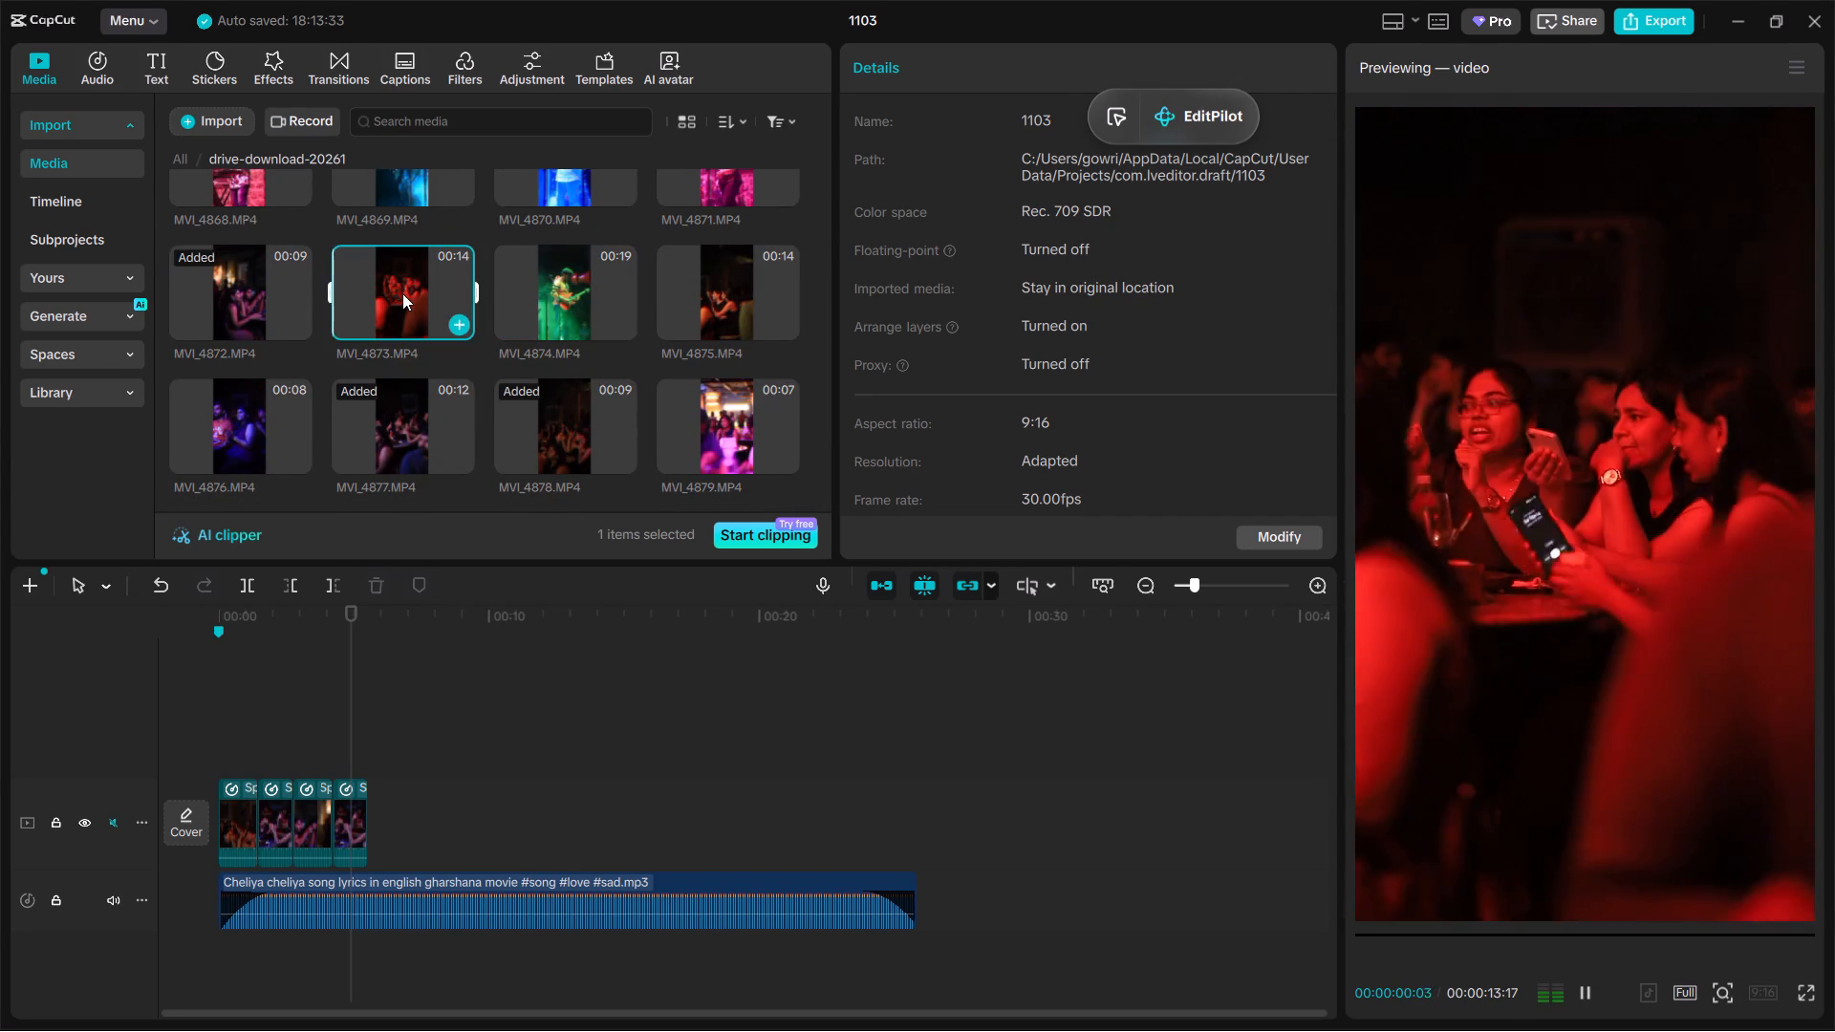
pyautogui.click(748, 273)
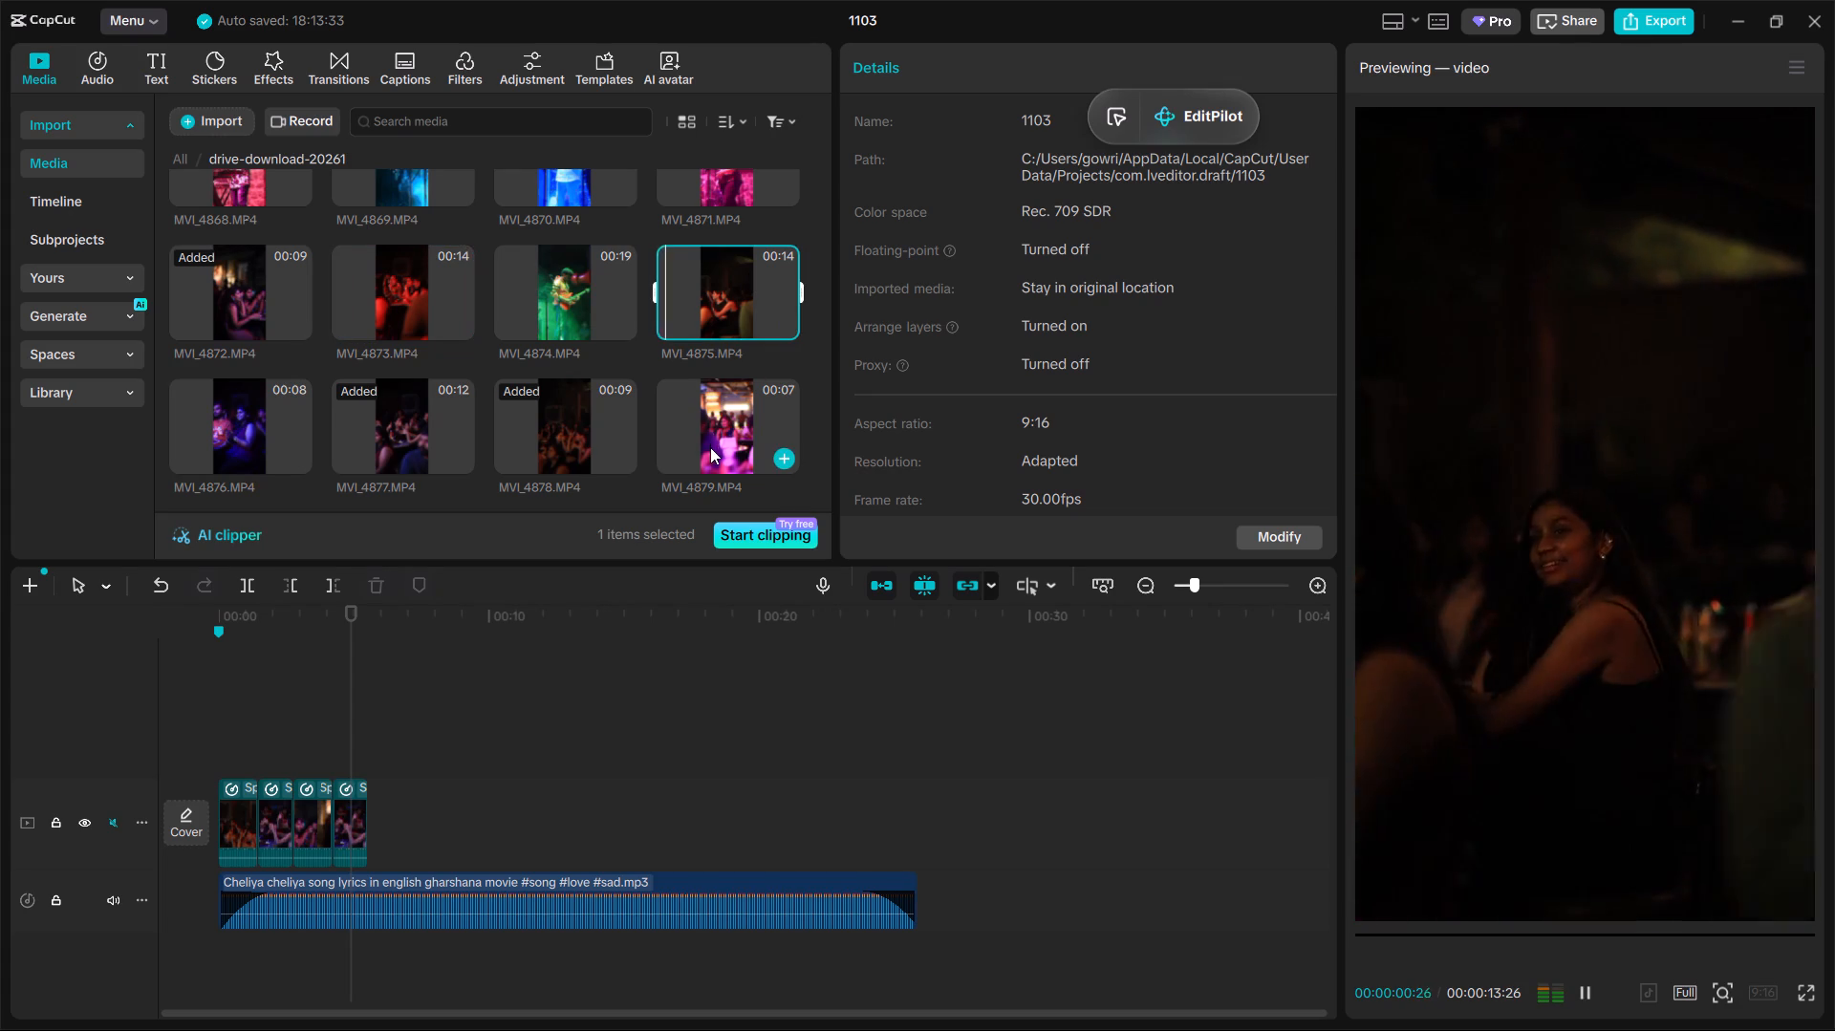
pyautogui.click(710, 446)
# Replace the fourth segment with a chosen section of the MVI_4875 clip, keeping the original video effect.
pyautogui.click(733, 277)
pyautogui.moveTo(733, 277); pyautogui.dragTo(382, 871)
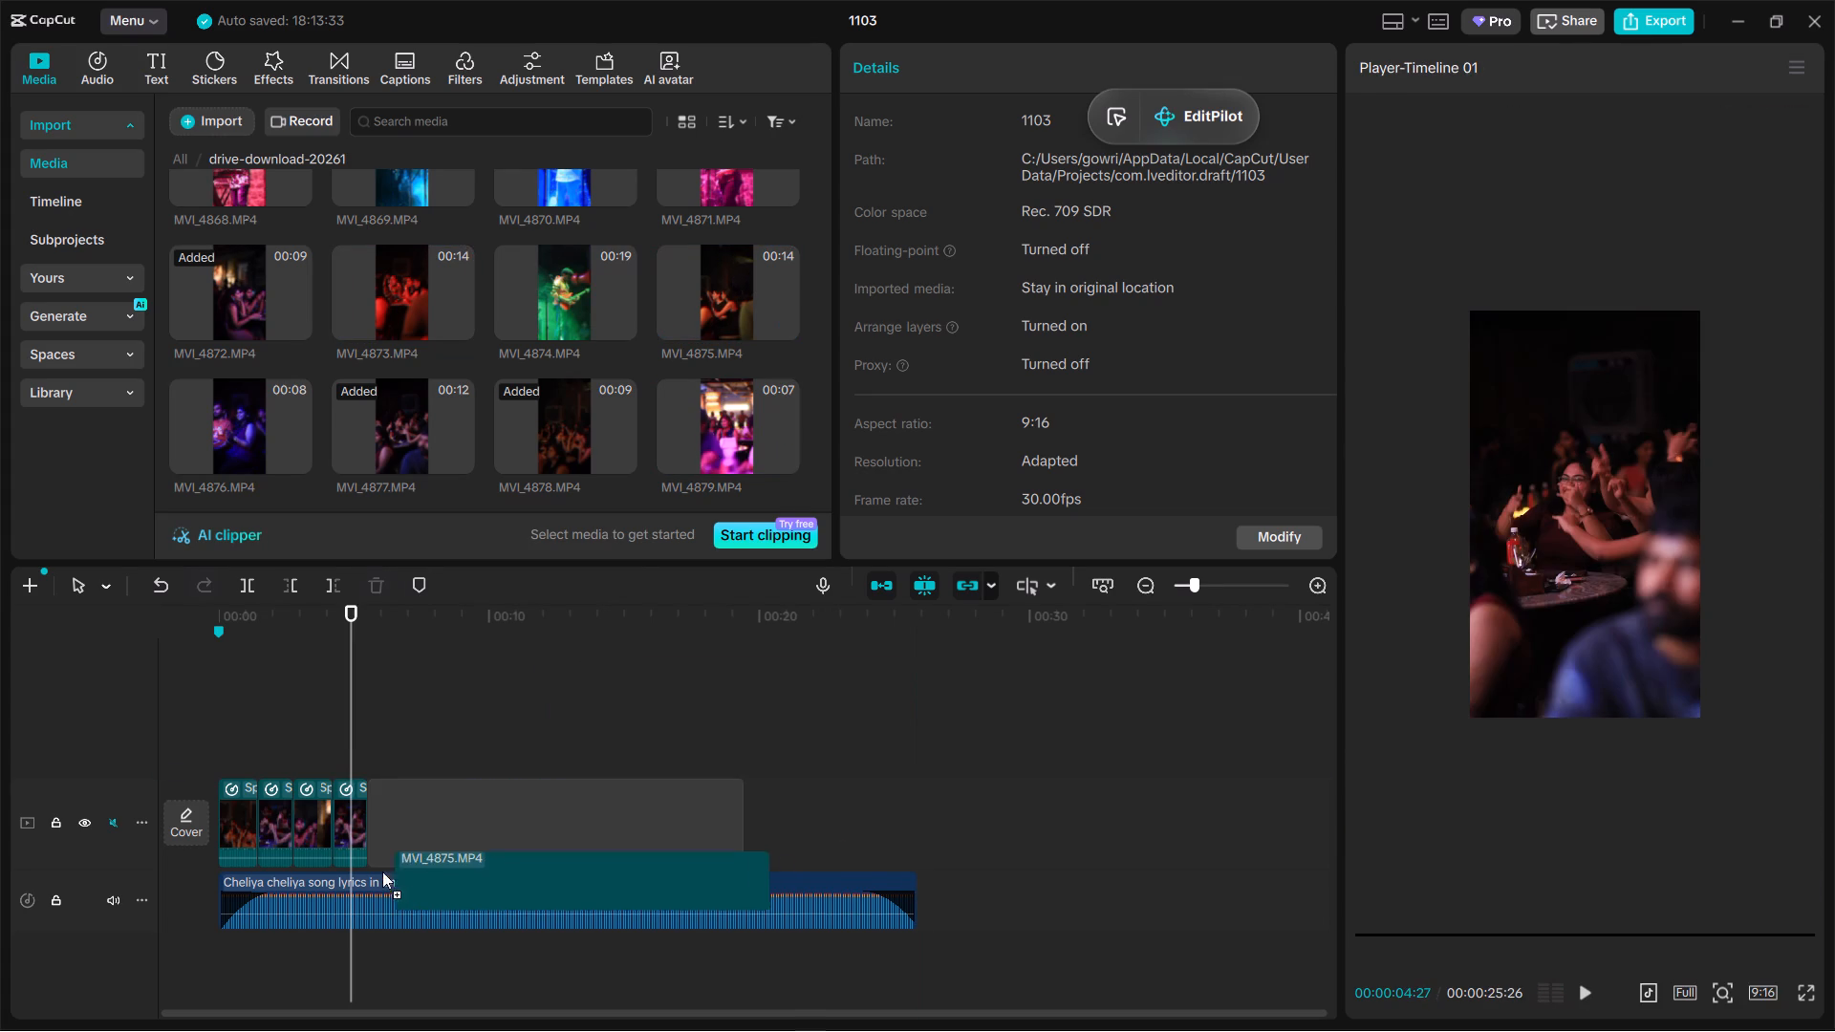
pyautogui.moveTo(382, 871); pyautogui.dragTo(353, 833)
pyautogui.moveTo(989, 695); pyautogui.dragTo(873, 695)
pyautogui.click(990, 754)
pyautogui.click(996, 790)
pyautogui.click(992, 767)
pyautogui.click(853, 612)
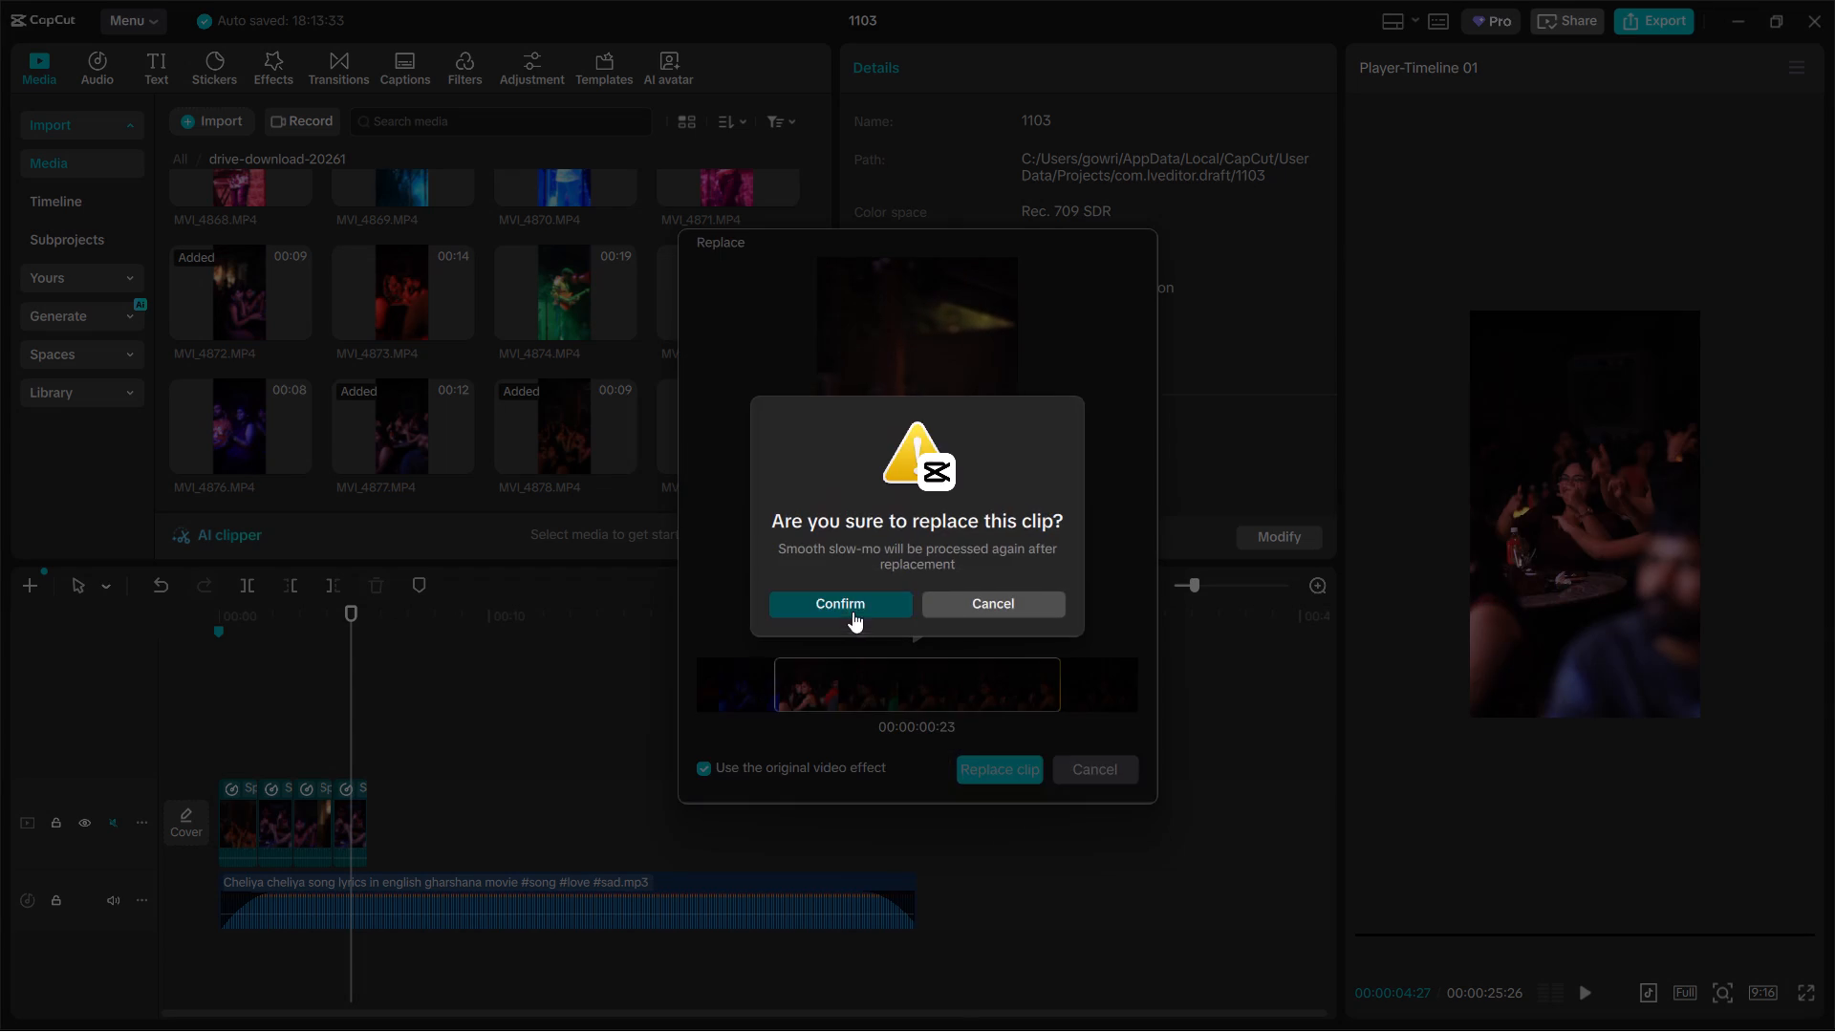
# Trim off the part of the first segment, MVI_4878, after 00:00:01:08.
pyautogui.click(356, 761)
pyautogui.moveTo(356, 759); pyautogui.dragTo(82, 748)
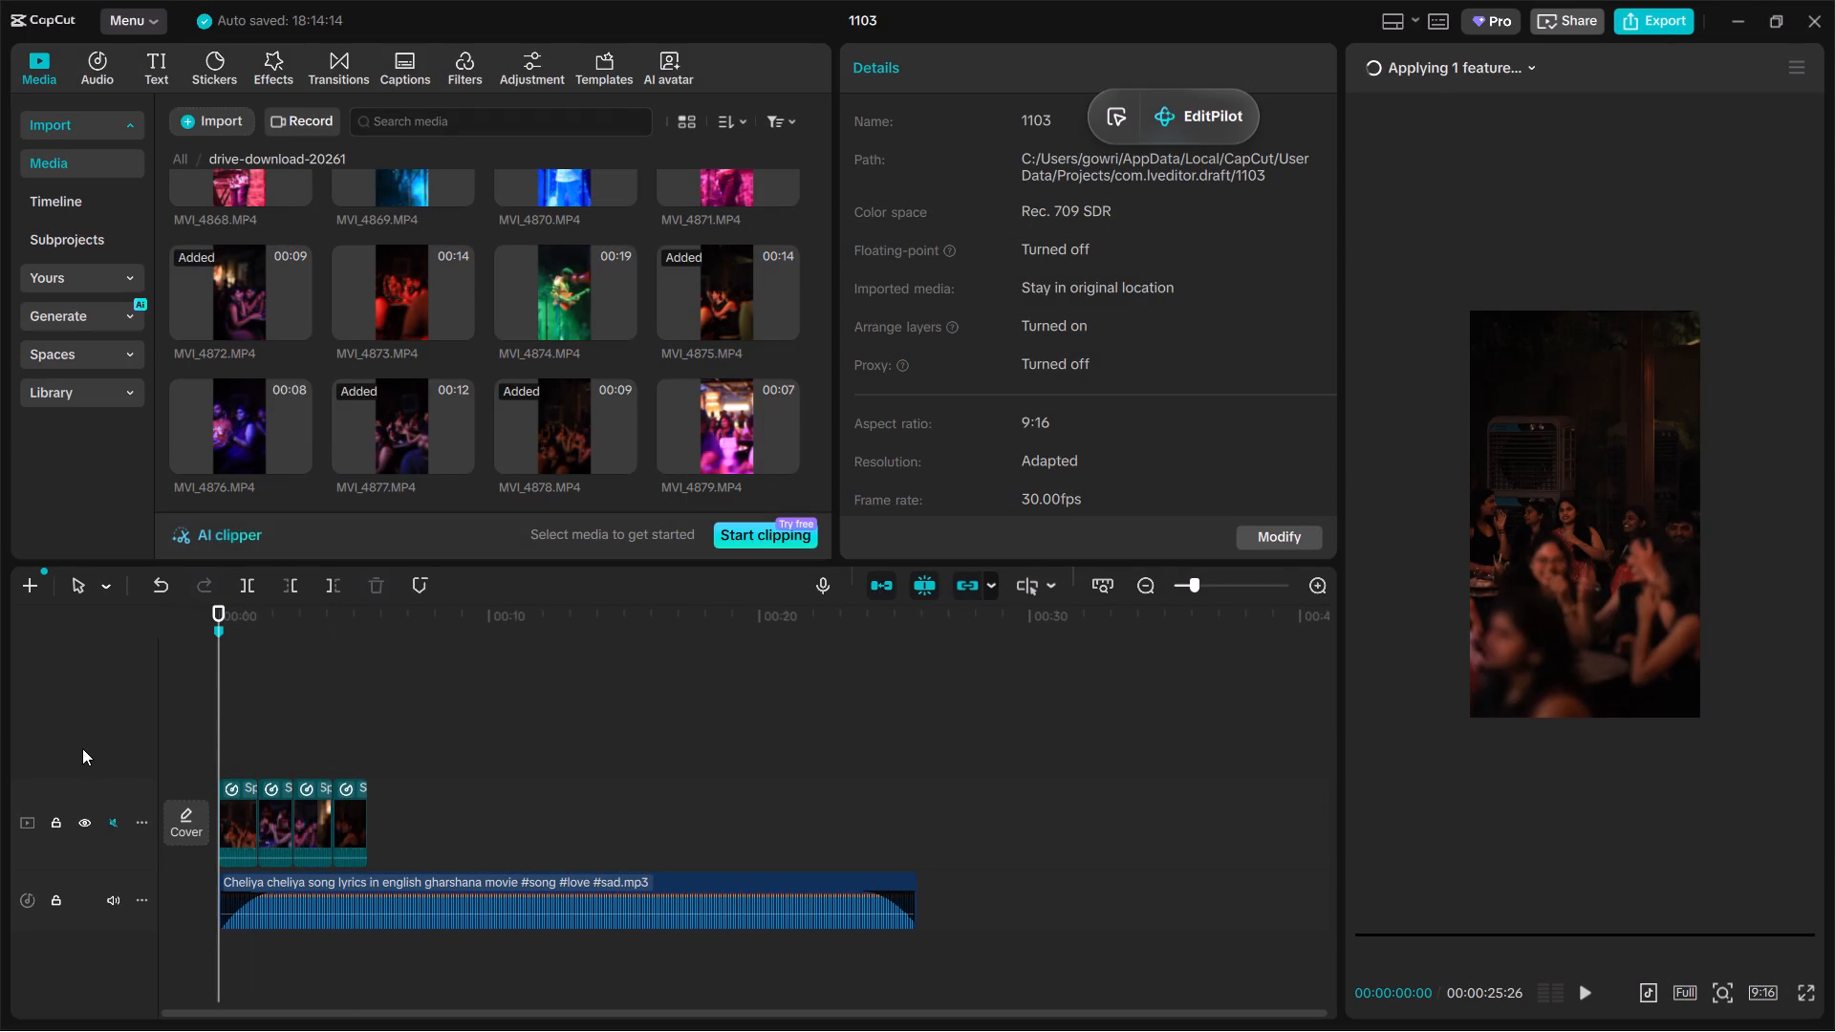
pyautogui.press('space')
pyautogui.press('space')
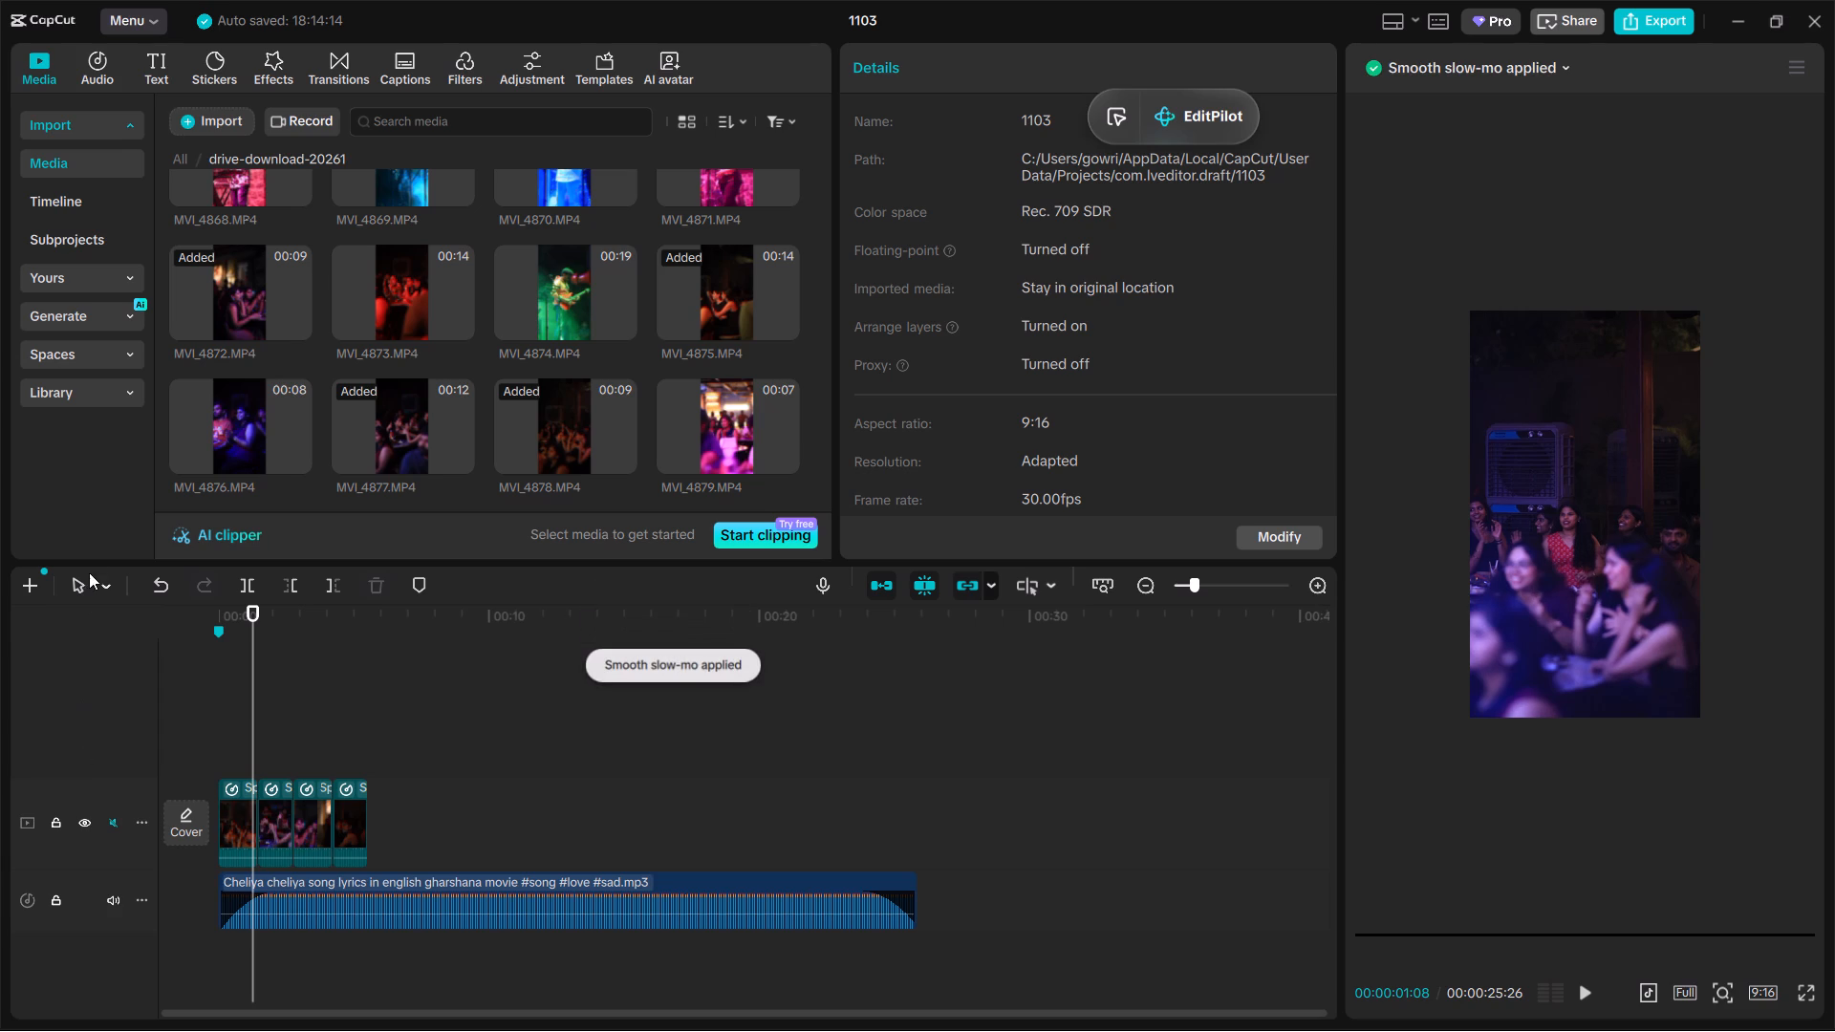
pyautogui.click(250, 834)
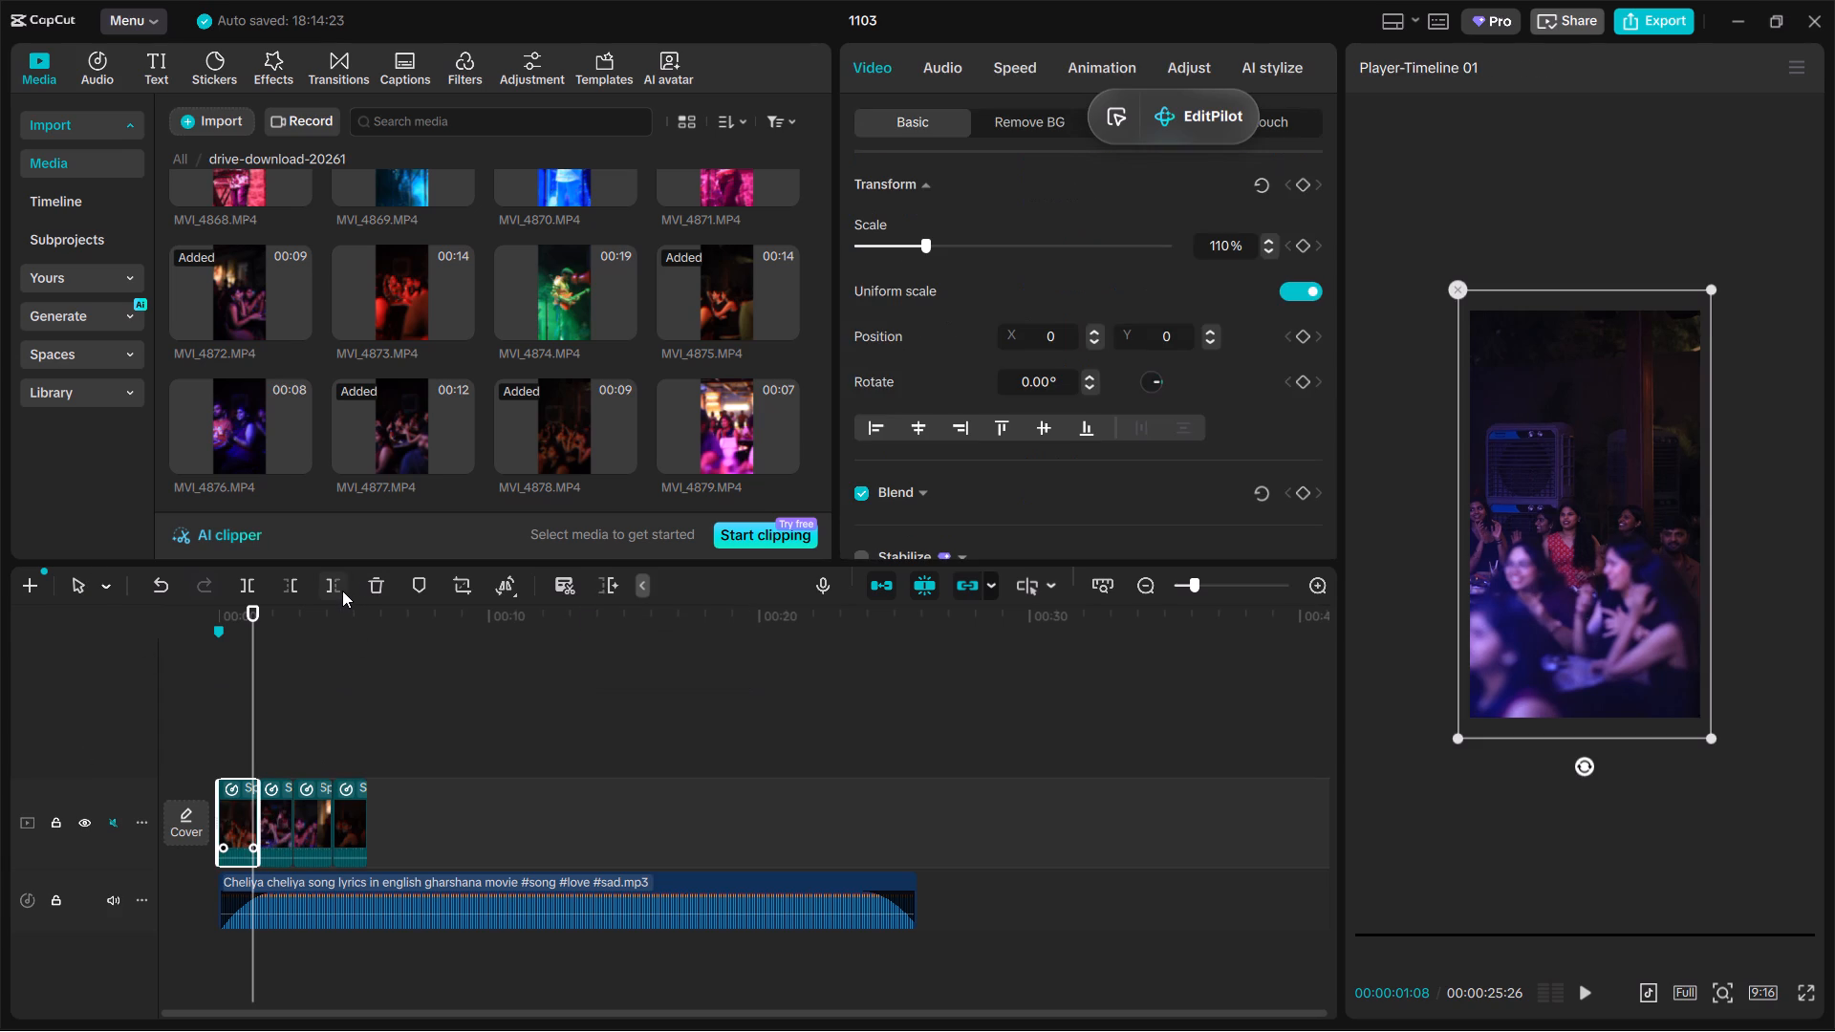
pyautogui.click(341, 591)
# Play the sequence from the start to check the timing of the first two segments.
pyautogui.click(328, 728)
pyautogui.moveTo(328, 728); pyautogui.dragTo(0, 793)
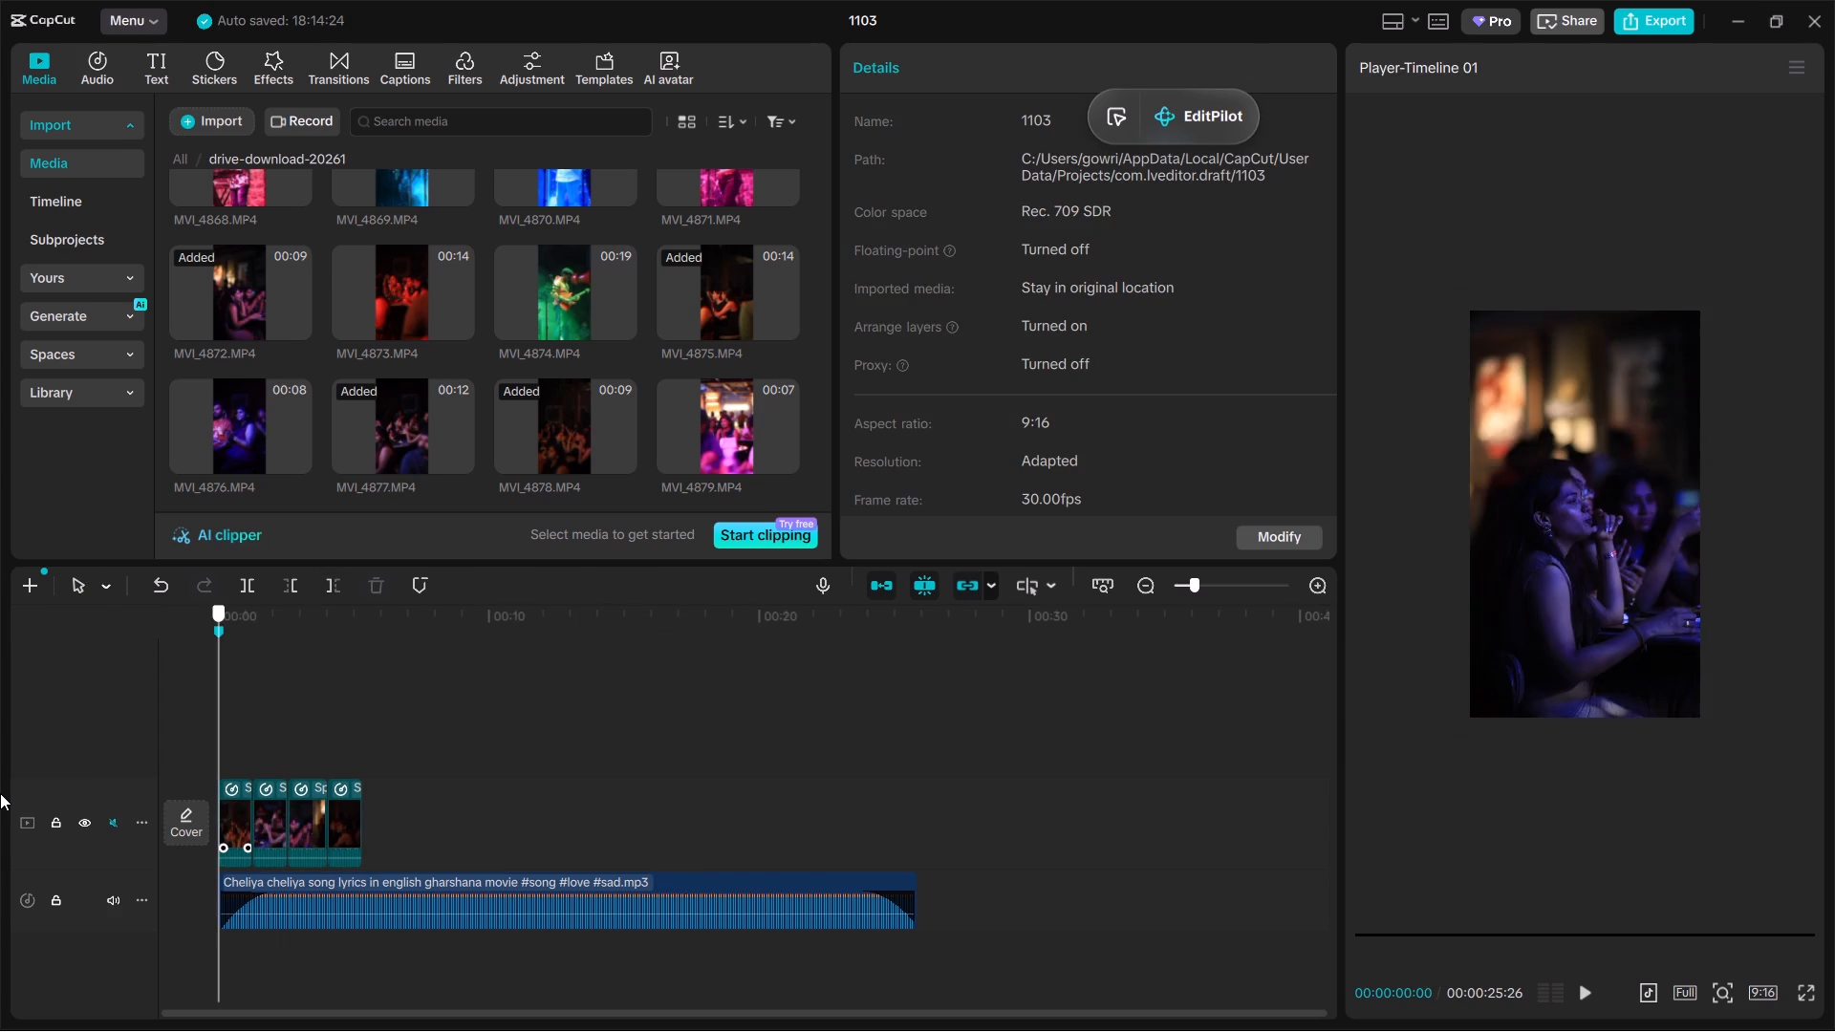
pyautogui.press('space')
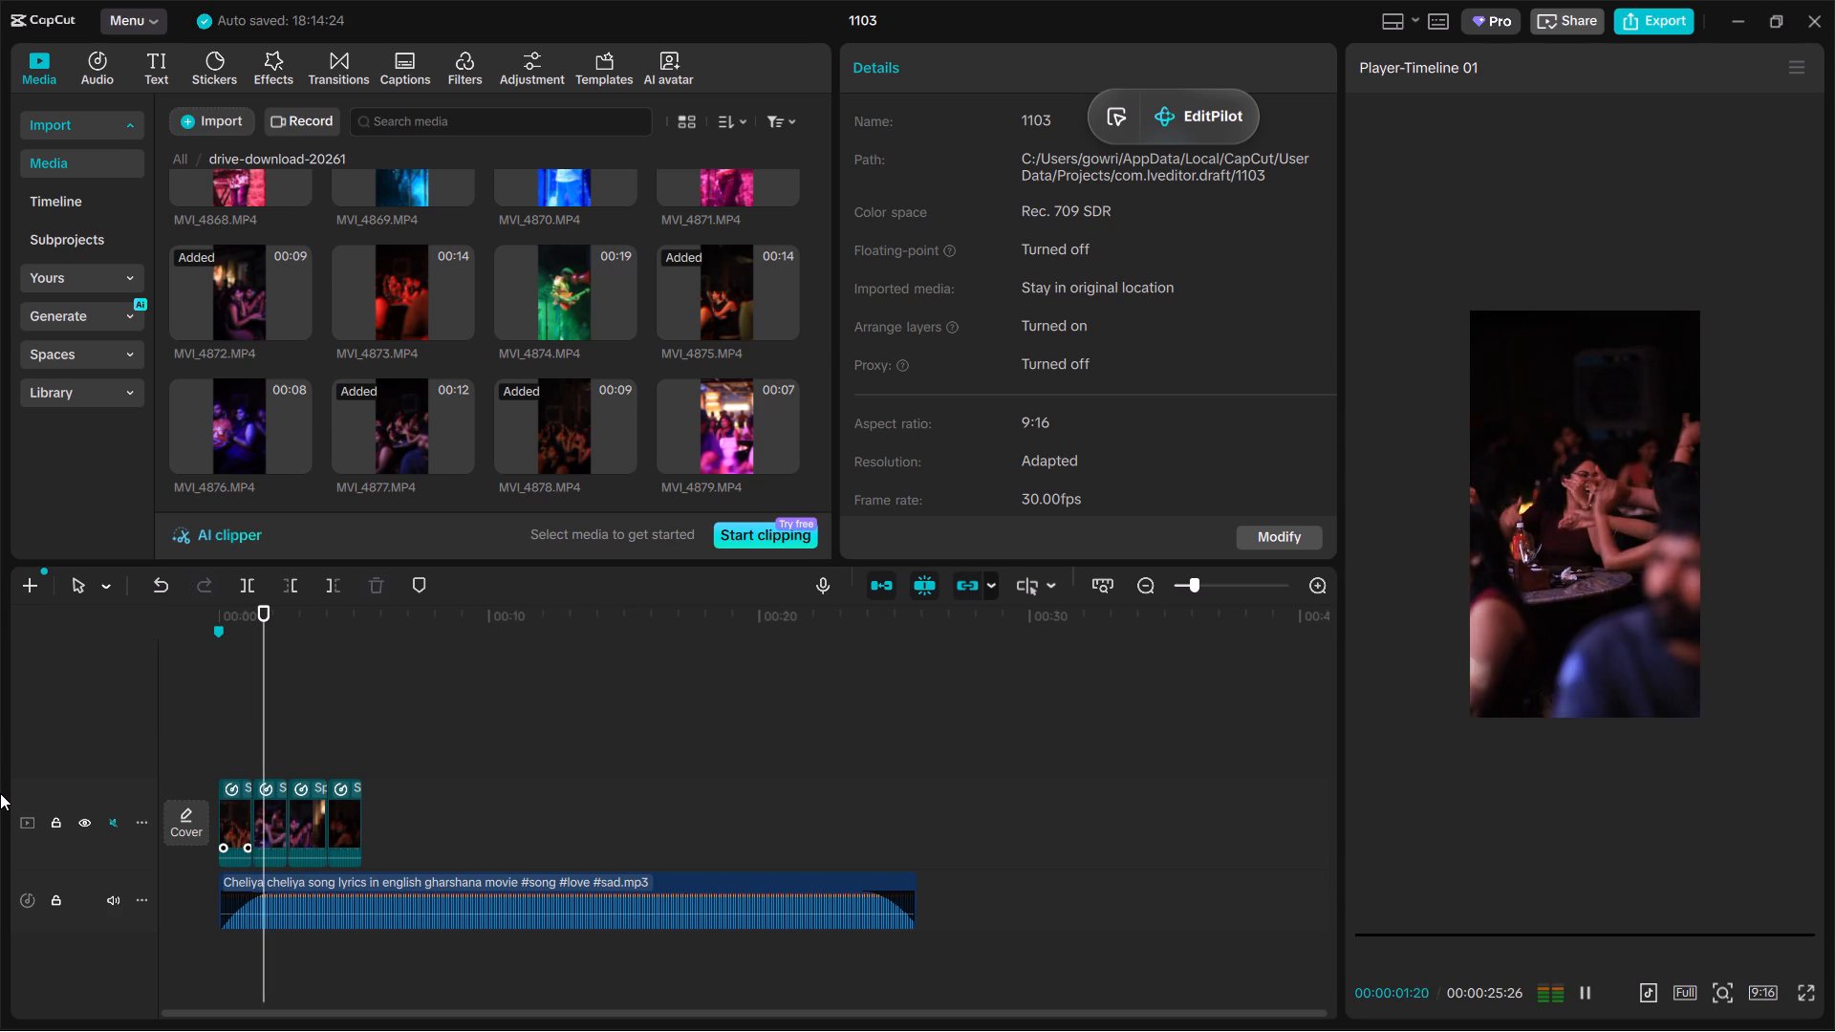
pyautogui.press('space')
pyautogui.press('space')
pyautogui.press('space')
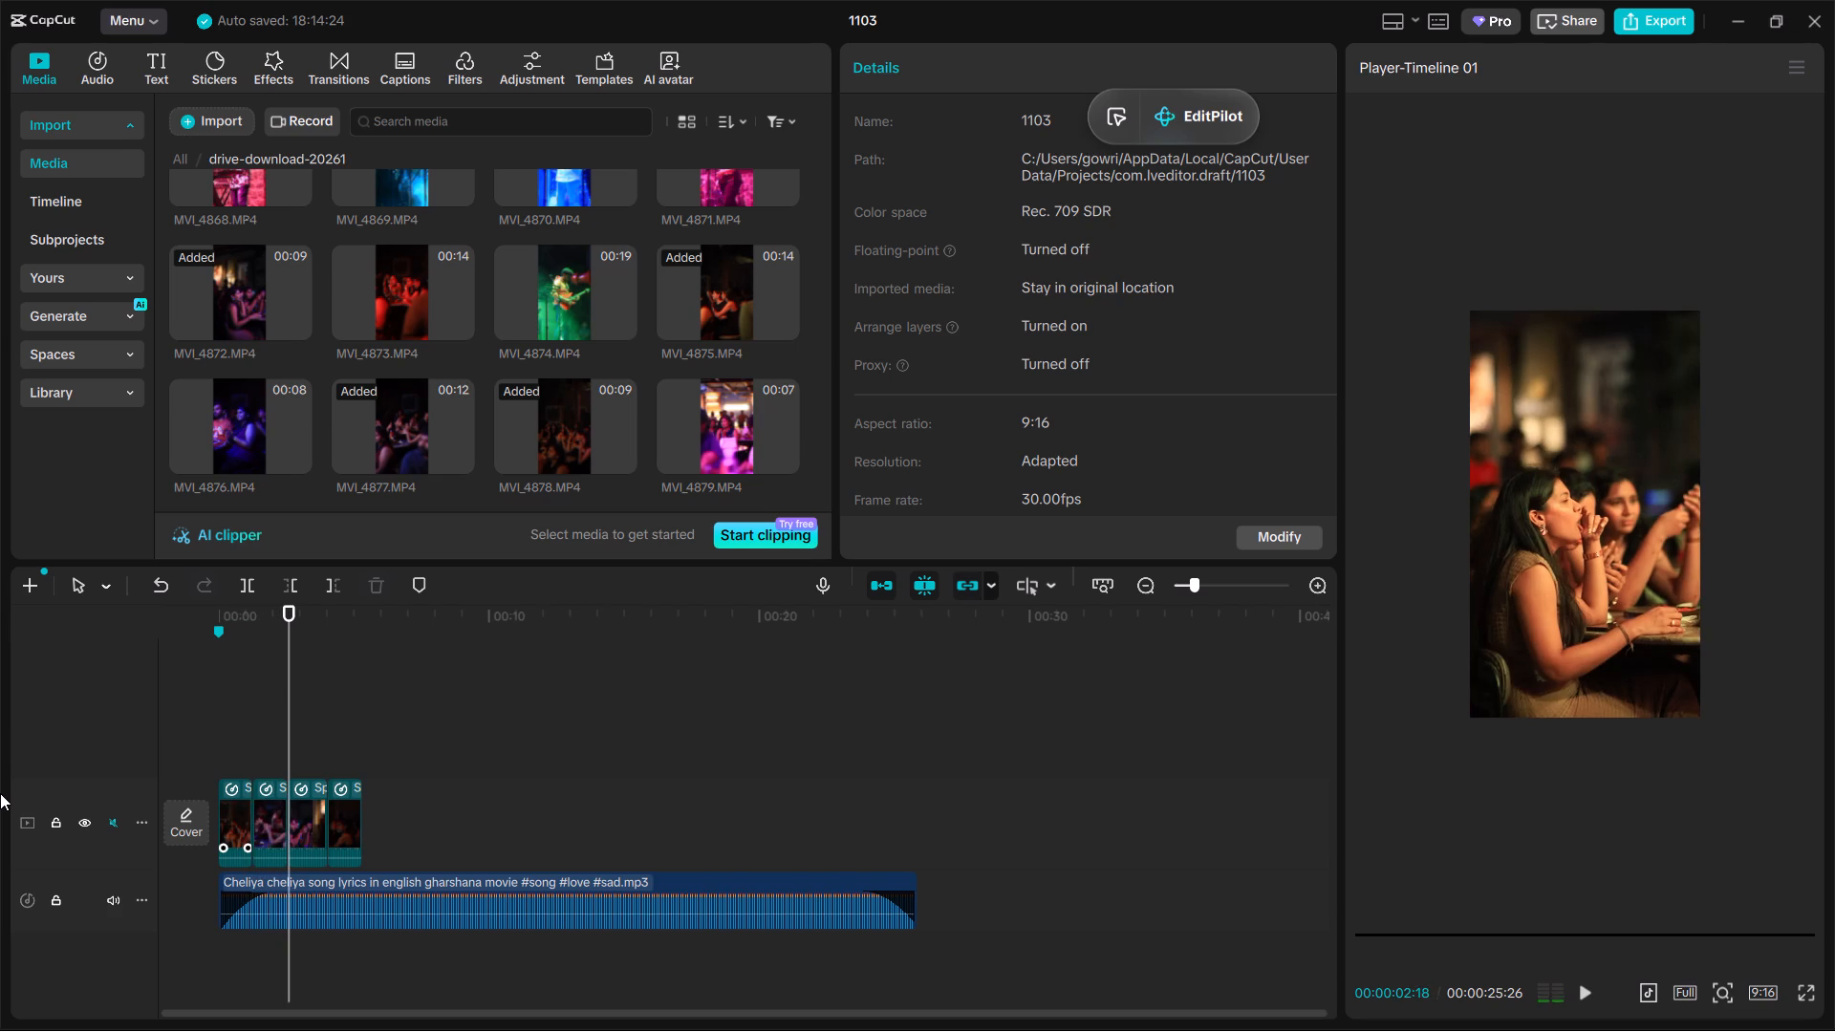
# Turn off linkage and swap the first two segments so that MVI_4877 comes before MVI_4878.
pyautogui.click(278, 833)
pyautogui.moveTo(278, 833); pyautogui.dragTo(238, 847)
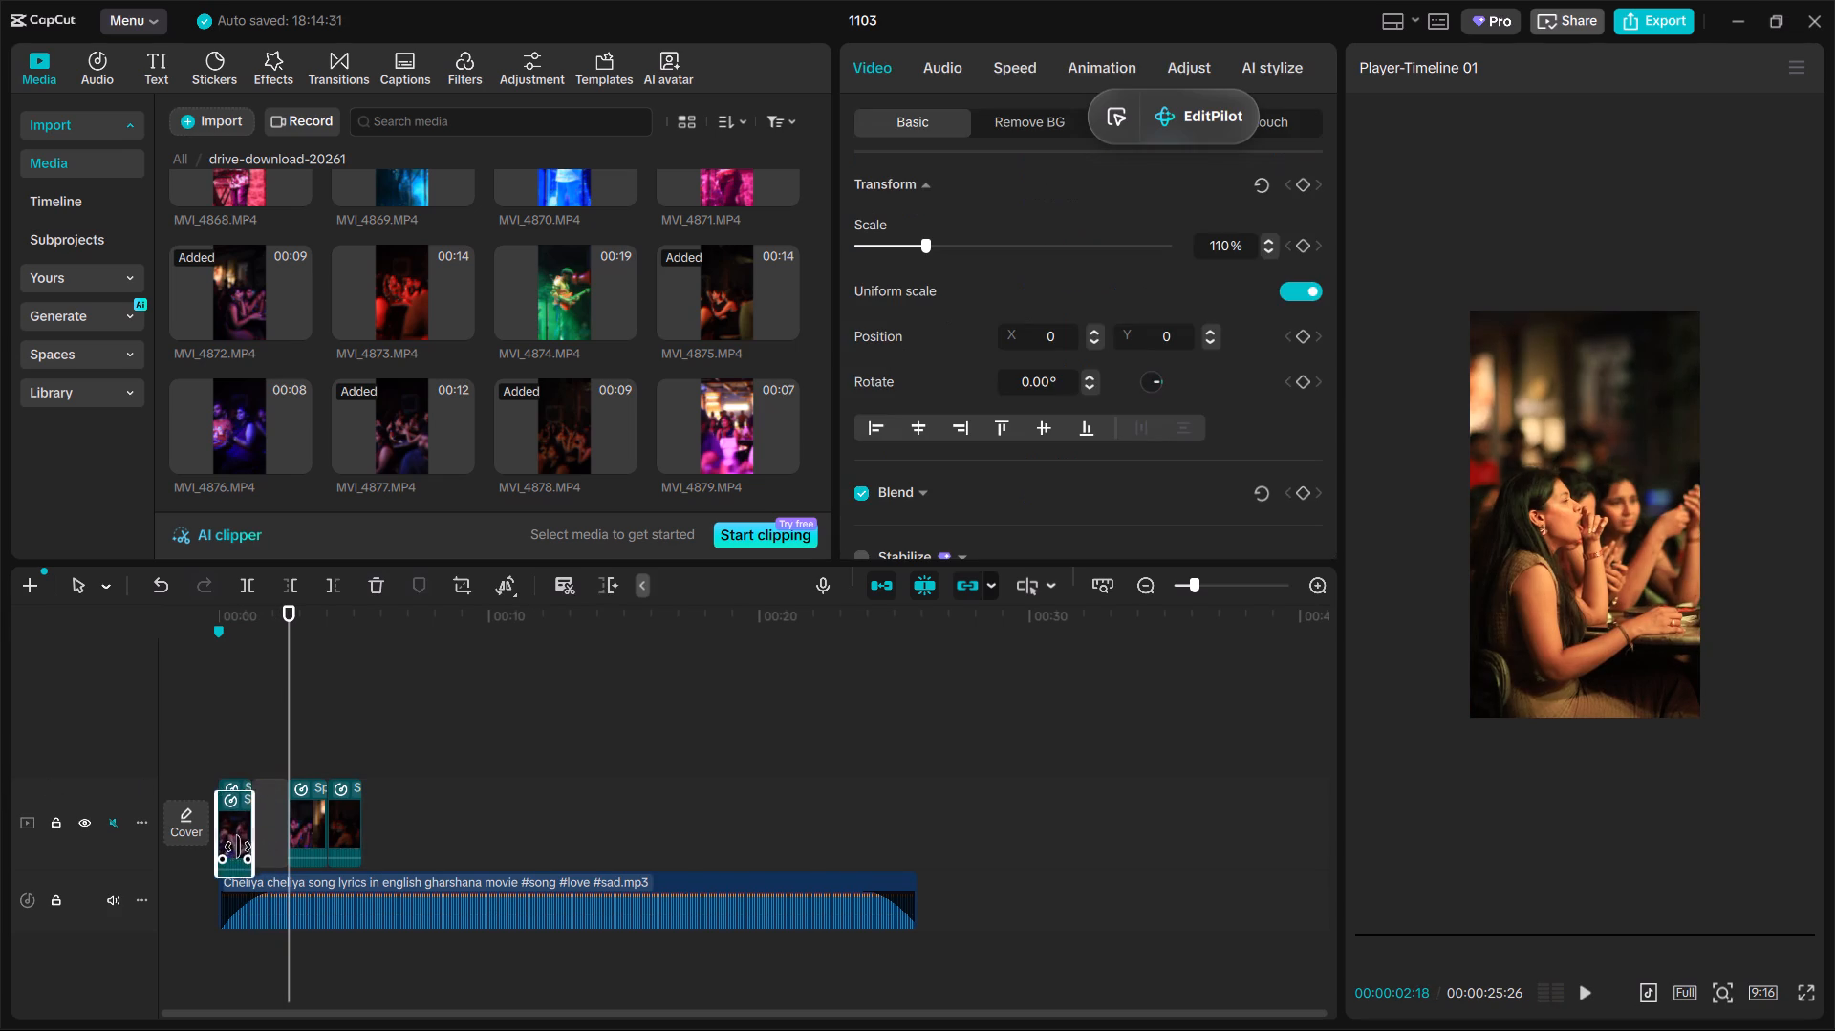
pyautogui.moveTo(238, 847); pyautogui.dragTo(225, 843)
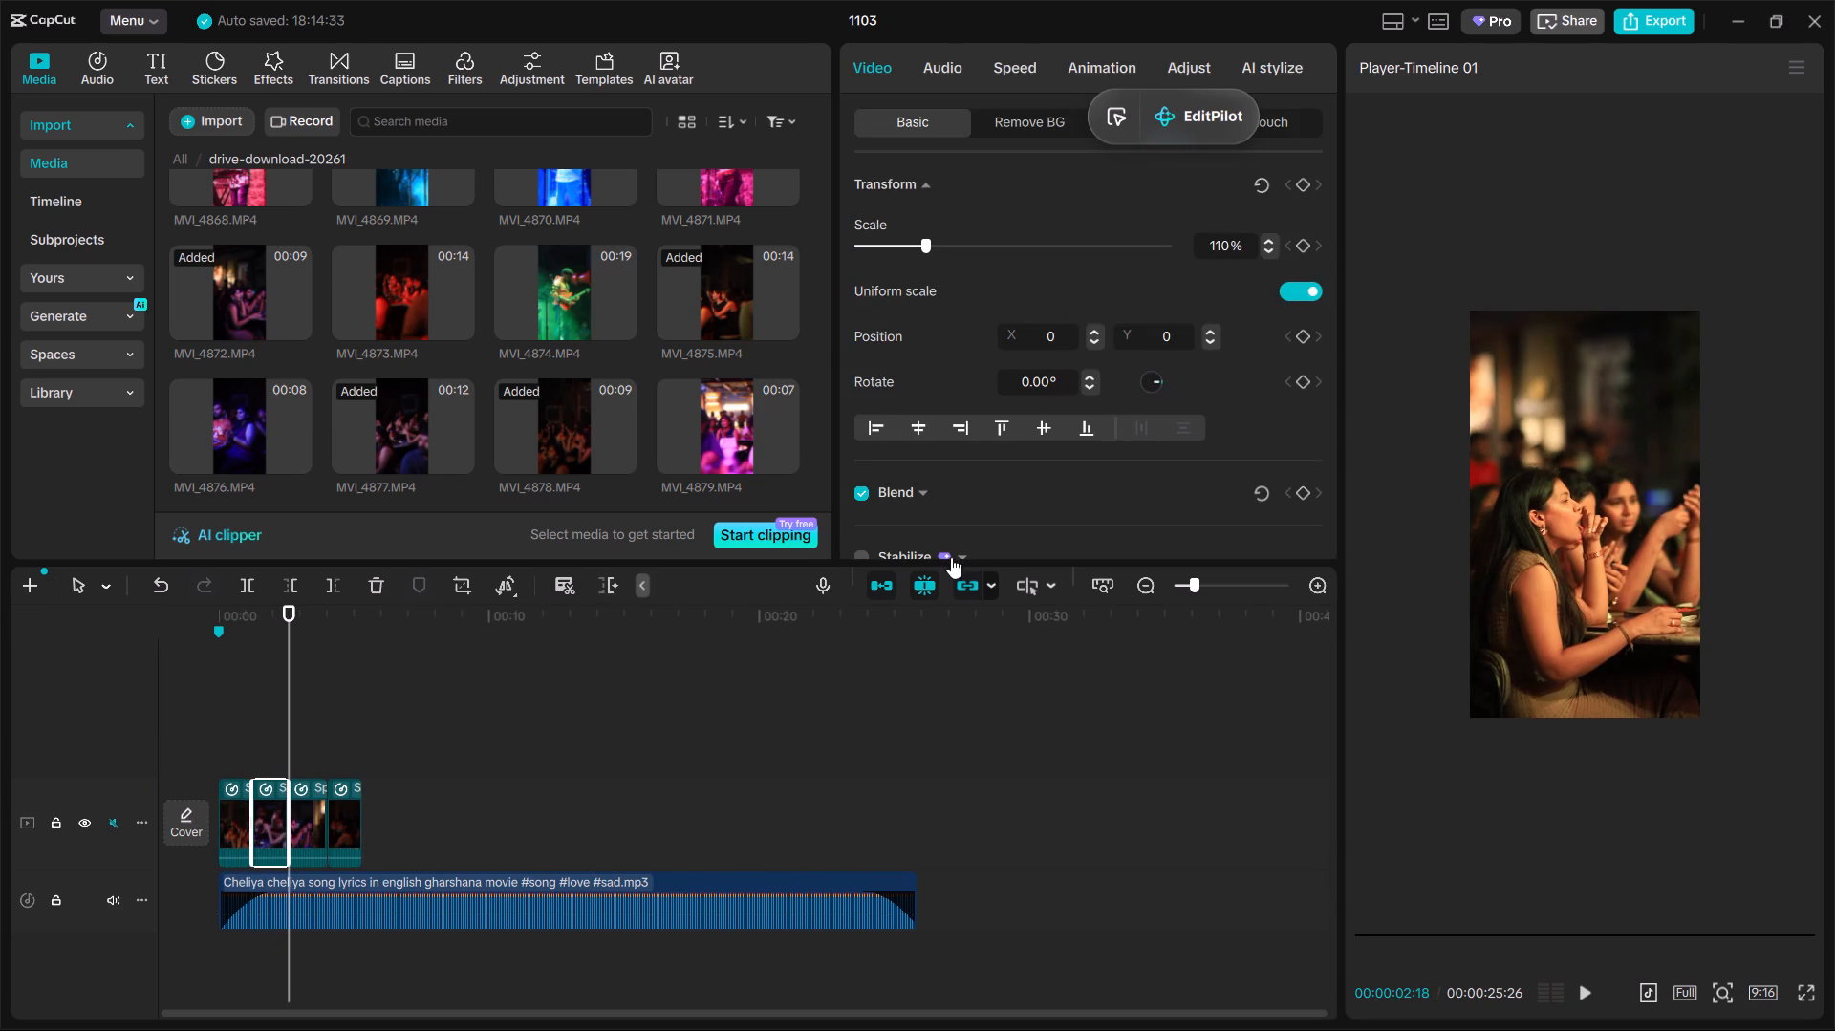
pyautogui.click(967, 581)
pyautogui.moveTo(272, 824); pyautogui.dragTo(234, 826)
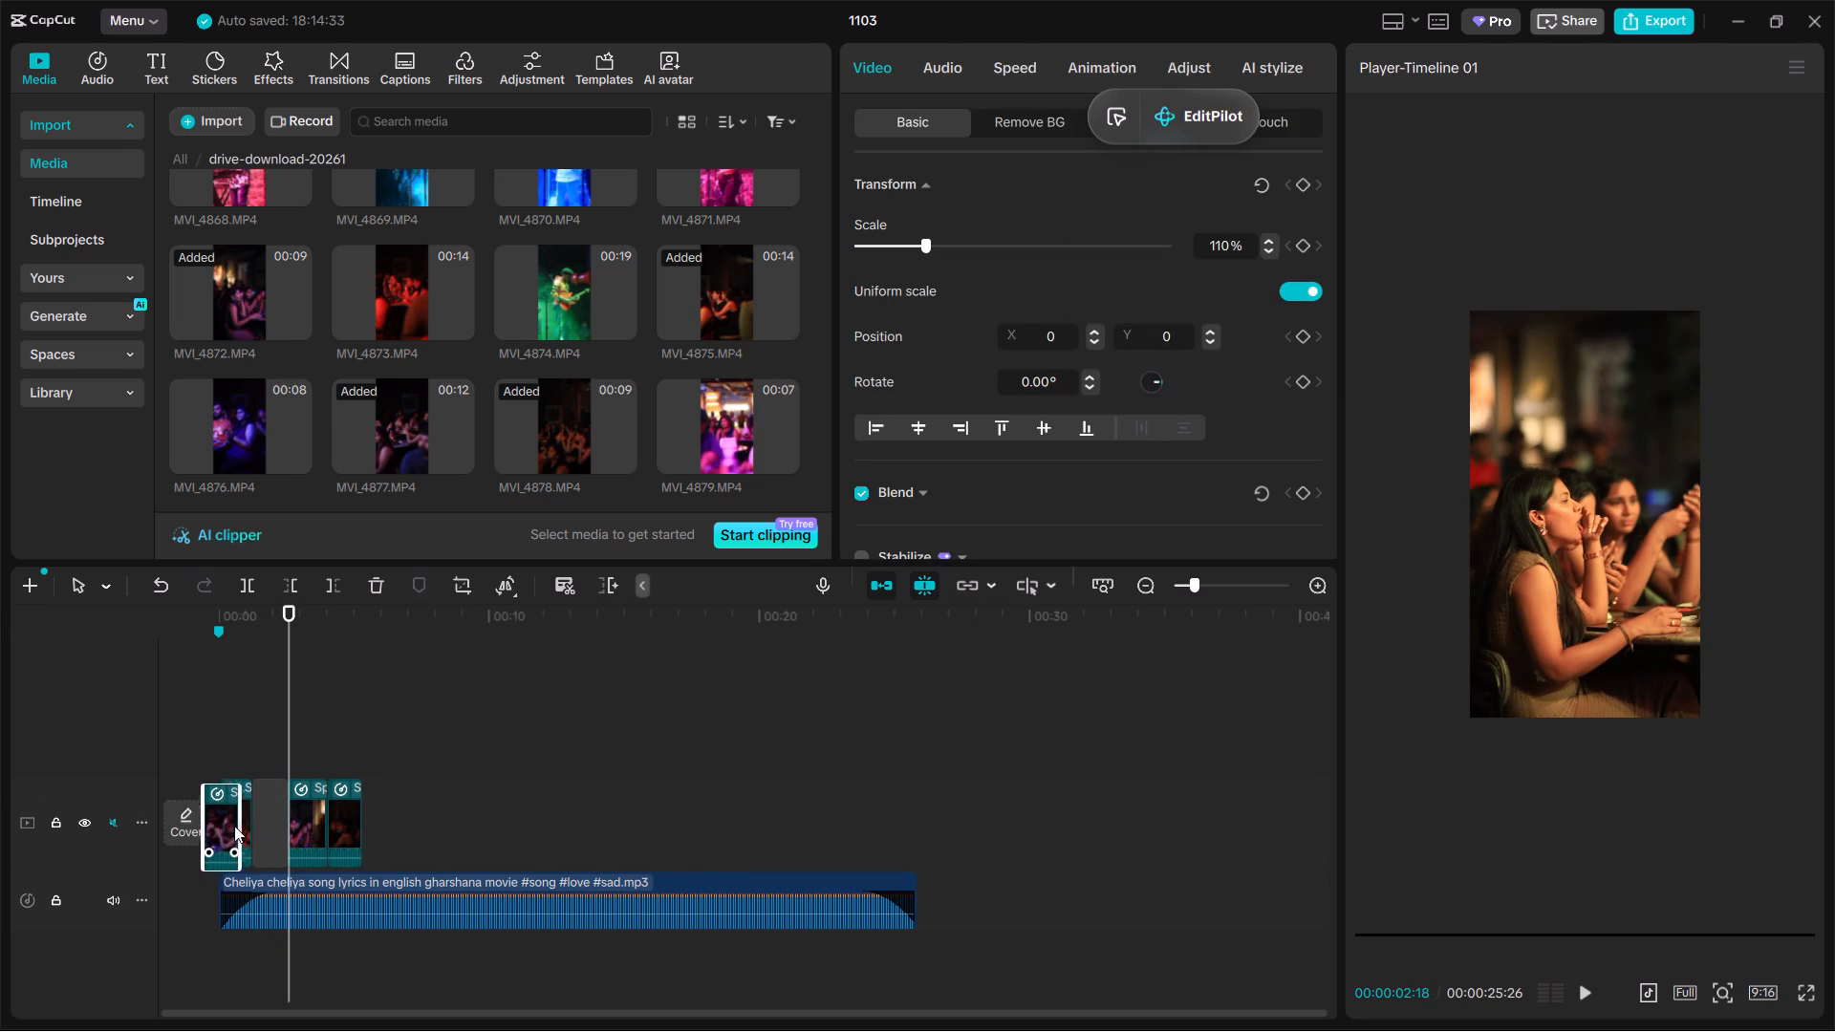
pyautogui.moveTo(234, 826); pyautogui.dragTo(227, 826)
pyautogui.click(232, 825)
pyautogui.moveTo(232, 825); pyautogui.dragTo(265, 820)
# Play the reordered sequence from the start, pausing at the cuts to check them through to the fourth segment.
pyautogui.click(254, 750)
pyautogui.moveTo(254, 750); pyautogui.dragTo(53, 756)
pyautogui.press('space')
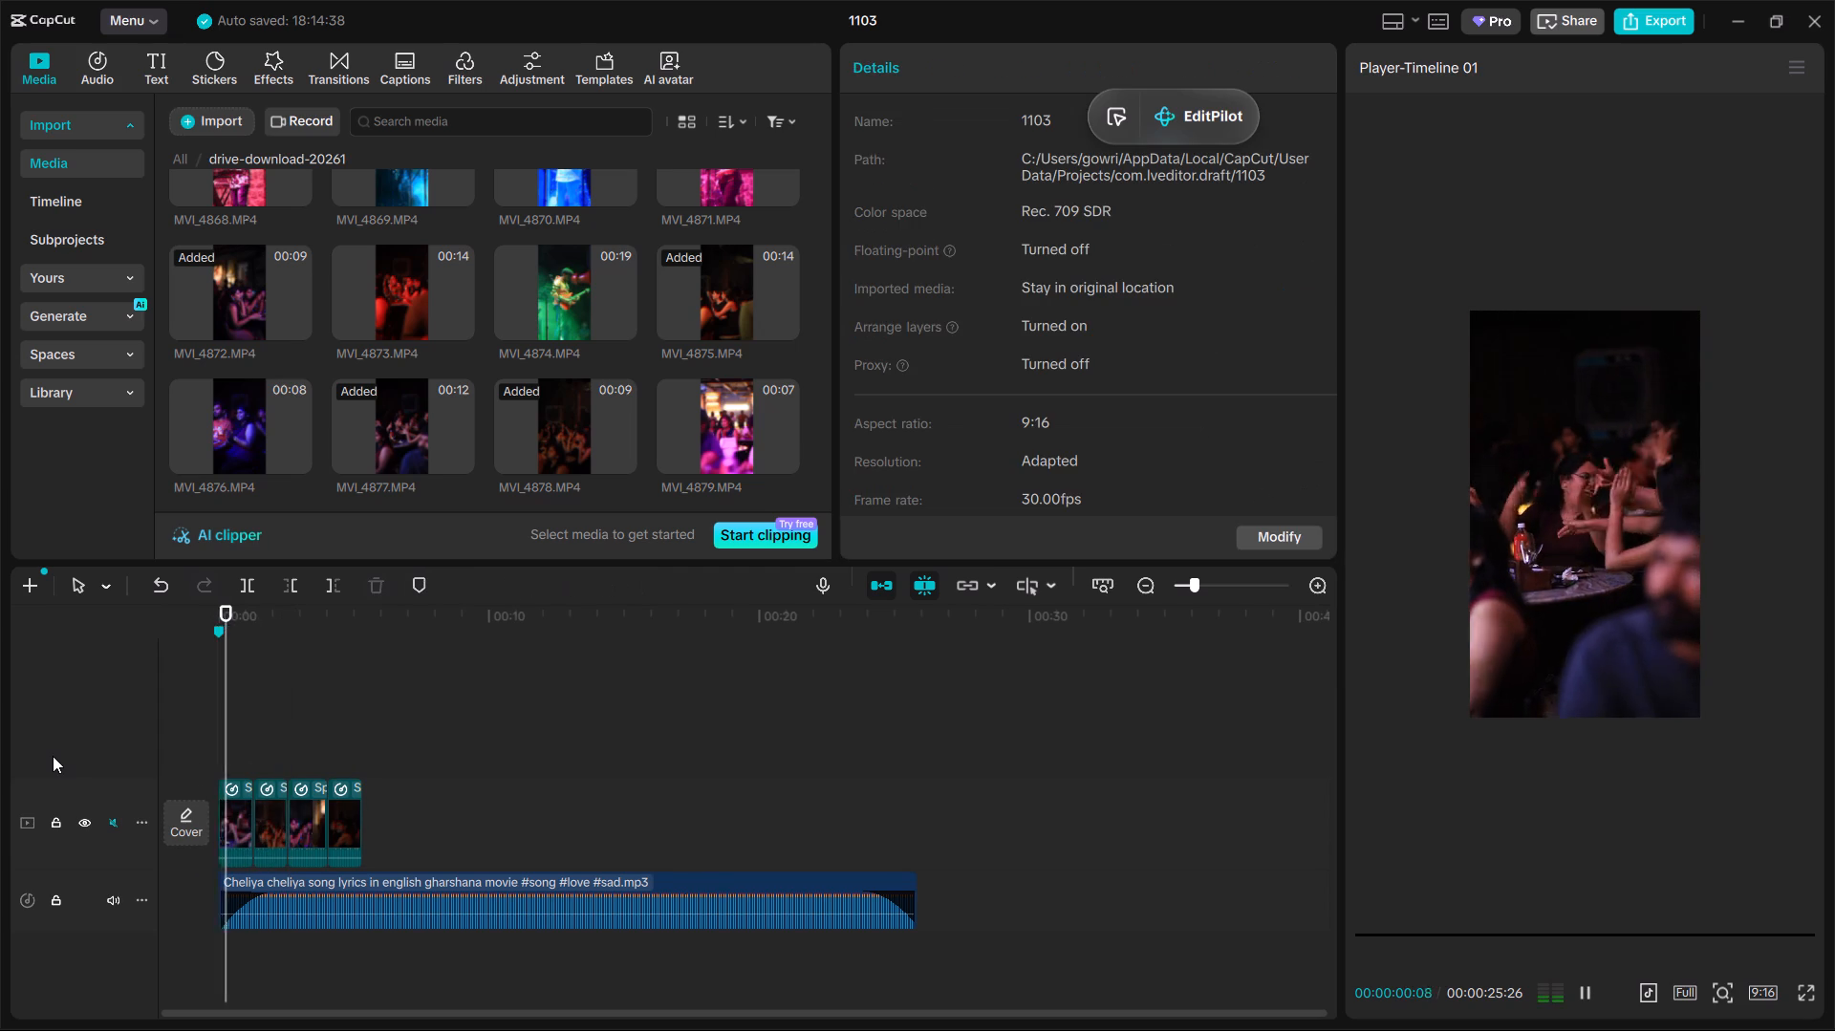
pyautogui.press('space')
pyautogui.press('space')
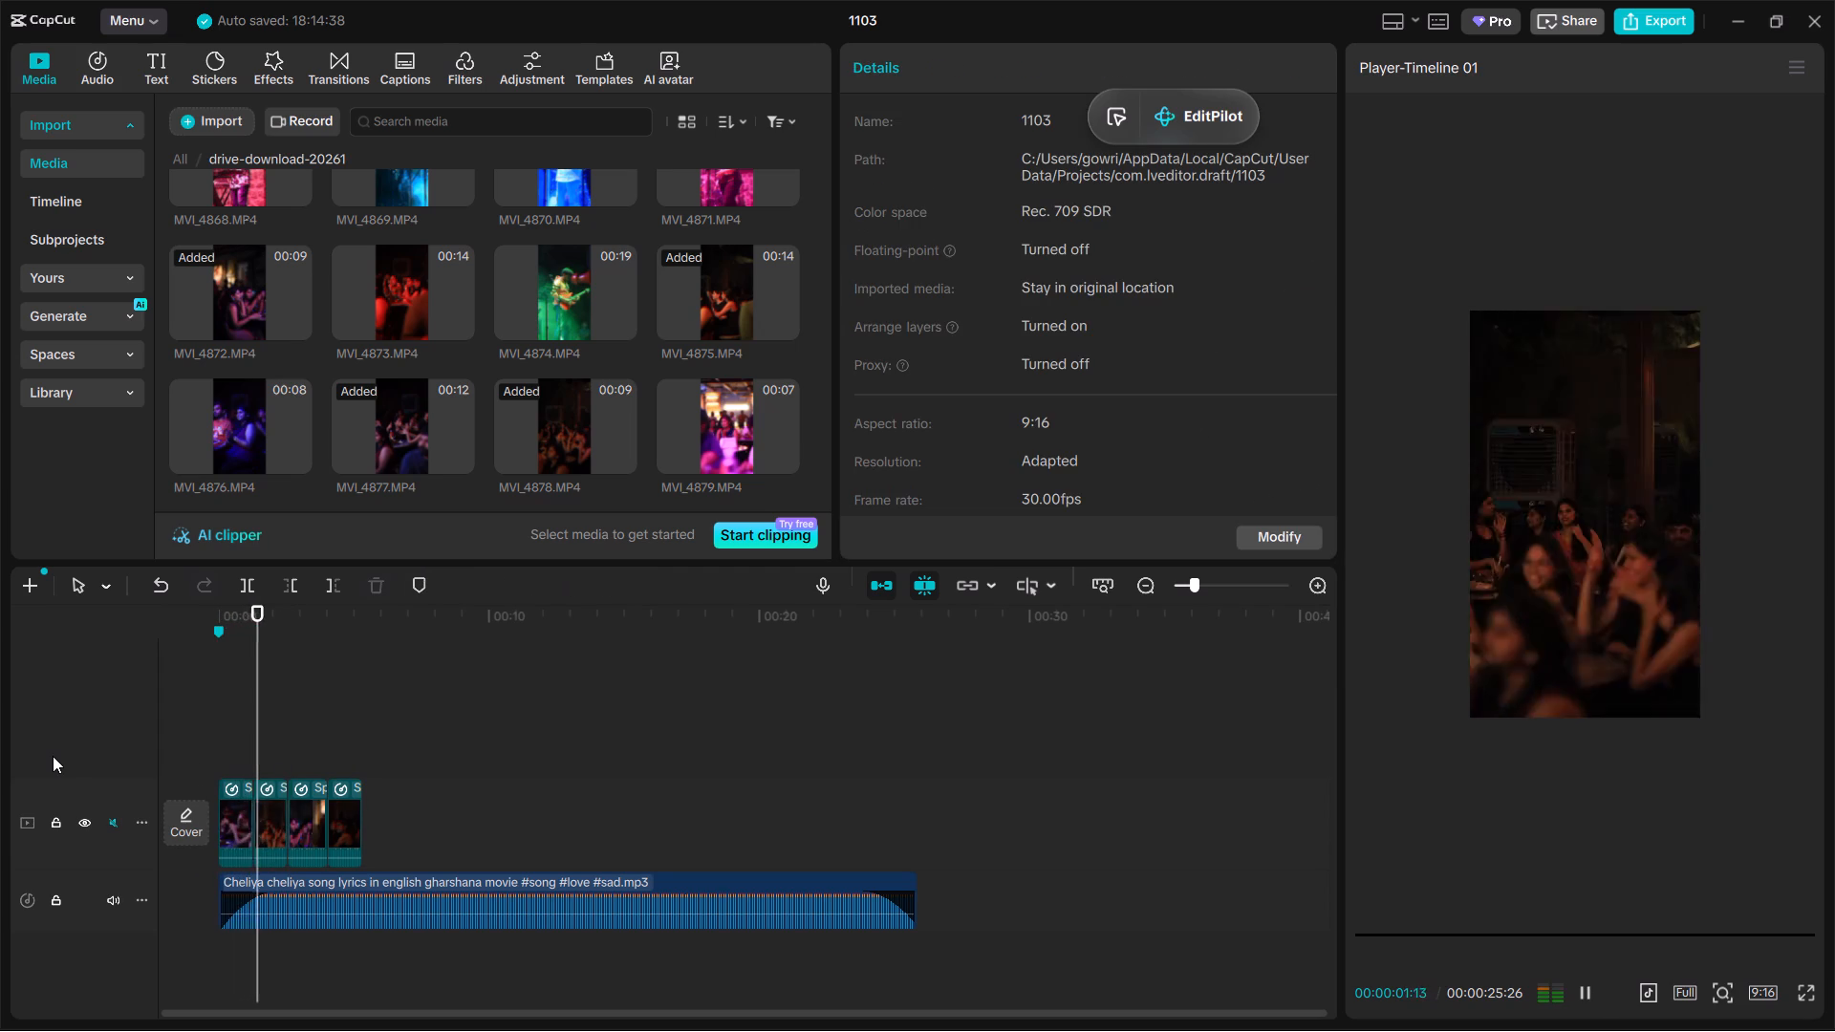
pyautogui.press('space')
pyautogui.press('space')
pyautogui.press('space')
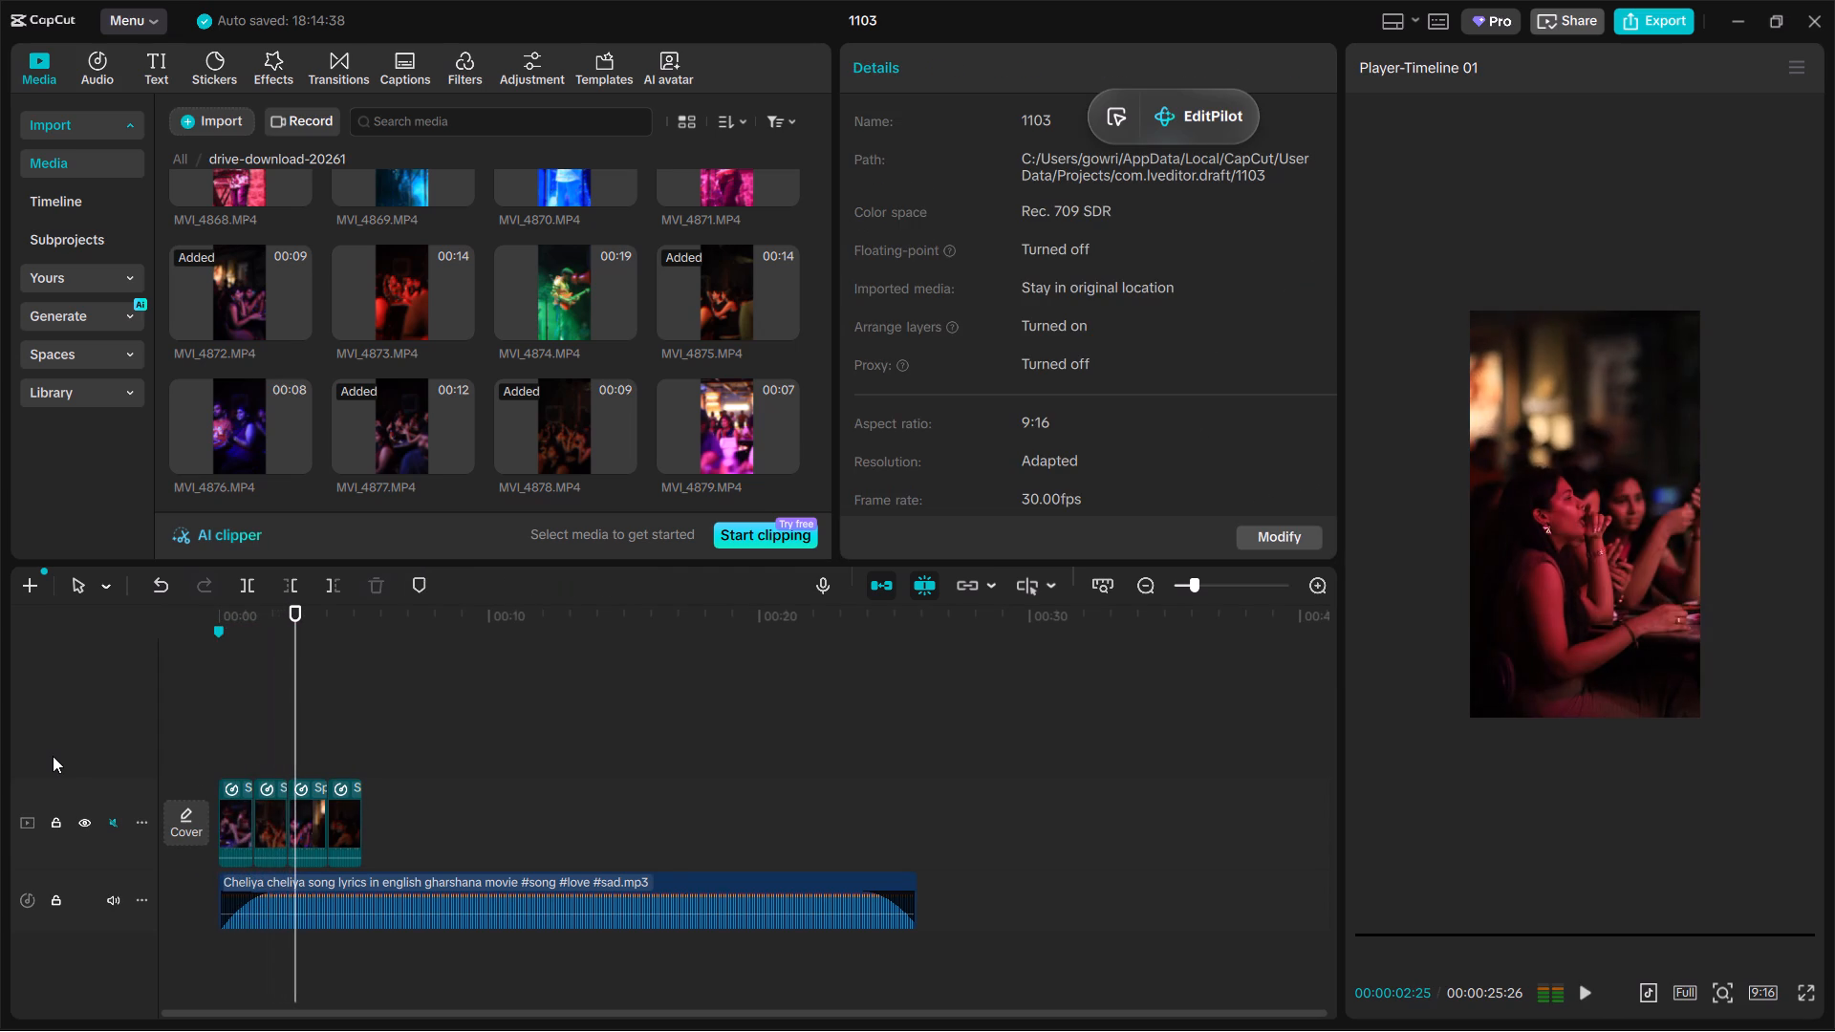
pyautogui.press('space')
pyautogui.press('space')
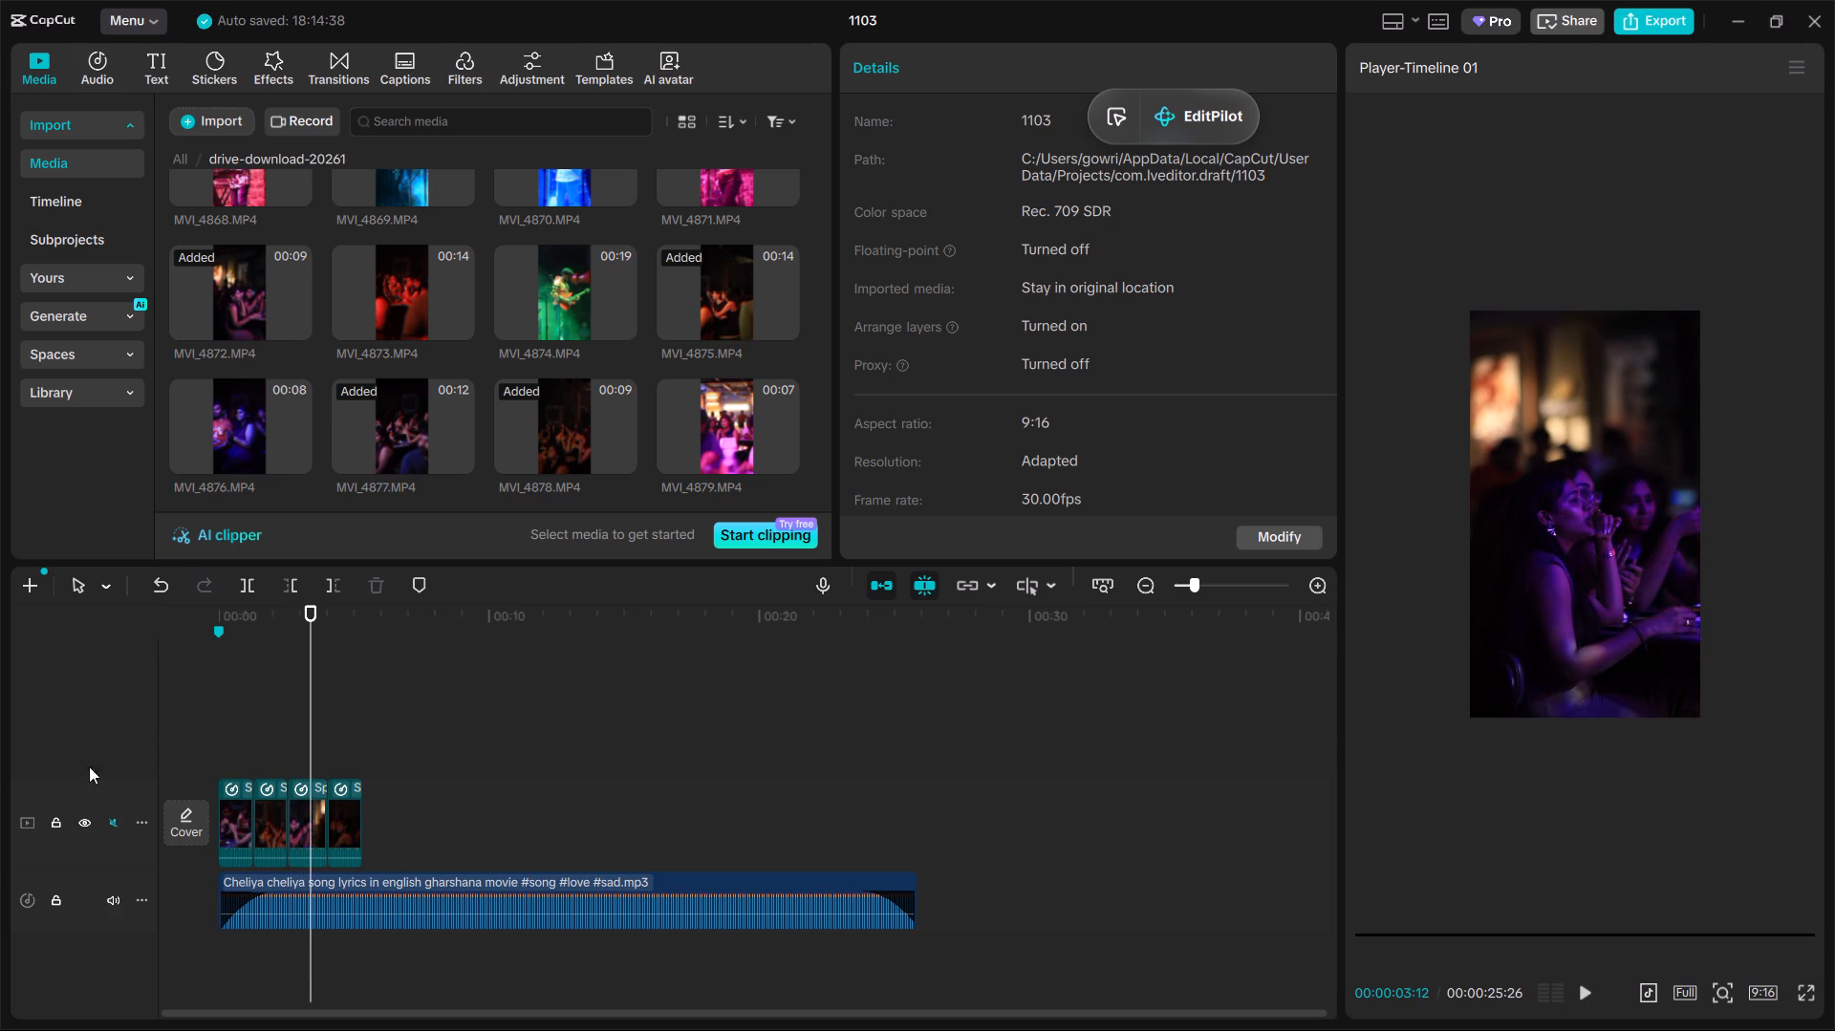
pyautogui.press('space')
pyautogui.press('space')
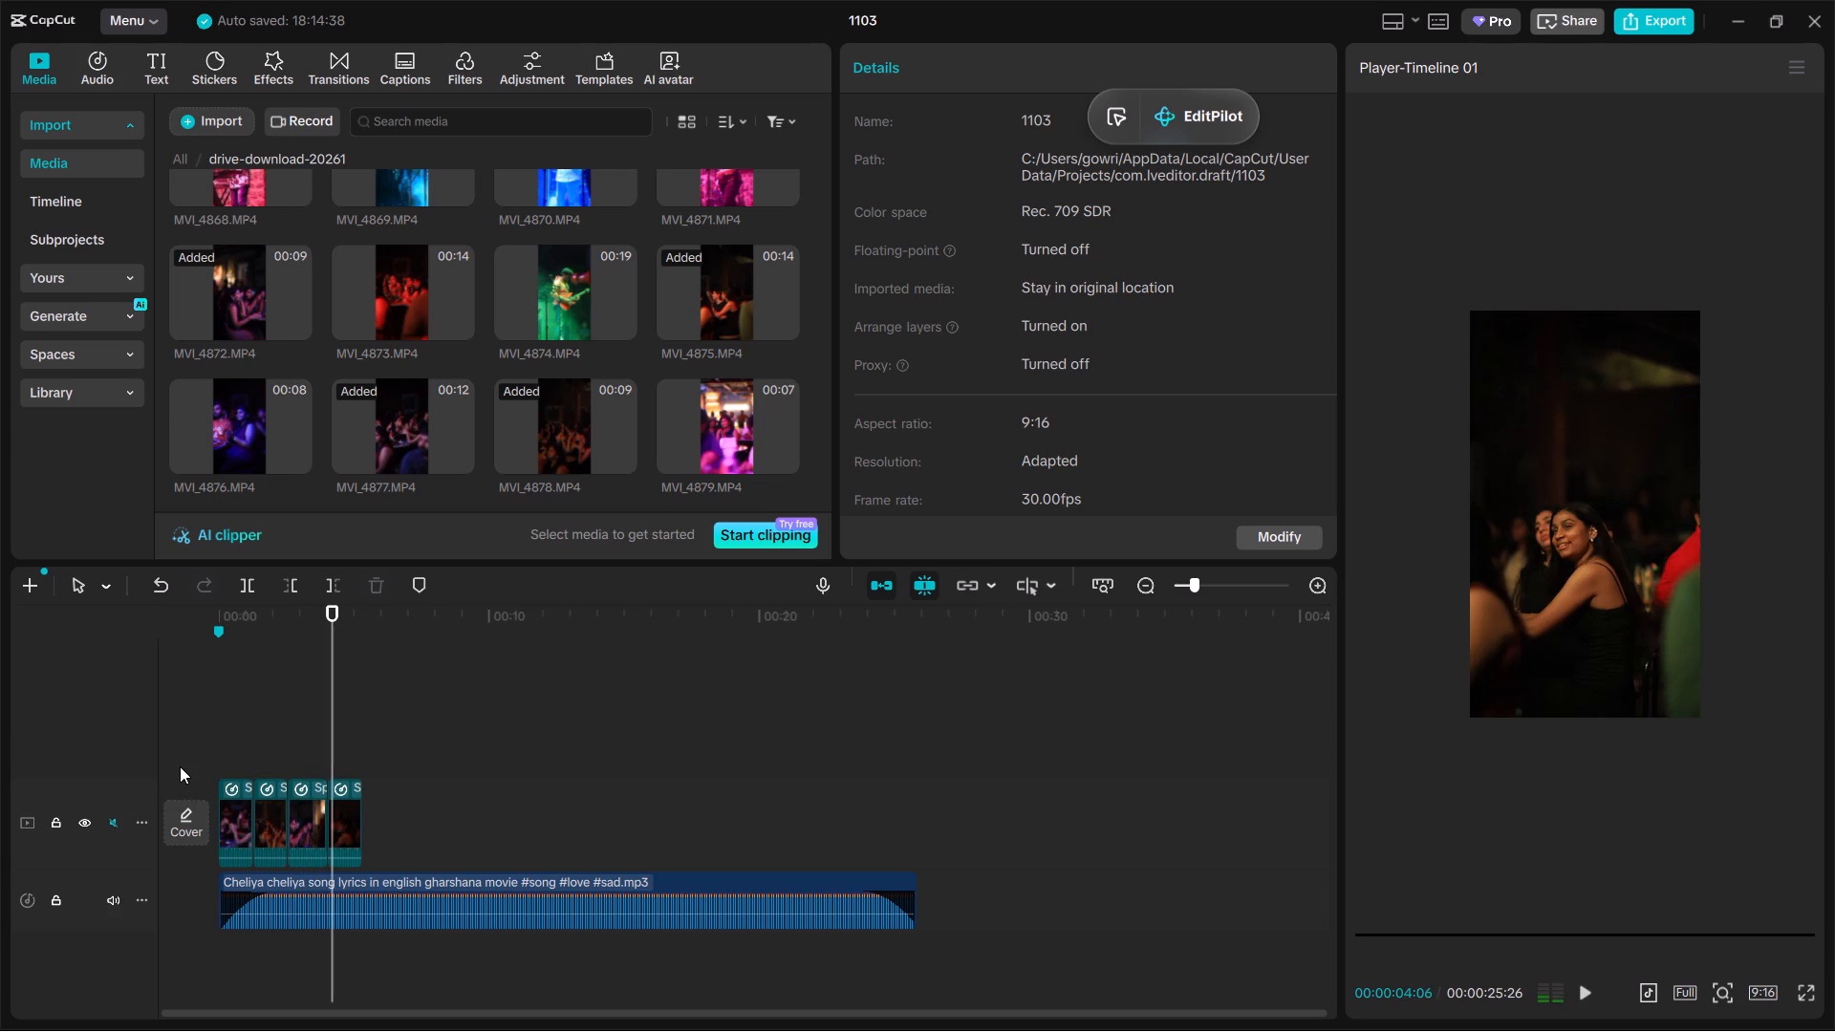
# Trim off the part of the third segment, MVI_4872, after 00:00:03:18.
pyautogui.click(299, 753)
pyautogui.moveTo(299, 753); pyautogui.dragTo(316, 759)
pyautogui.click(314, 816)
pyautogui.click(328, 592)
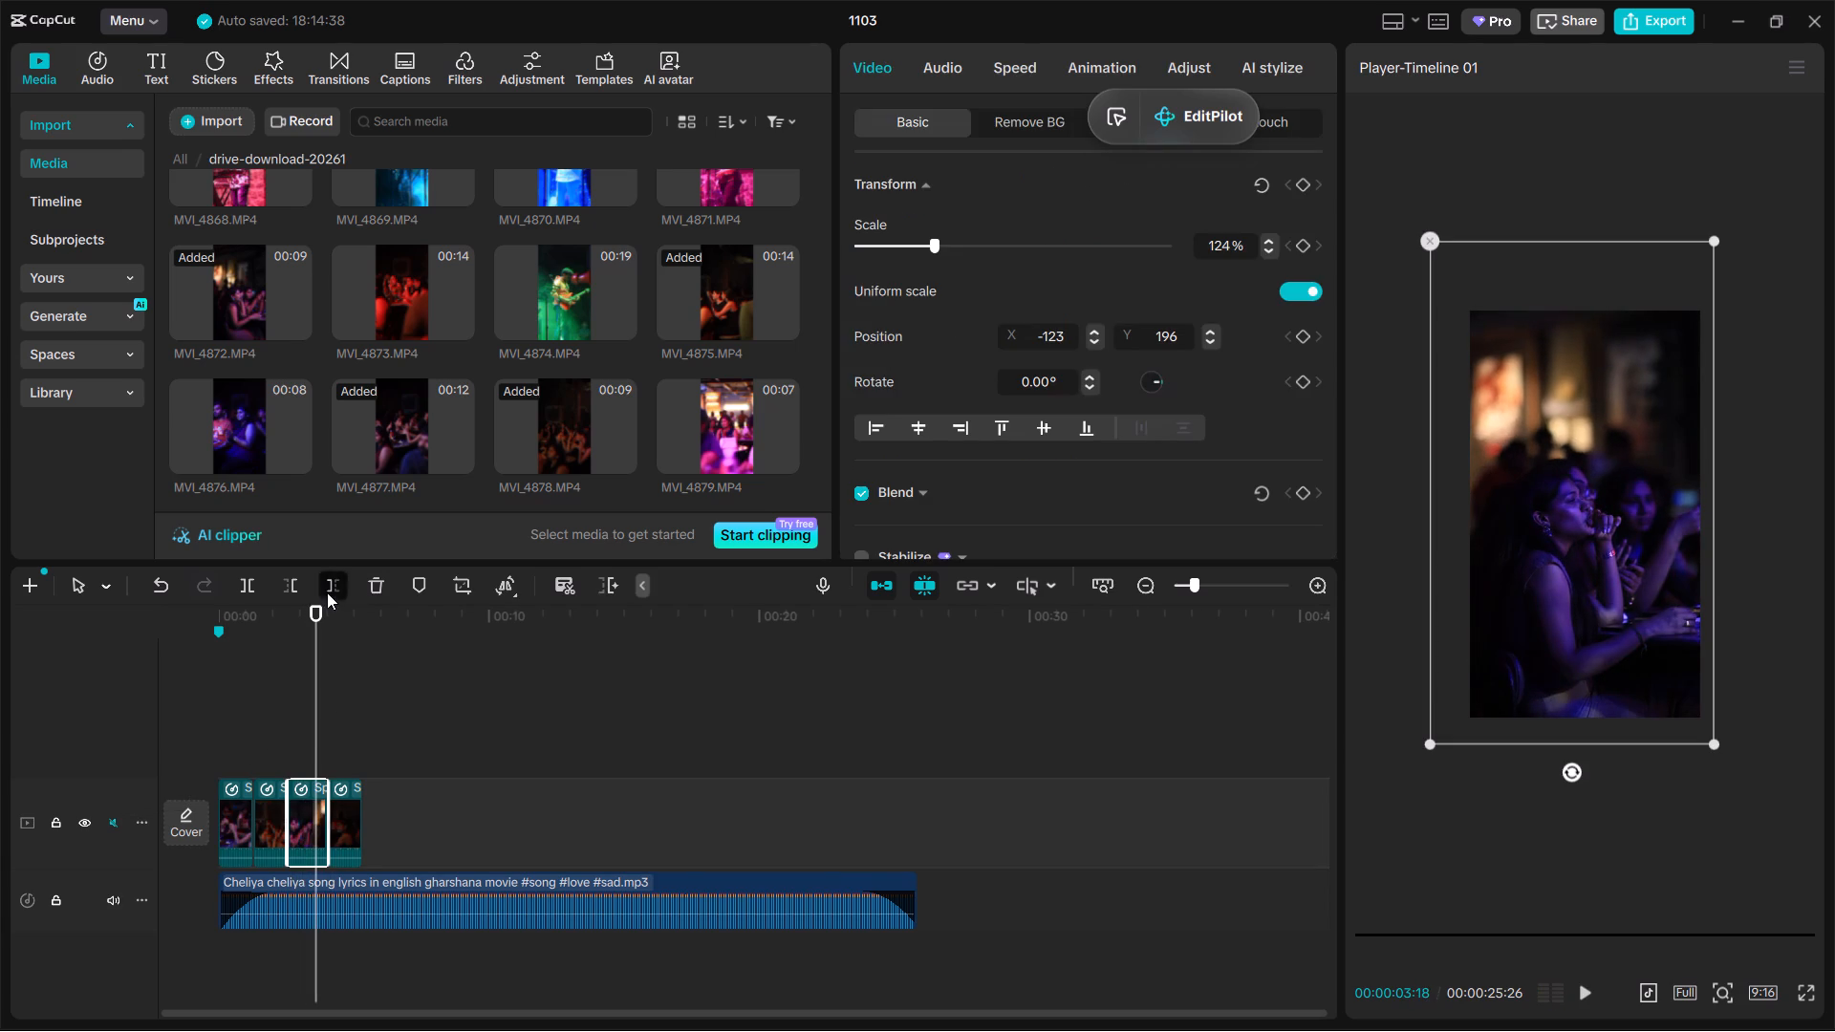
# Play the sequence from the start and replay the fourth segment, pausing to find where it should end.
pyautogui.click(283, 734)
pyautogui.moveTo(283, 734); pyautogui.dragTo(31, 737)
pyautogui.press('space')
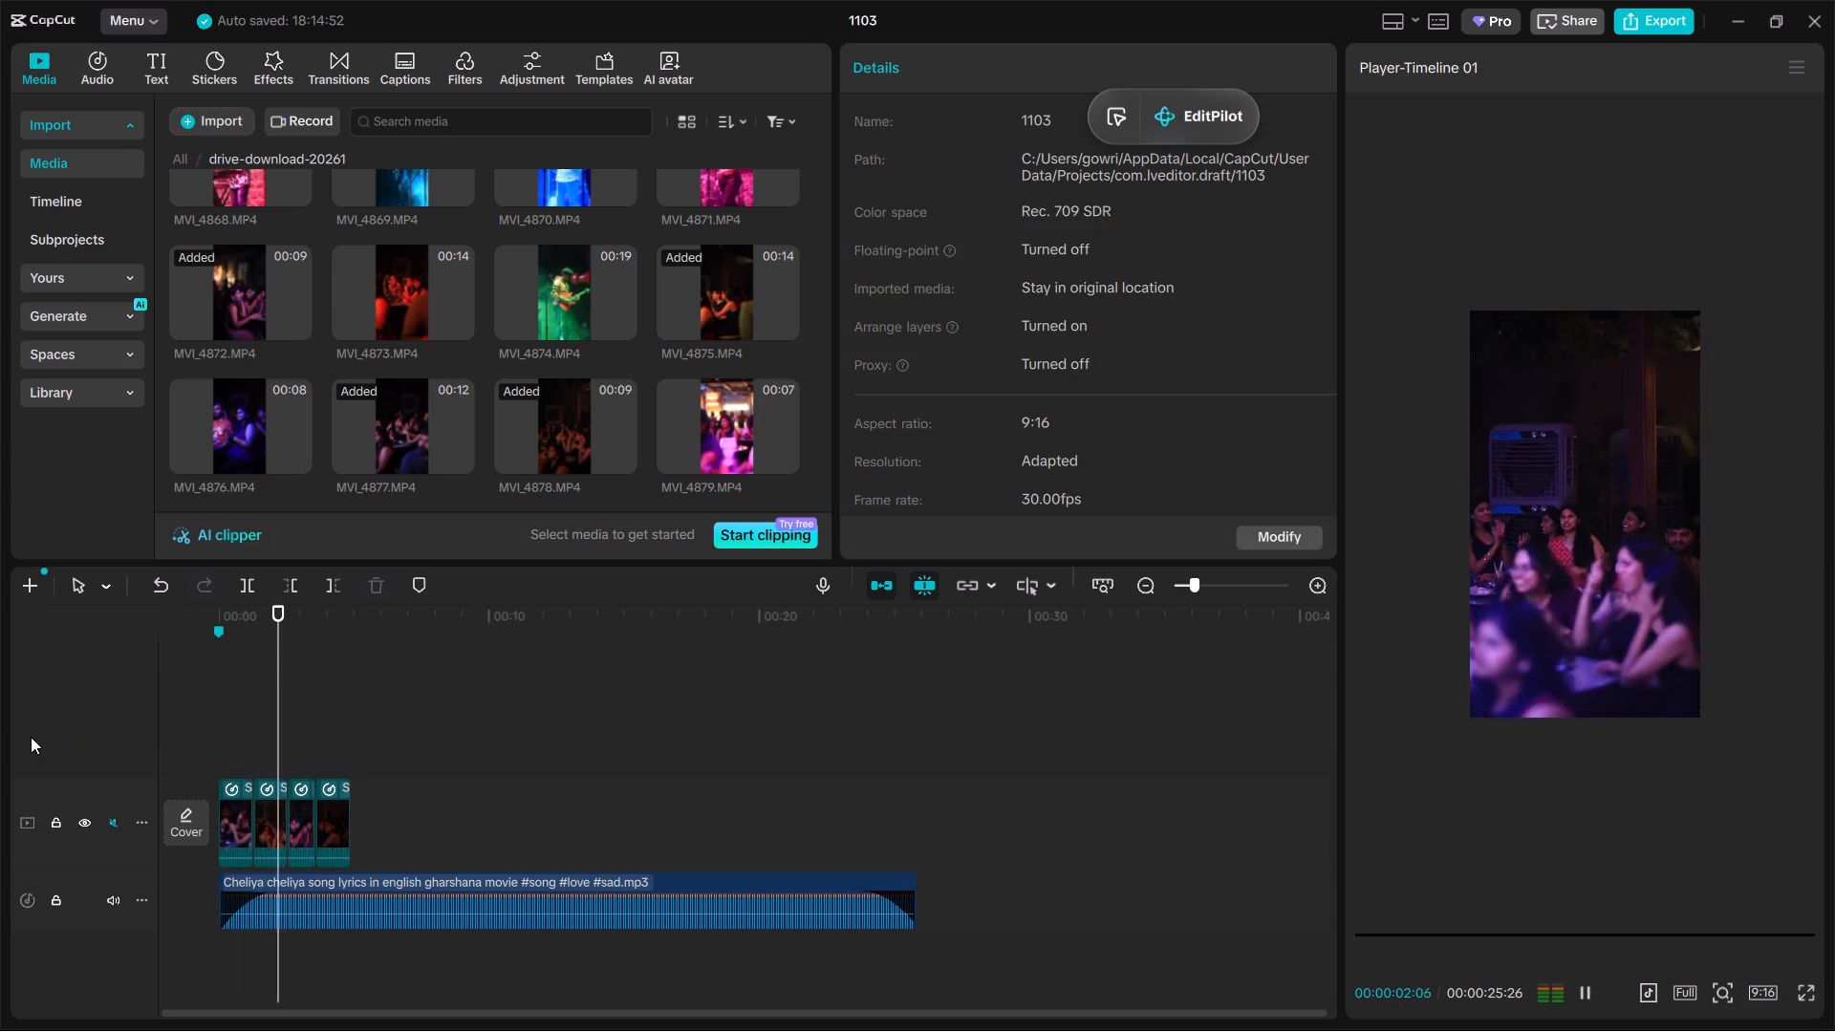
pyautogui.press('space')
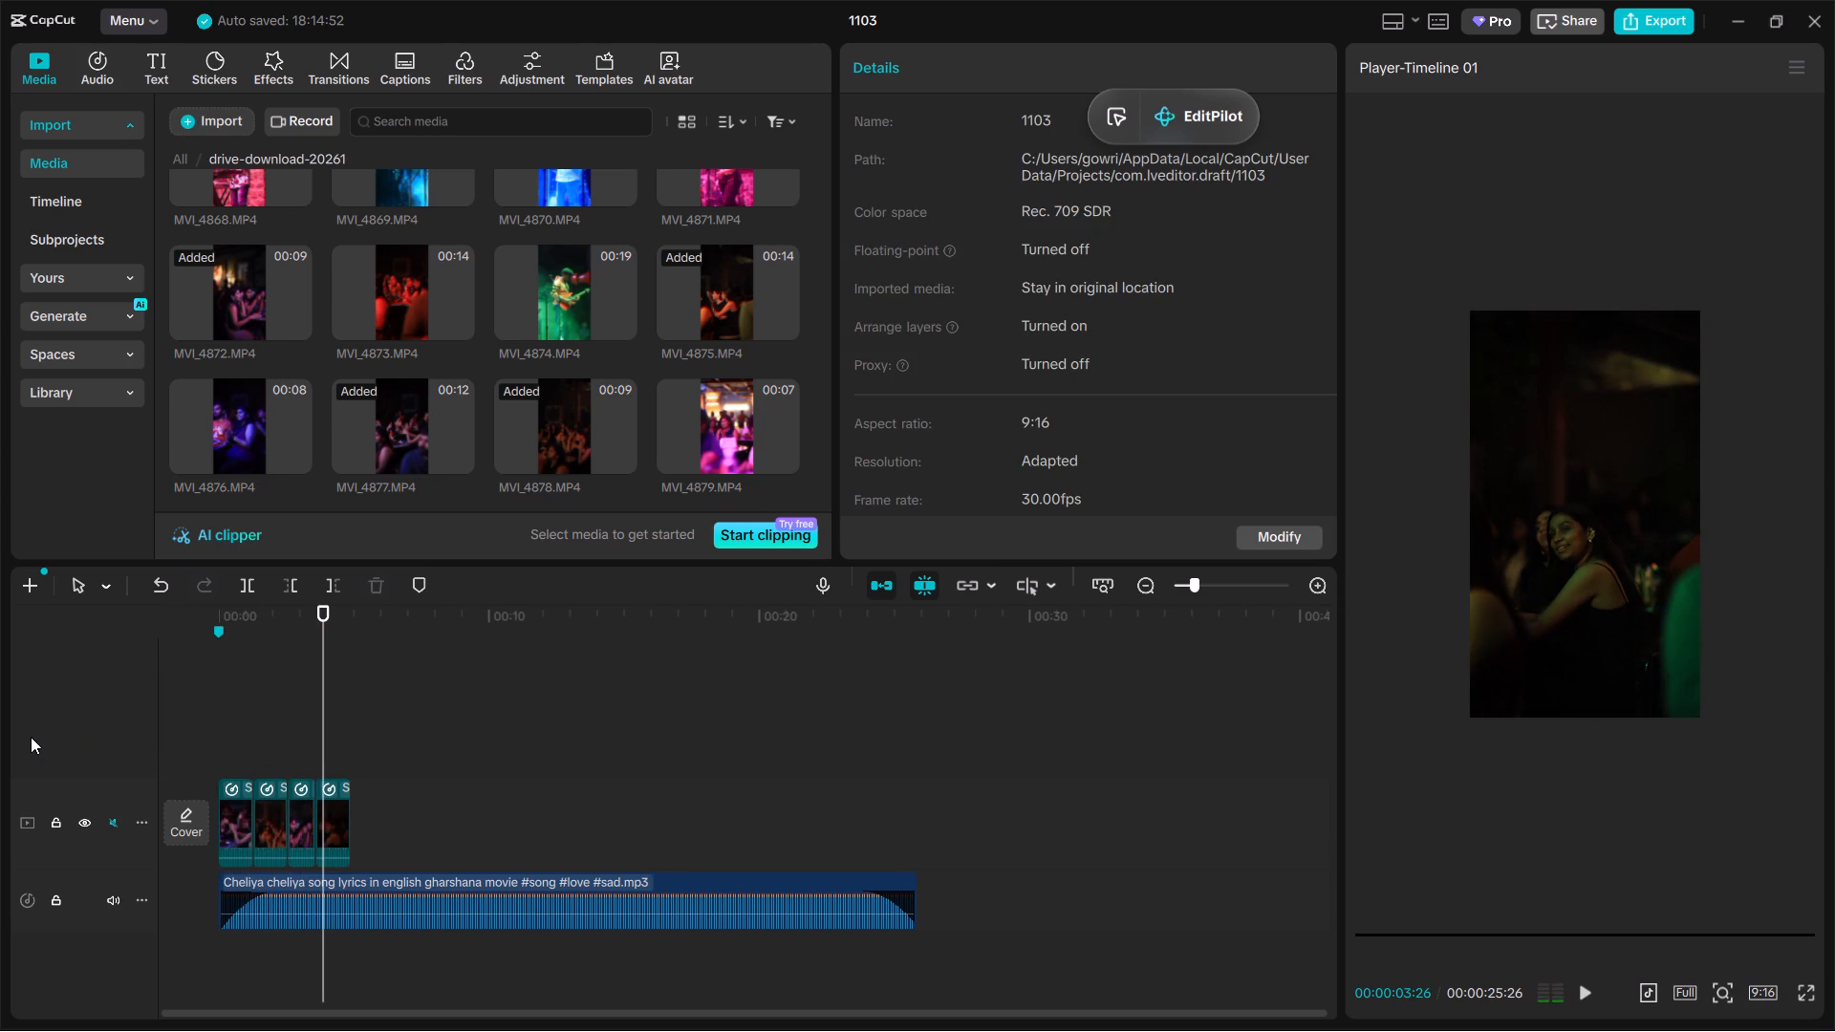
pyautogui.press('space')
pyautogui.press('space')
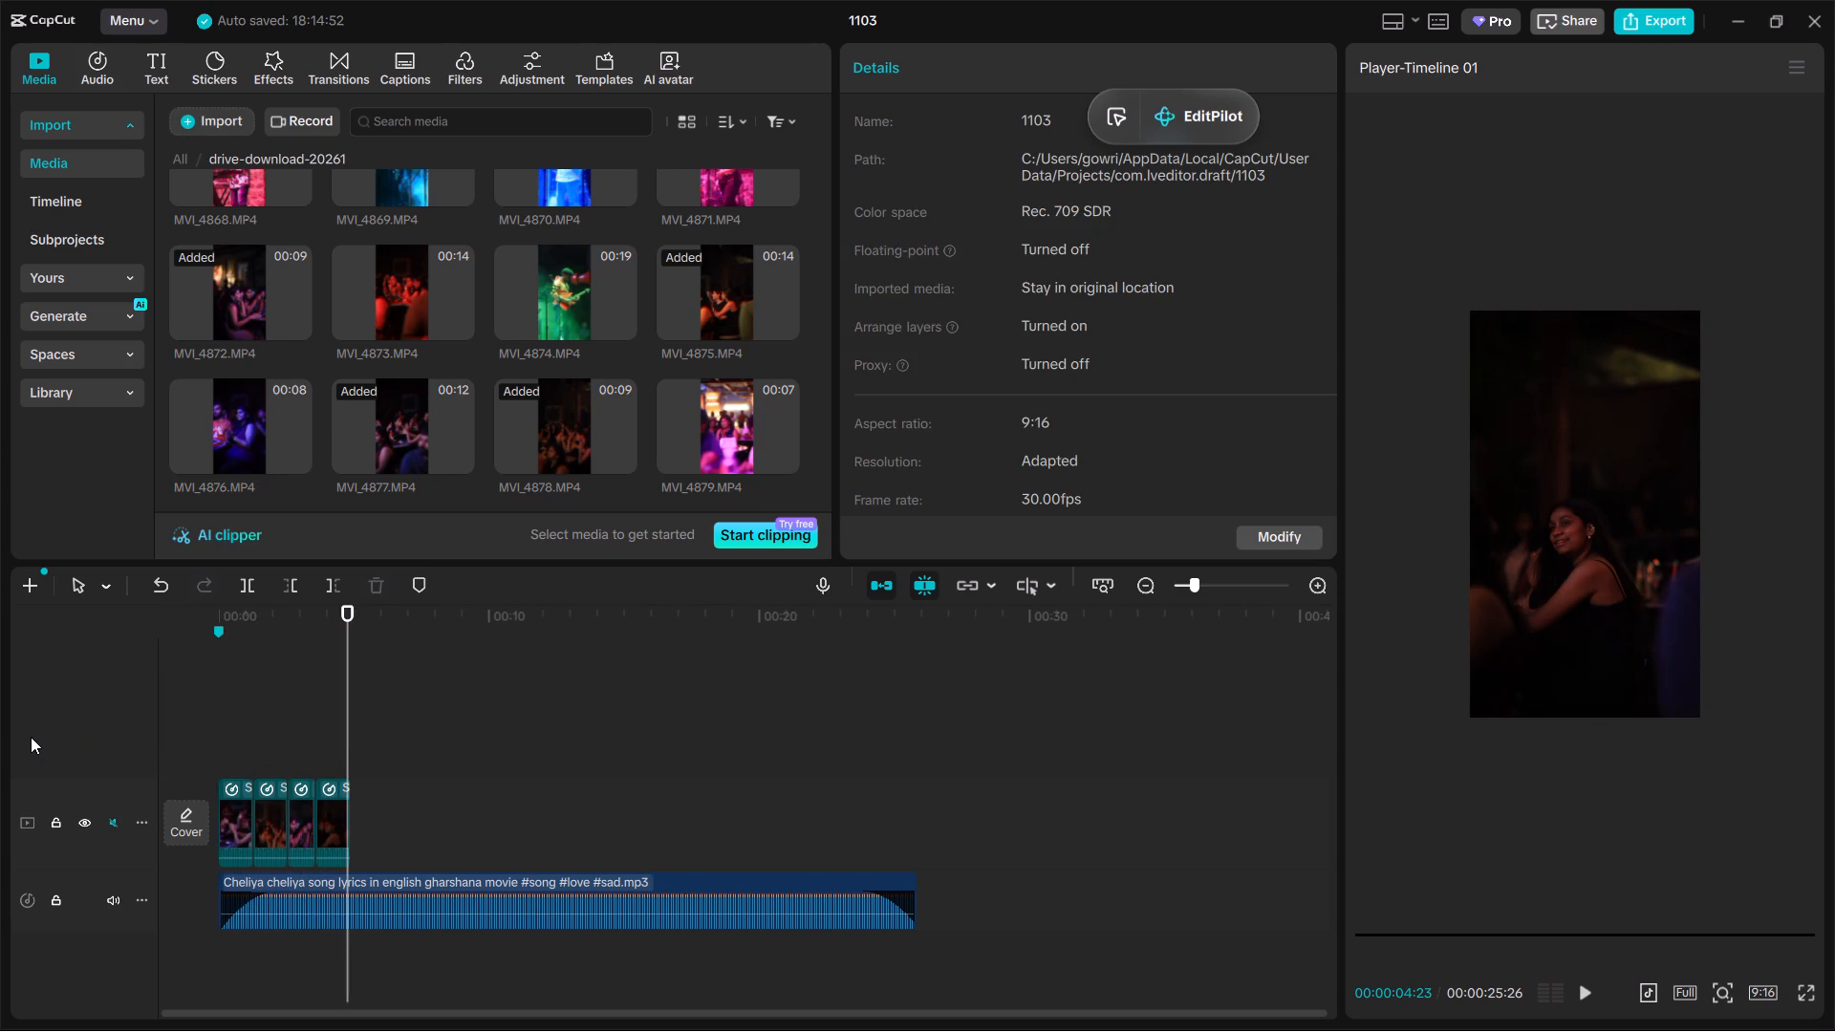
pyautogui.click(309, 736)
pyautogui.moveTo(309, 736); pyautogui.dragTo(326, 737)
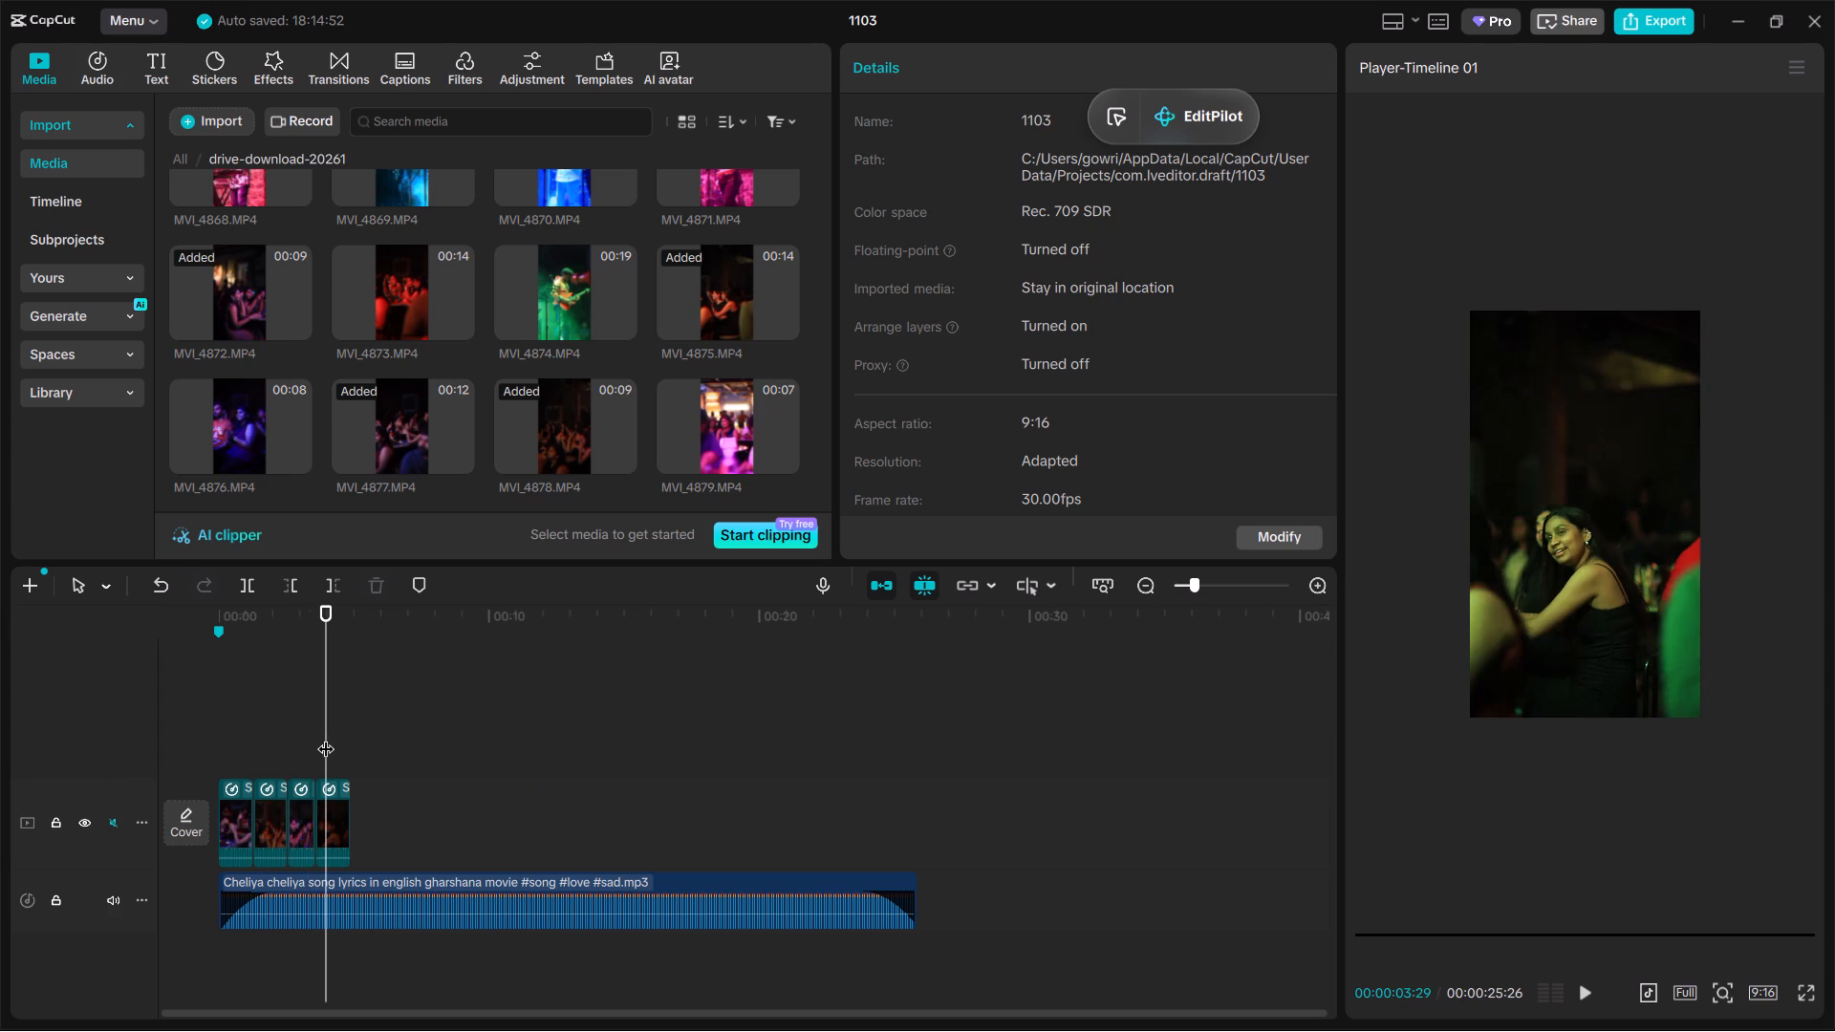
pyautogui.press('space')
pyautogui.press('space')
pyautogui.press('space')
pyautogui.press('space')
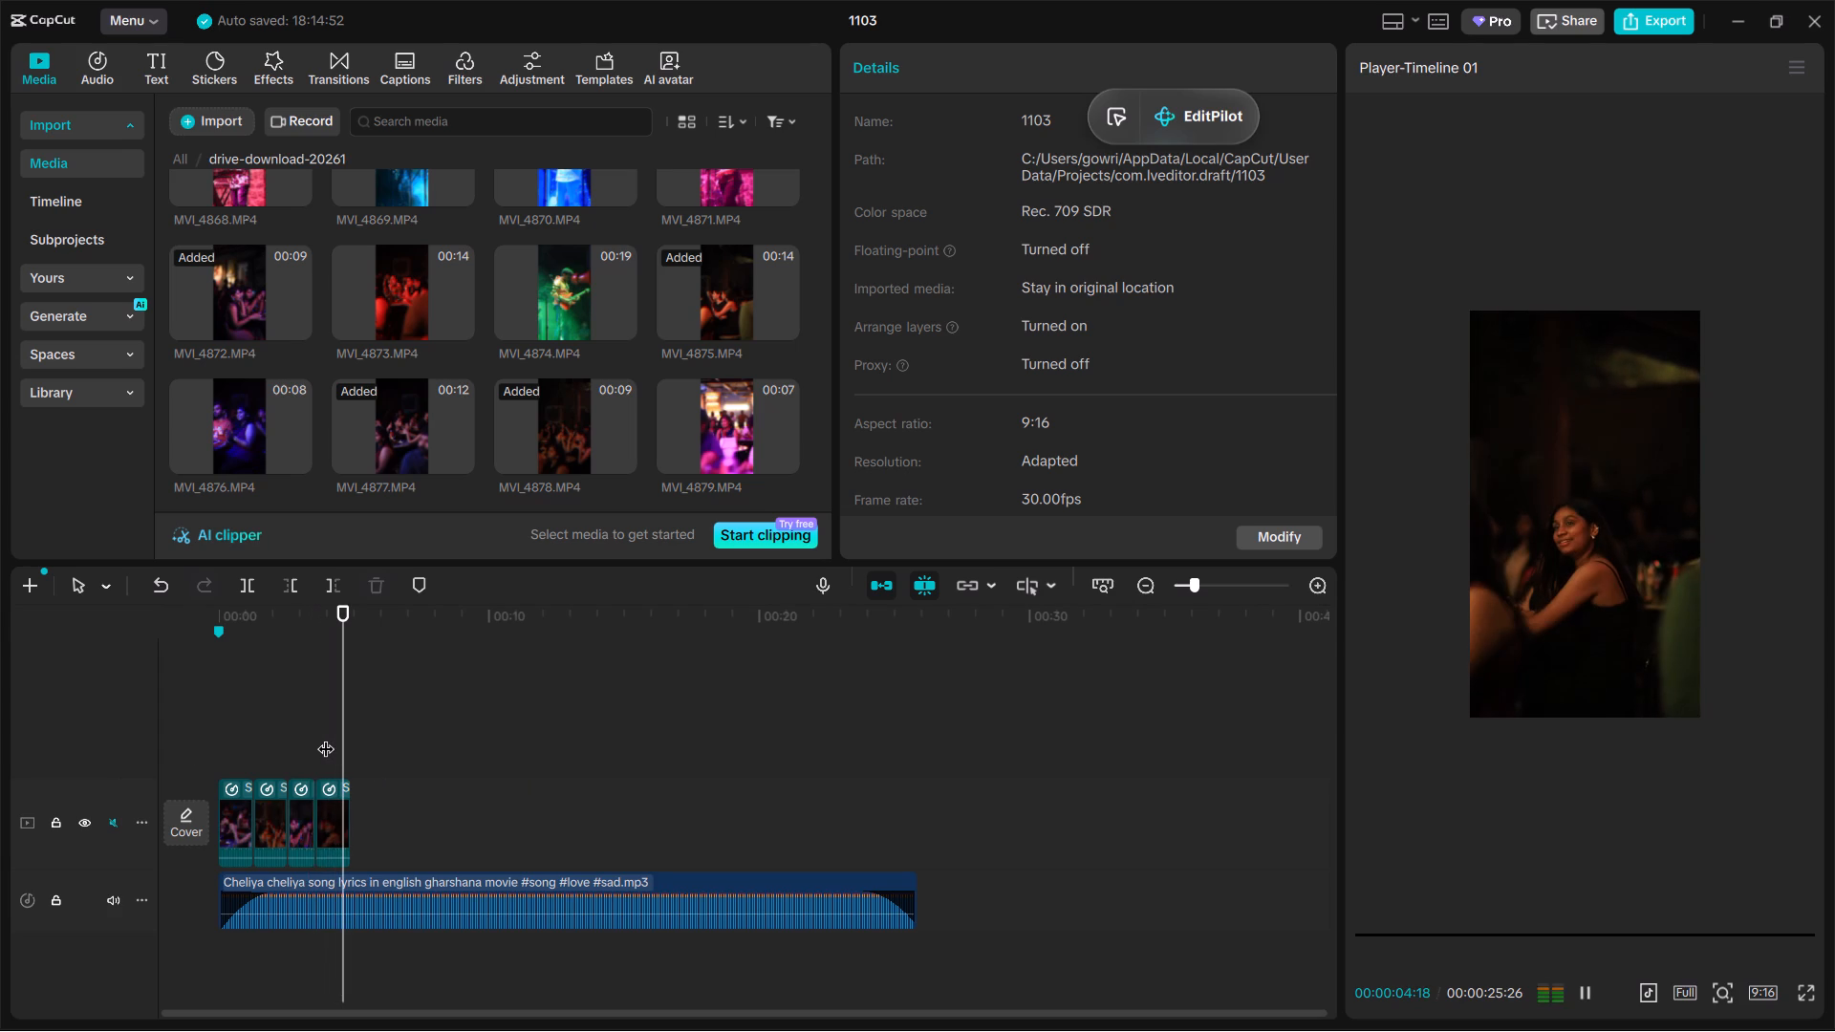
# Shorten the end of the fourth segment to 00:00:04:18.
pyautogui.click(334, 809)
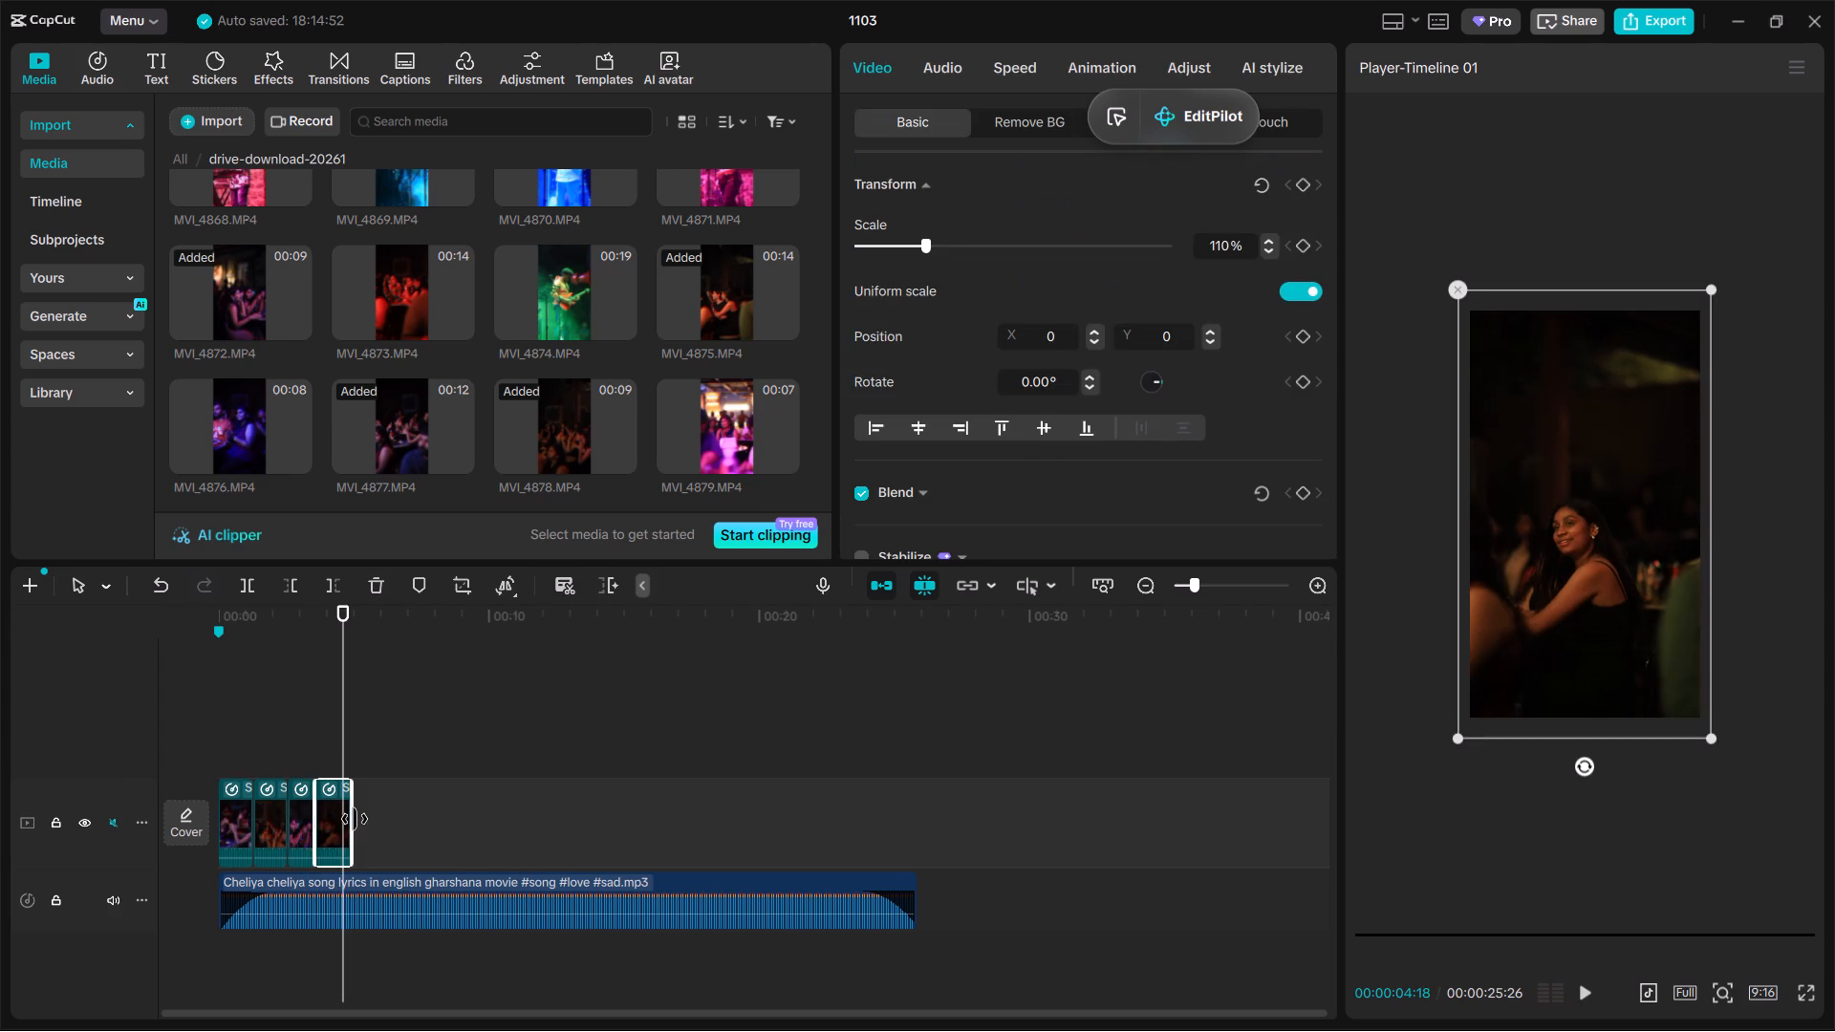
pyautogui.moveTo(355, 819); pyautogui.dragTo(338, 820)
# Play the sequence from the start to check the timing of the four segments.
pyautogui.click(305, 725)
pyautogui.moveTo(305, 725); pyautogui.dragTo(0, 697)
pyautogui.press('space')
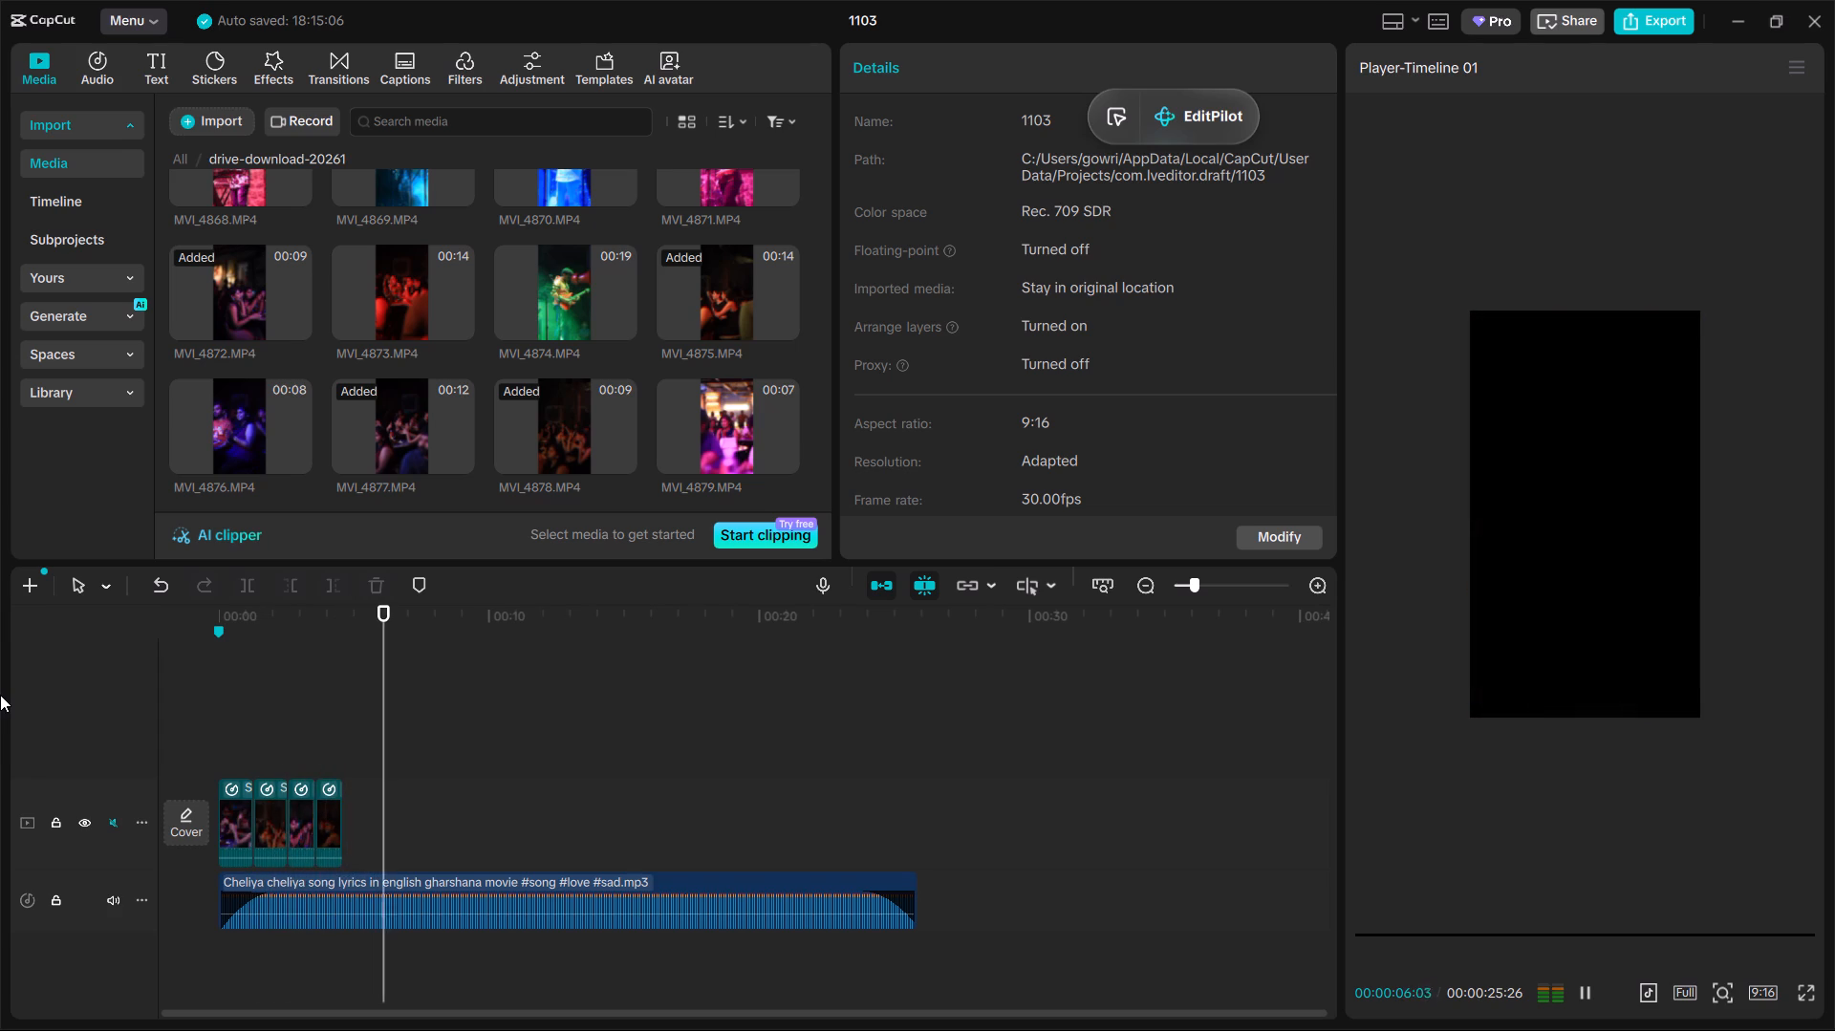
# Preview MVI_4870 and MVI_4869 and place MVI_4869 on the main track directly after the fourth segment.
pyautogui.doubleClick(340, 705)
pyautogui.click(410, 277)
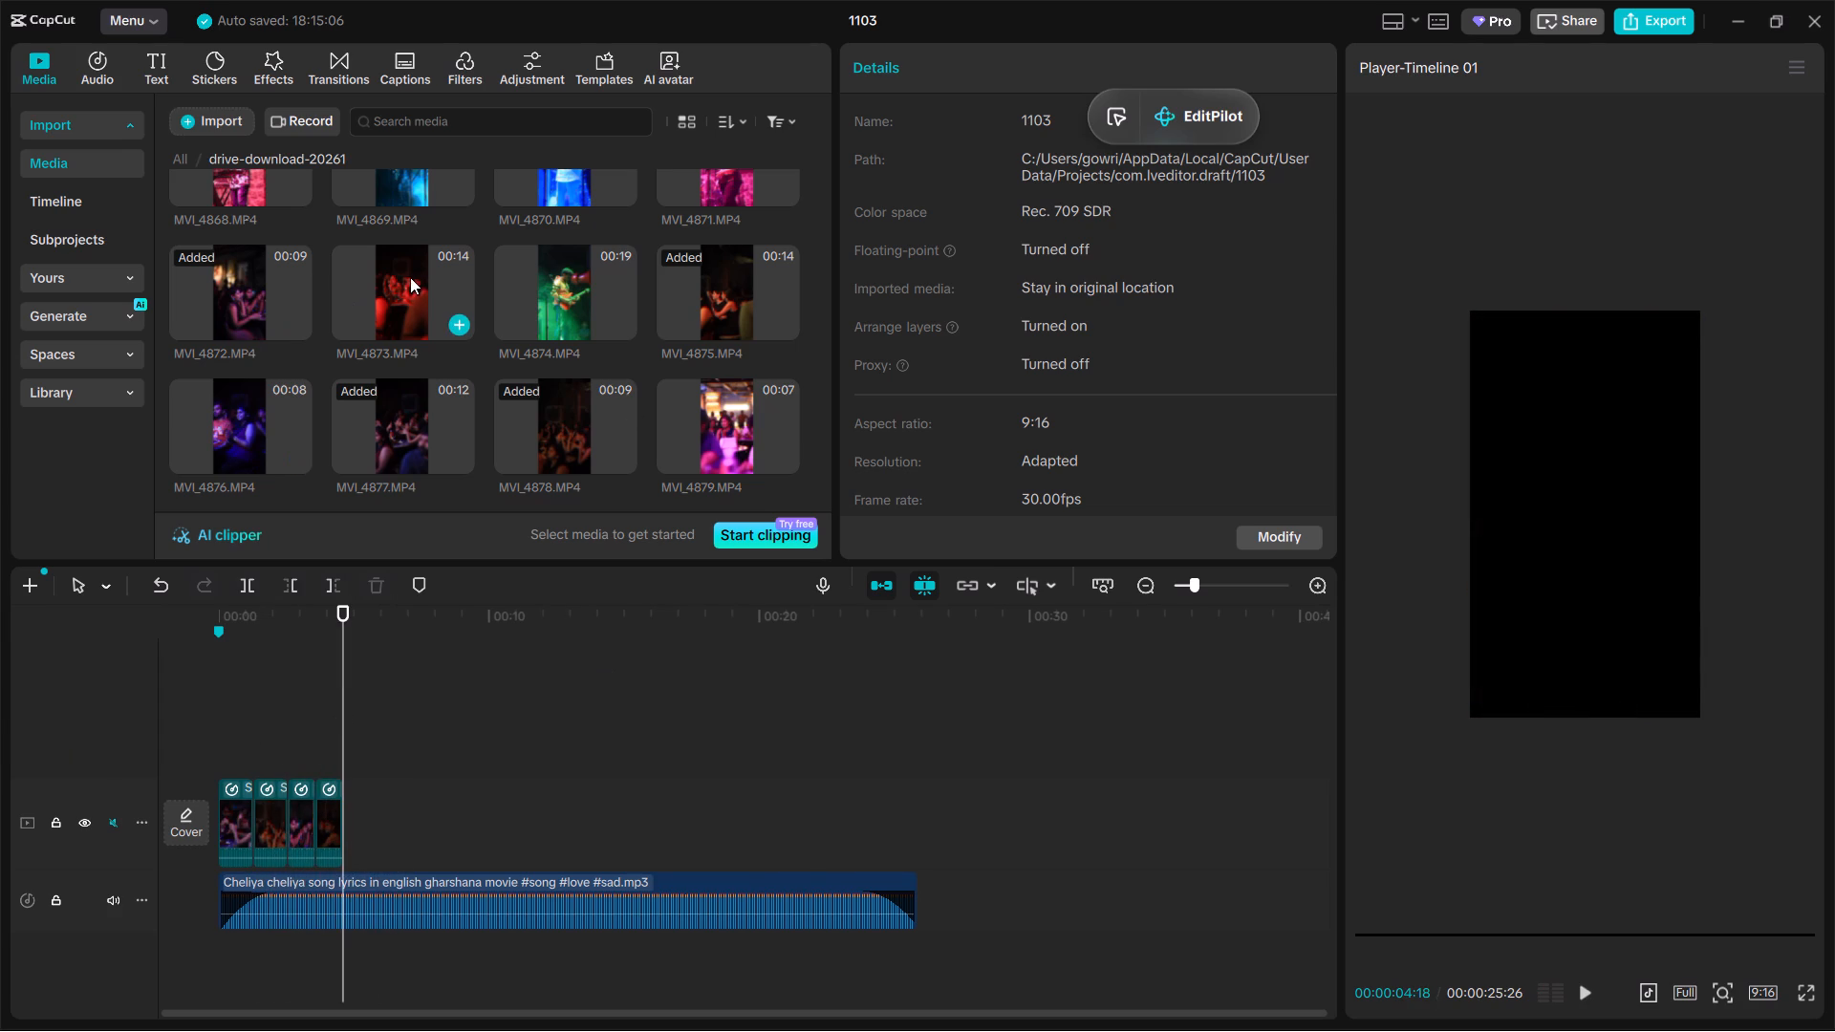
pyautogui.scroll(1, 417, 299)
pyautogui.click(596, 257)
pyautogui.click(717, 253)
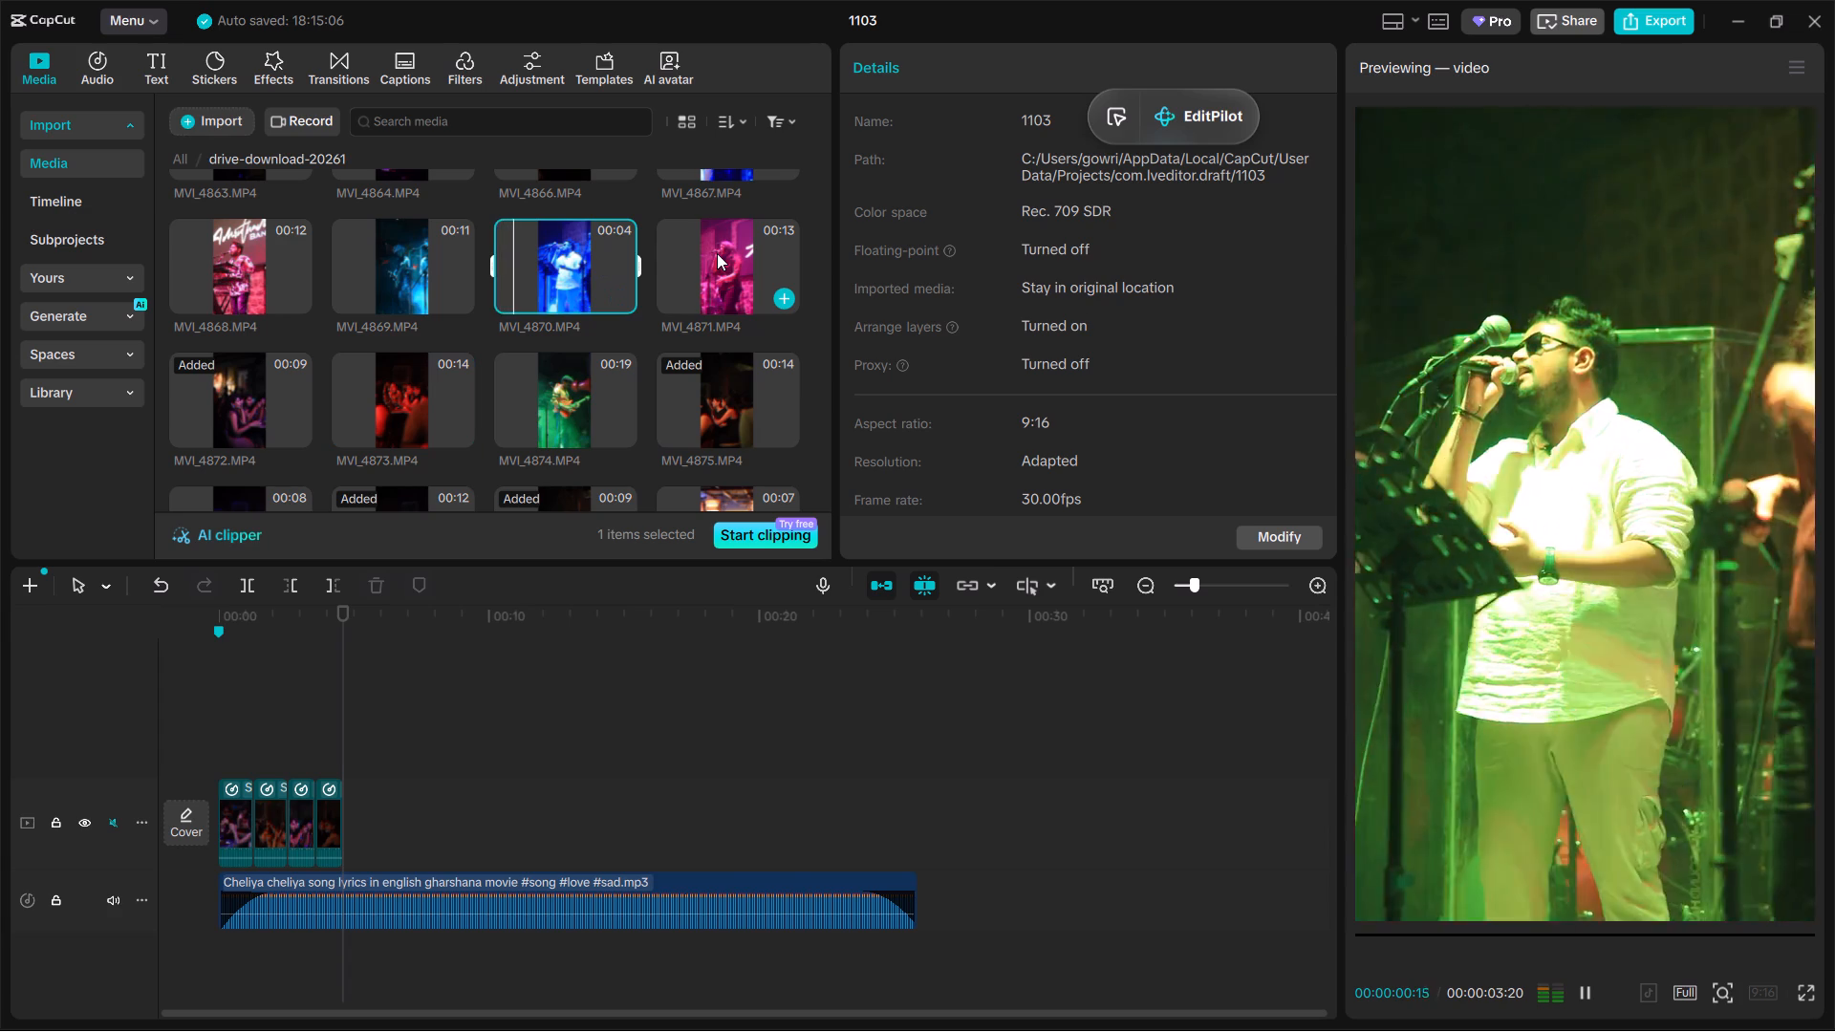
pyautogui.click(396, 280)
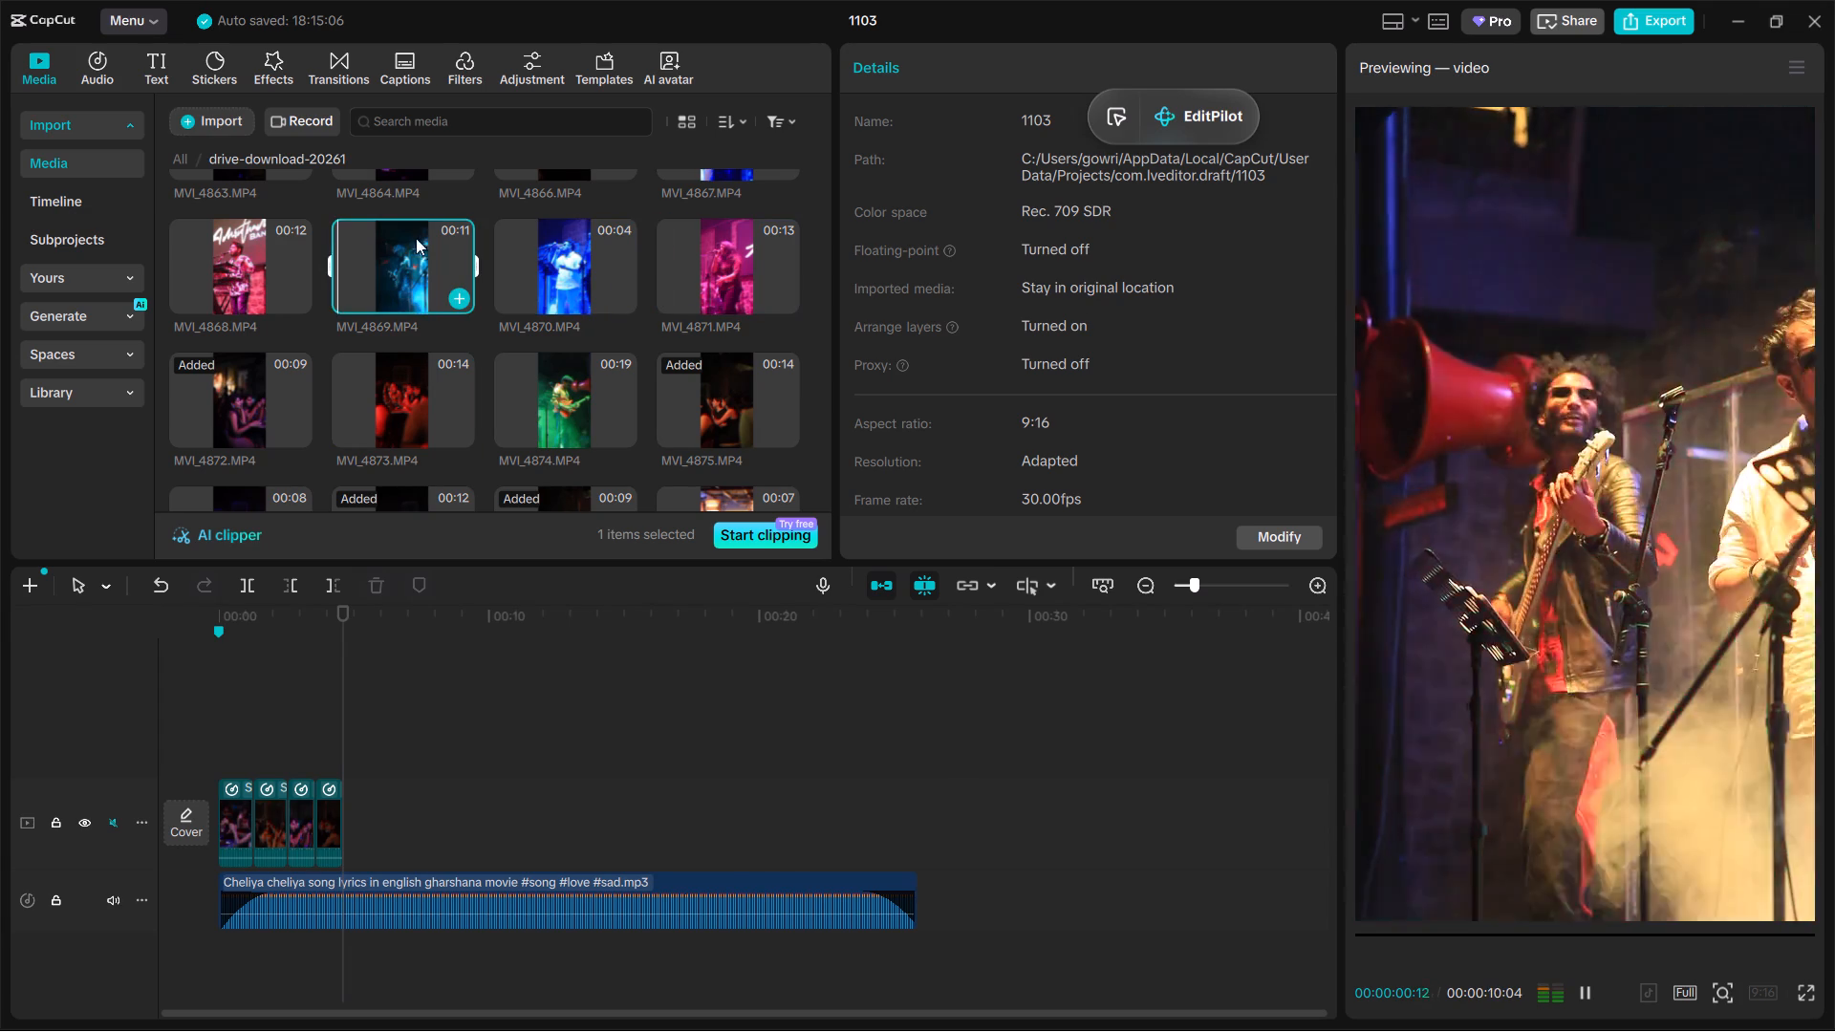
pyautogui.moveTo(417, 229); pyautogui.dragTo(363, 776)
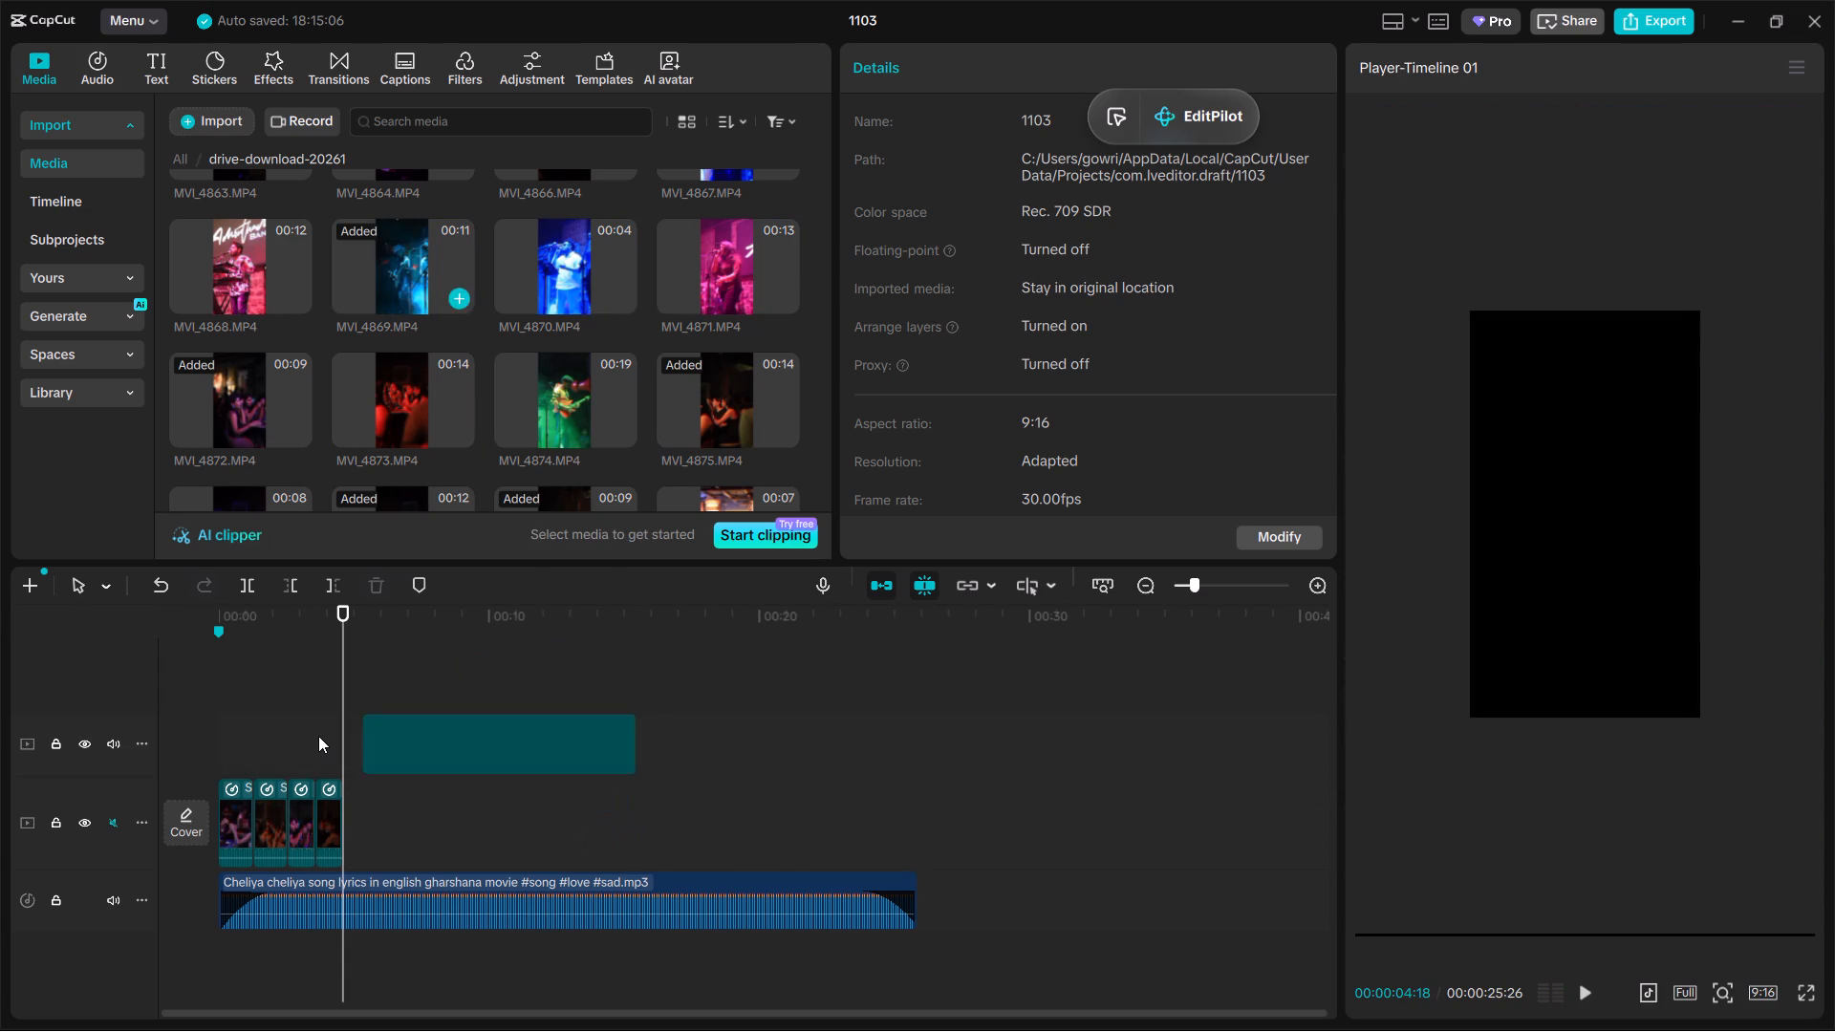
pyautogui.click(318, 736)
pyautogui.moveTo(472, 738); pyautogui.dragTo(455, 812)
# Play through MVI_4869 on the timeline and trim about 22 frames off its beginning, leaving 00:00:09:12.
pyautogui.click(331, 746)
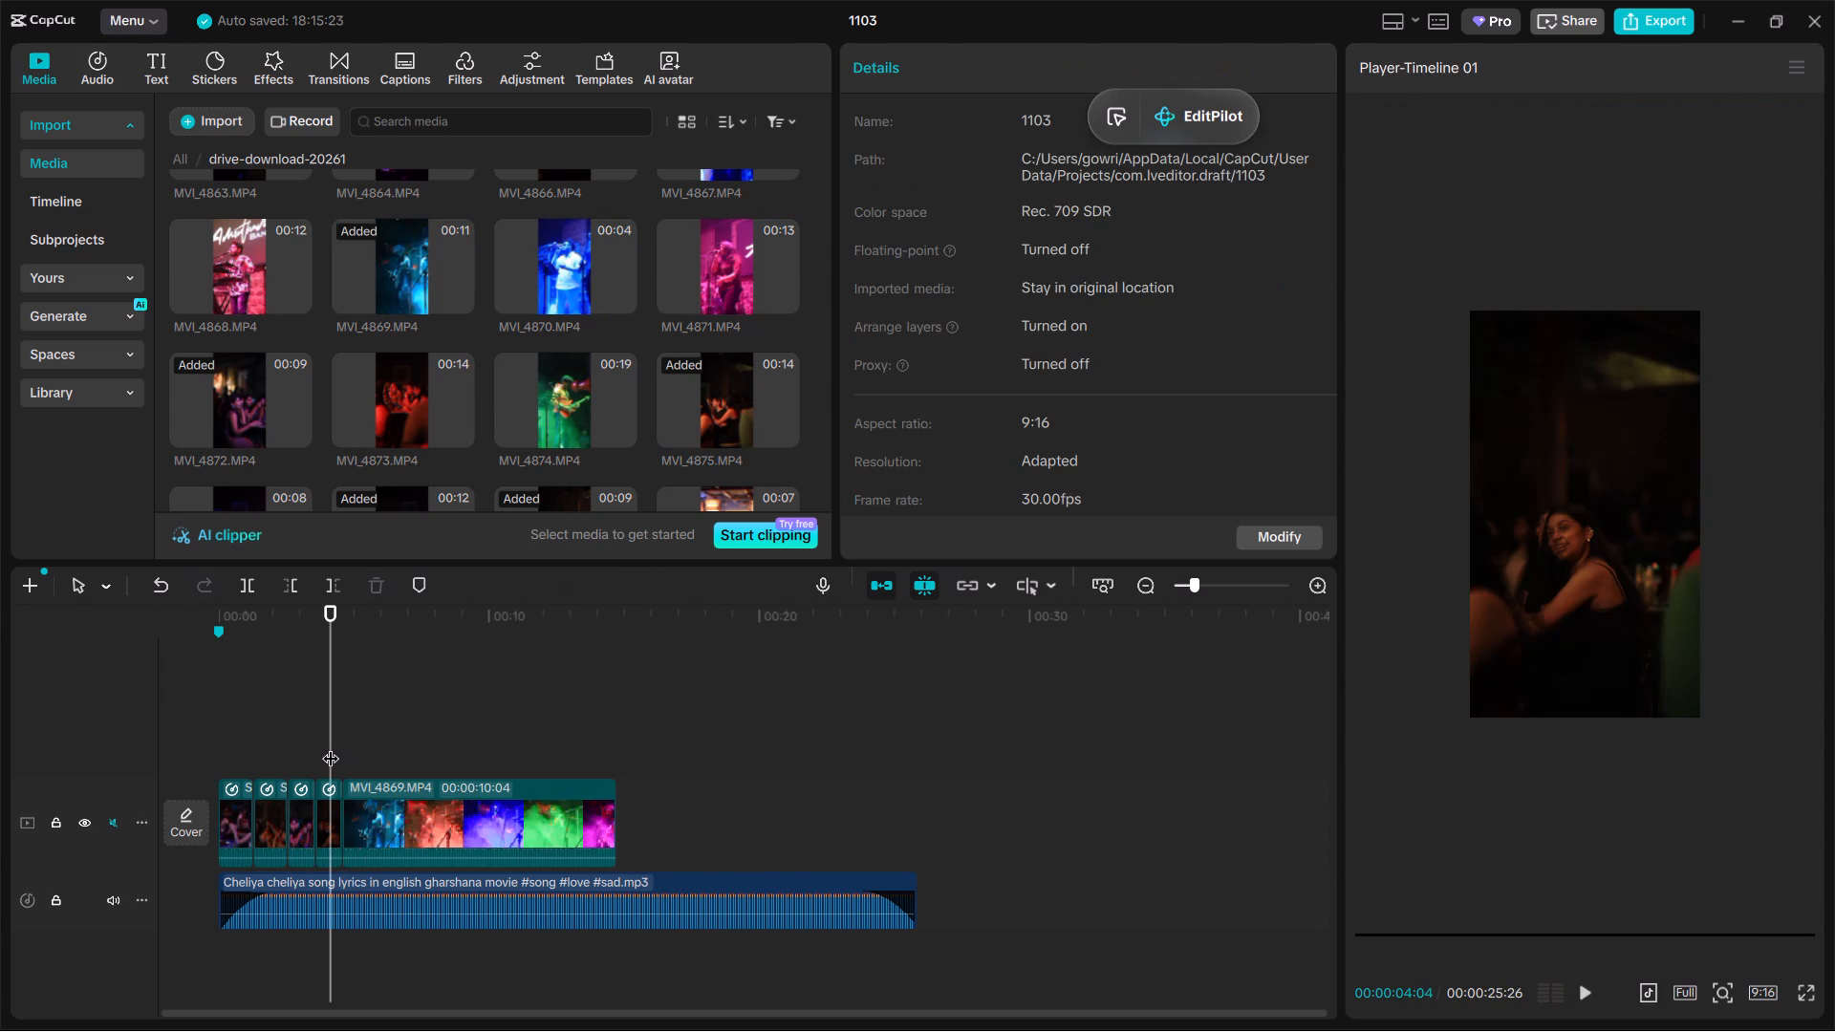
pyautogui.press('space')
pyautogui.press('space')
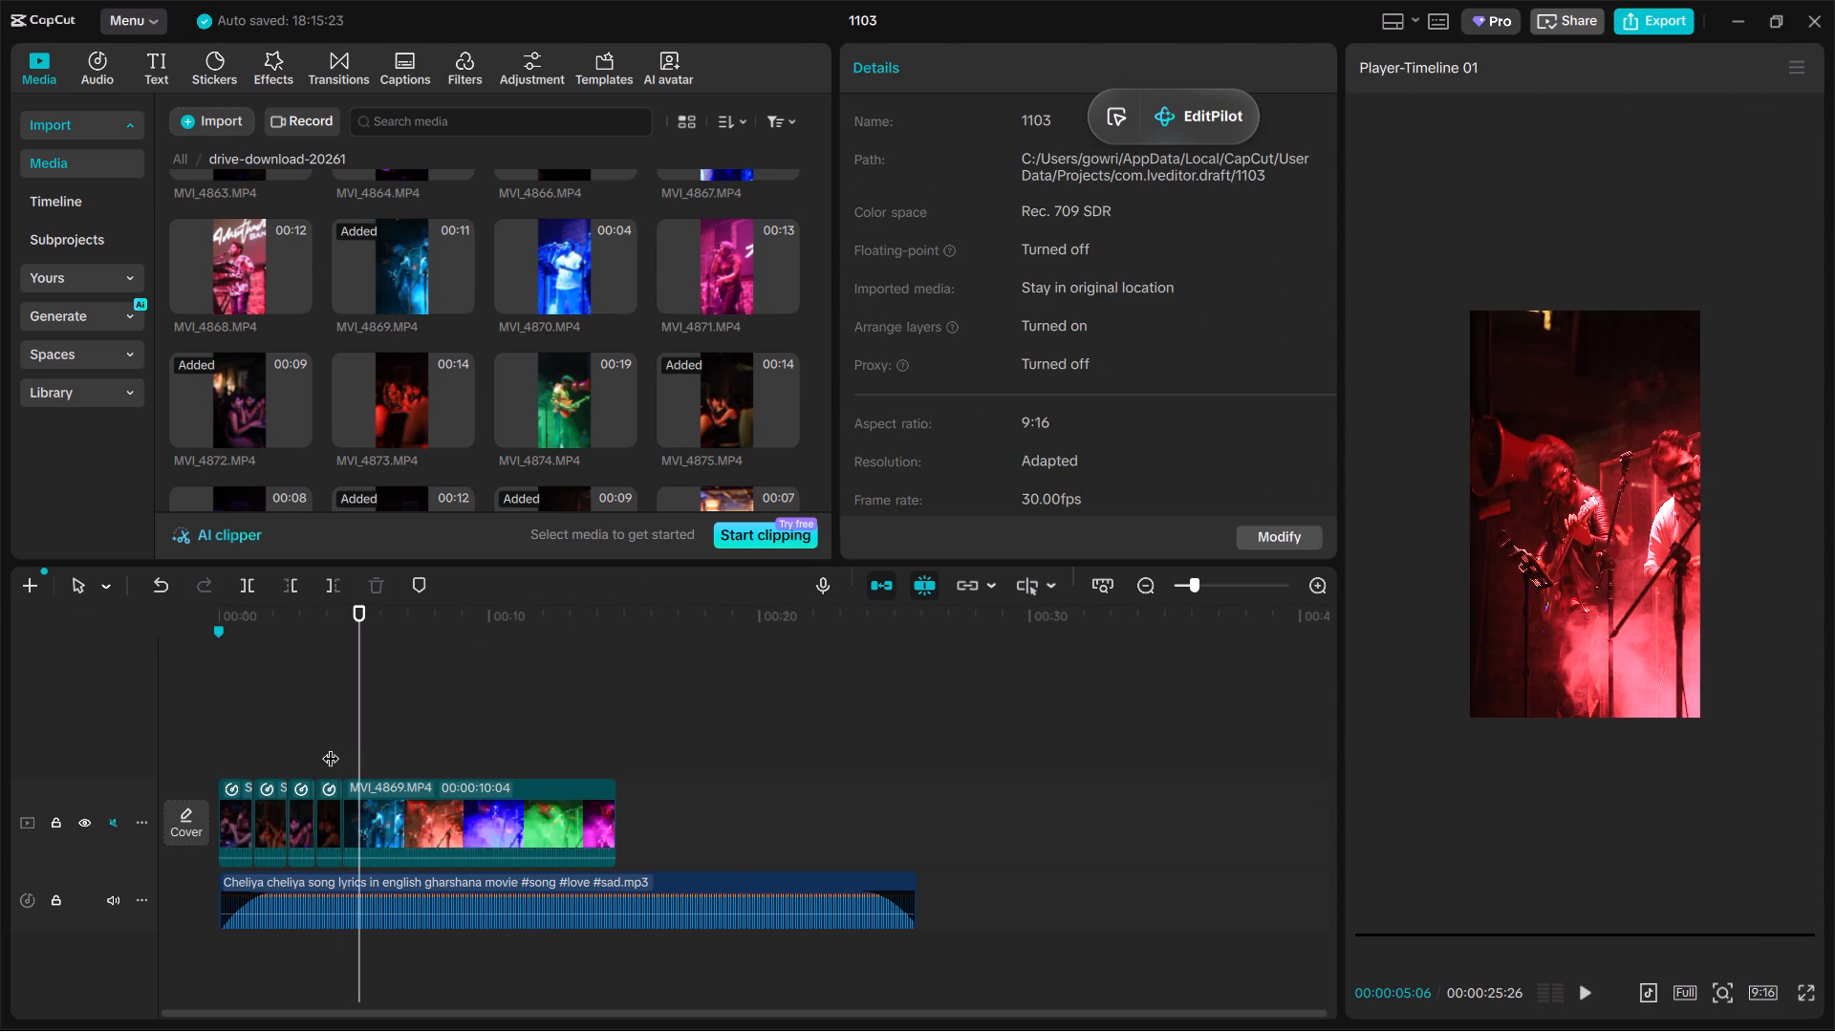
pyautogui.press('space')
pyautogui.press('space')
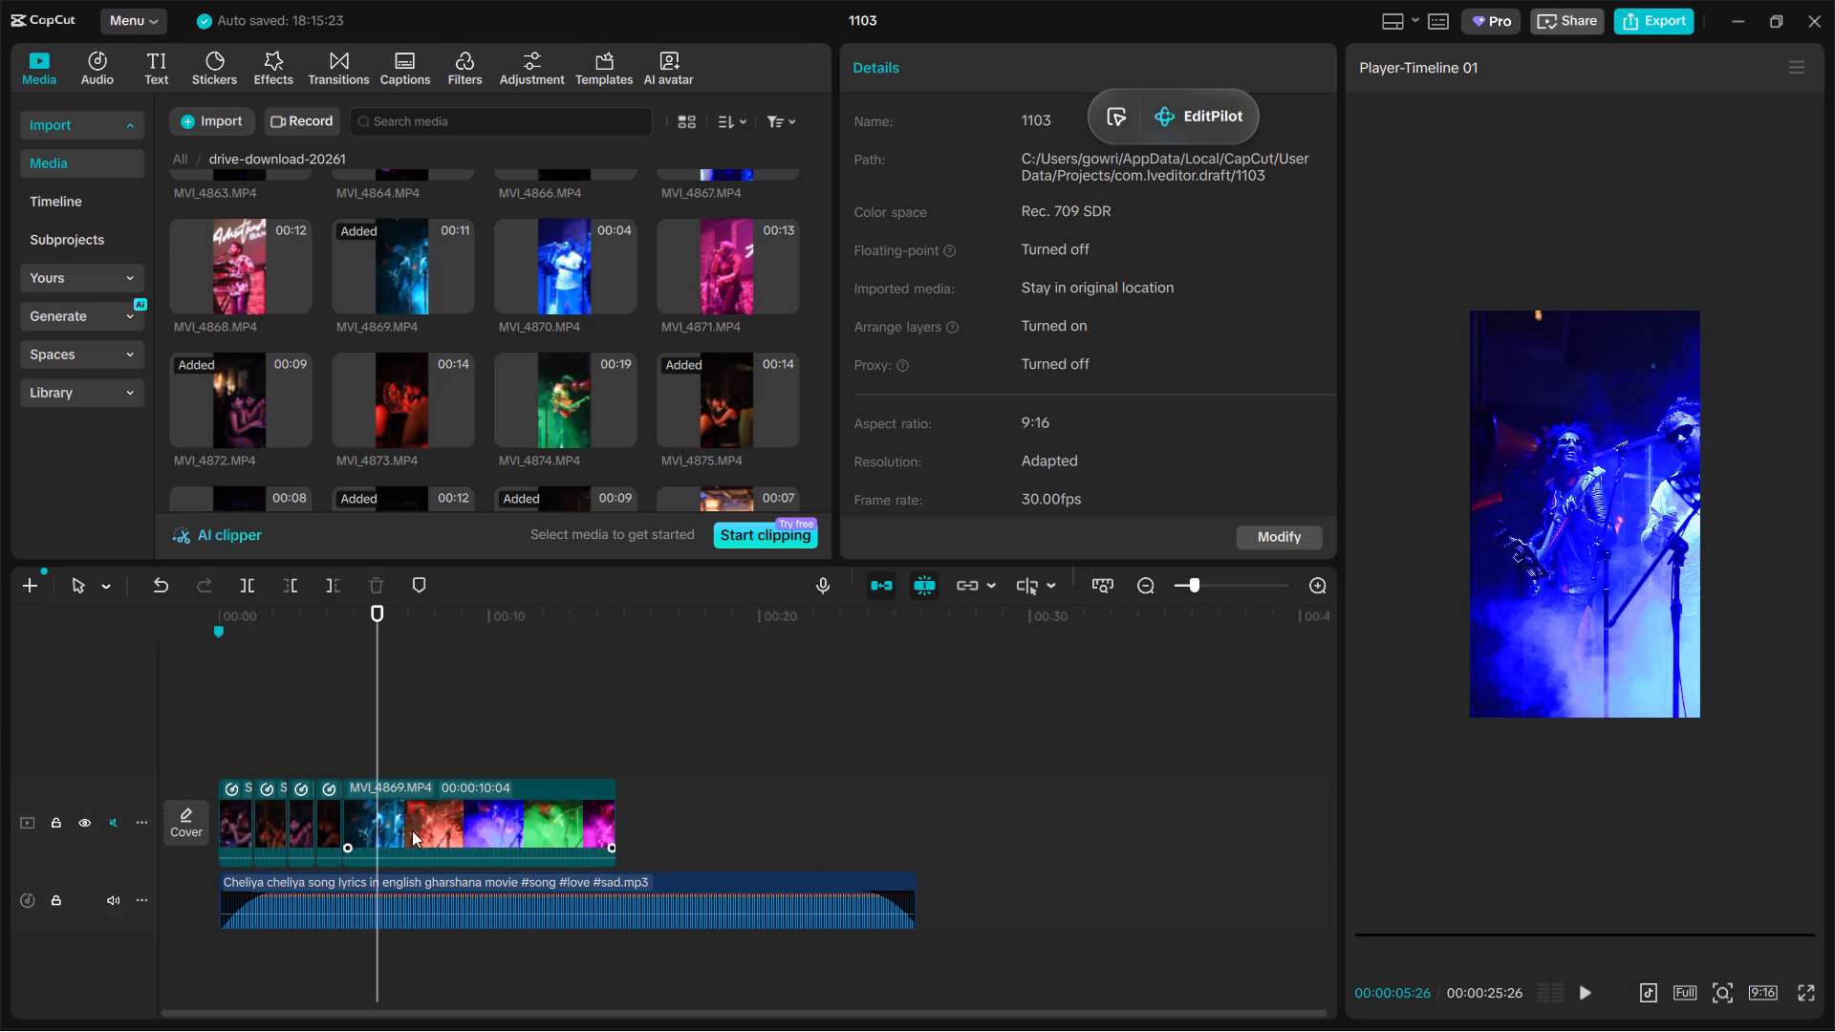
pyautogui.click(371, 785)
pyautogui.press('space')
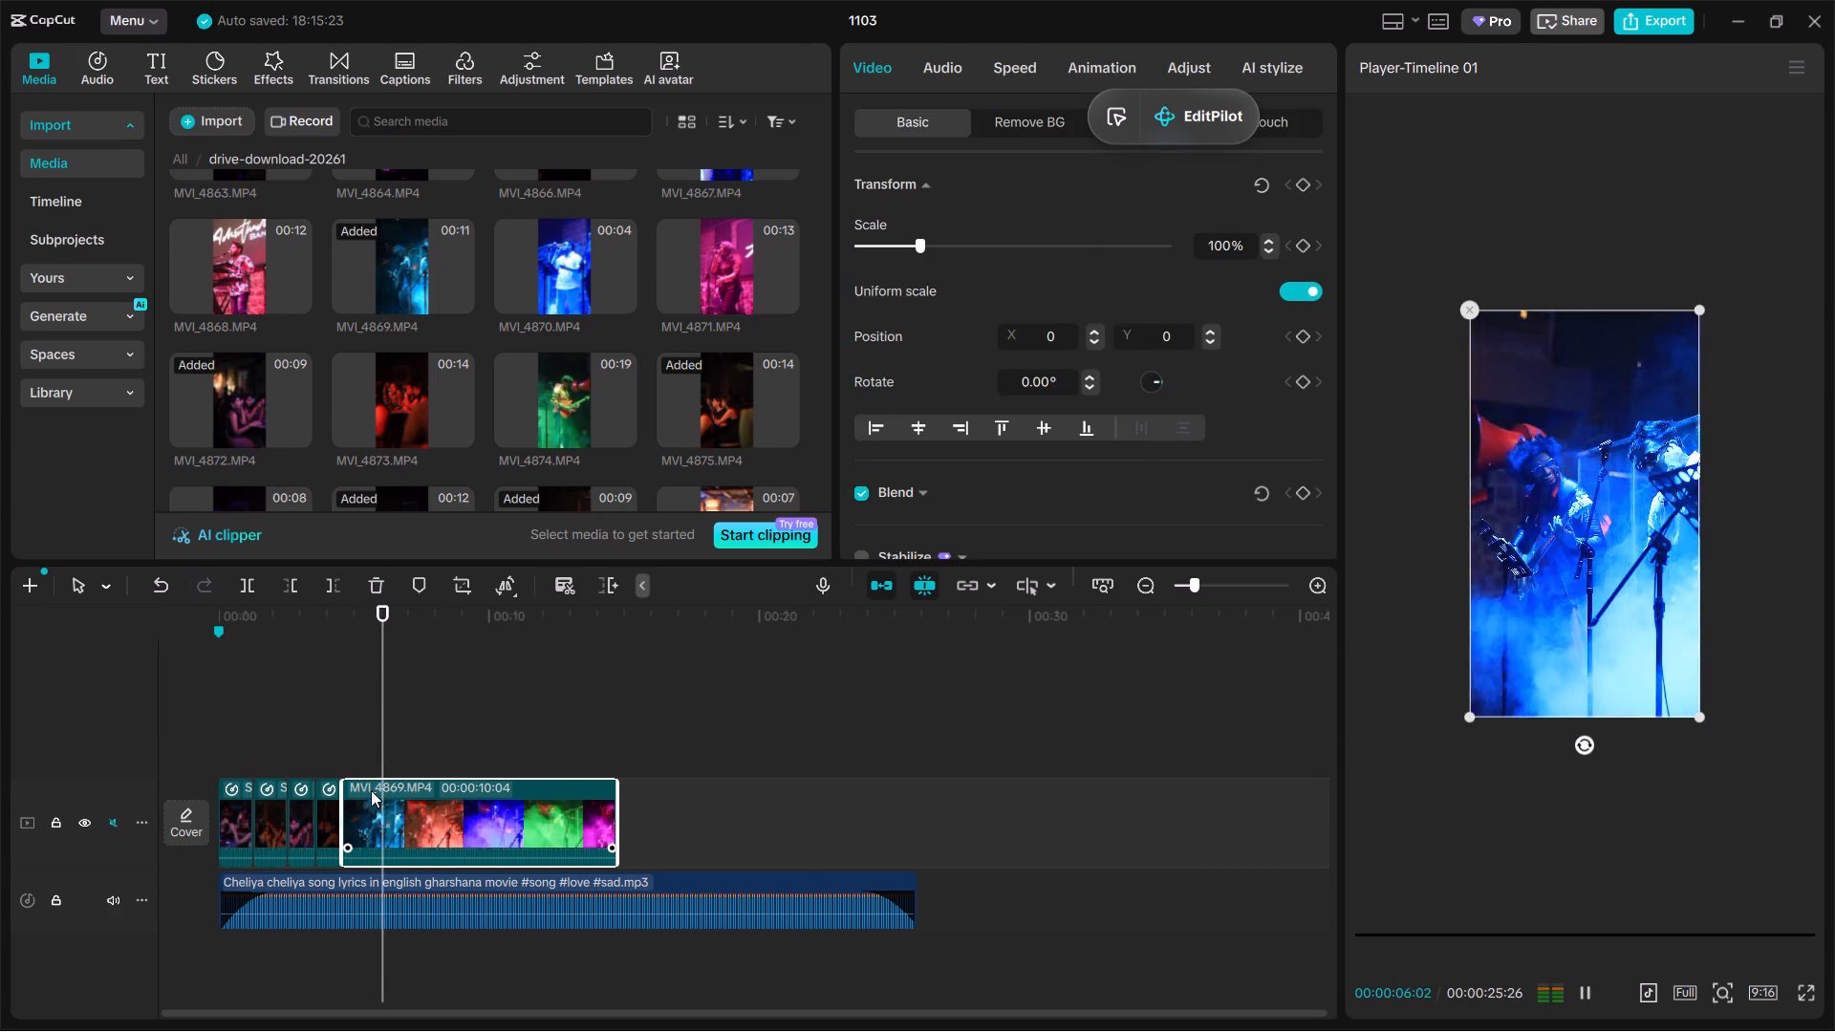
pyautogui.press('space')
pyautogui.press('space')
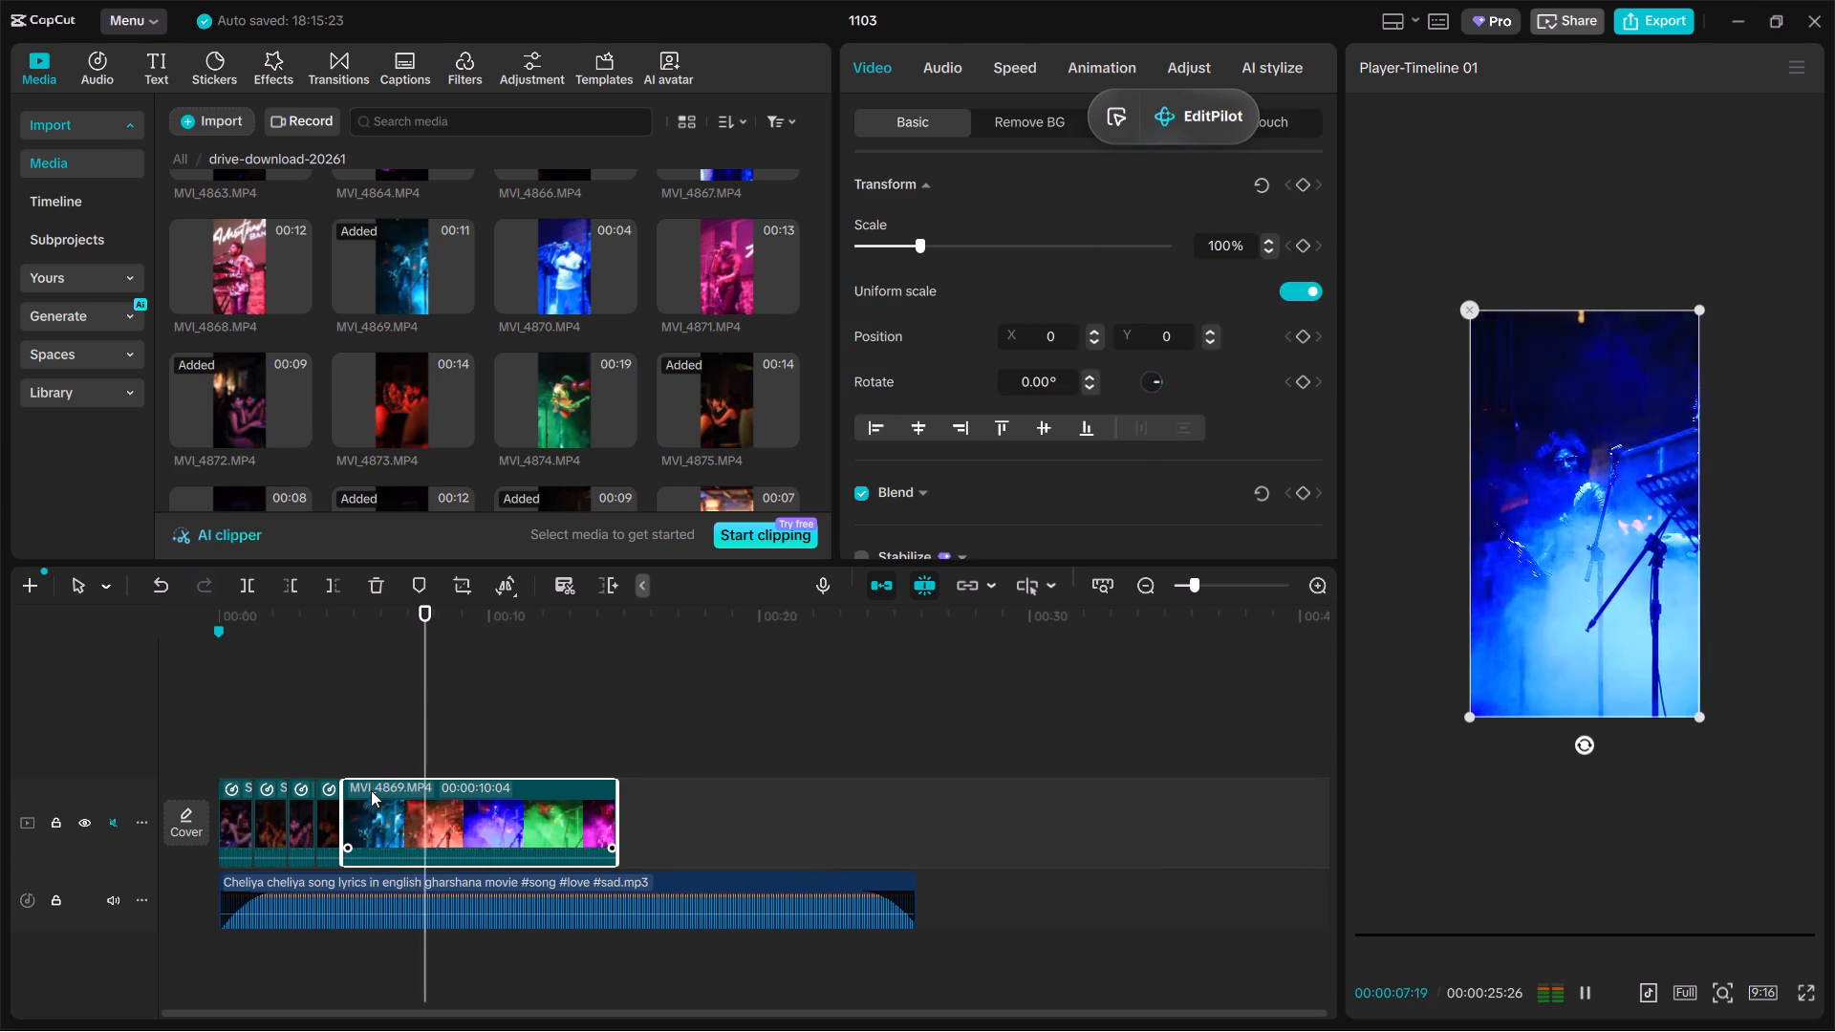
pyautogui.click(484, 749)
pyautogui.moveTo(484, 749); pyautogui.dragTo(363, 791)
pyautogui.click(294, 587)
# Trim off the part of MVI_4869 after 00:00:05:29.
pyautogui.press('space')
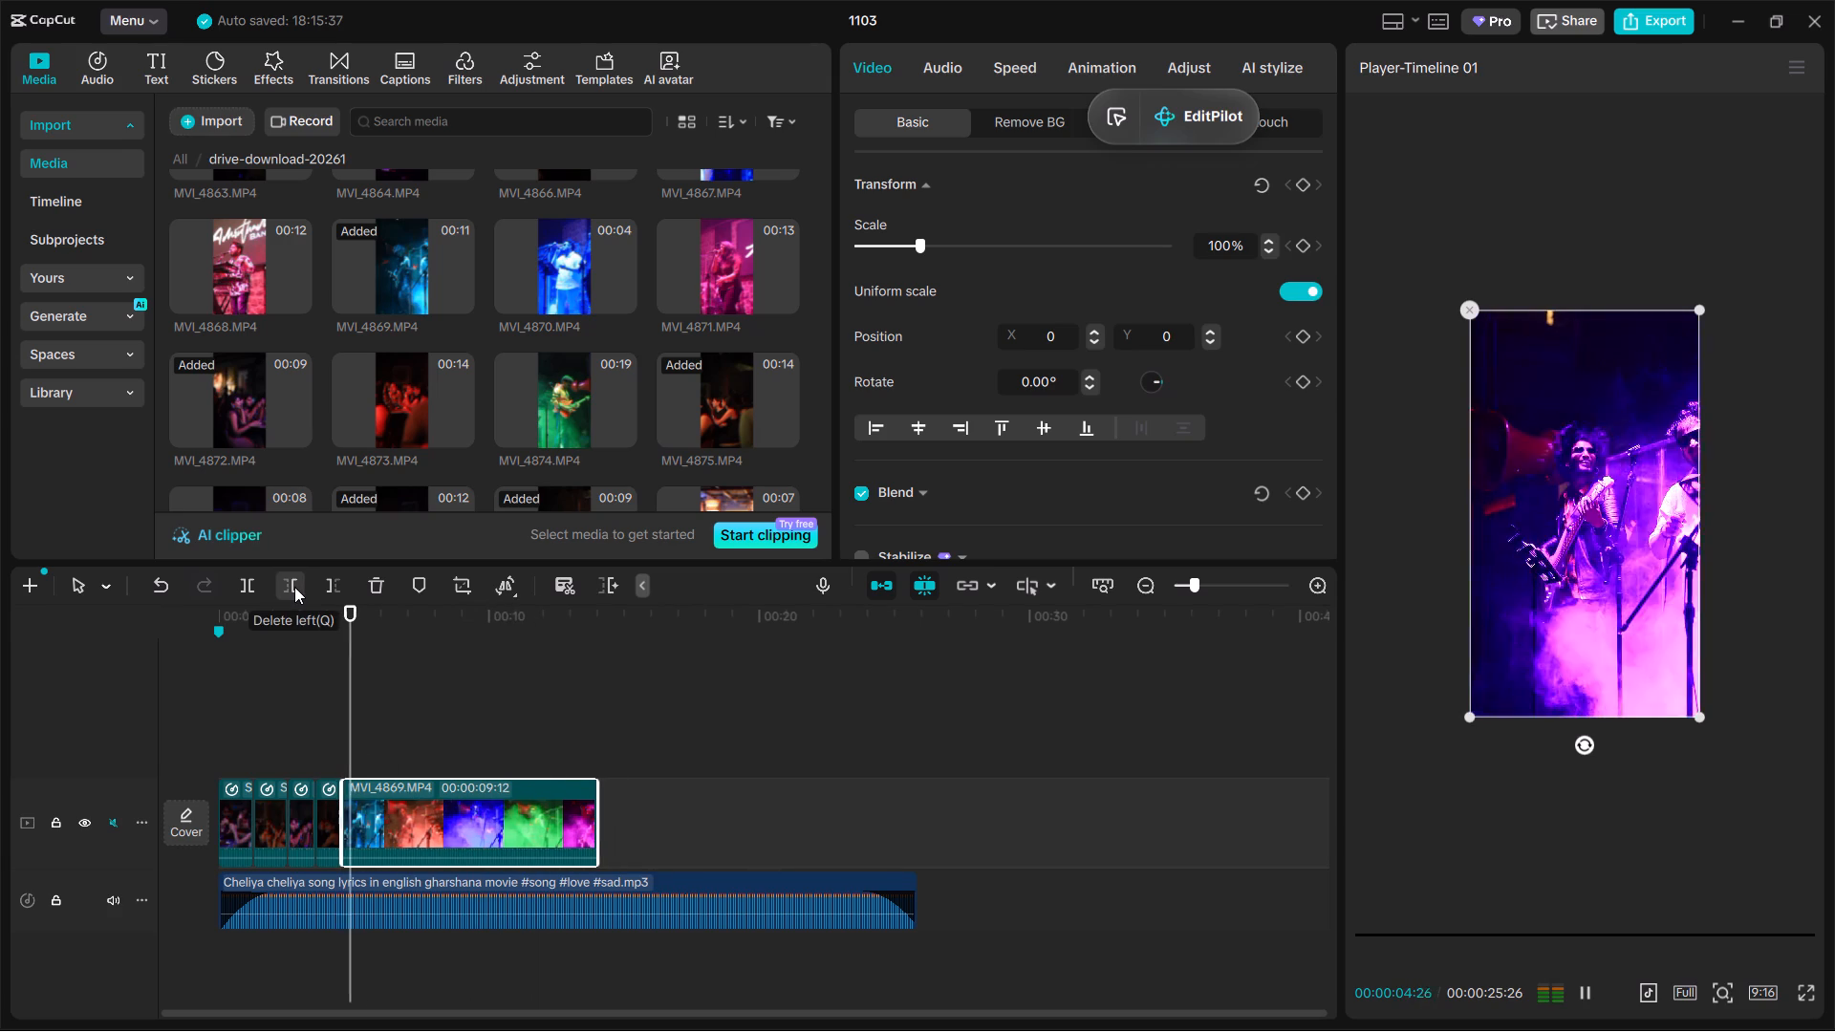
pyautogui.press('space')
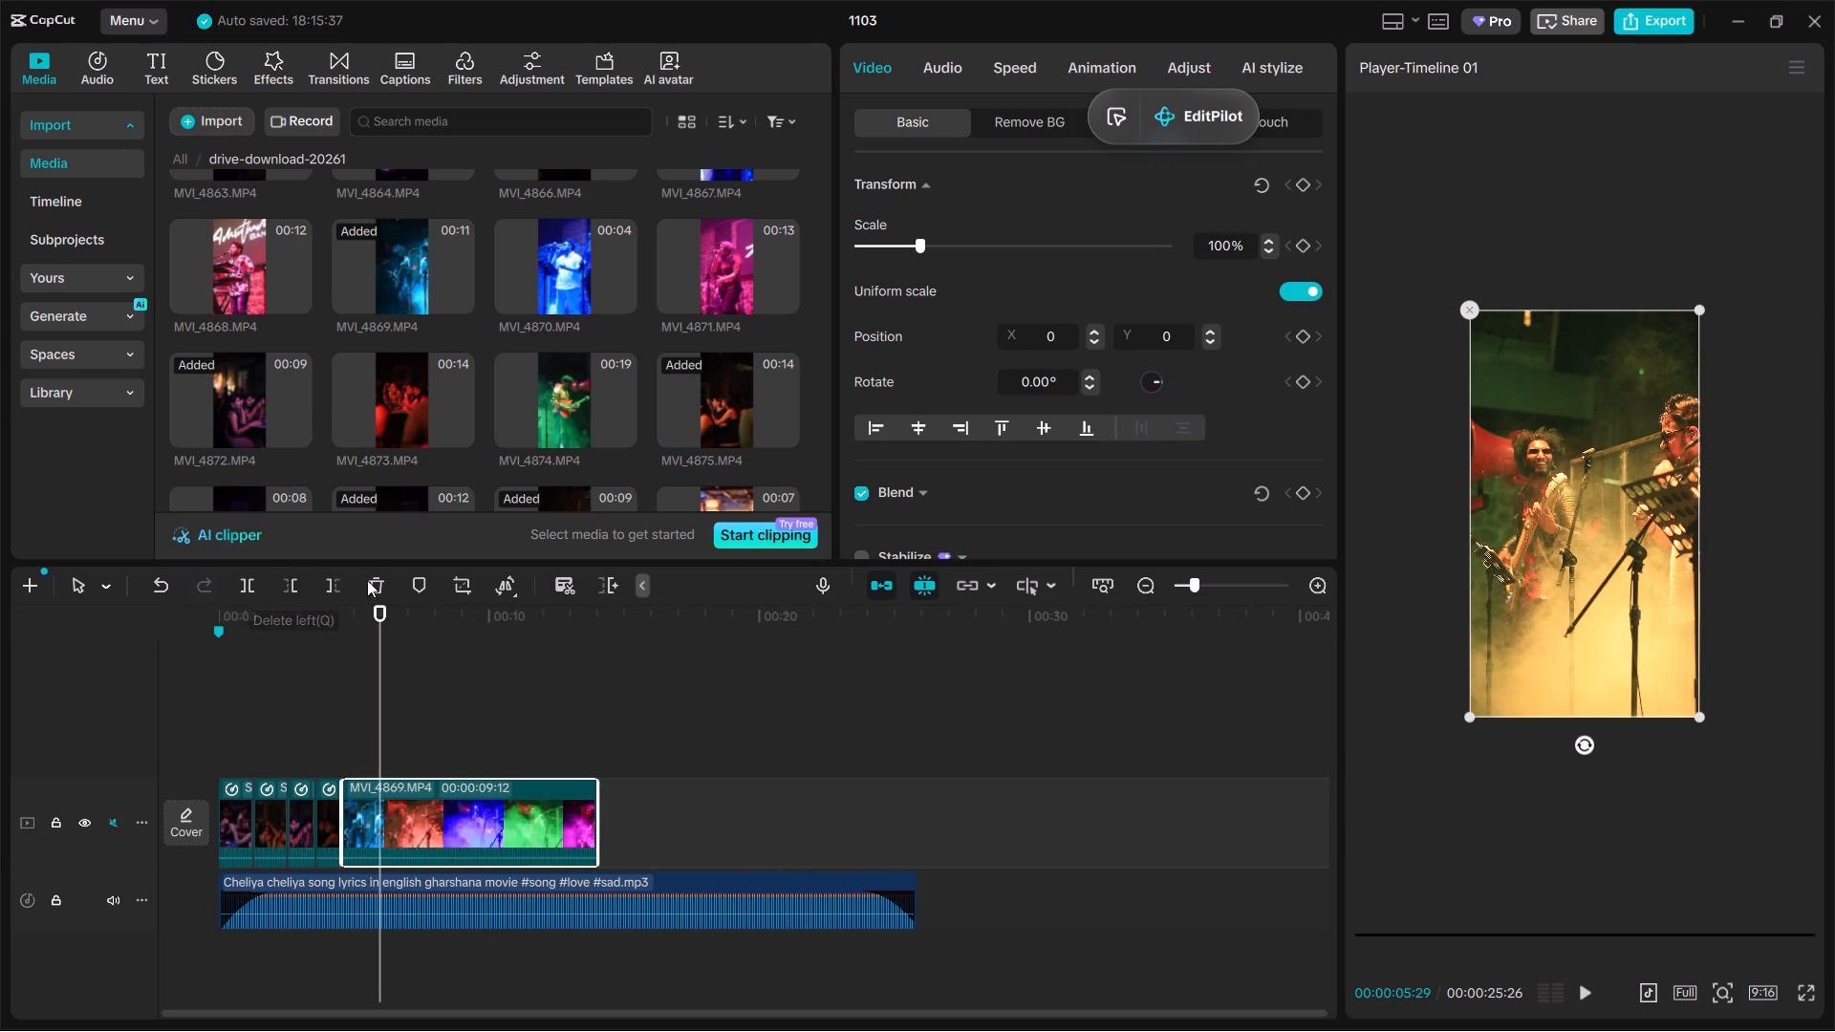
pyautogui.click(335, 590)
# Slow the MVI_4869 segment to 0.41x speed and apply Smooth slow-mo with the Optical flow method.
pyautogui.click(1001, 66)
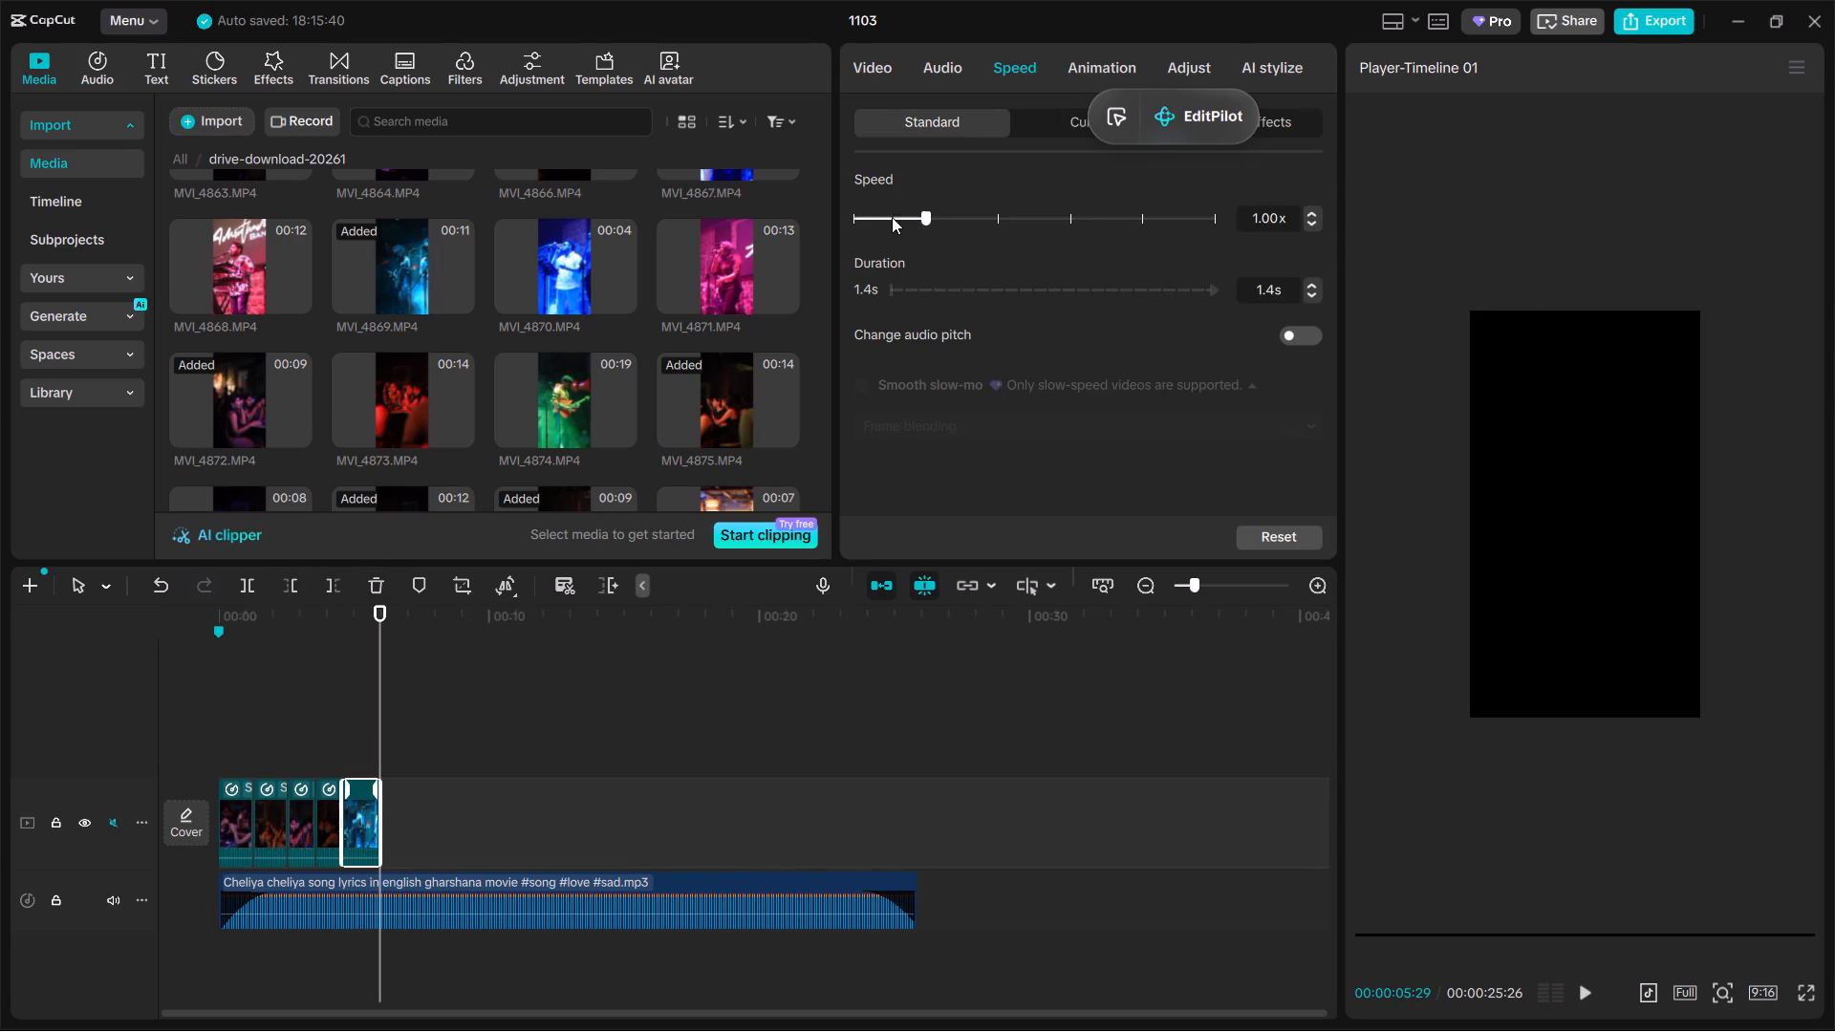
pyautogui.click(892, 217)
pyautogui.moveTo(888, 220); pyautogui.dragTo(879, 221)
pyautogui.click(853, 388)
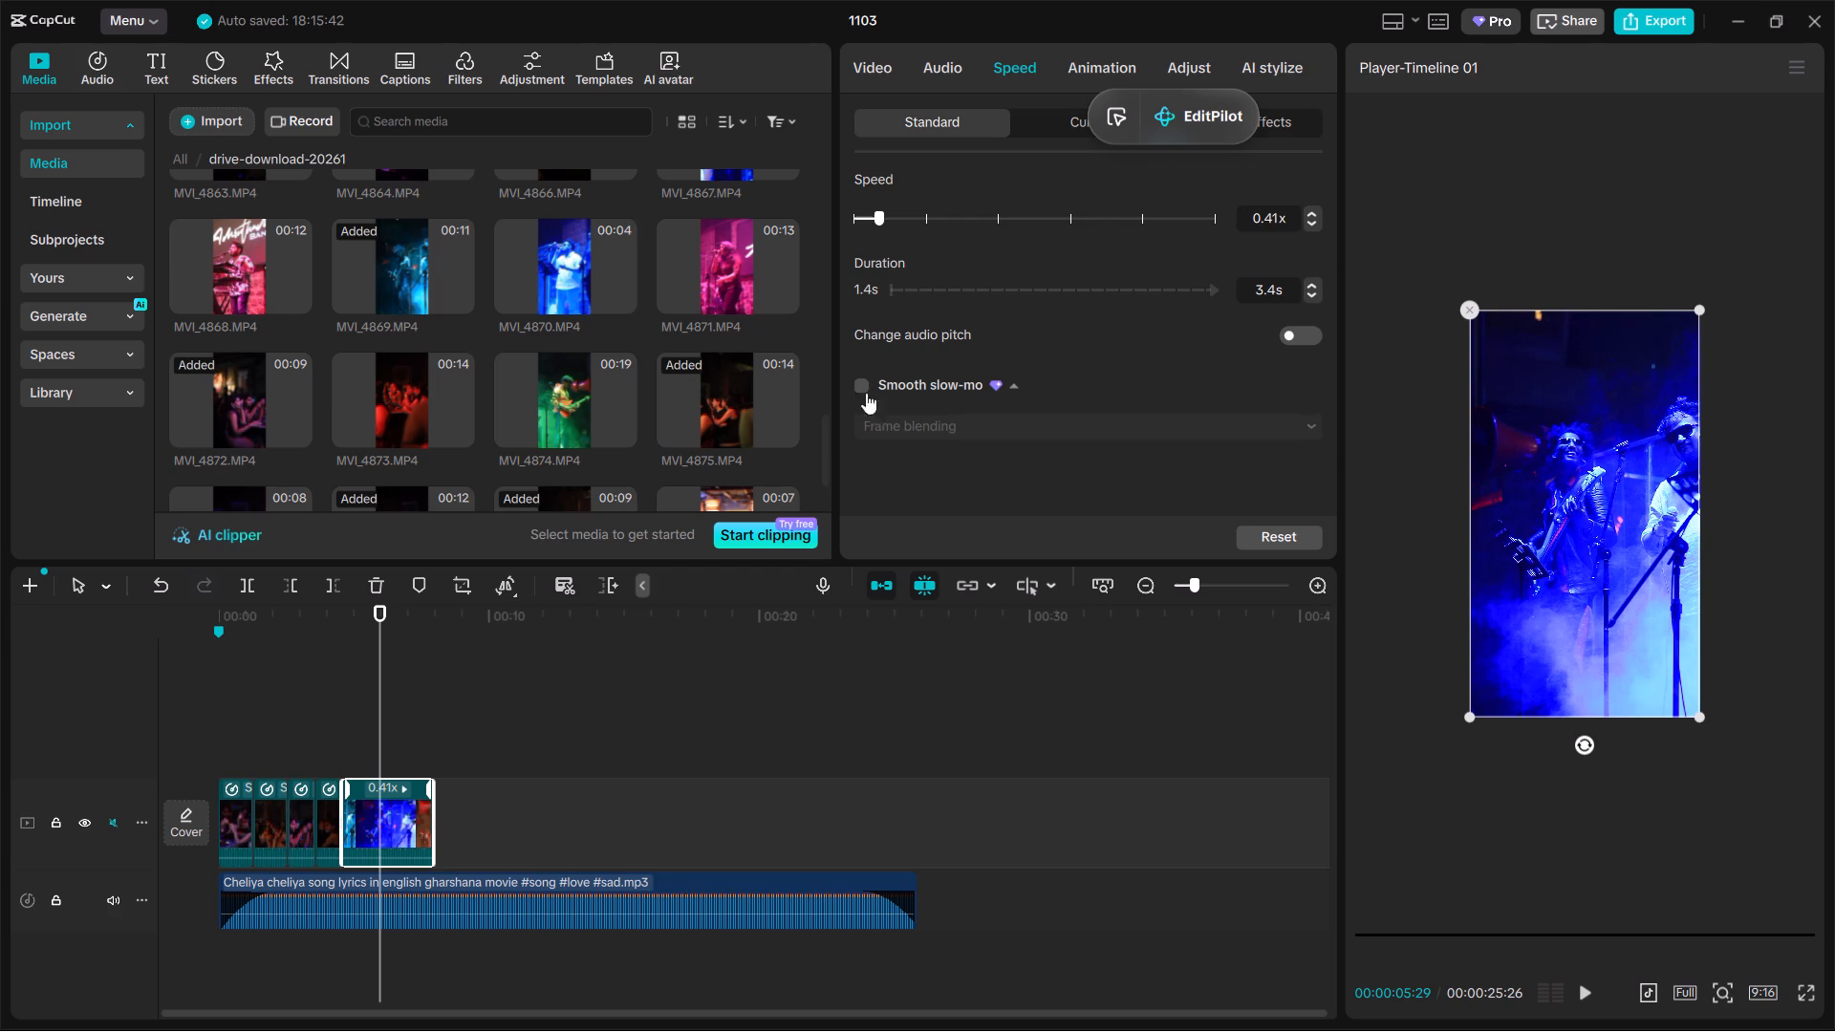
pyautogui.click(855, 379)
pyautogui.click(916, 441)
pyautogui.click(971, 423)
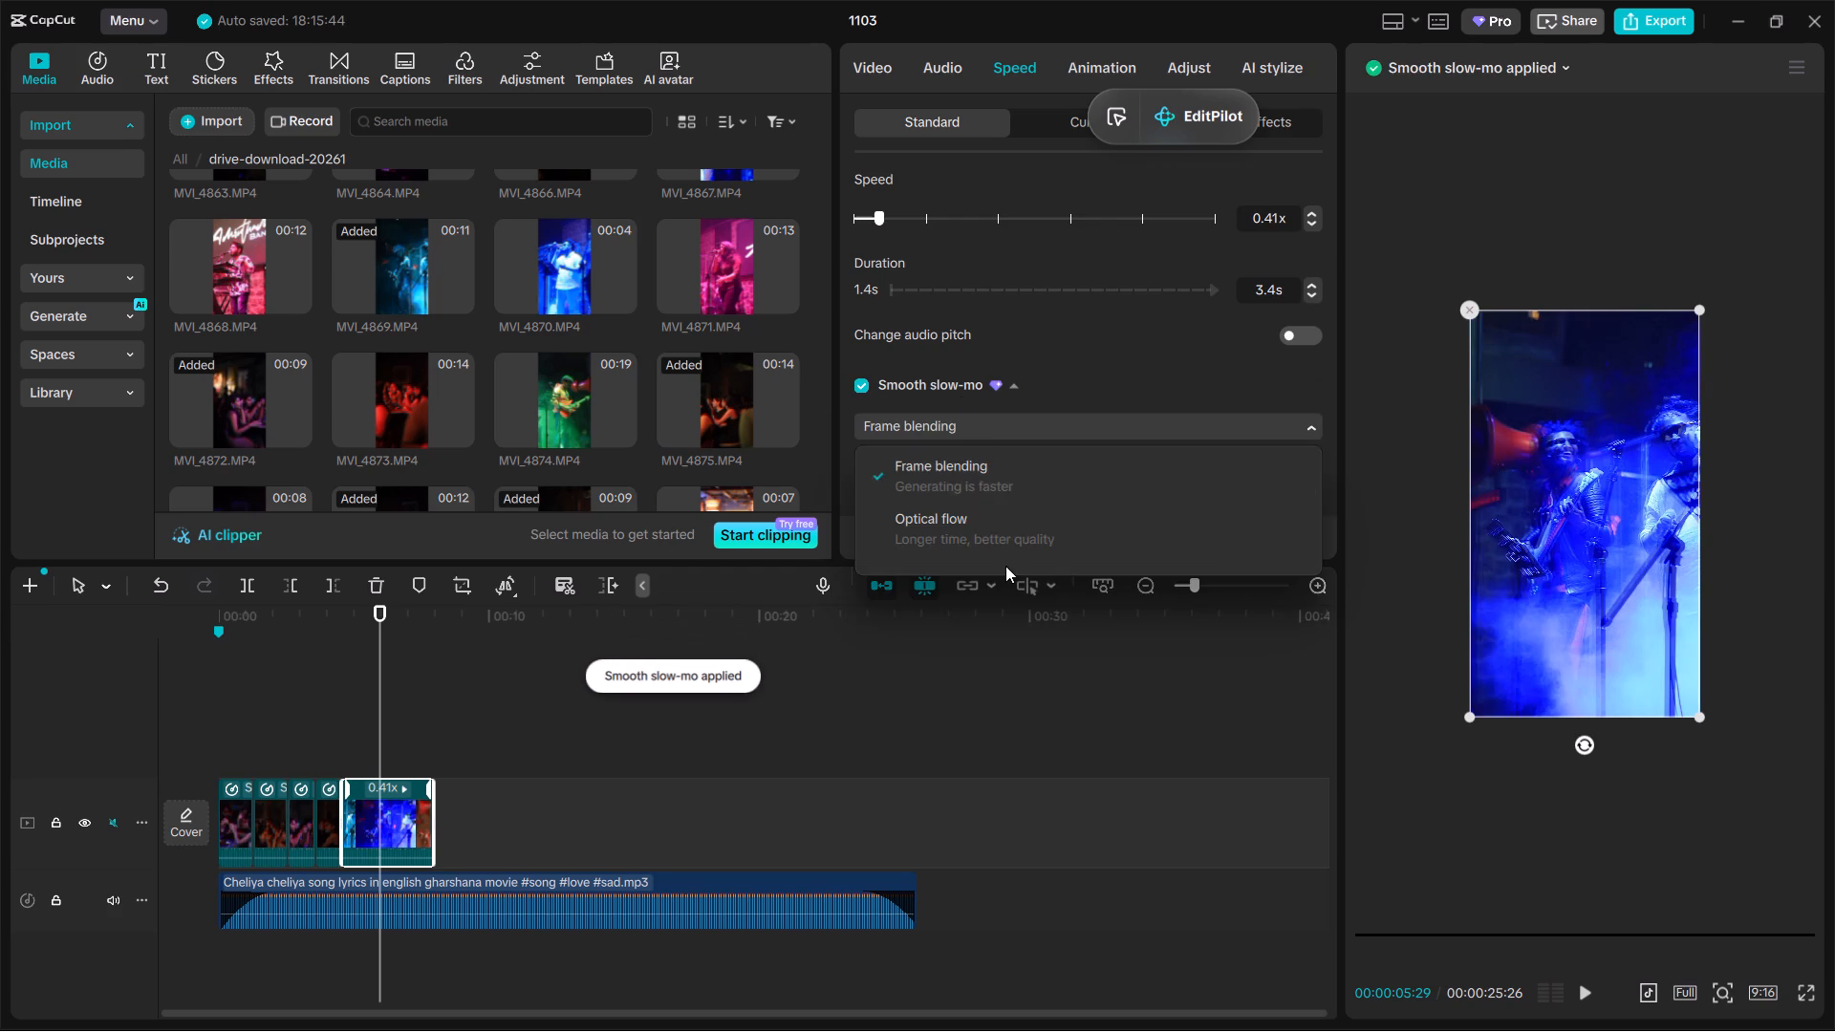
pyautogui.click(999, 528)
# Play from the third and fourth segments into the slowed MVI_4869 segment to check the cuts and slow motion.
pyautogui.click(319, 742)
pyautogui.press('space')
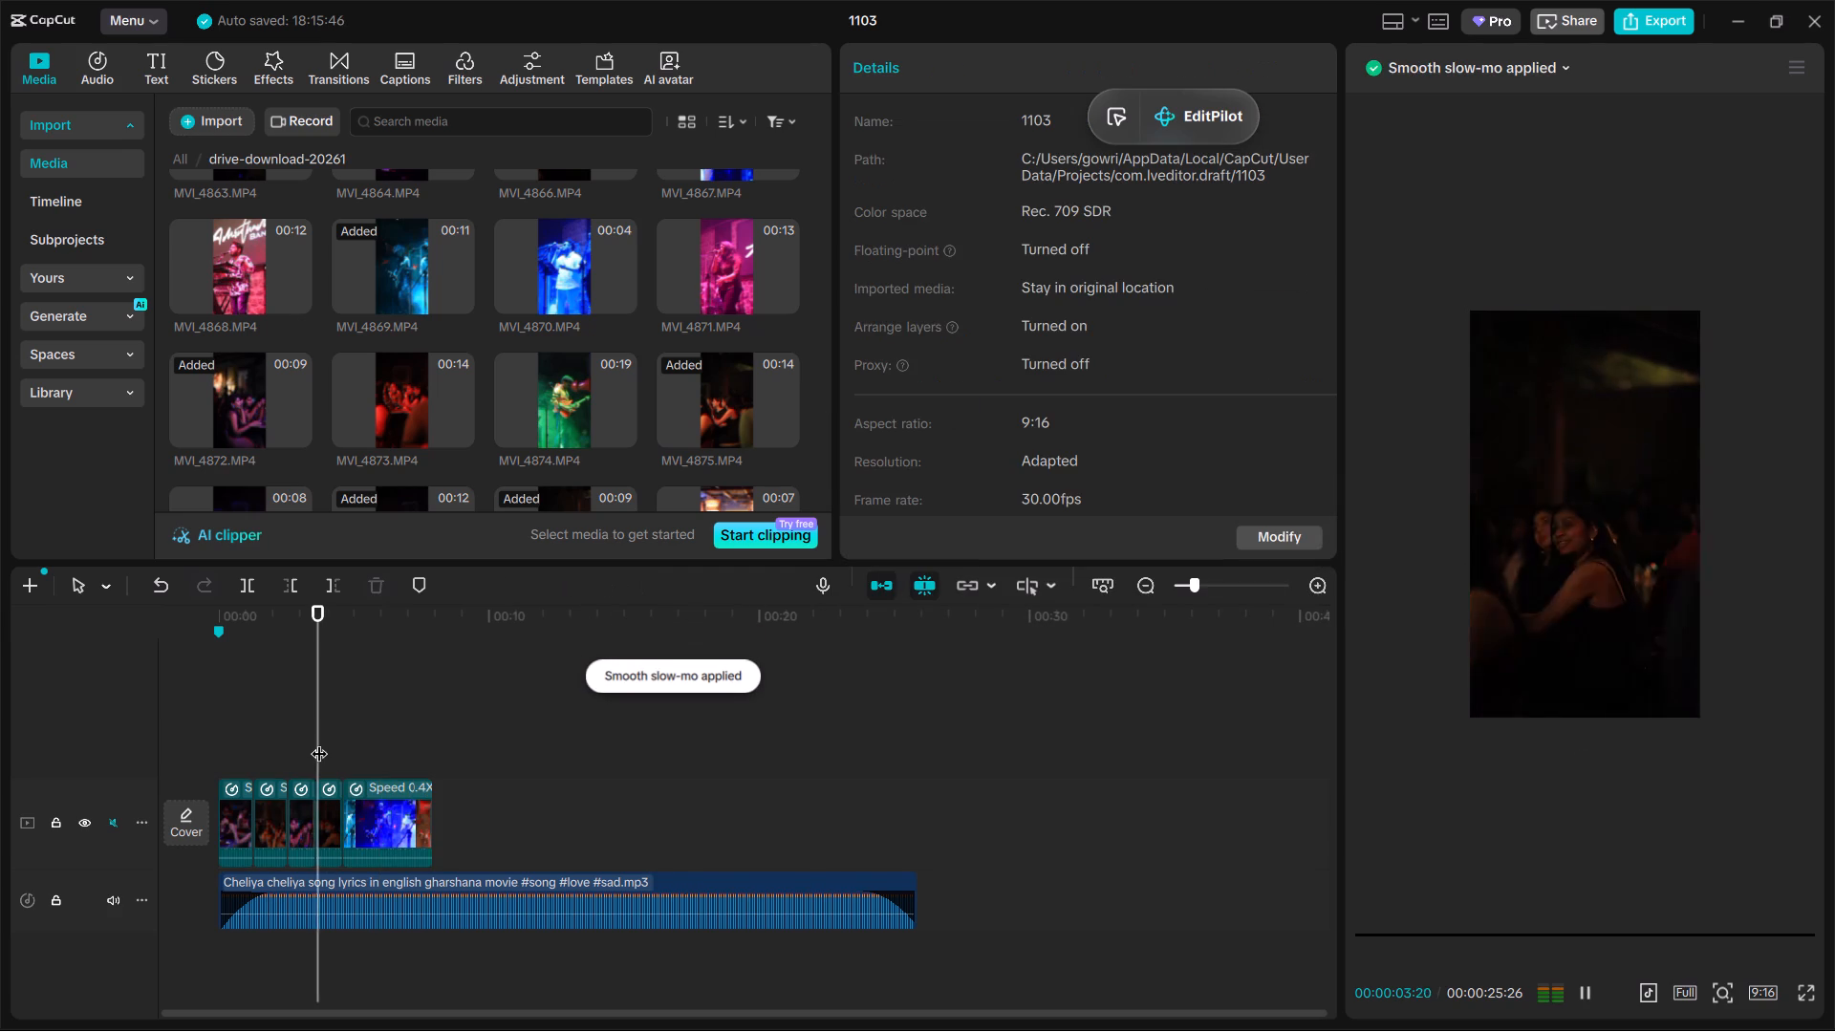
pyautogui.press('space')
pyautogui.press('space')
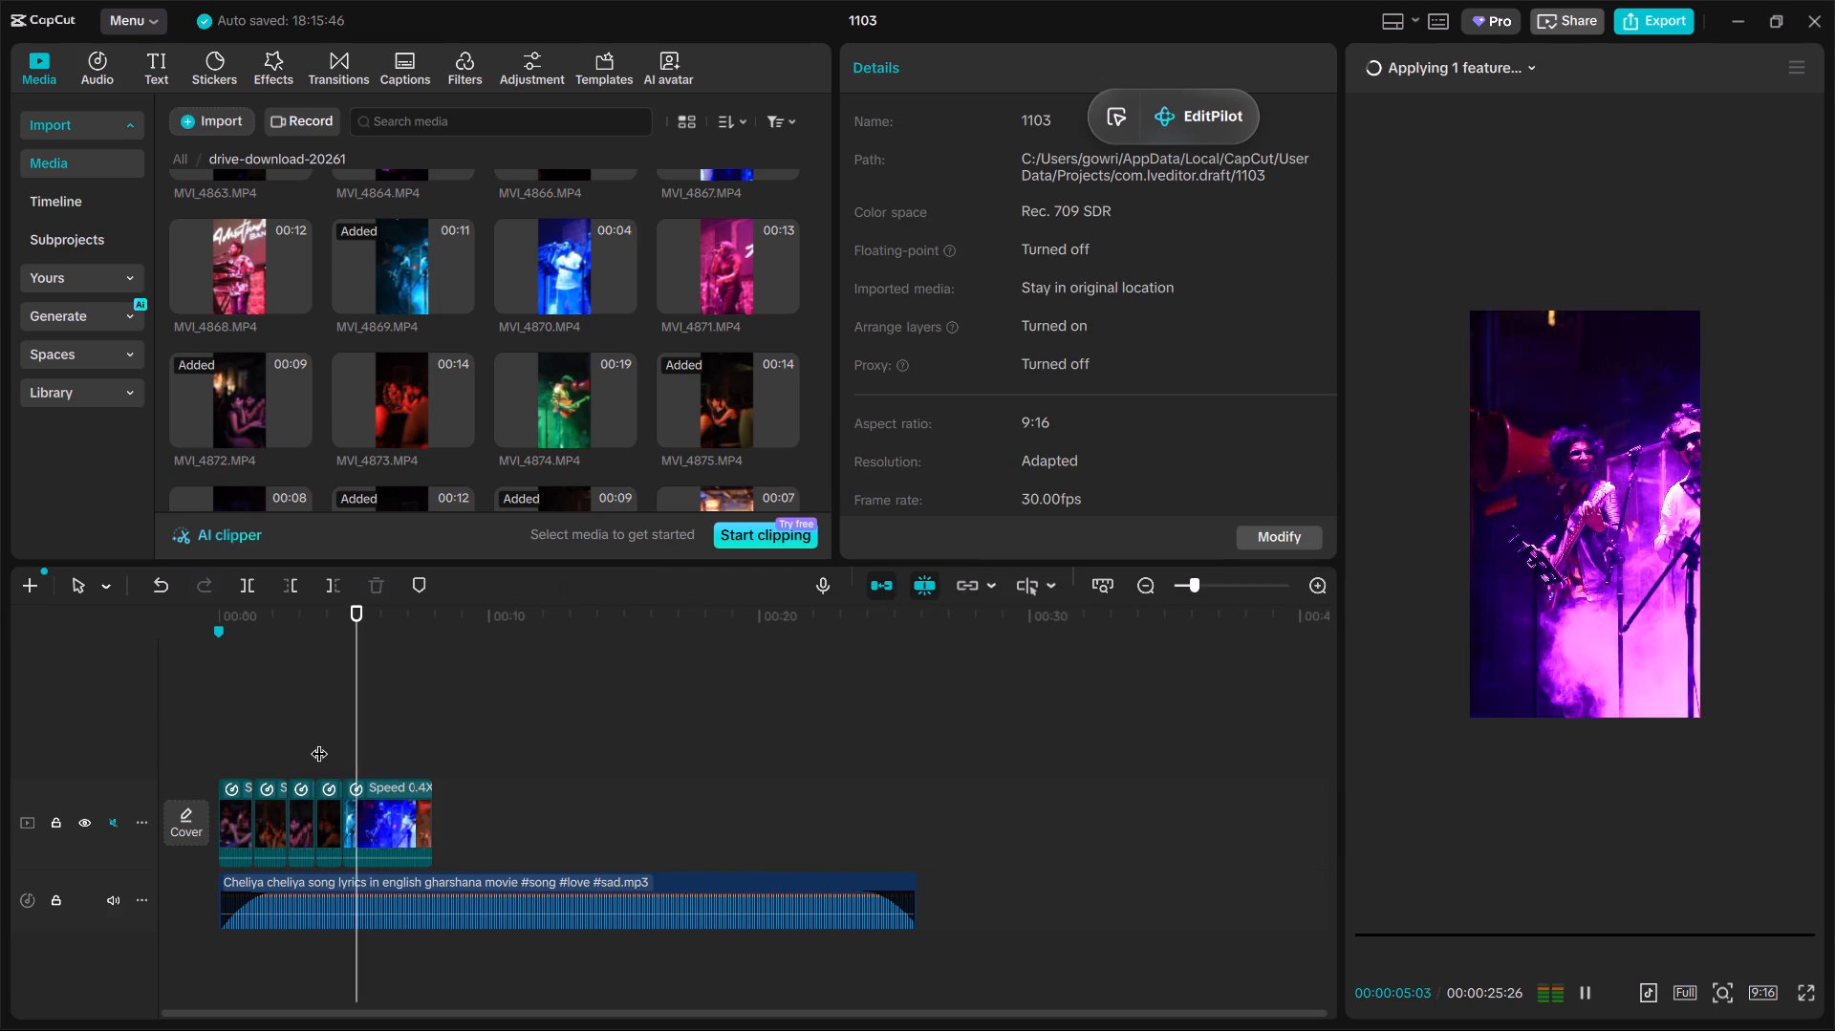
pyautogui.press('space')
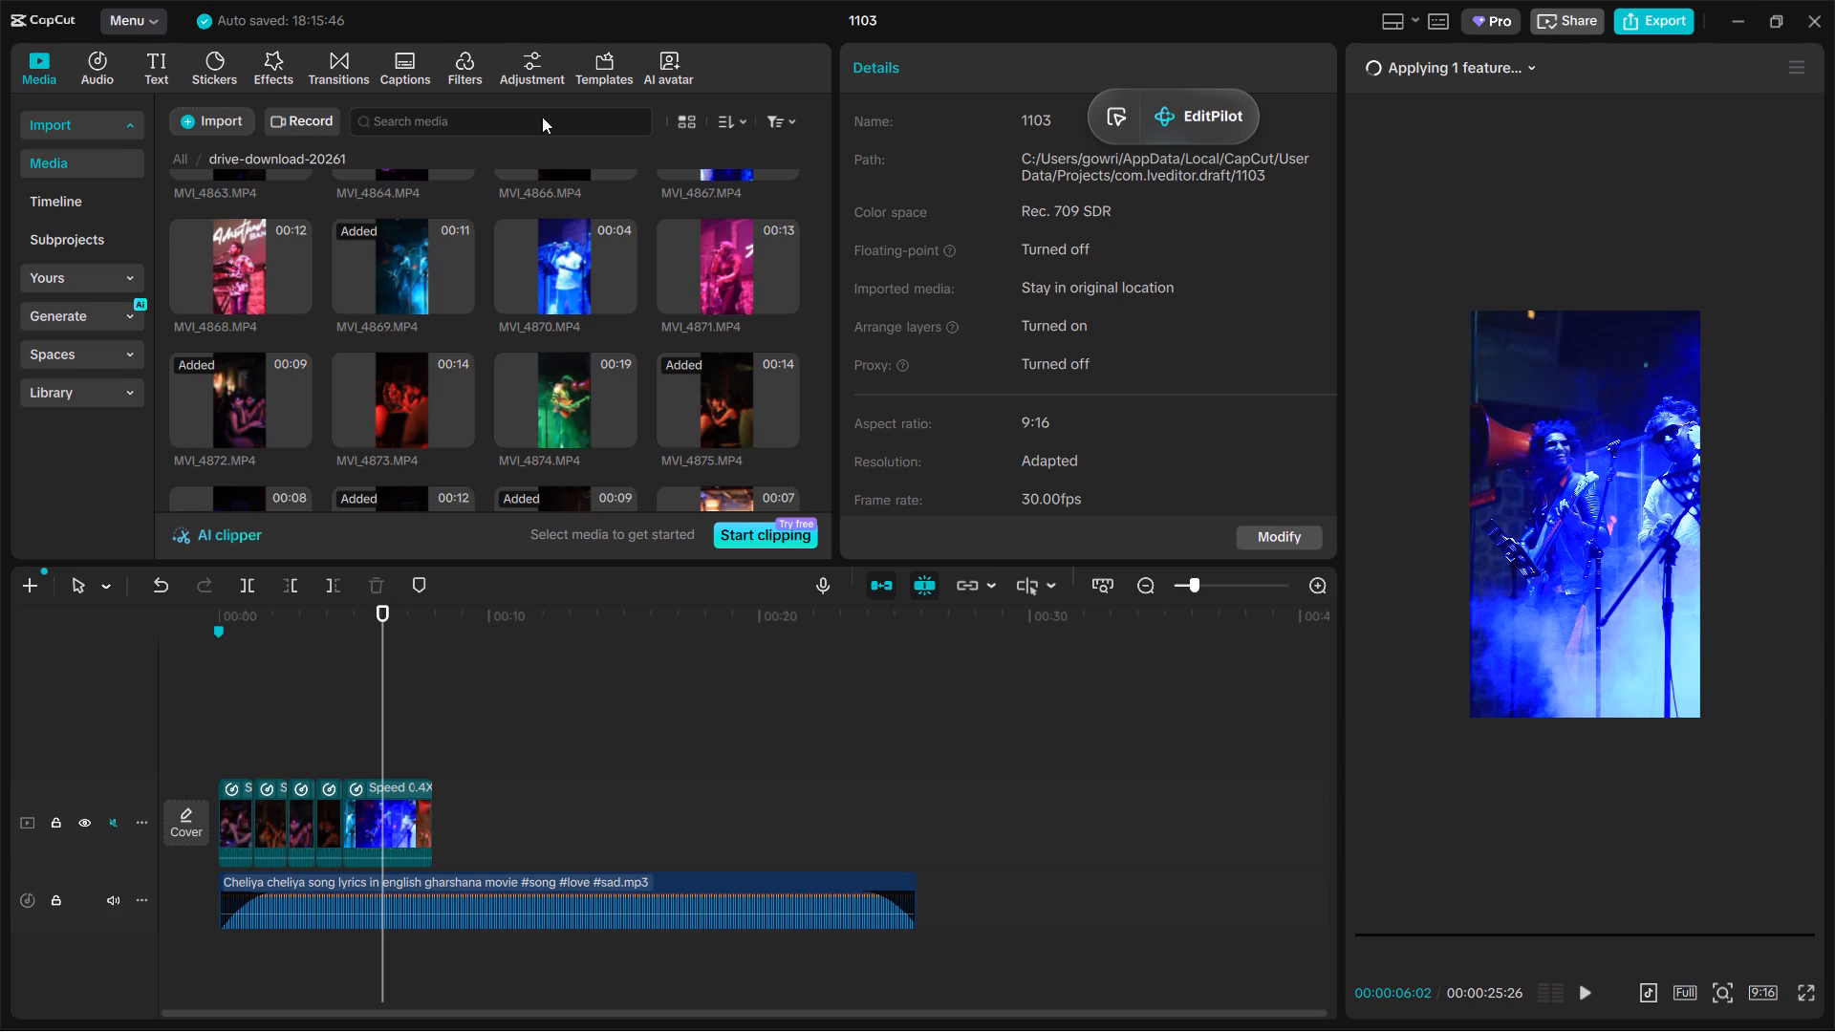
pyautogui.click(1511, 71)
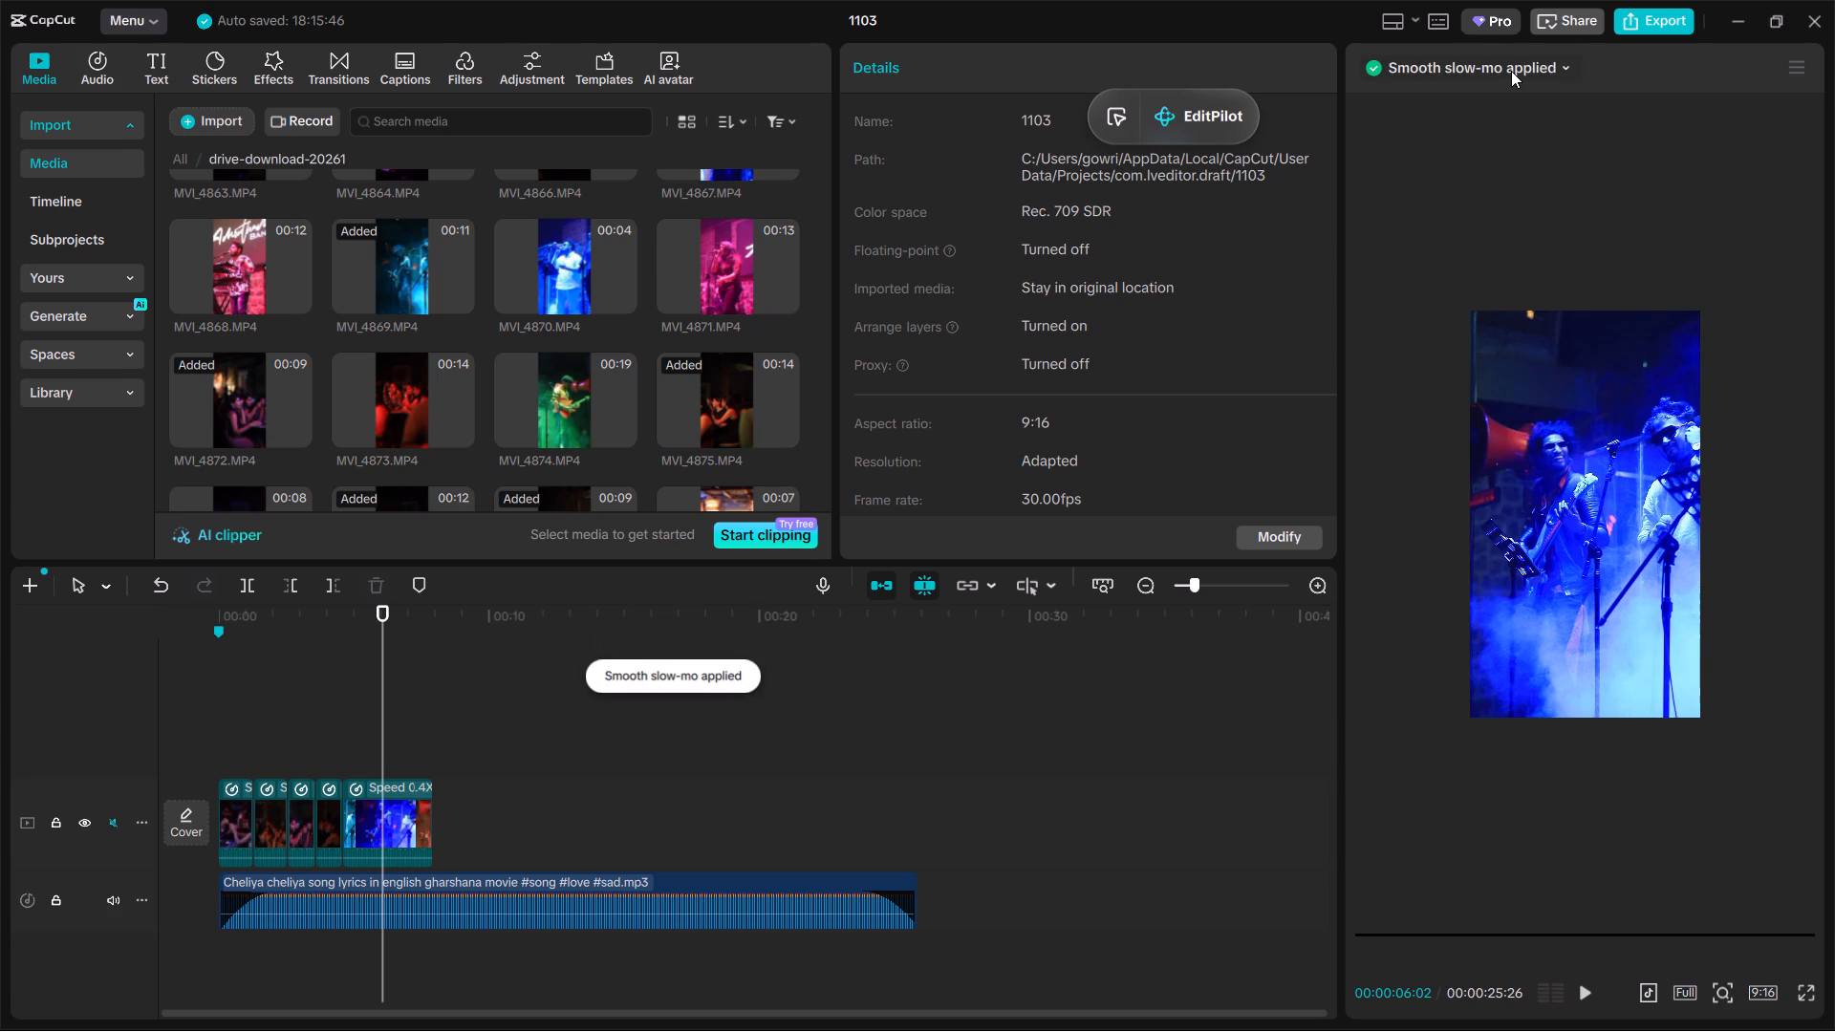
pyautogui.click(292, 775)
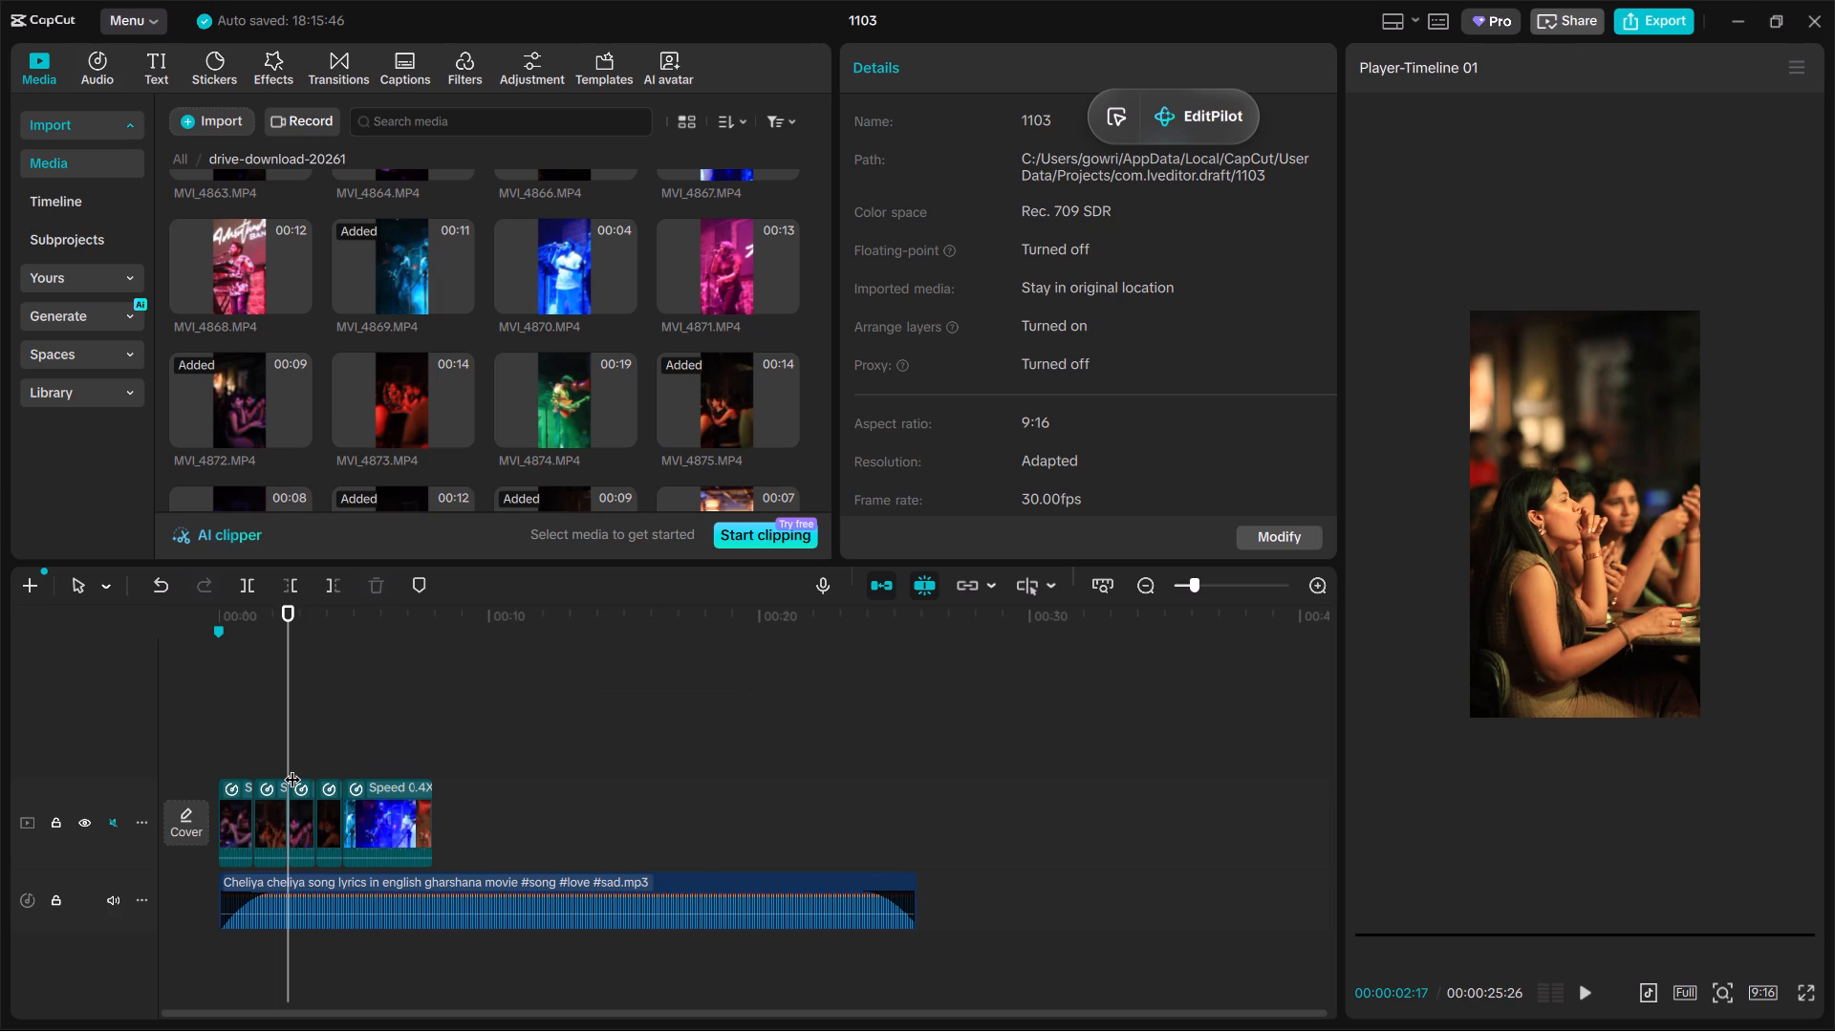
pyautogui.press('space')
pyautogui.press('space')
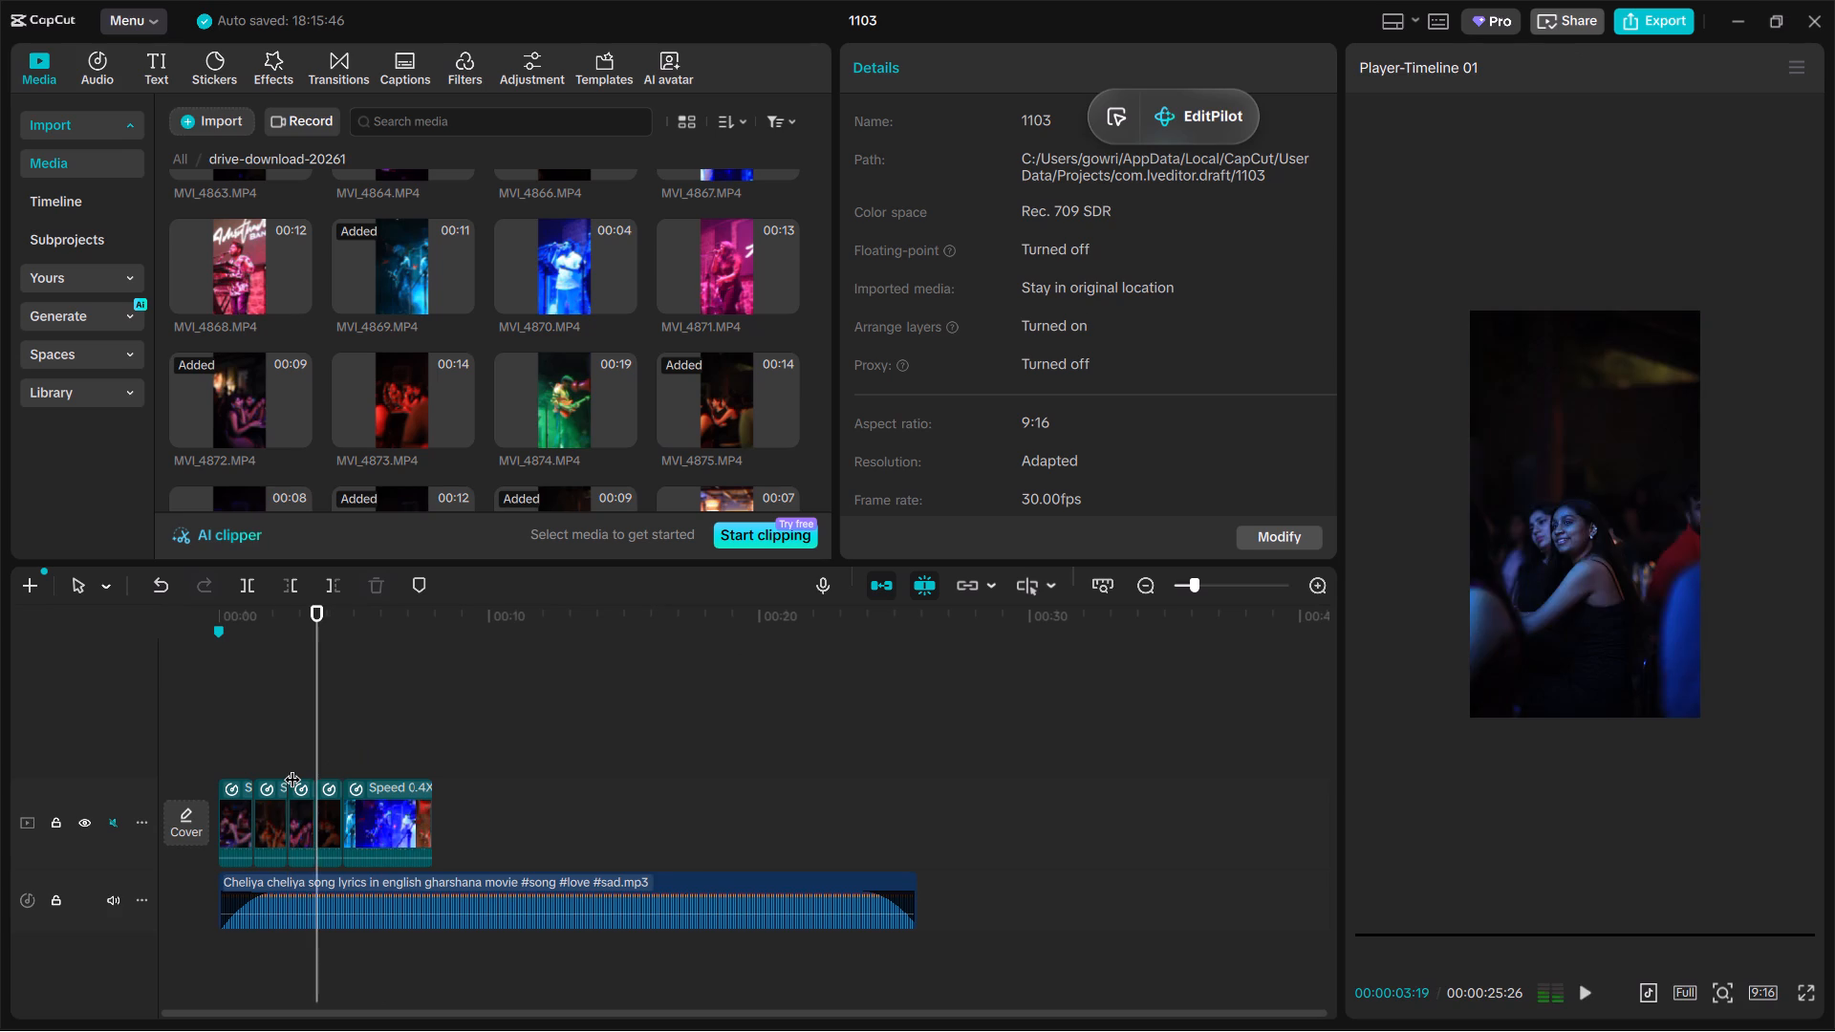
pyautogui.press('space')
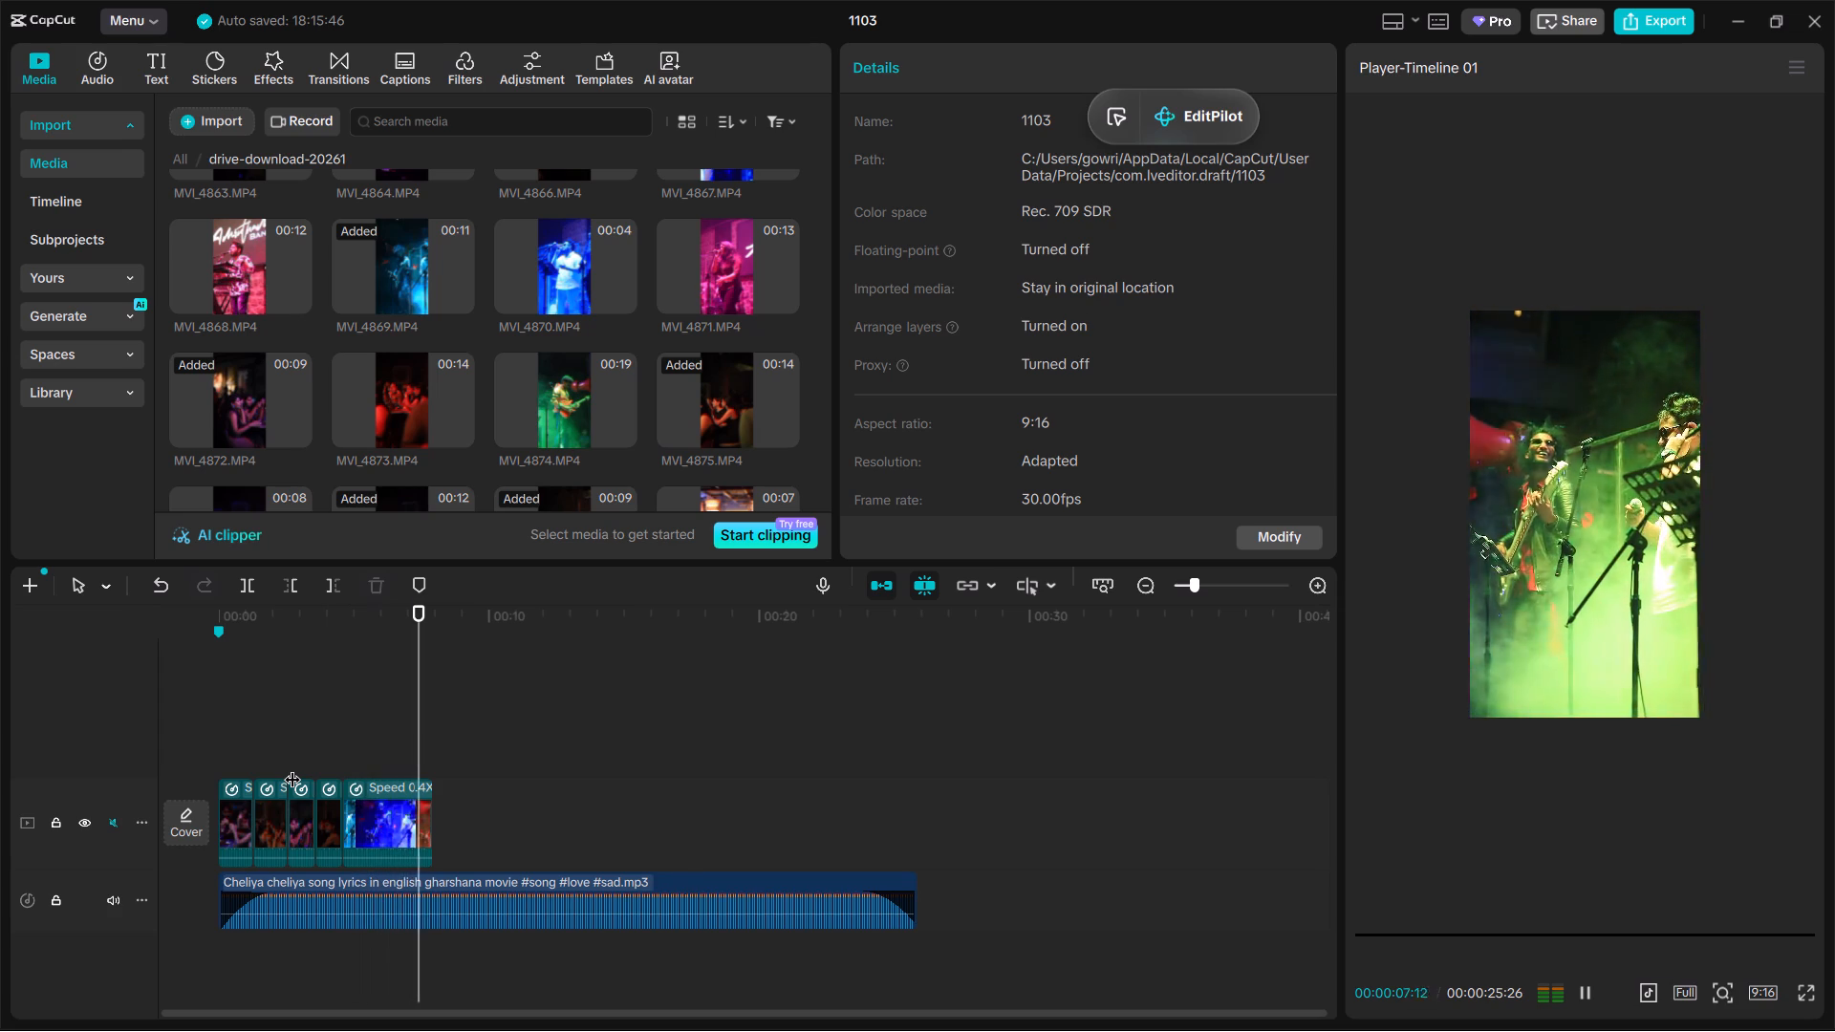
# Play the sequence from the start into MVI_4869 to find the next cut point against the song.
pyautogui.click(353, 734)
pyautogui.moveTo(353, 734); pyautogui.dragTo(0, 773)
pyautogui.press('space')
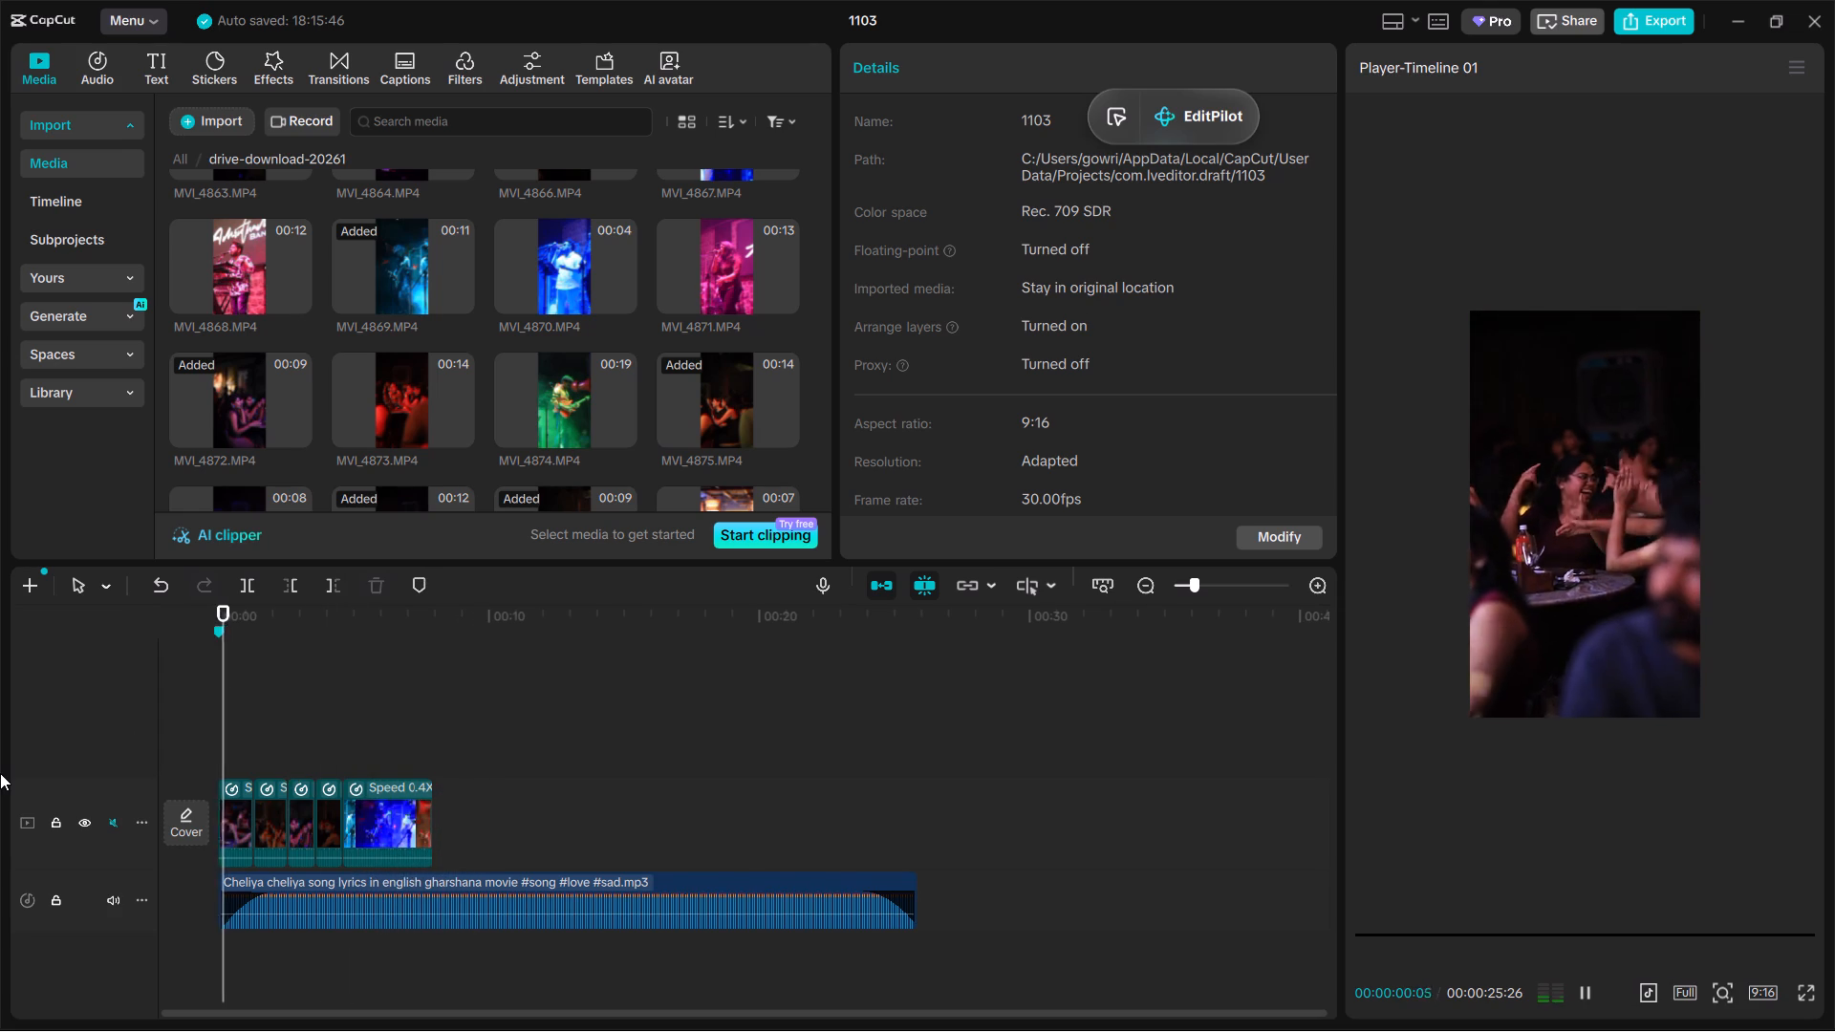
pyautogui.keyDown('ctrl'); pyautogui.scroll(6, 0, 773); pyautogui.keyUp('ctrl')
pyautogui.keyDown('ctrl'); pyautogui.scroll(-7, 0, 773); pyautogui.keyUp('ctrl')
pyautogui.keyDown('ctrl'); pyautogui.scroll(7, 0, 773); pyautogui.keyUp('ctrl')
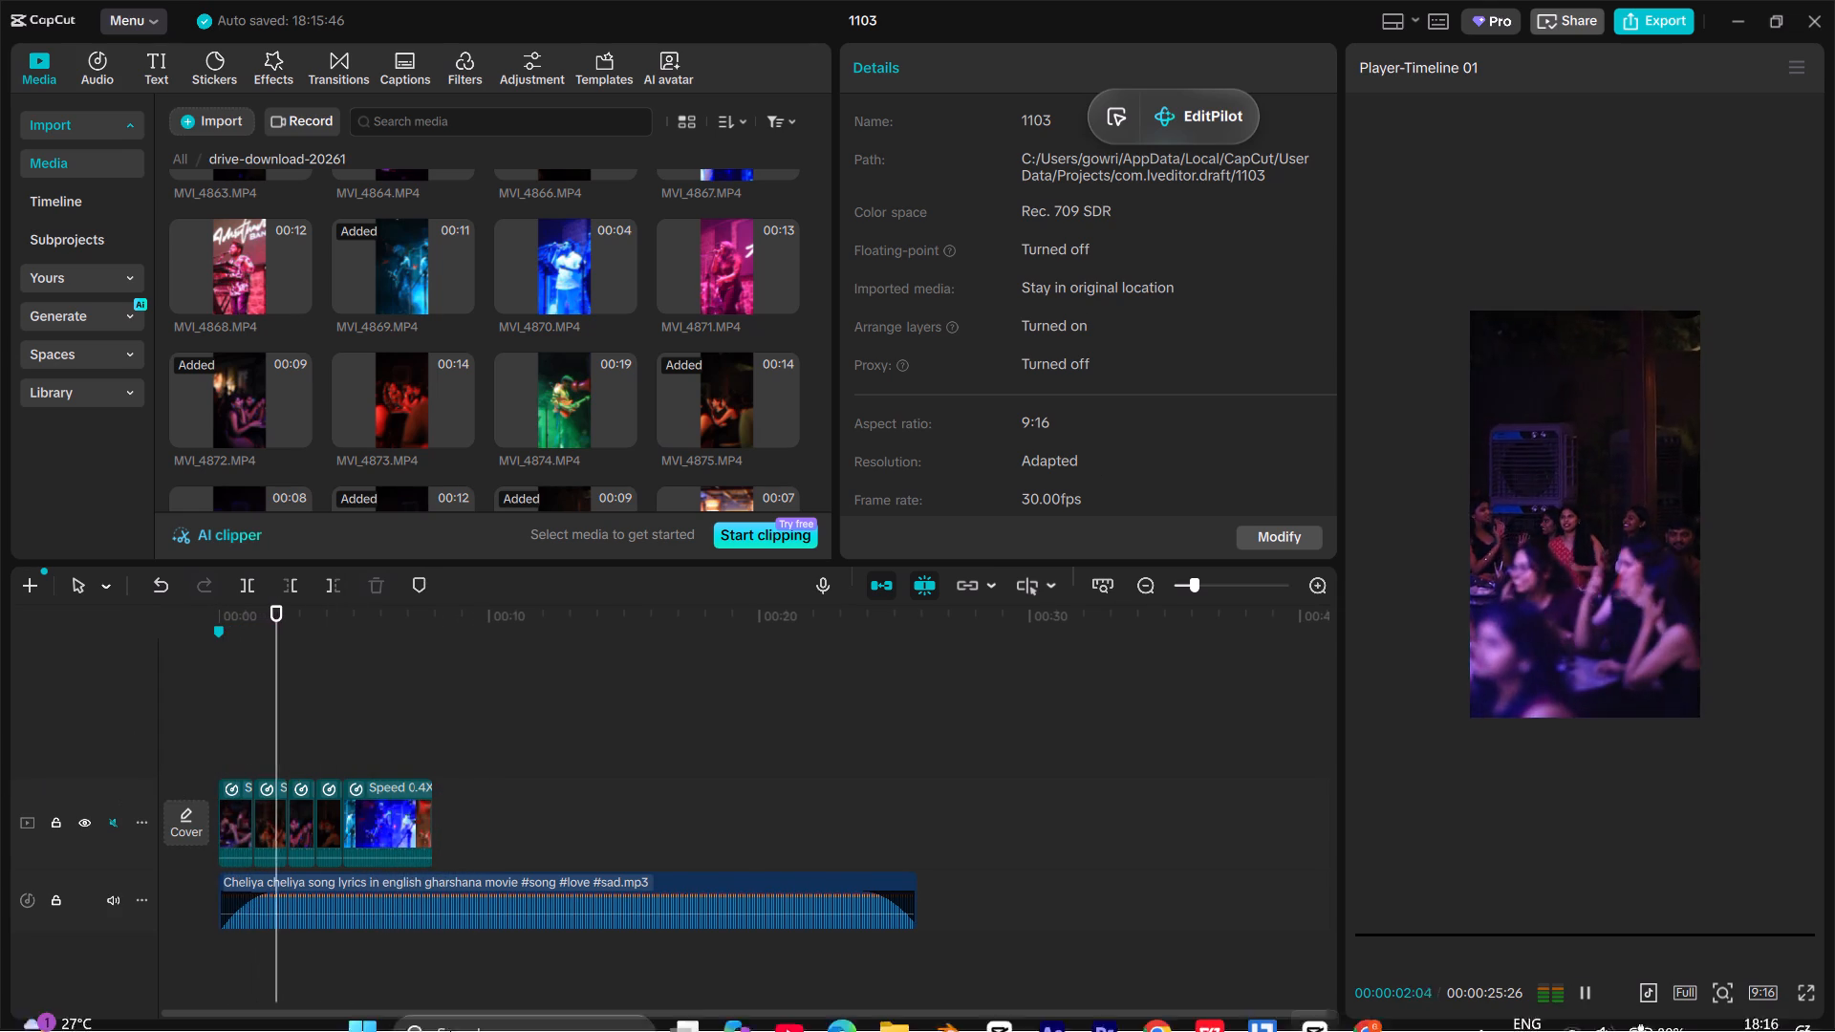
pyautogui.keyDown('ctrl'); pyautogui.scroll(8, 548, 1021); pyautogui.keyUp('ctrl')
pyautogui.keyDown('ctrl'); pyautogui.scroll(7, 21, 905); pyautogui.keyUp('ctrl')
pyautogui.keyDown('ctrl'); pyautogui.scroll(8, 277, 869); pyautogui.keyUp('ctrl')
pyautogui.hscroll(1, 280, 864)
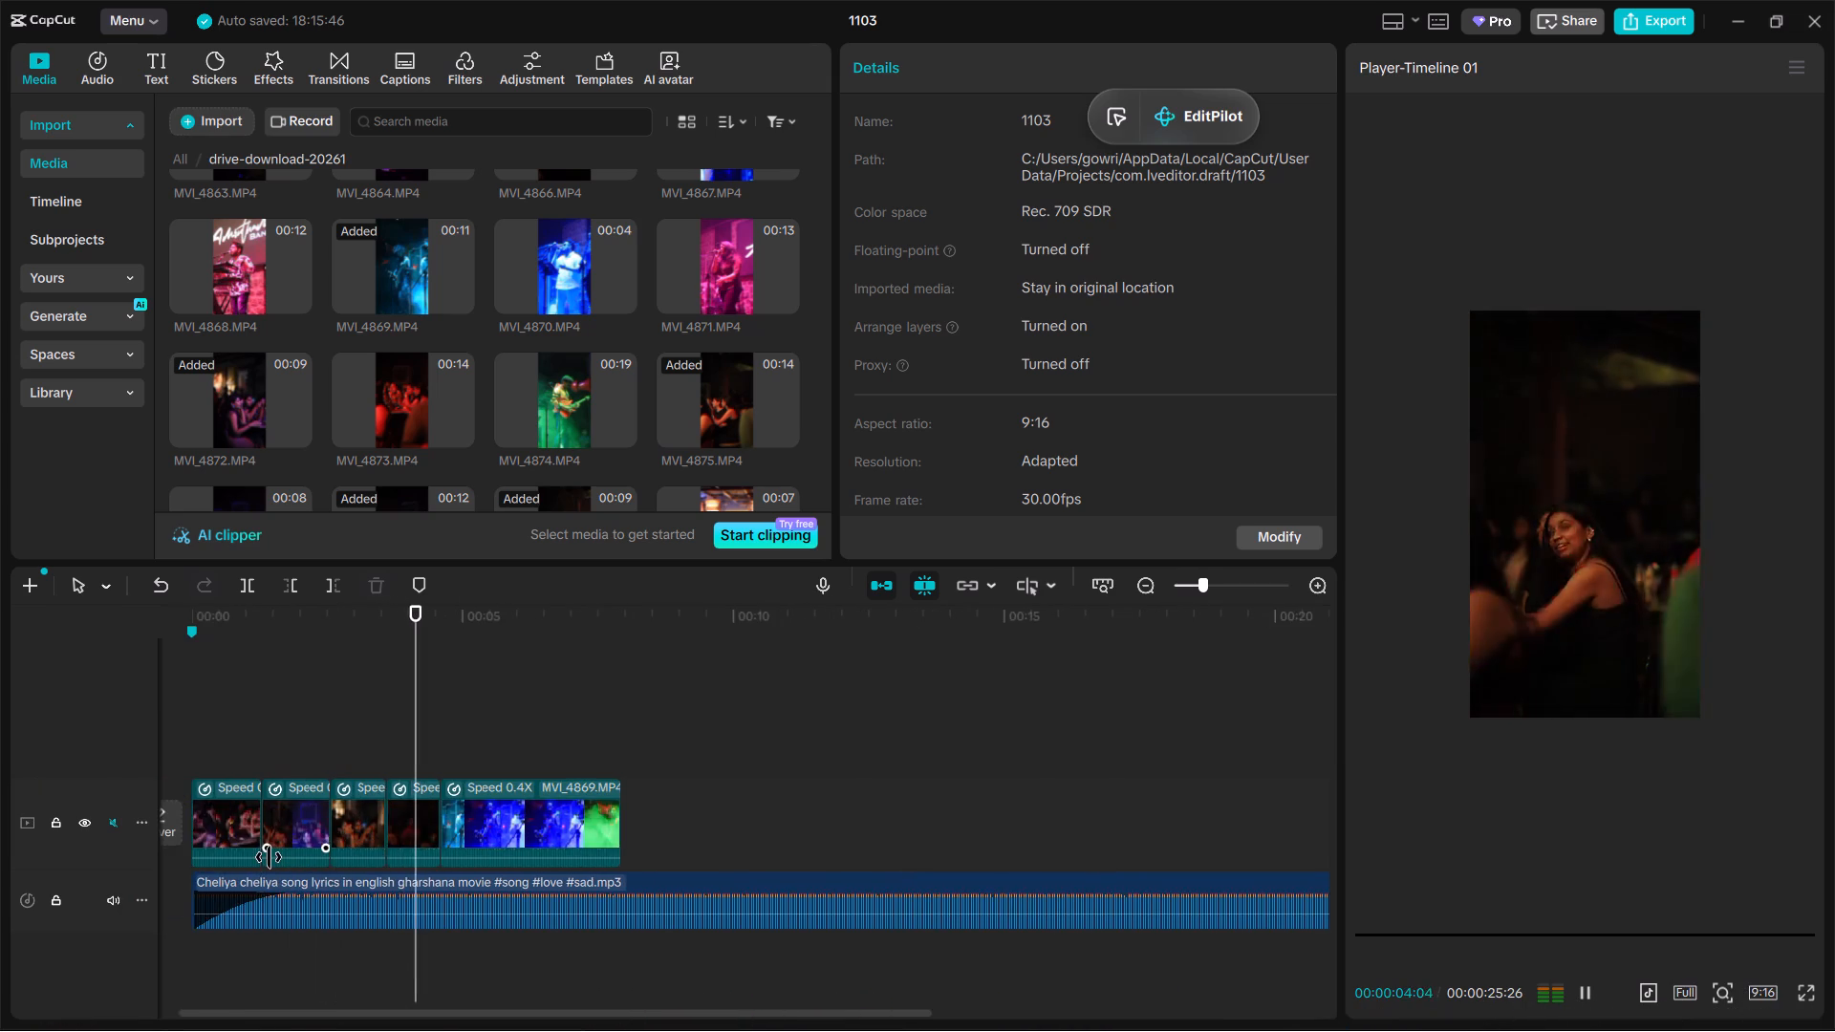
pyautogui.keyDown('ctrl'); pyautogui.scroll(4, 269, 857); pyautogui.keyUp('ctrl')
pyautogui.press('space')
pyautogui.press('space')
pyautogui.keyDown('ctrl'); pyautogui.scroll(-1, 425, 786); pyautogui.keyUp('ctrl')
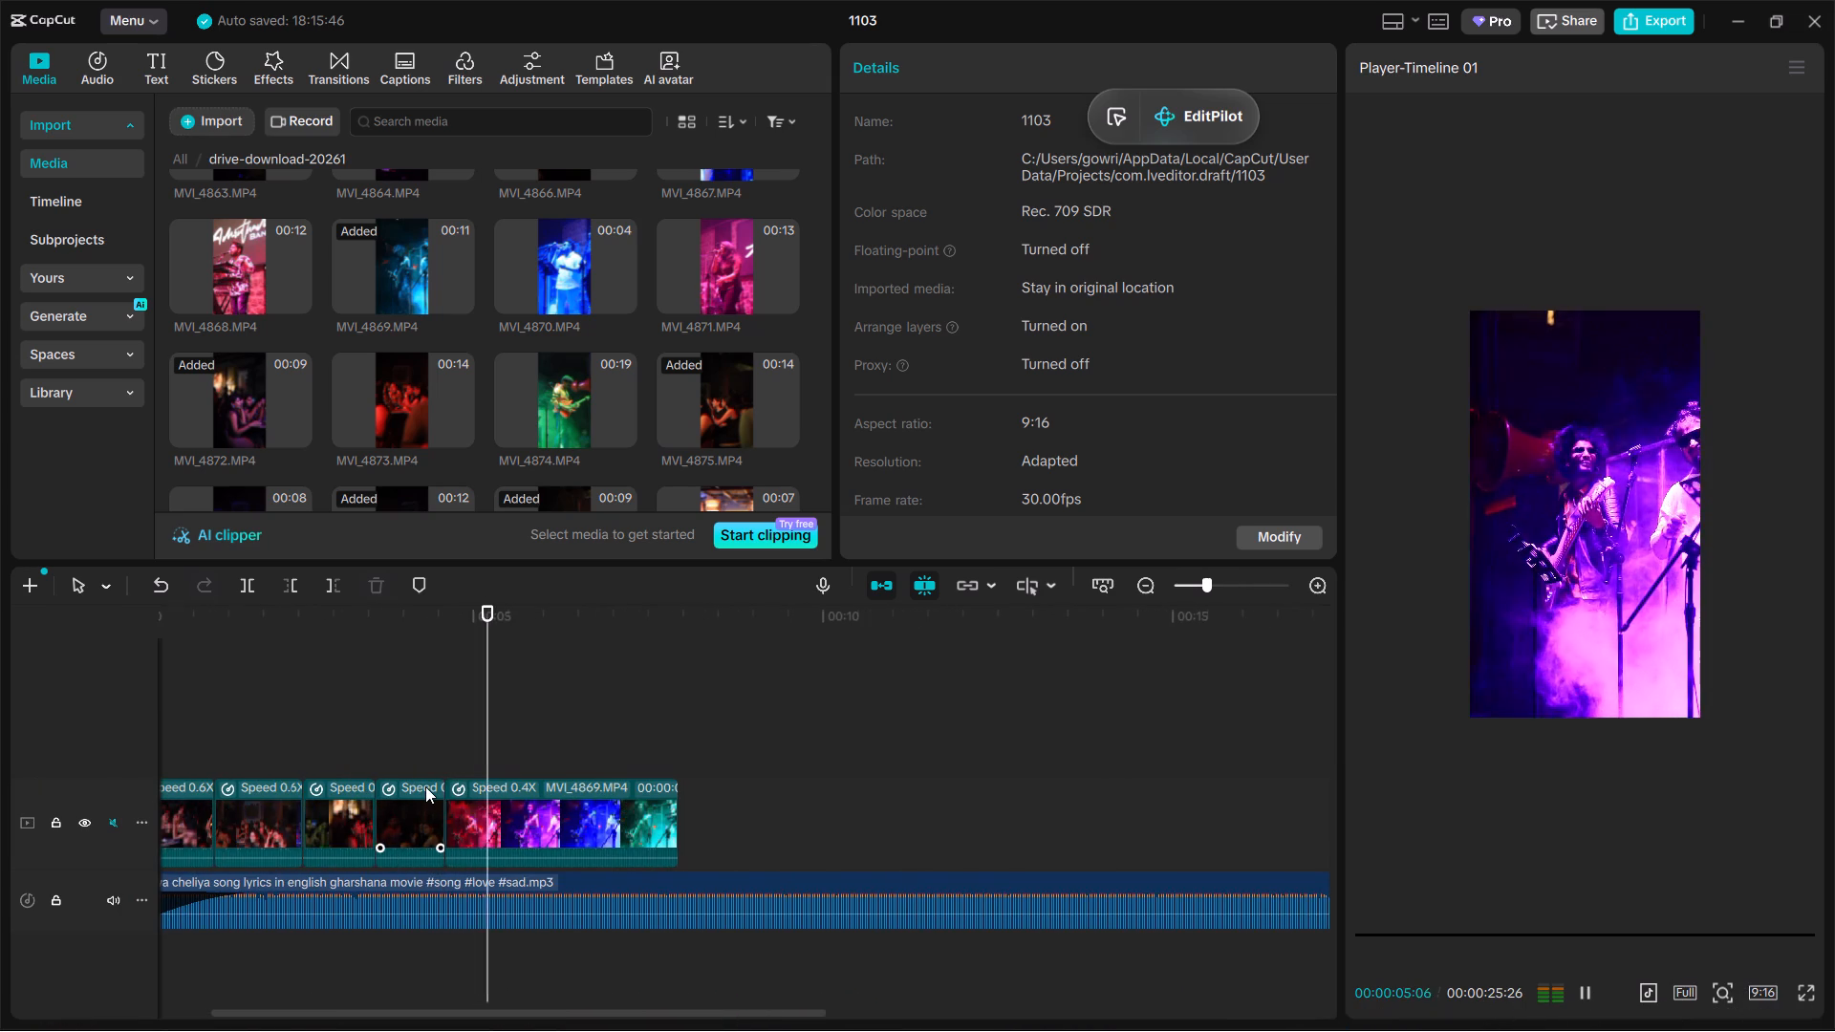
pyautogui.keyDown('ctrl'); pyautogui.scroll(-2, 425, 786); pyautogui.keyUp('ctrl')
# Split the slowed MVI_4869 segment at 00:00:06:04.
pyautogui.press('space')
pyautogui.click(595, 828)
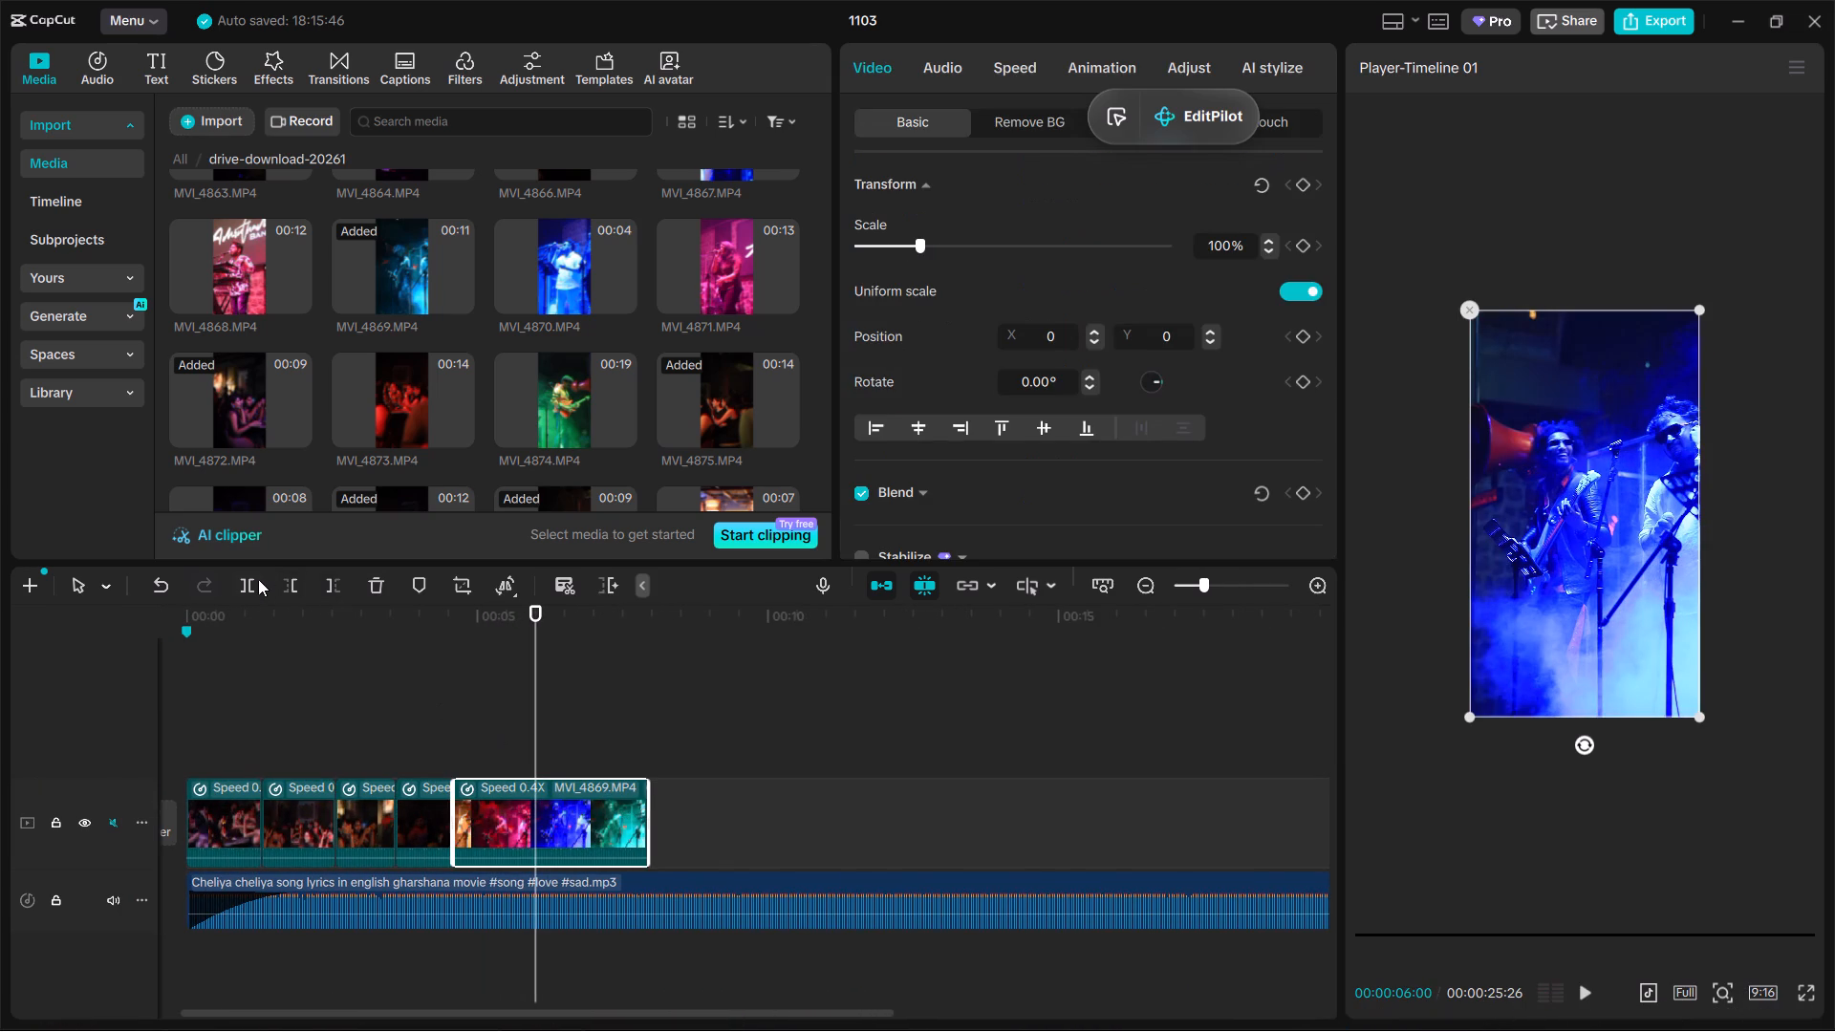
pyautogui.press('space')
pyautogui.press('space')
pyautogui.click(254, 585)
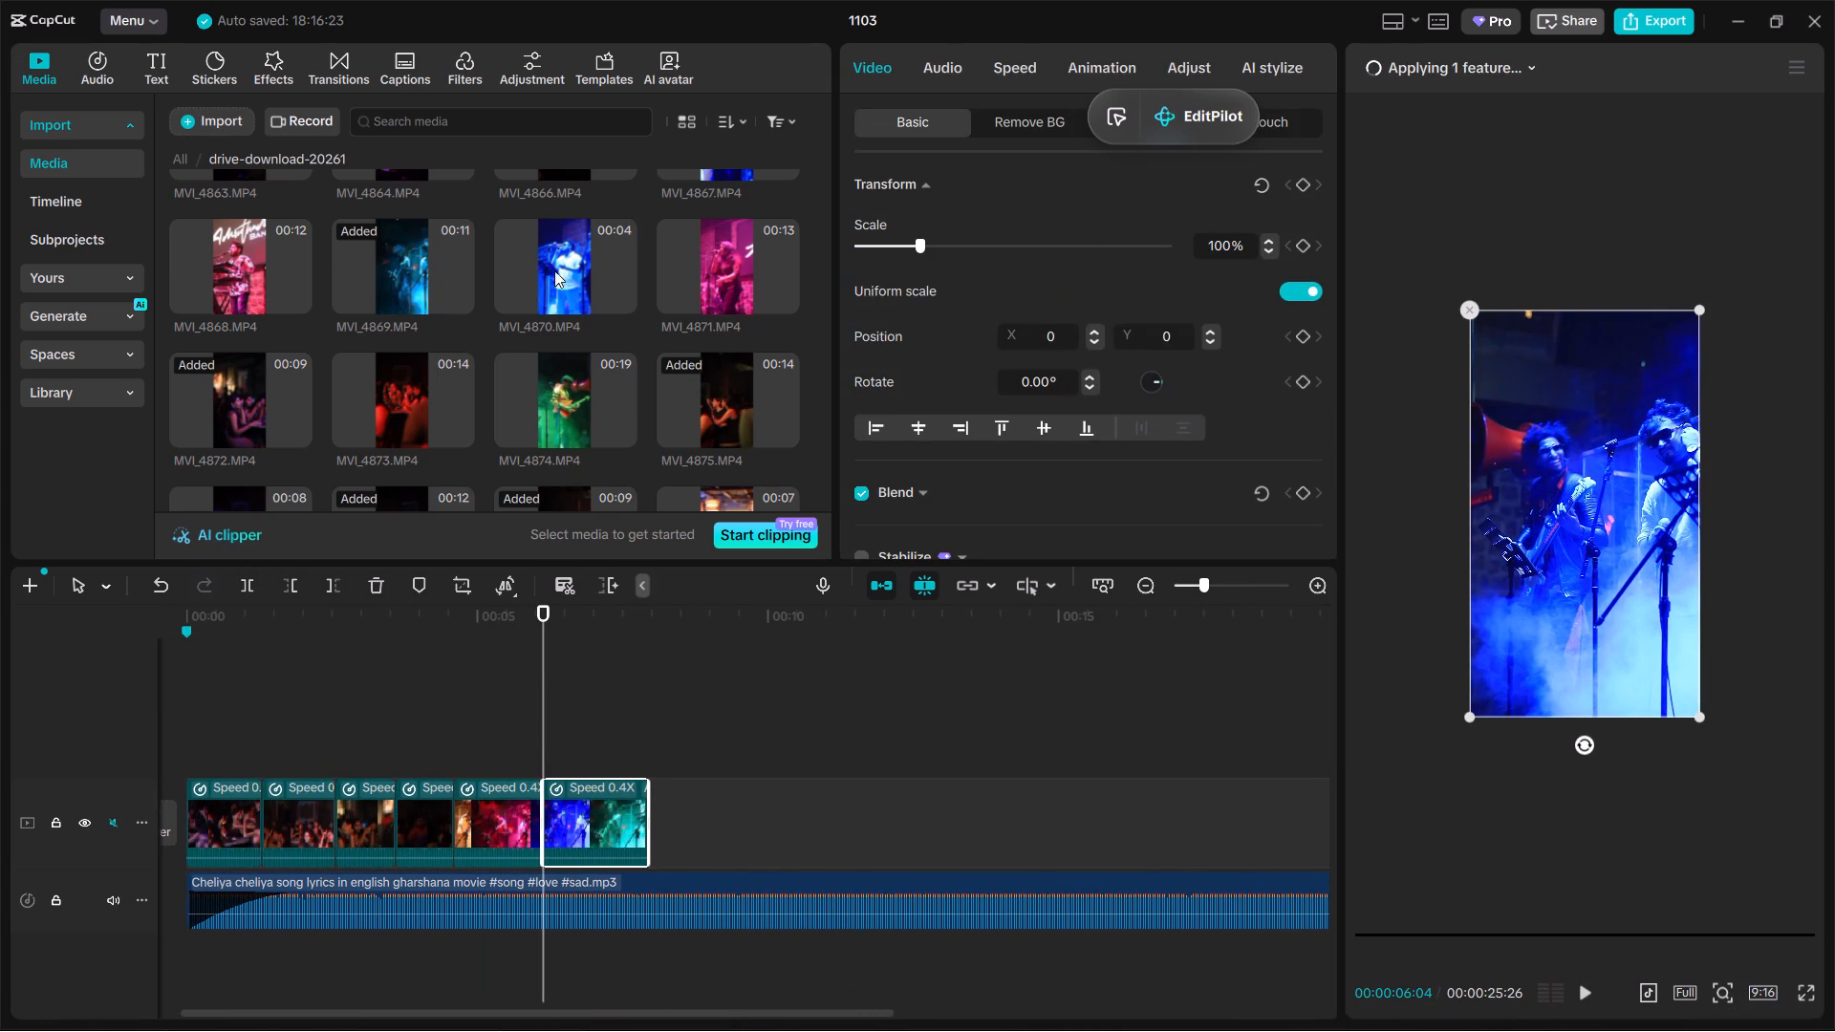
# Replace the segment after the 00:00:06:04 split with MVI_4874, using a later part of the clip and keeping the original video effect.
pyautogui.click(564, 383)
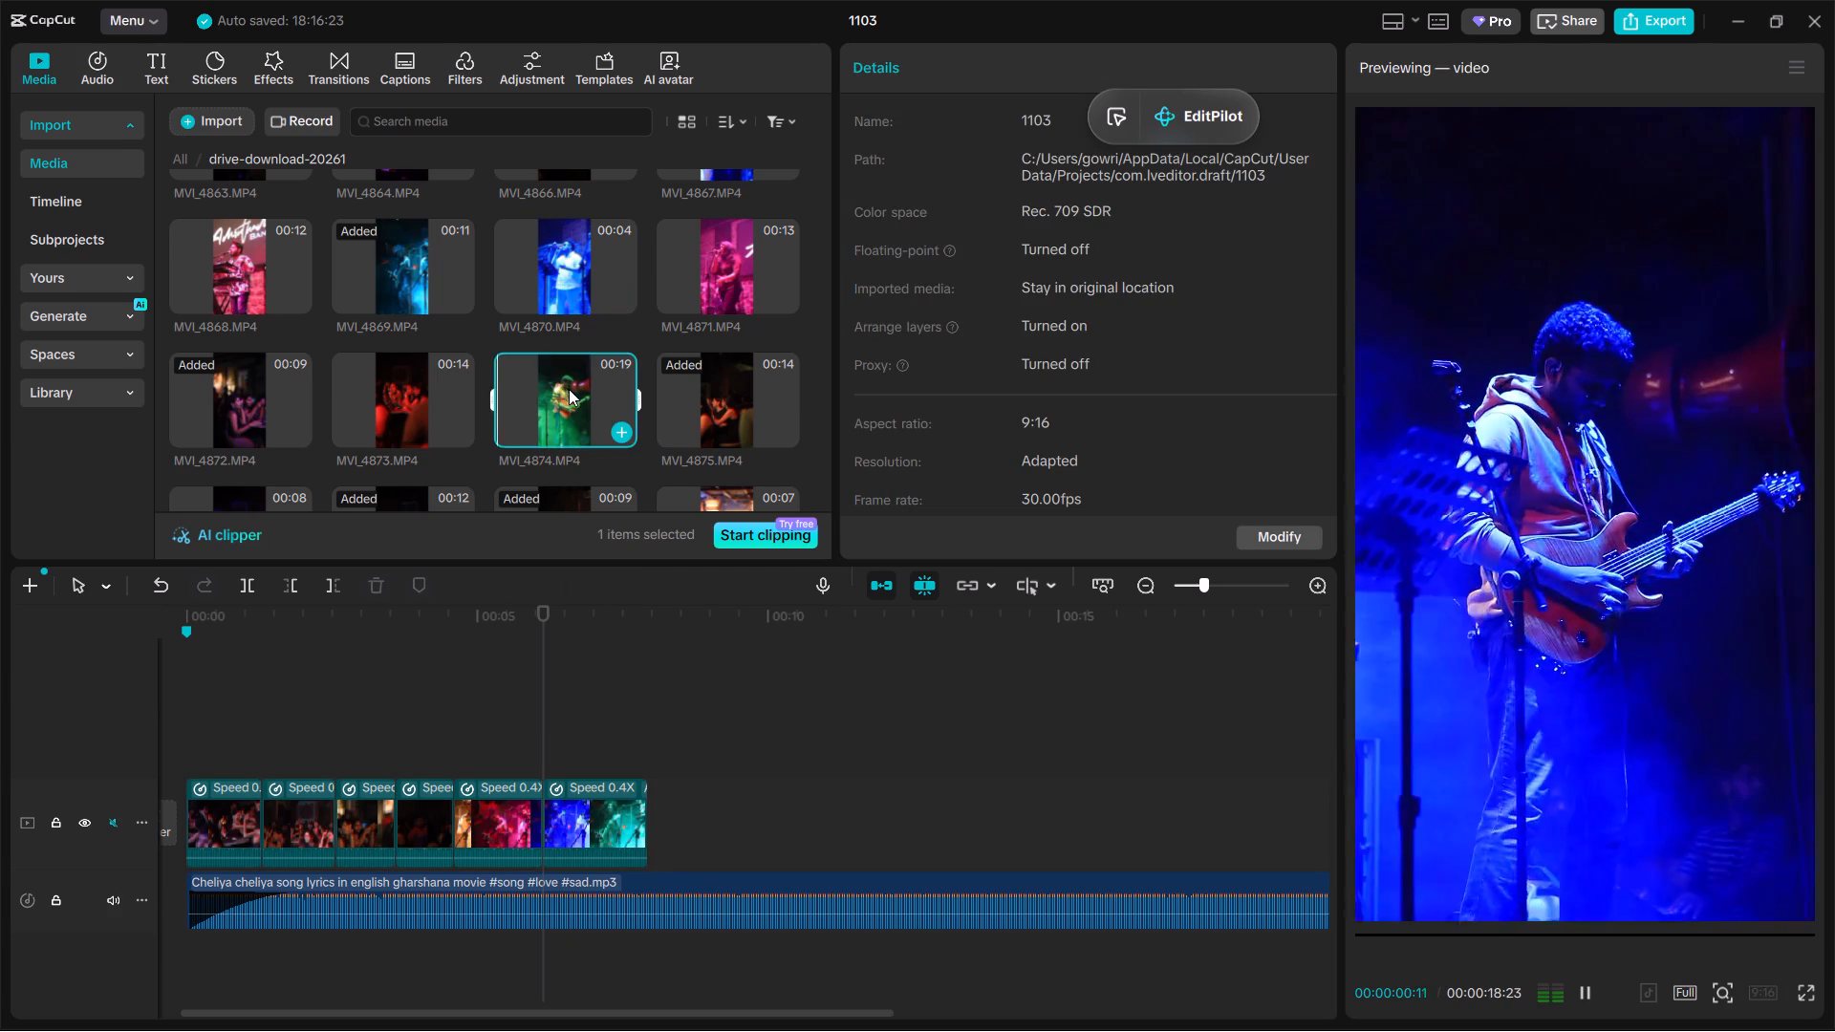
pyautogui.moveTo(574, 395); pyautogui.dragTo(607, 852)
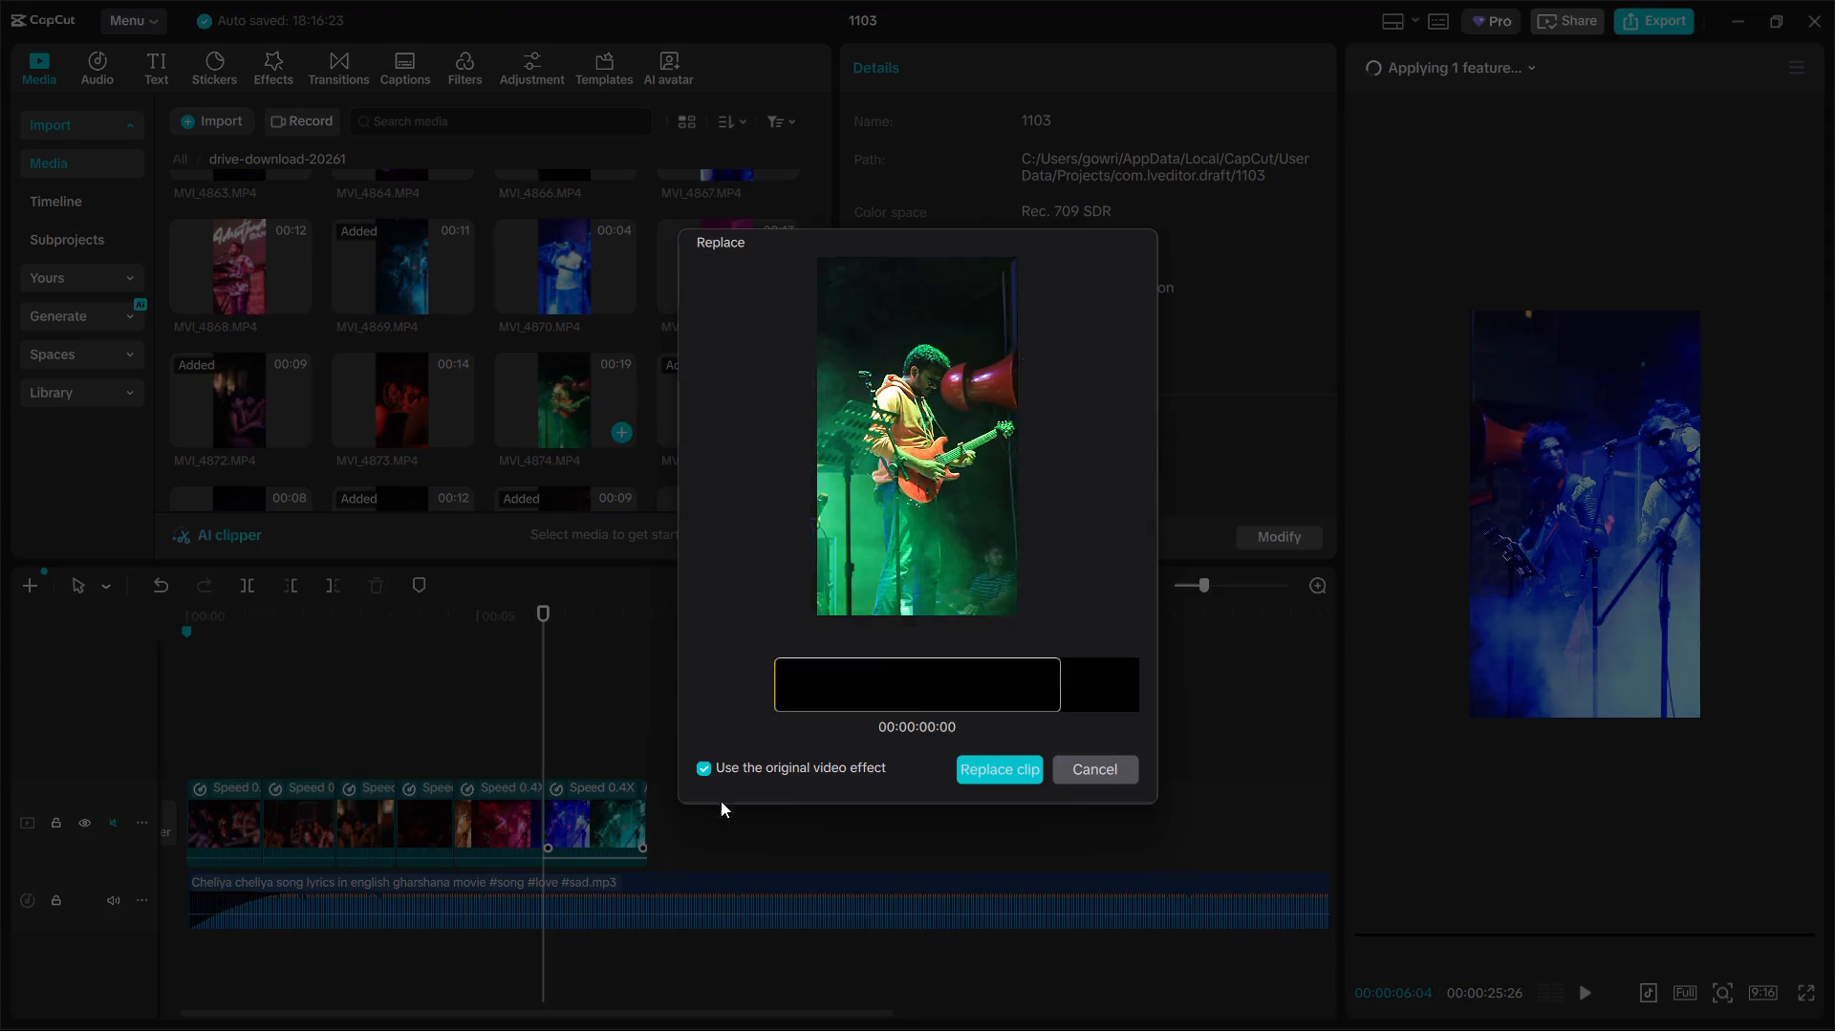
pyautogui.moveTo(982, 686); pyautogui.dragTo(914, 706)
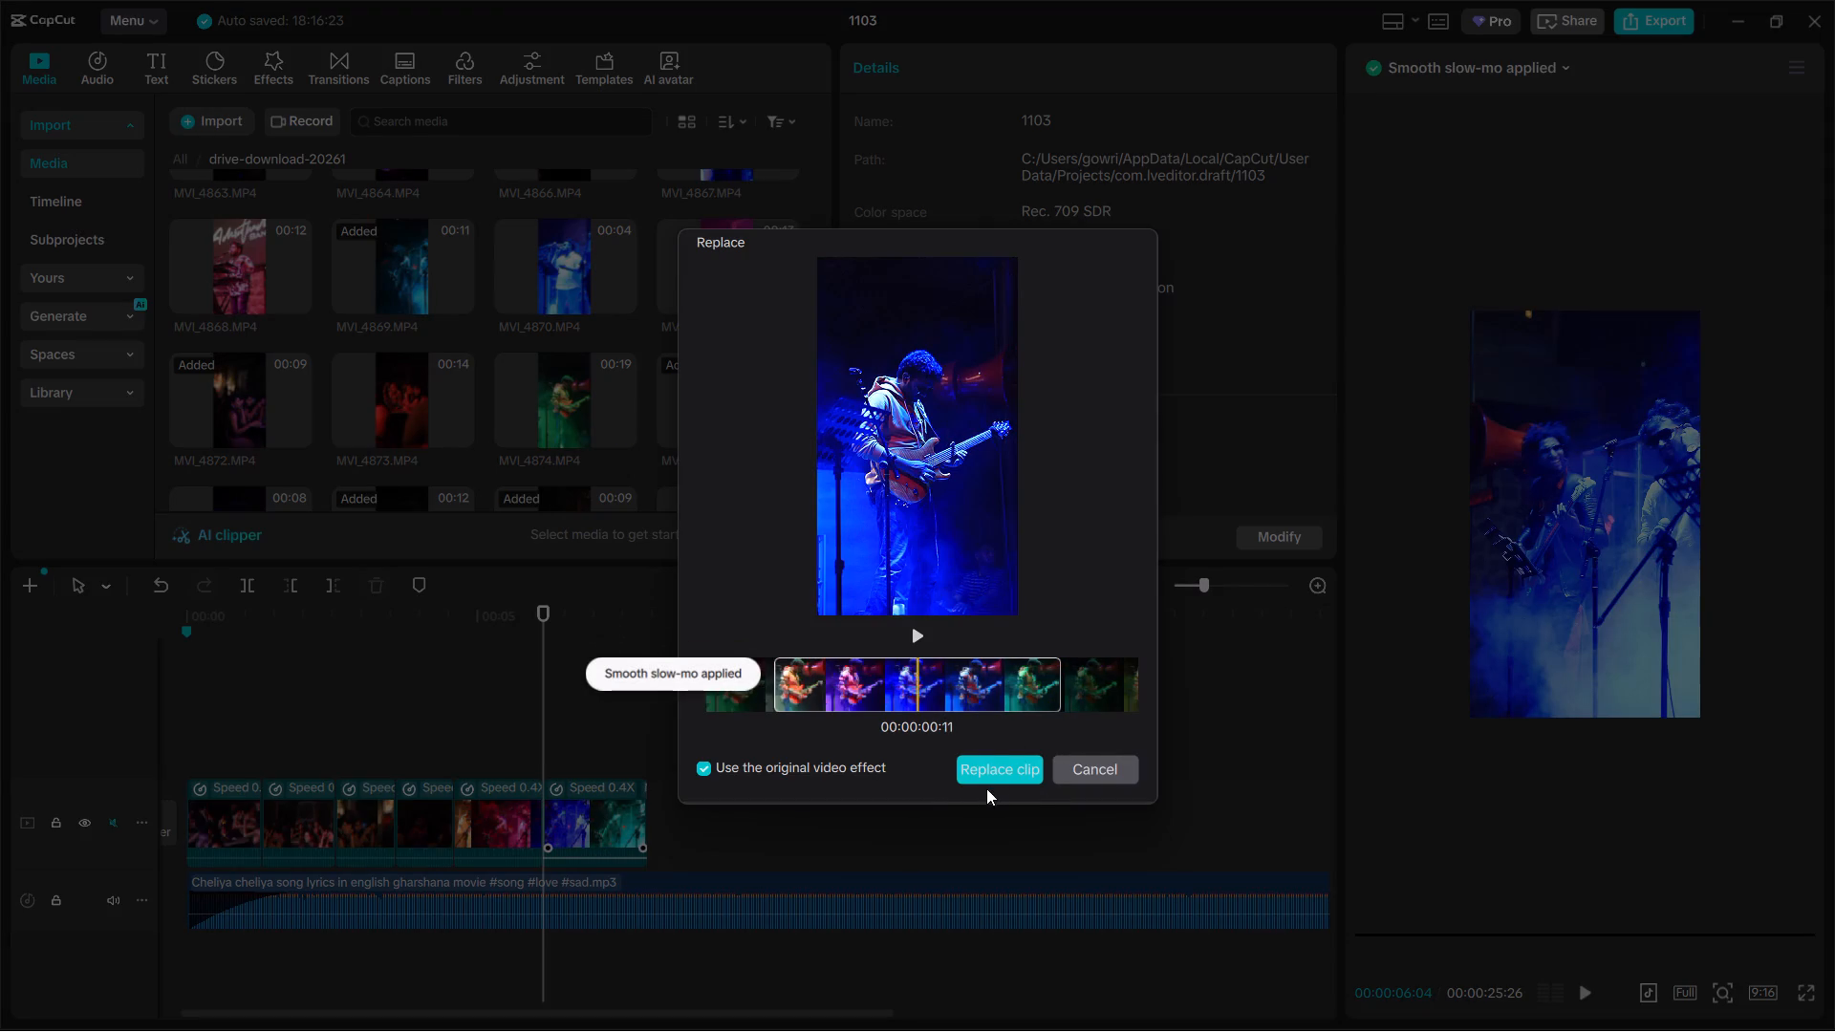
pyautogui.click(983, 788)
pyautogui.click(989, 750)
pyautogui.click(979, 781)
pyautogui.click(875, 587)
pyautogui.click(876, 612)
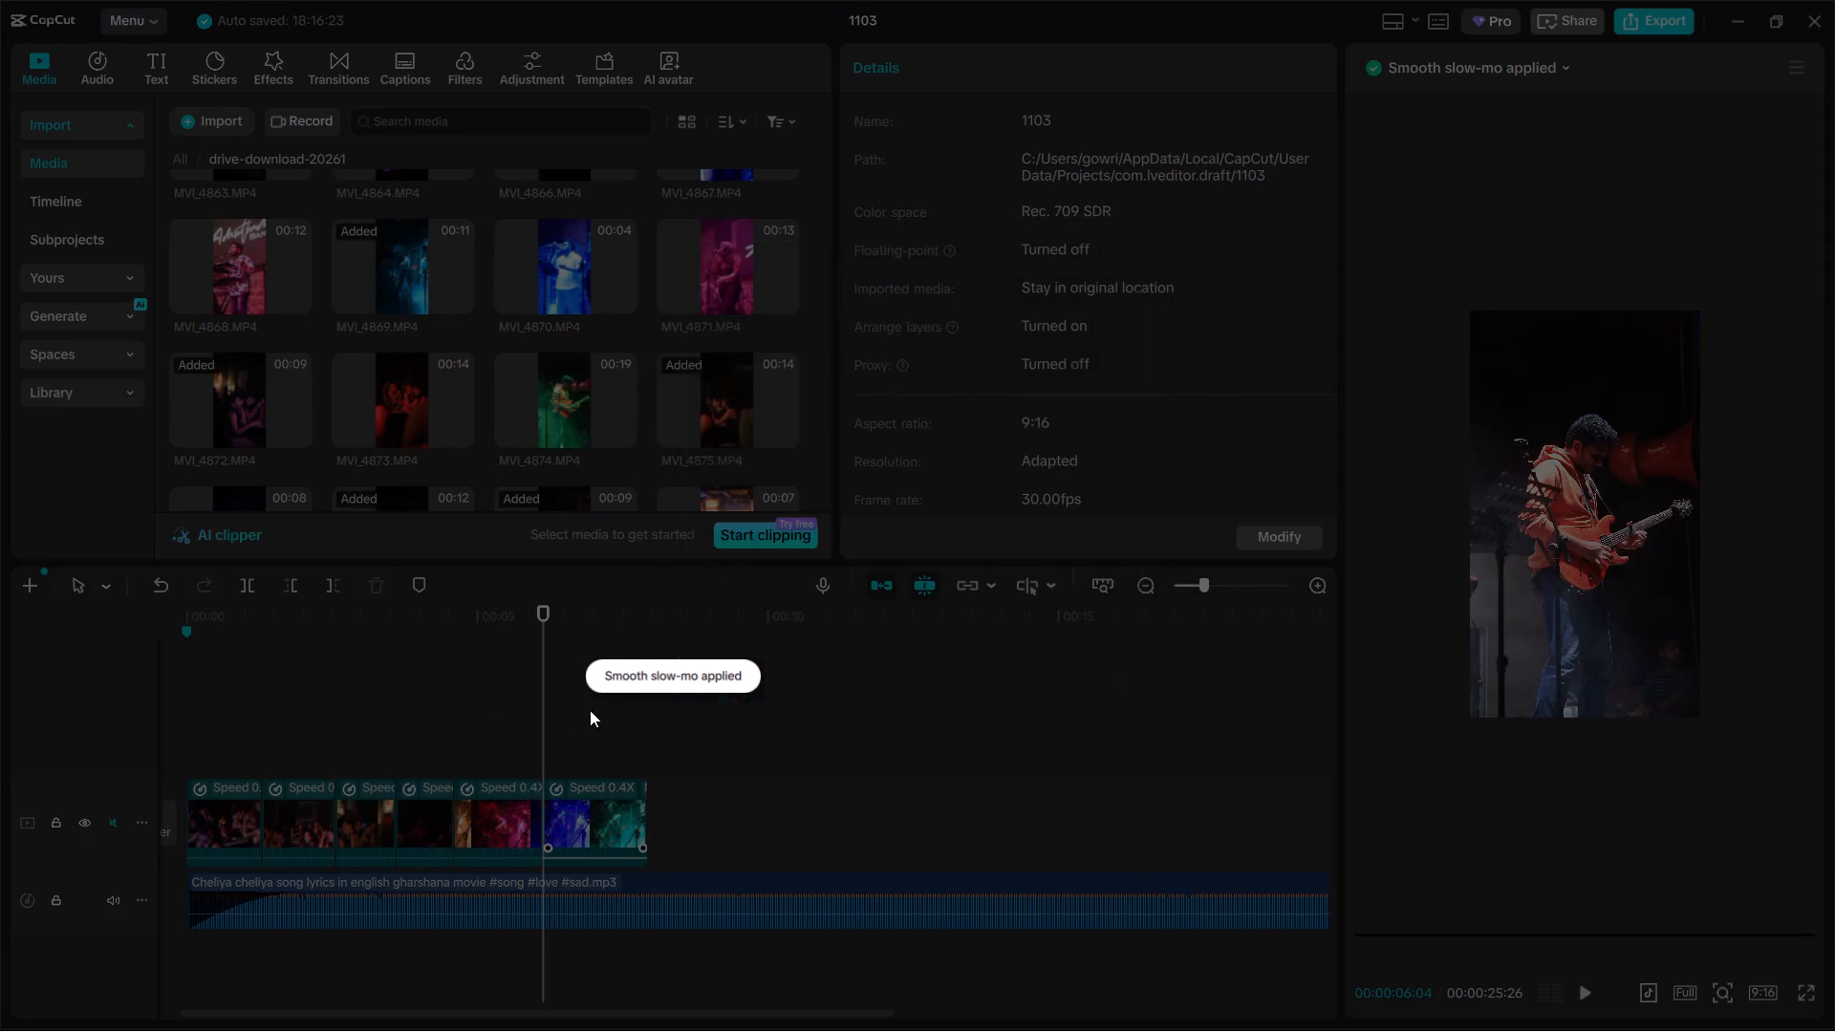
# Play repeatedly from the earlier segments through MVI_4869 and MVI_4874 to check the cuts and slow motion against the song.
pyautogui.click(455, 701)
pyautogui.press('space')
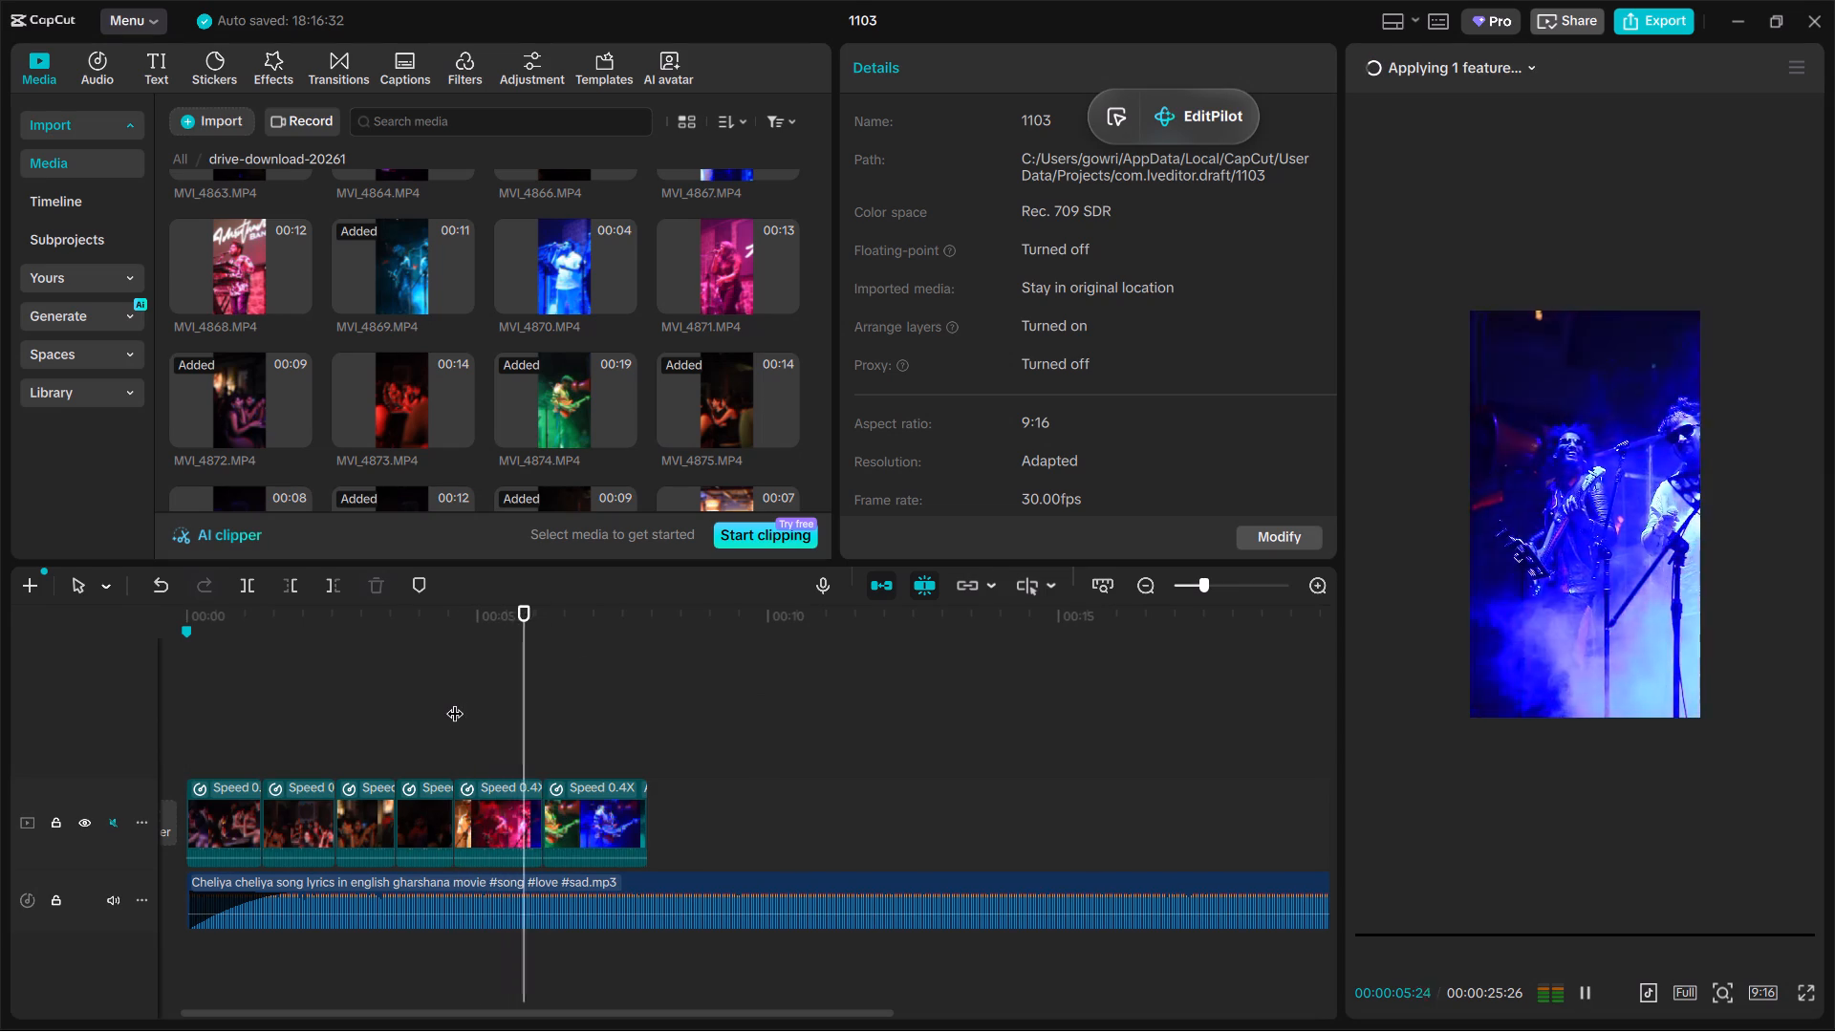
pyautogui.keyDown('ctrl'); pyautogui.scroll(-3, 482, 750); pyautogui.keyUp('ctrl')
pyautogui.keyDown('ctrl'); pyautogui.scroll(9, 482, 750); pyautogui.keyUp('ctrl')
pyautogui.press('space')
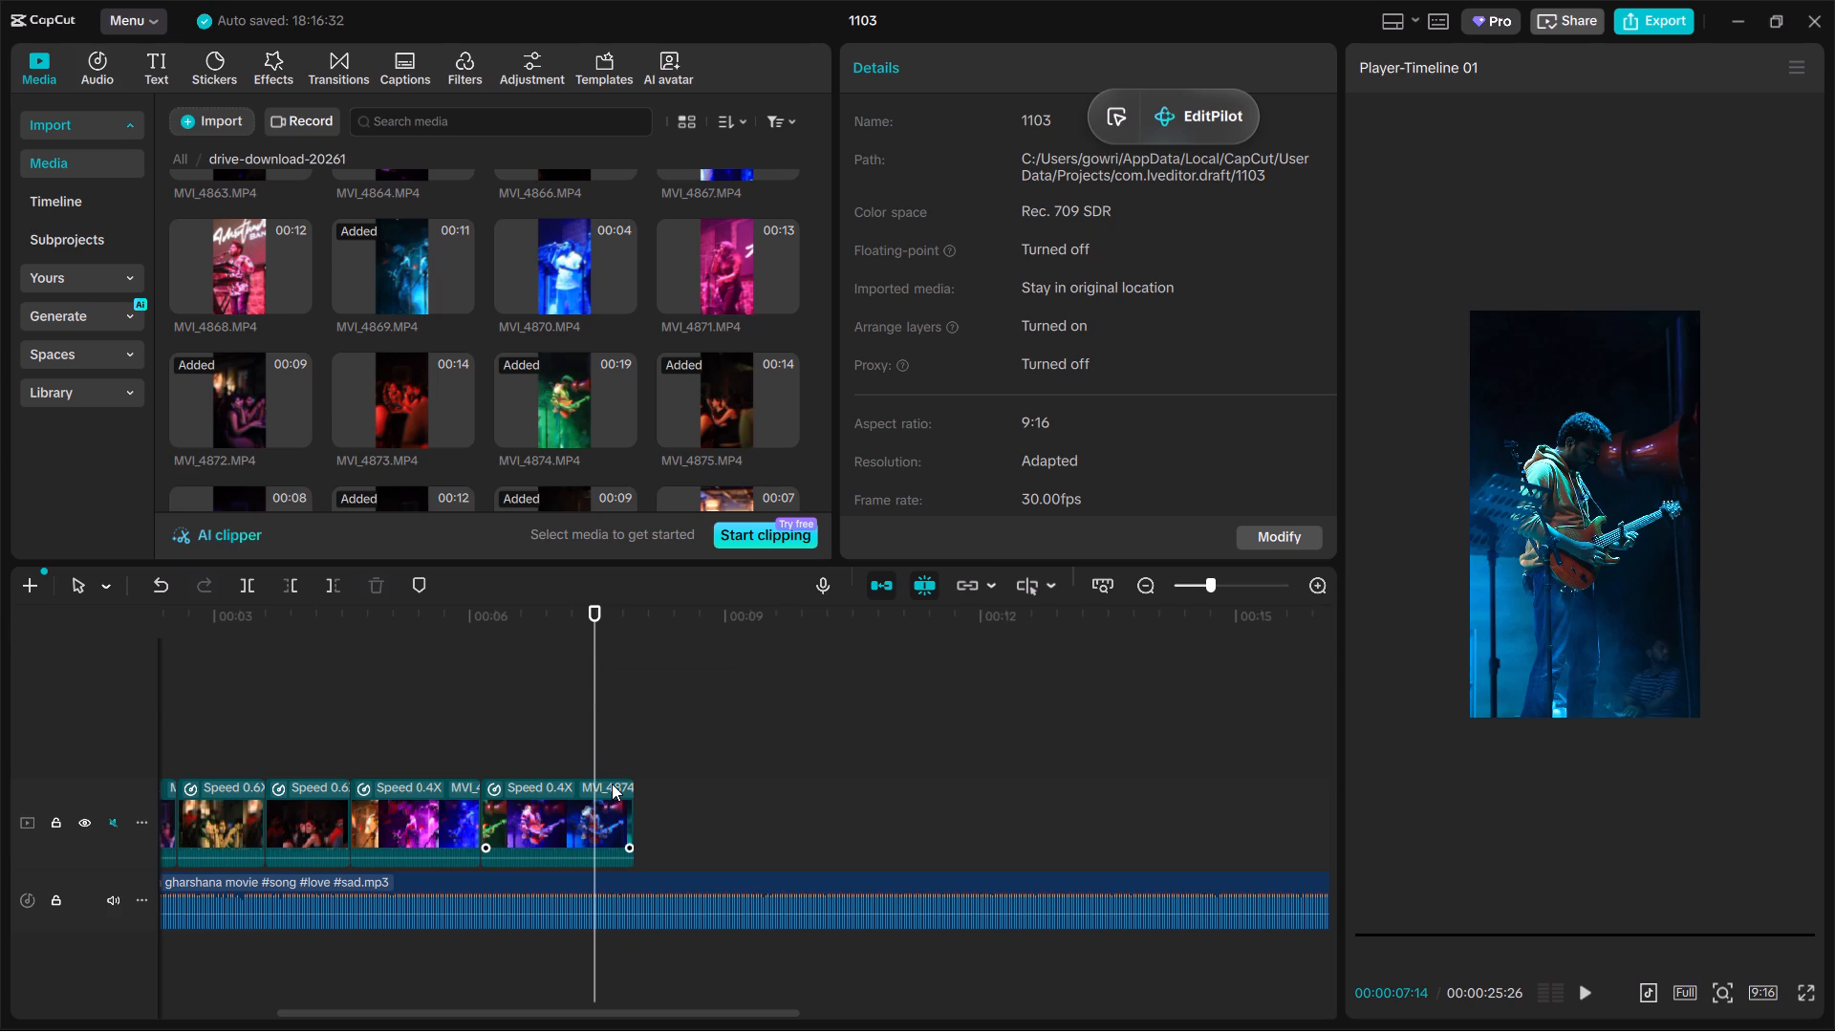
pyautogui.click(323, 771)
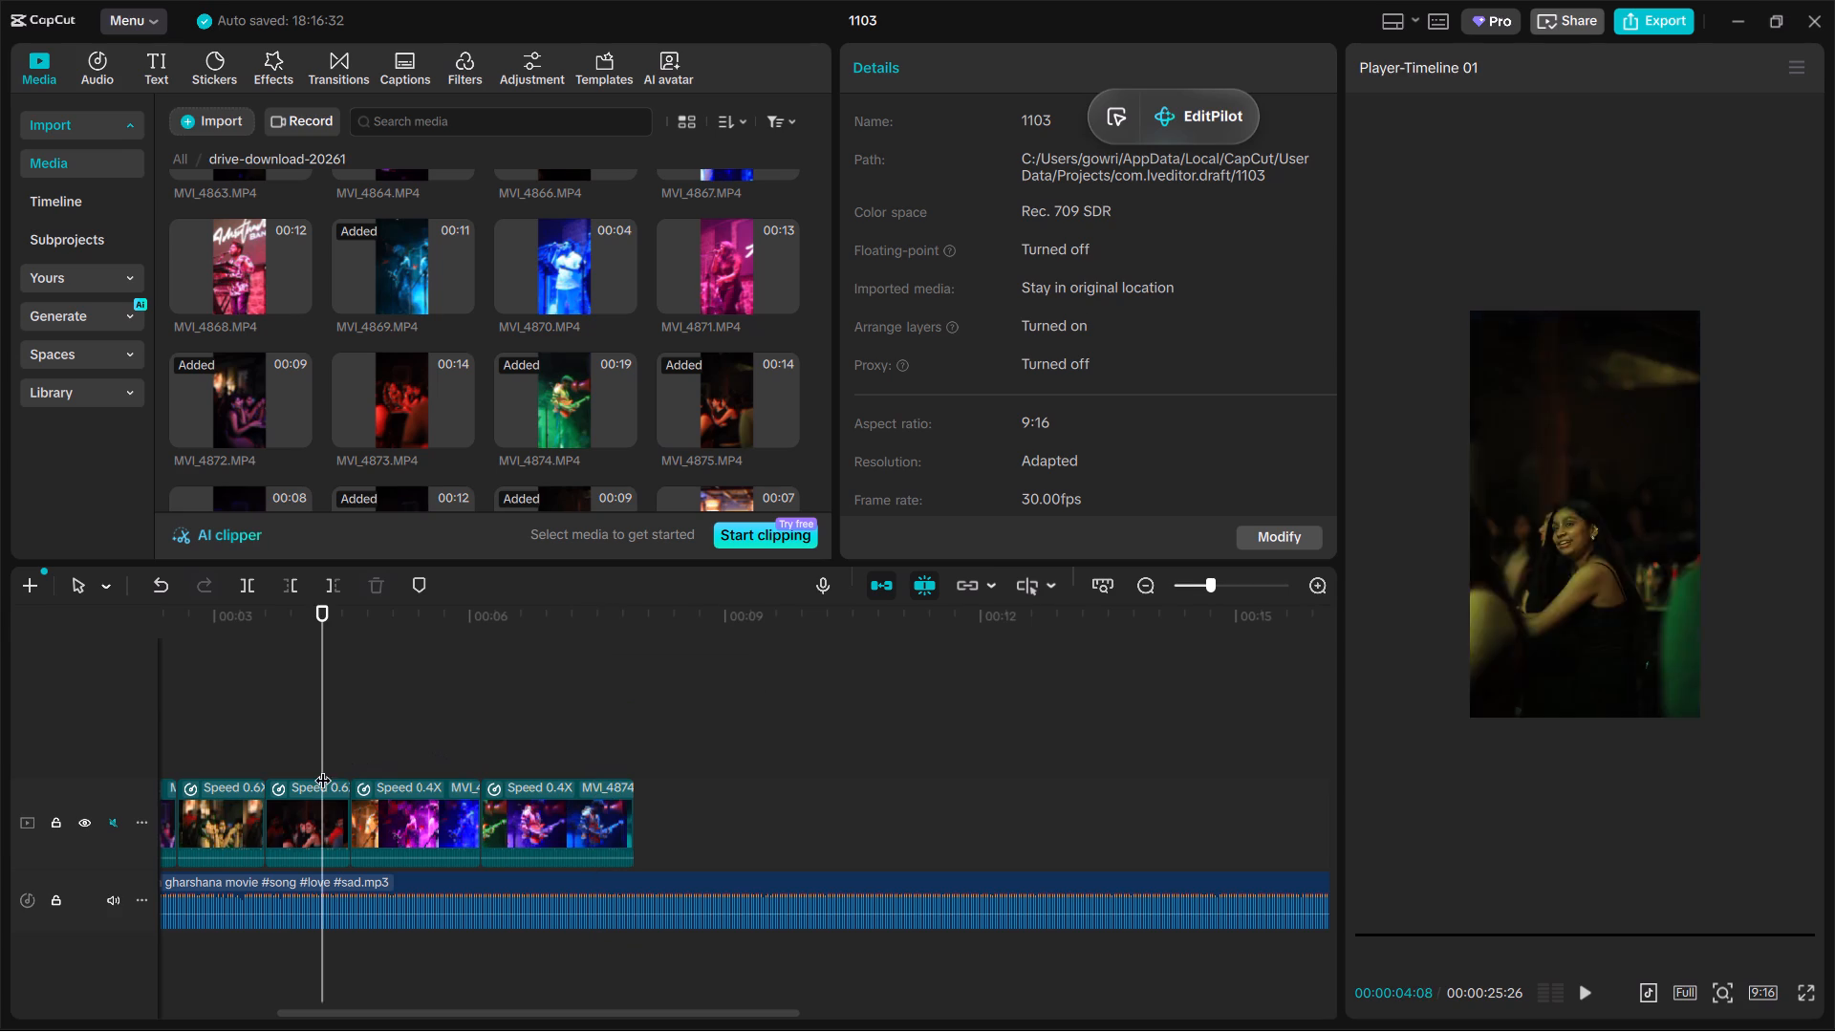
pyautogui.press('space')
pyautogui.keyDown('ctrl'); pyautogui.scroll(8, 330, 769); pyautogui.keyUp('ctrl')
pyautogui.keyDown('ctrl'); pyautogui.scroll(-15, 368, 769); pyautogui.keyUp('ctrl')
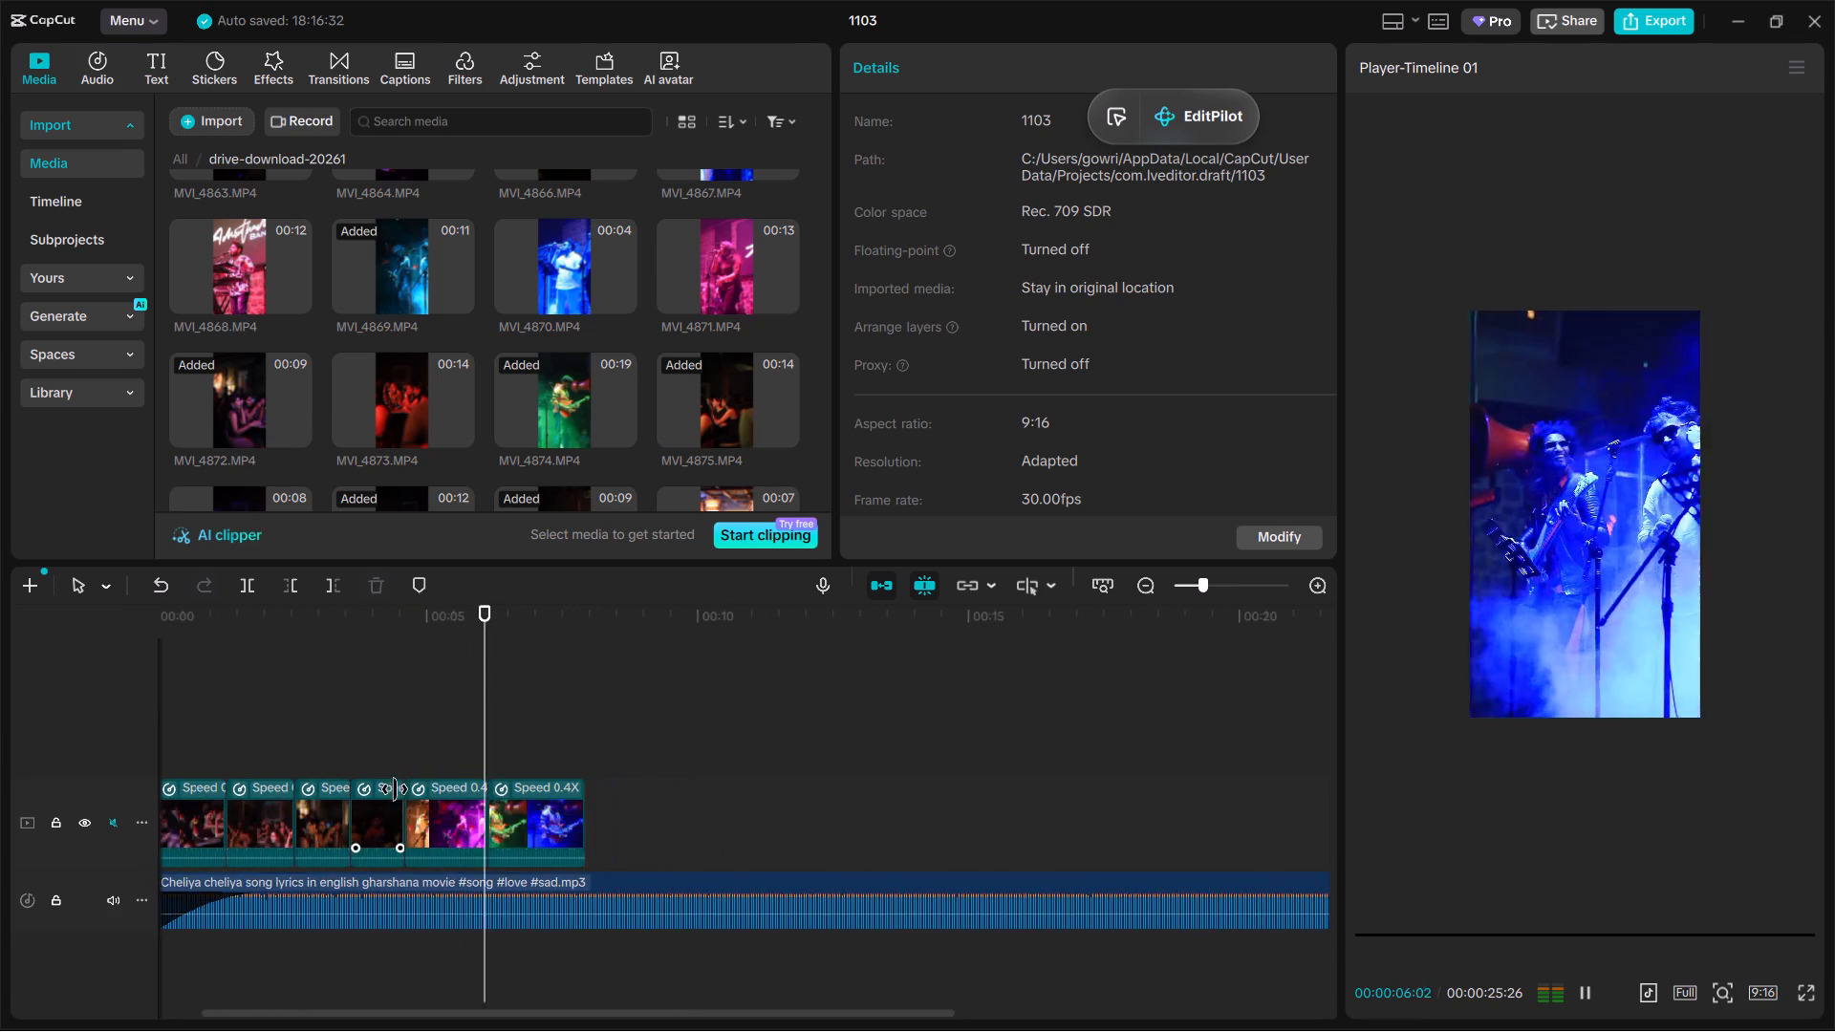
pyautogui.keyDown('ctrl'); pyautogui.scroll(11, 410, 802); pyautogui.keyUp('ctrl')
pyautogui.keyDown('ctrl'); pyautogui.scroll(-8, 420, 808); pyautogui.keyUp('ctrl')
pyautogui.keyDown('ctrl'); pyautogui.scroll(13, 421, 809); pyautogui.keyUp('ctrl')
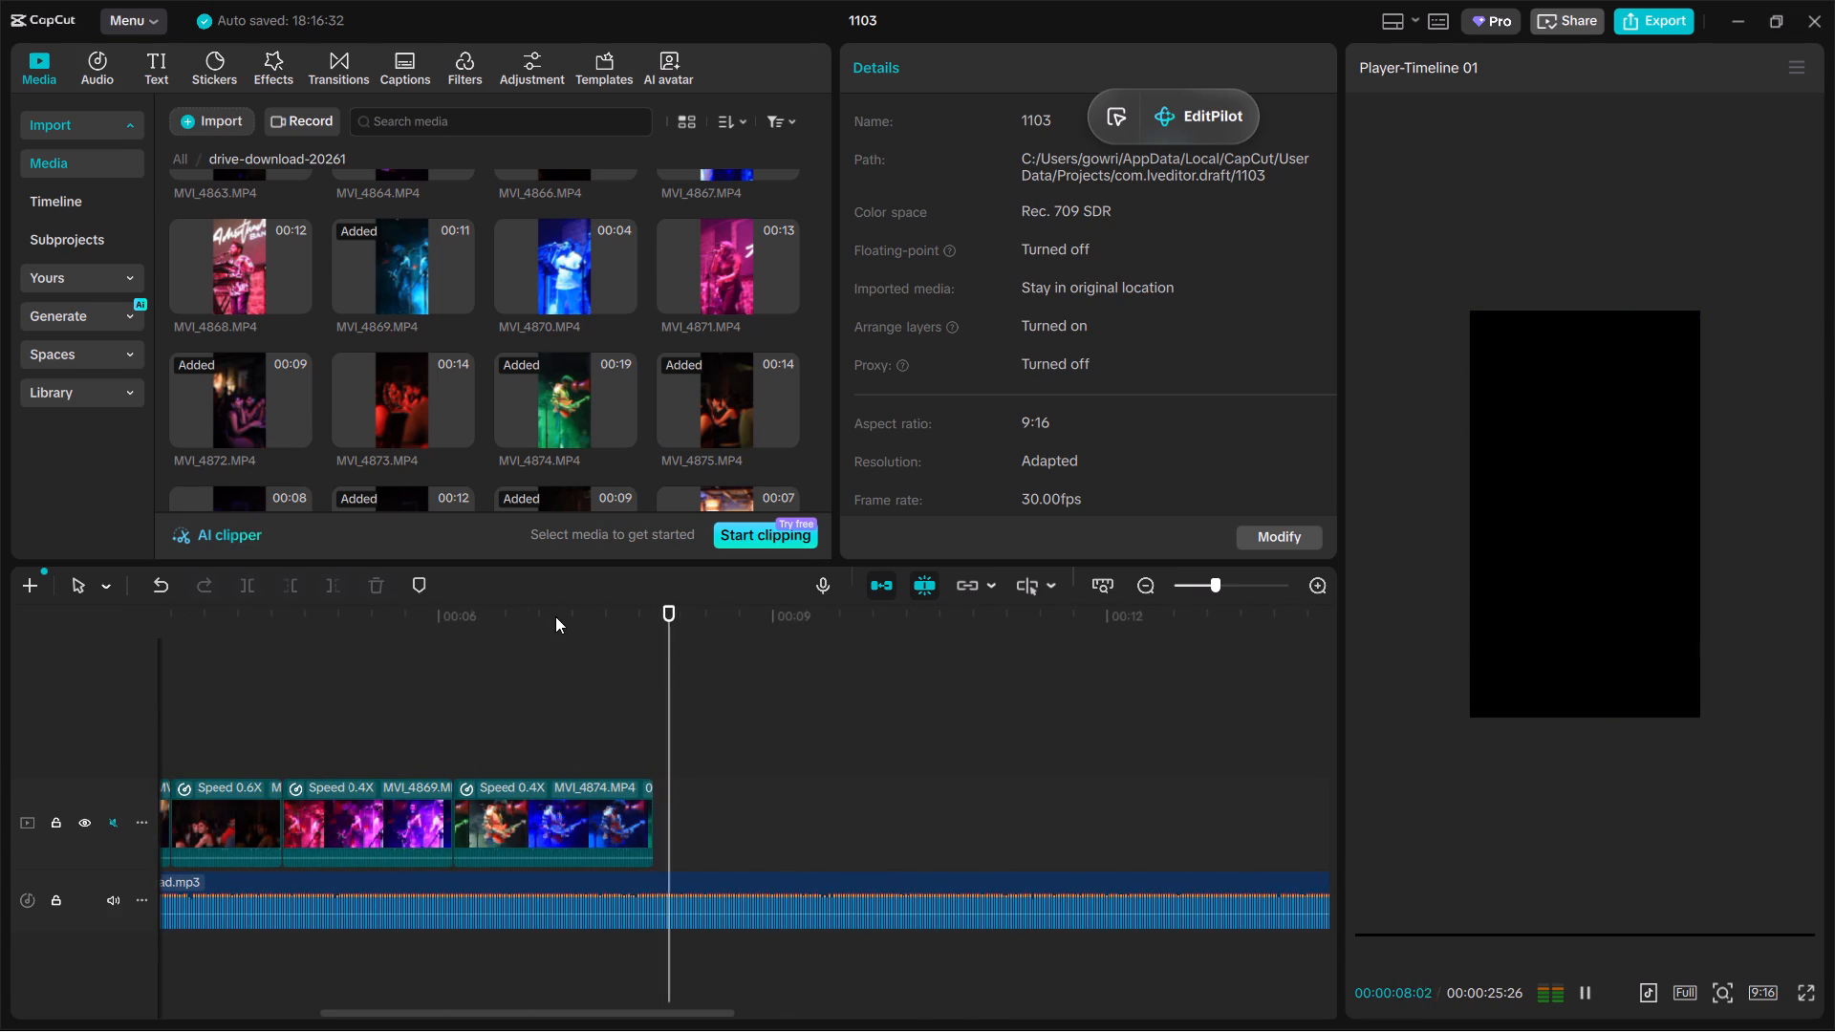
pyautogui.click(573, 760)
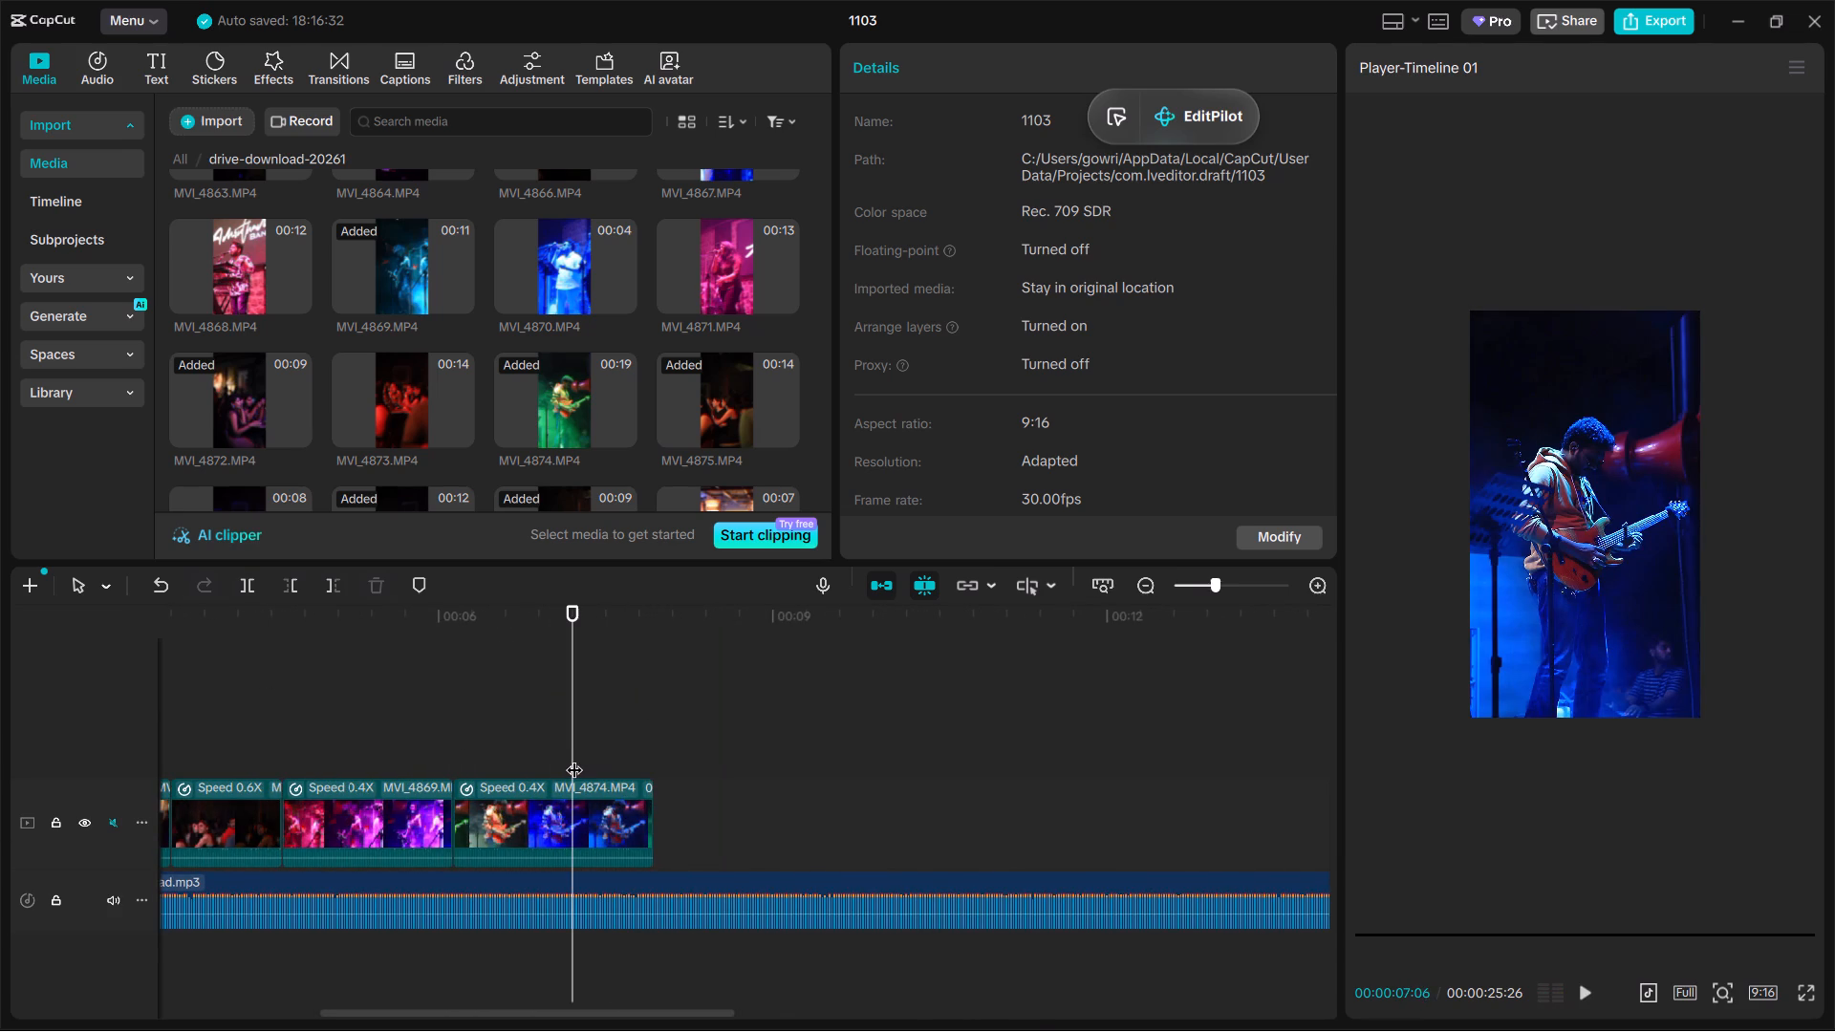
pyautogui.keyDown('ctrl'); pyautogui.scroll(-8, 574, 758); pyautogui.keyUp('ctrl')
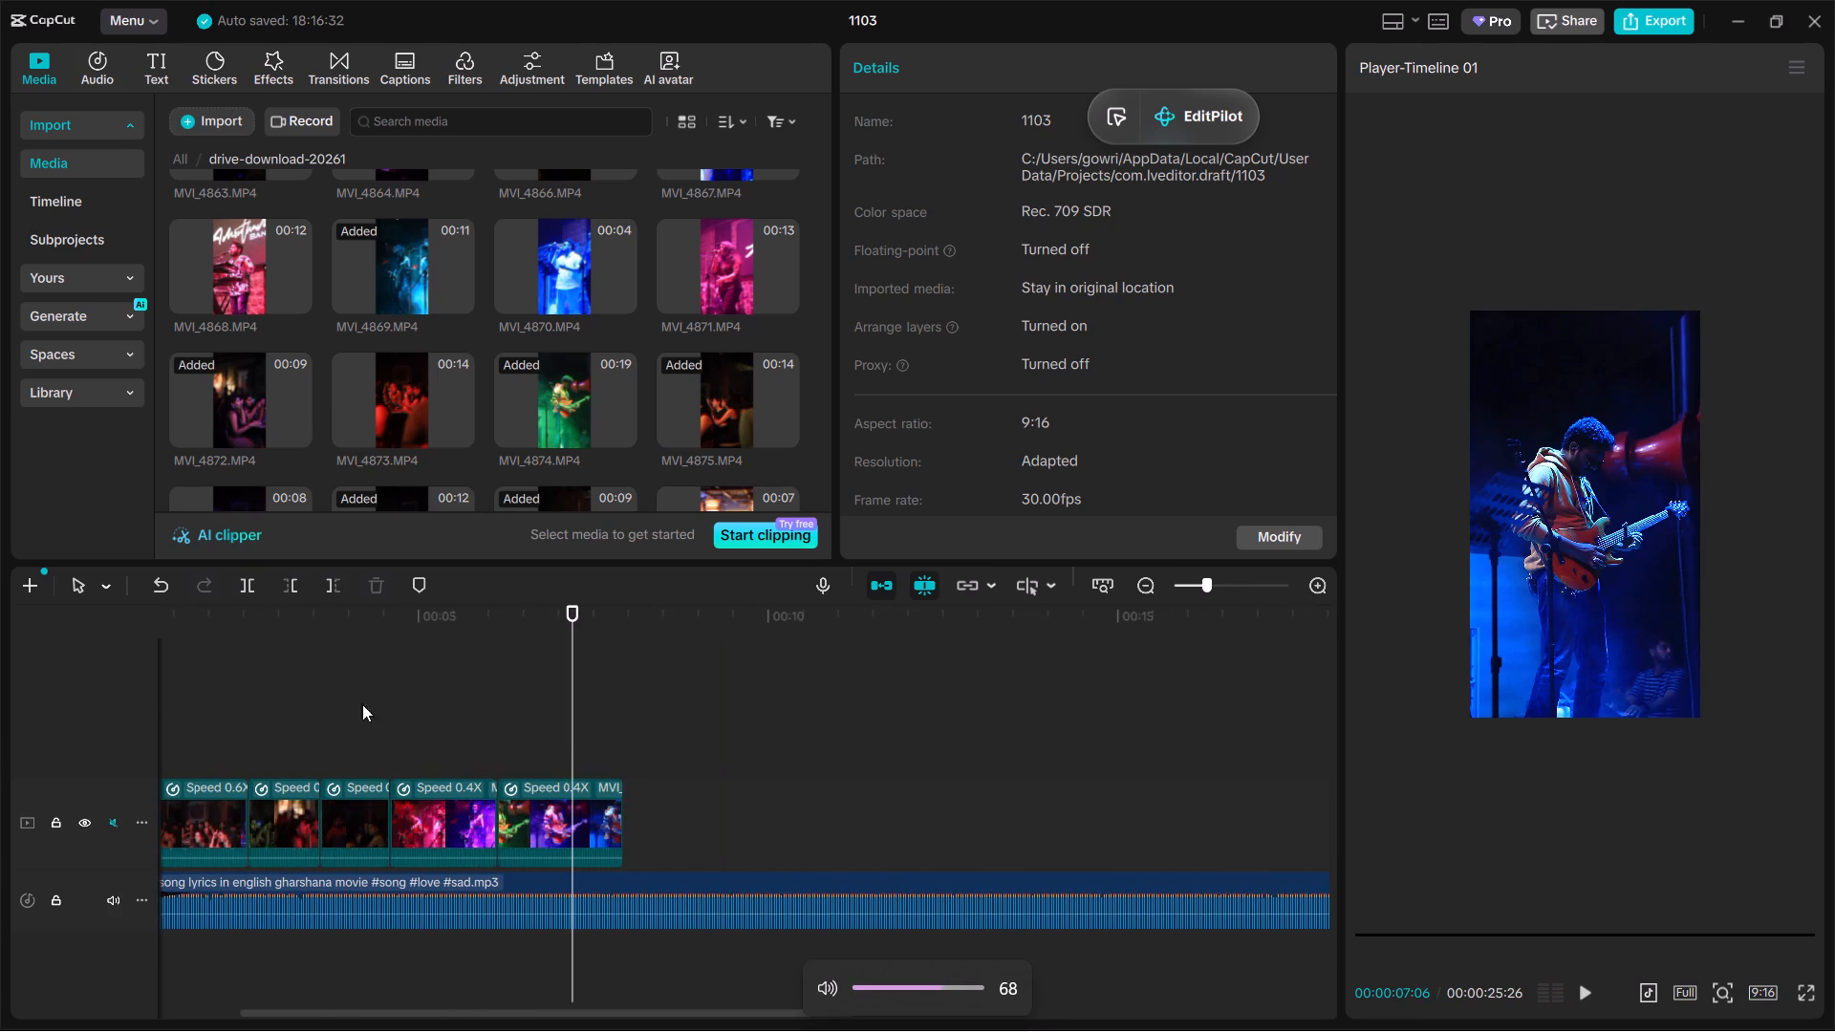
pyautogui.click(408, 746)
pyautogui.press('space')
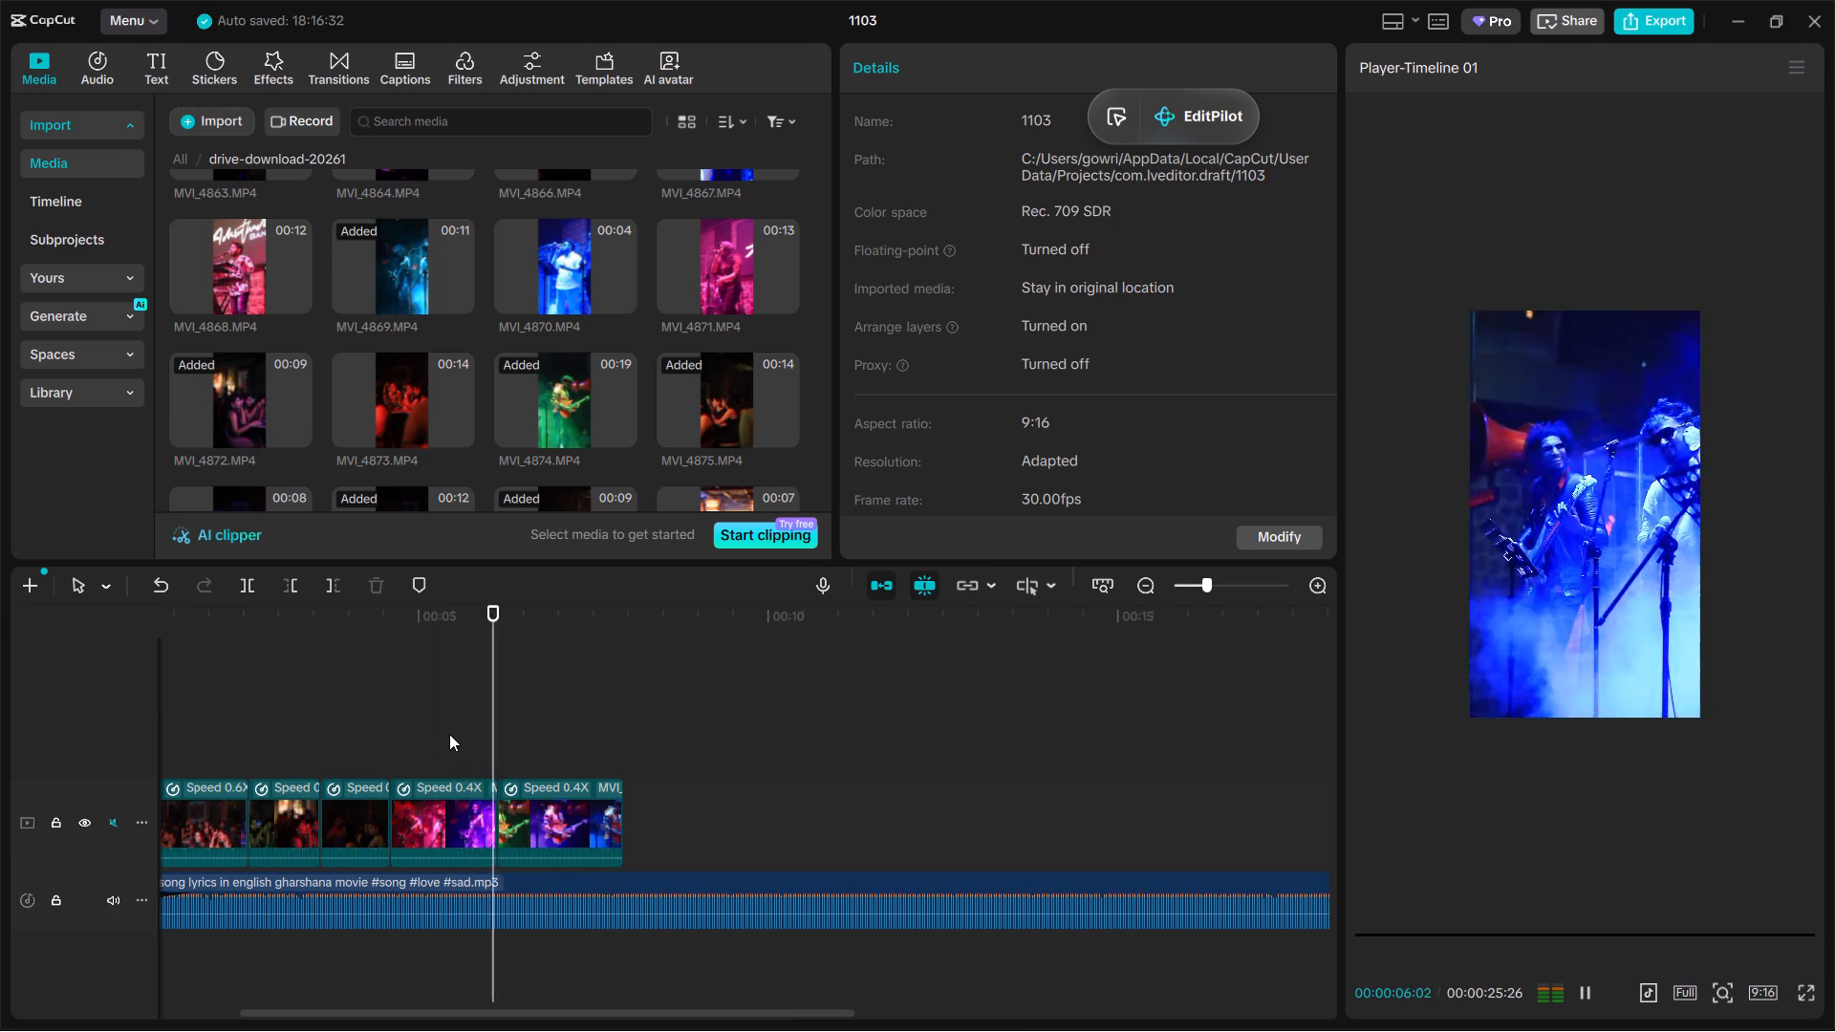
# Apply Stabilize at the Recommended level to both the MVI_4869 and MVI_4874 segments.
pyautogui.moveTo(415, 748); pyautogui.dragTo(525, 847)
pyautogui.press('space')
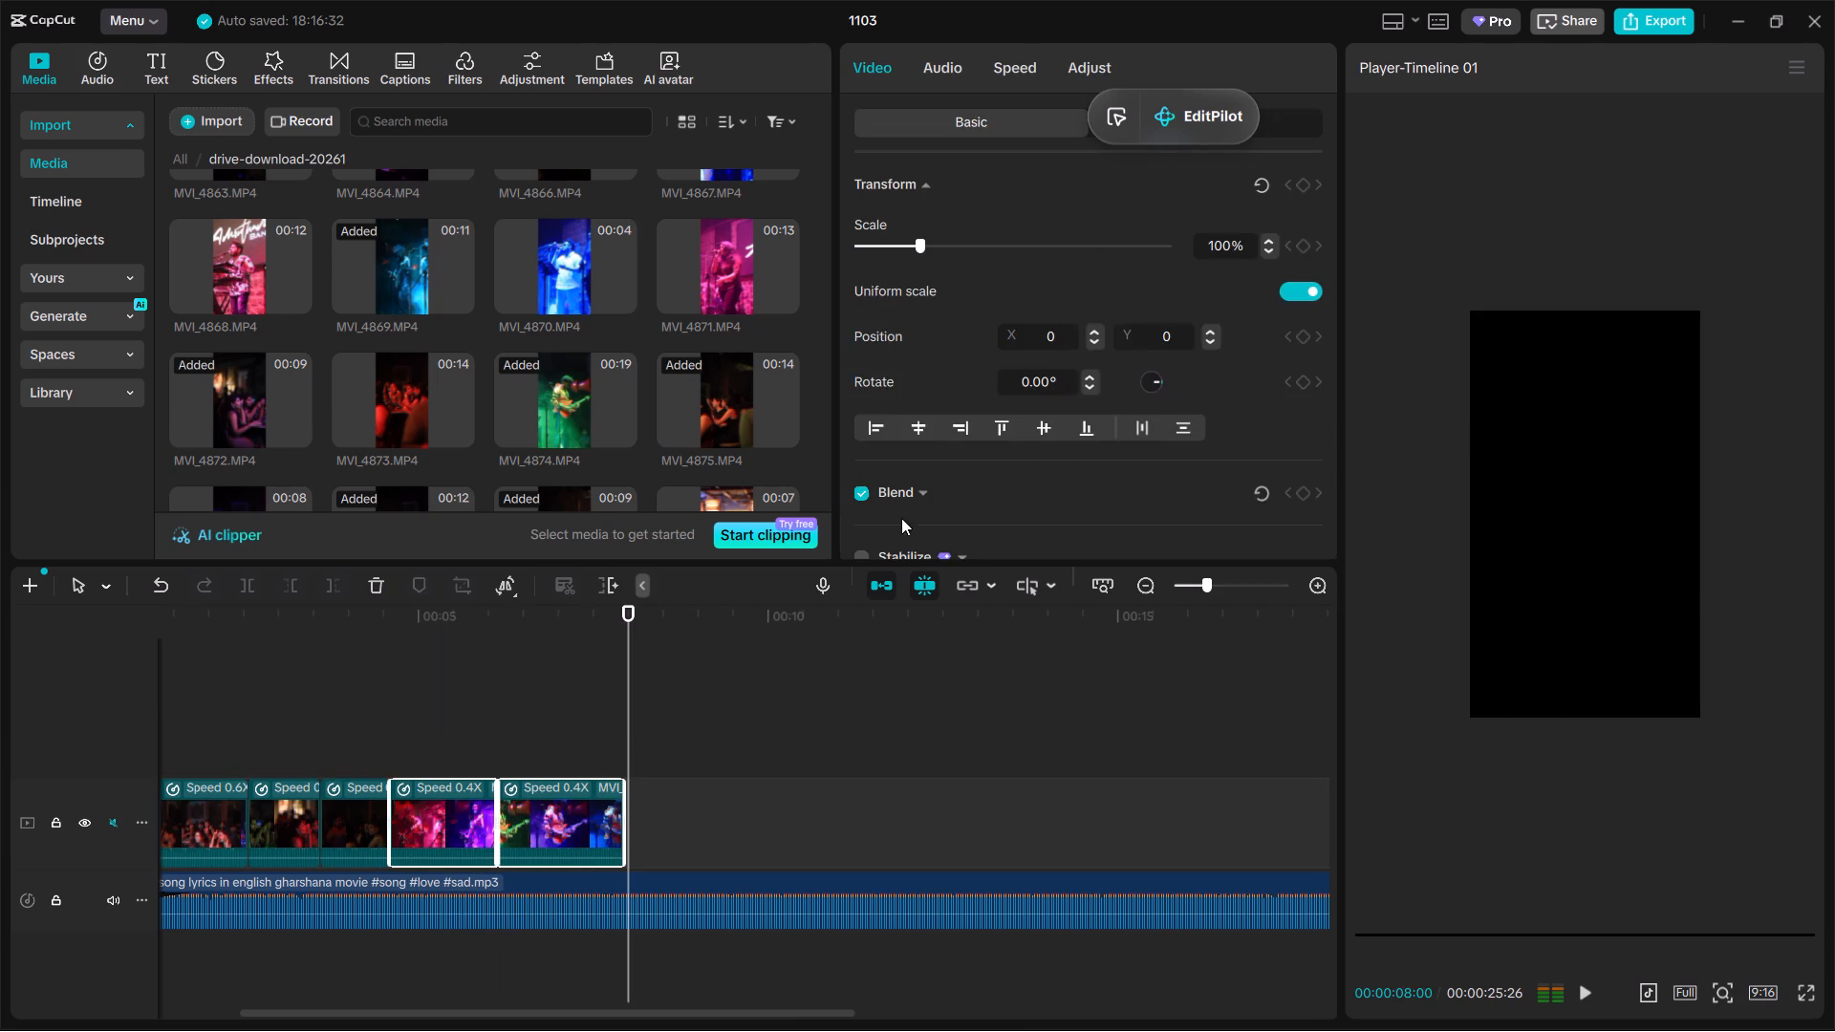
pyautogui.click(859, 426)
pyautogui.click(1025, 479)
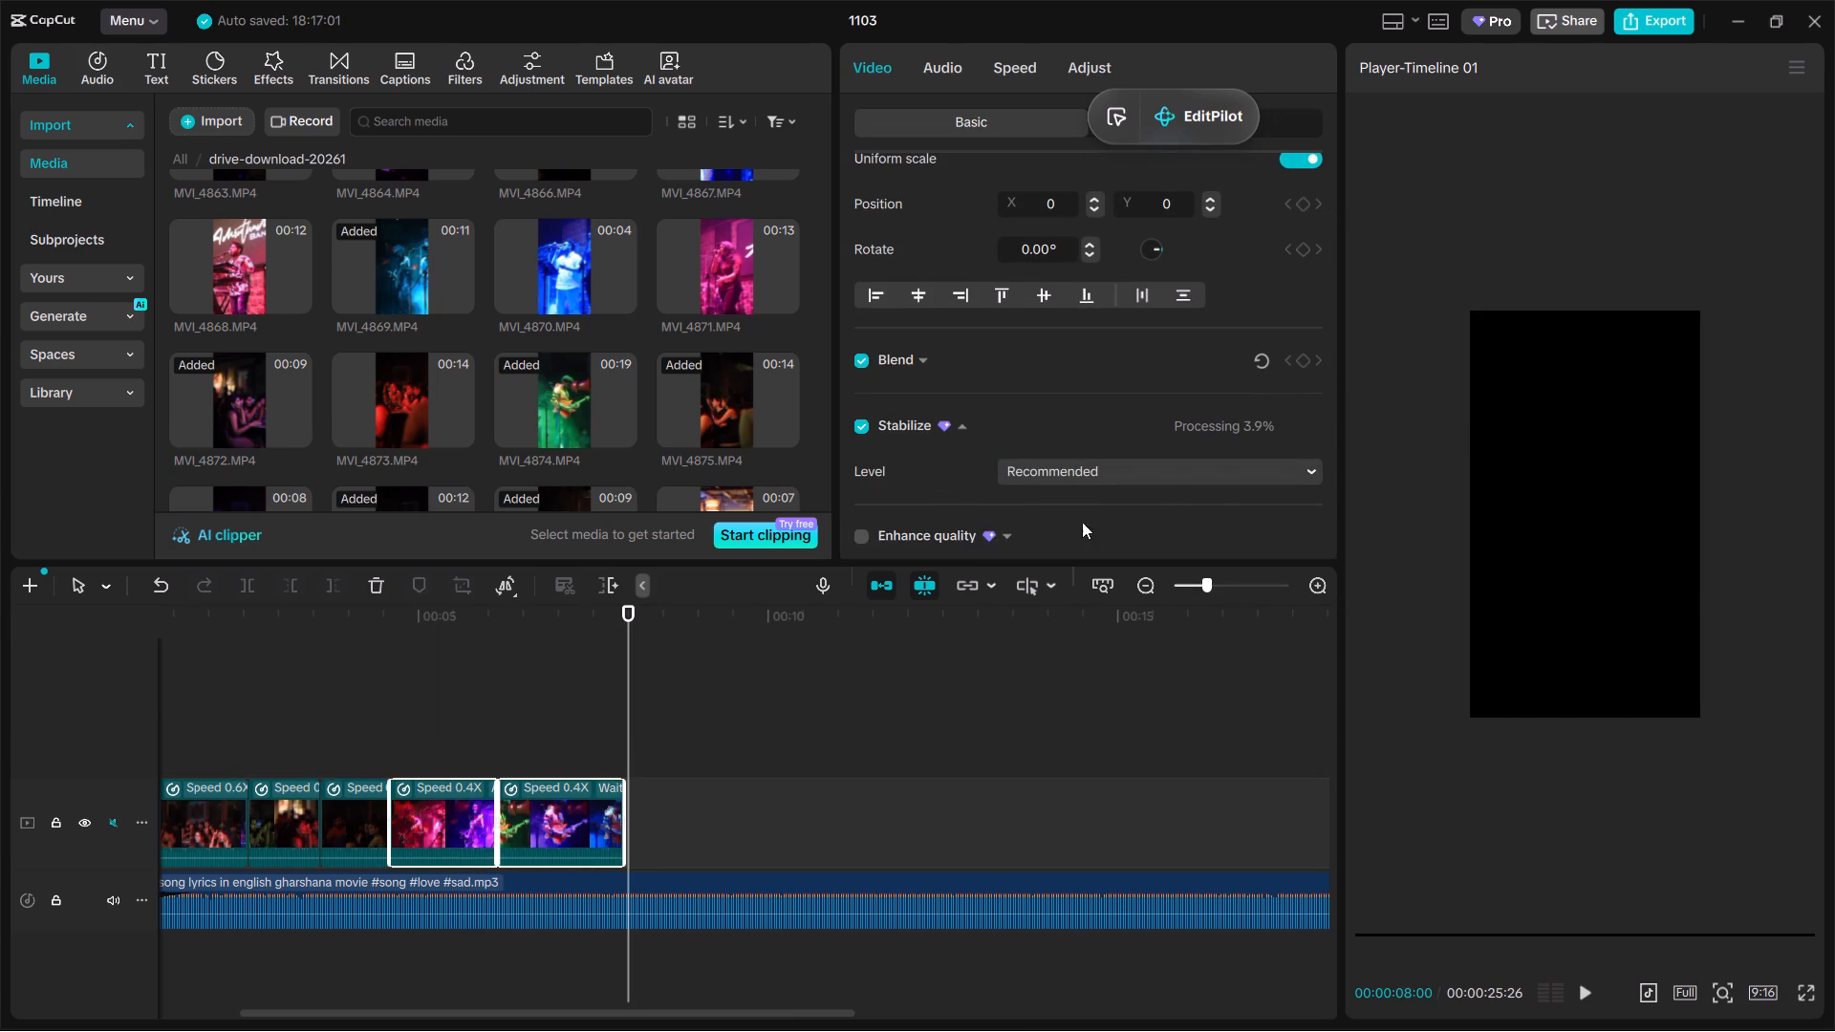
pyautogui.moveTo(1090, 548); pyautogui.dragTo(1070, 441)
pyautogui.click(1129, 474)
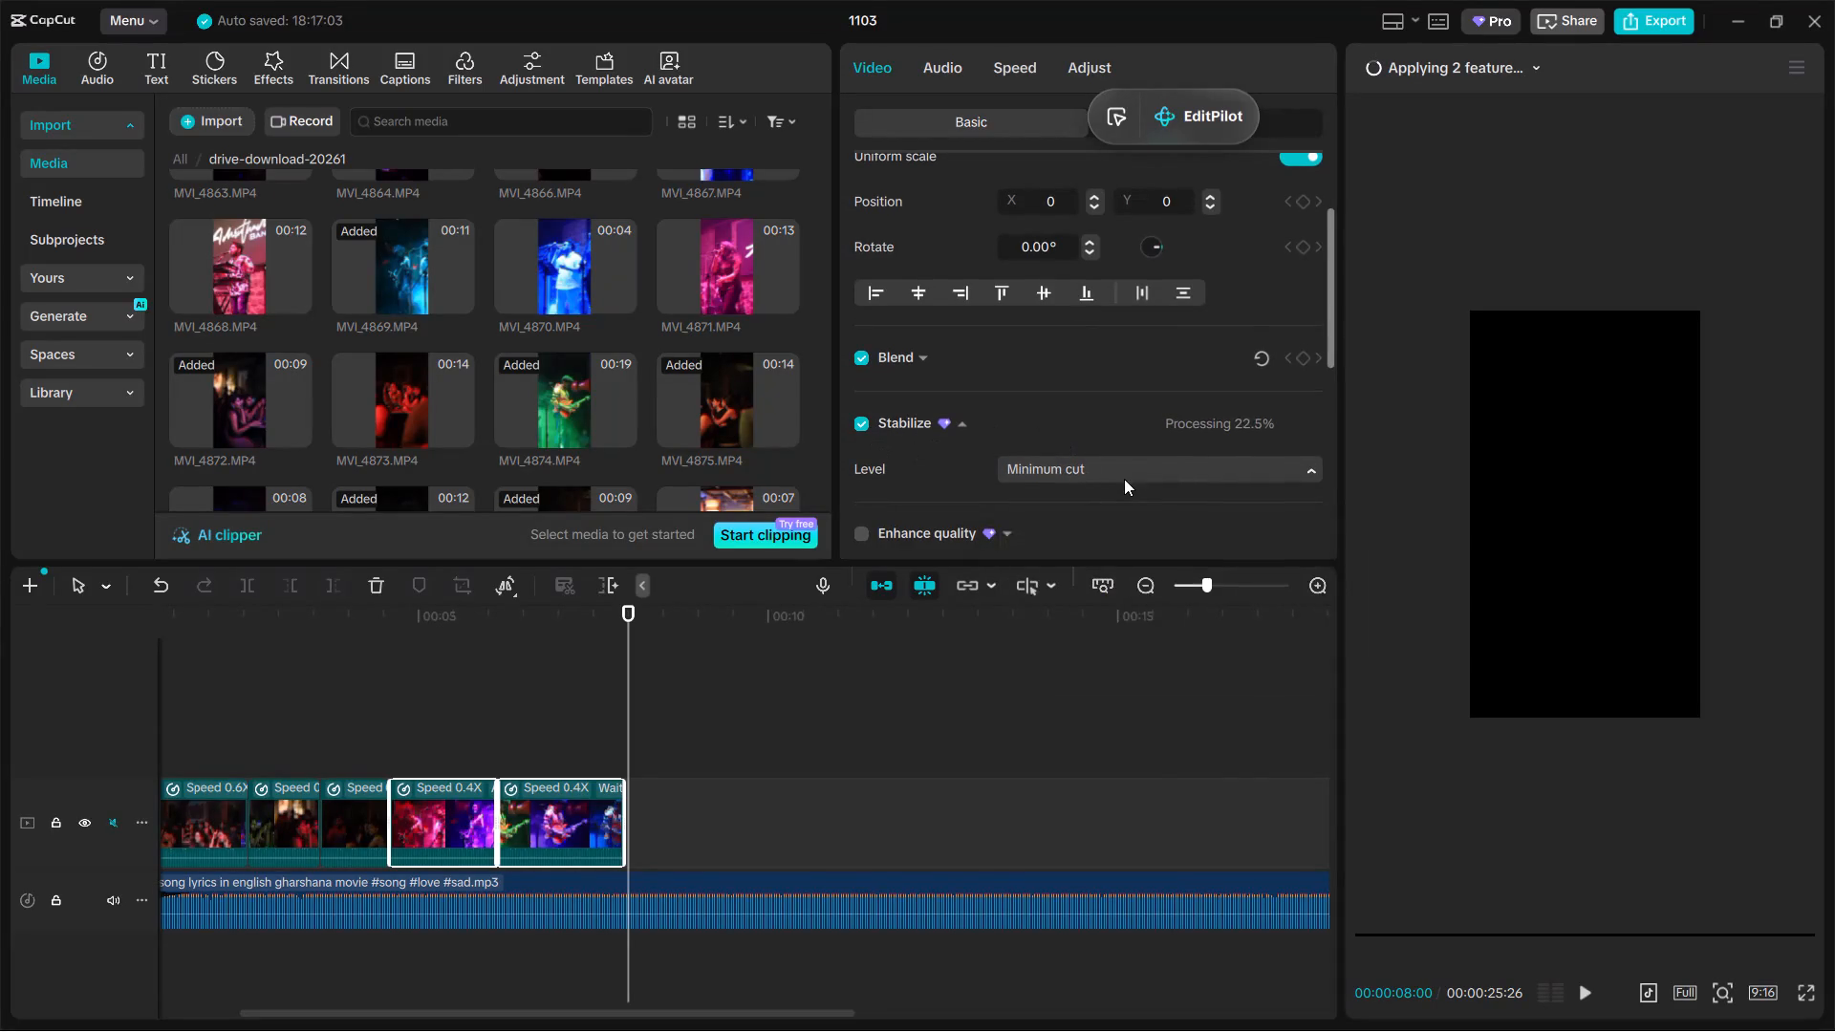
pyautogui.click(1105, 508)
# Duplicate the stabilized MVI_4869 and MVI_4874 segments at 00:00:08:00 and play into the copies.
pyautogui.hotkey('ctrl', 'c')
pyautogui.hotkey('ctrl', 'v')
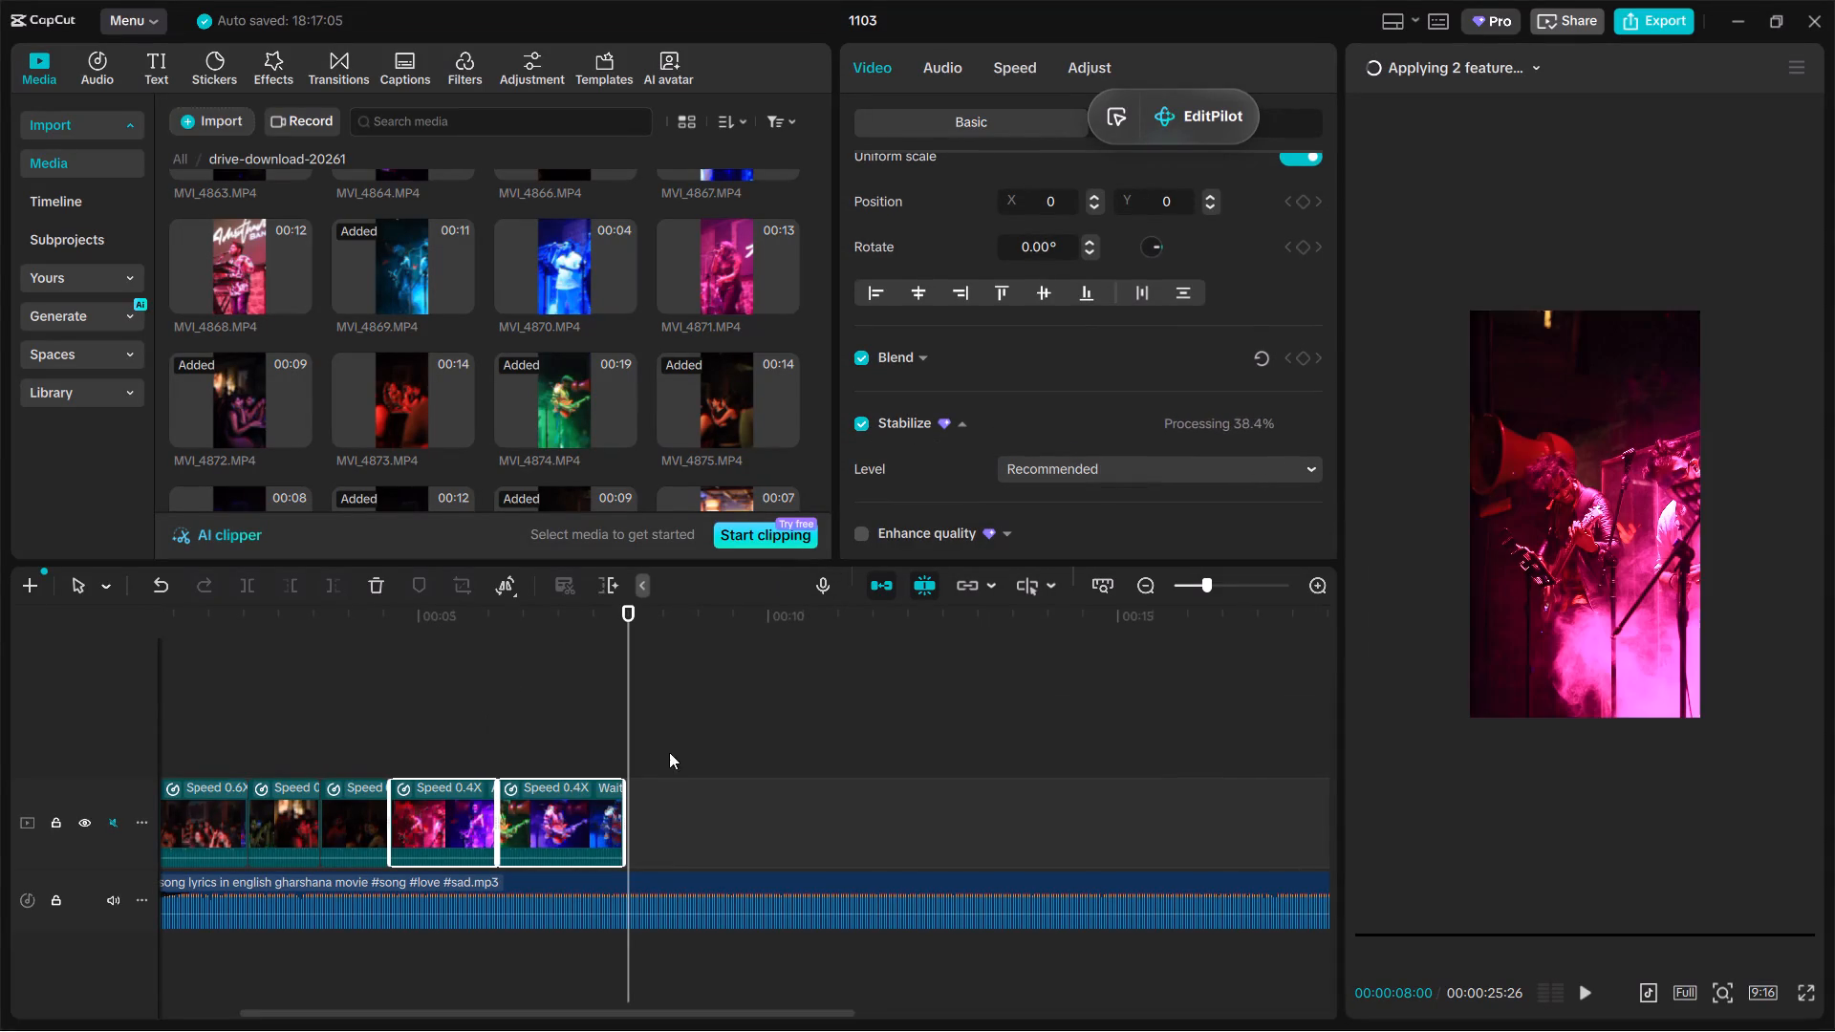
pyautogui.moveTo(687, 755); pyautogui.dragTo(686, 810)
pyautogui.click(598, 720)
pyautogui.press('space')
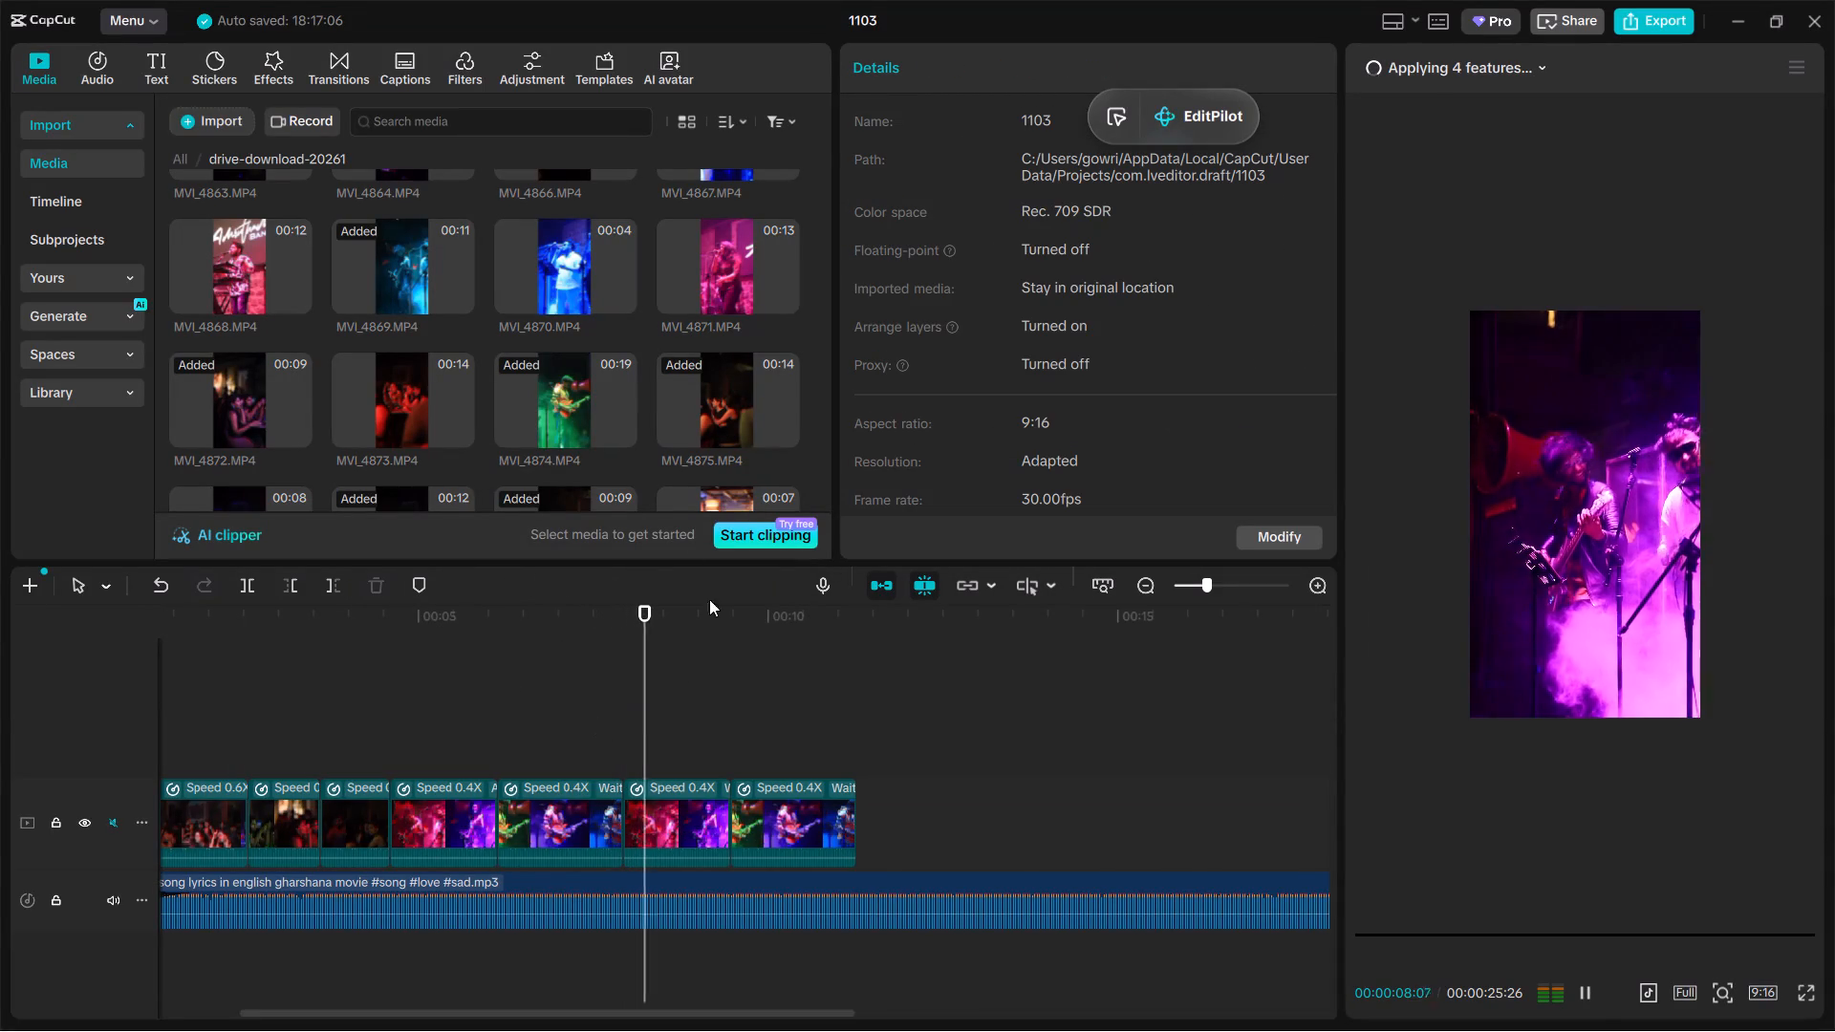
pyautogui.press('space')
# Replace the duplicated MVI_4869 segment with a later part of MVI_4870, keeping the original video effect.
pyautogui.click(554, 267)
pyautogui.moveTo(559, 245); pyautogui.dragTo(625, 401)
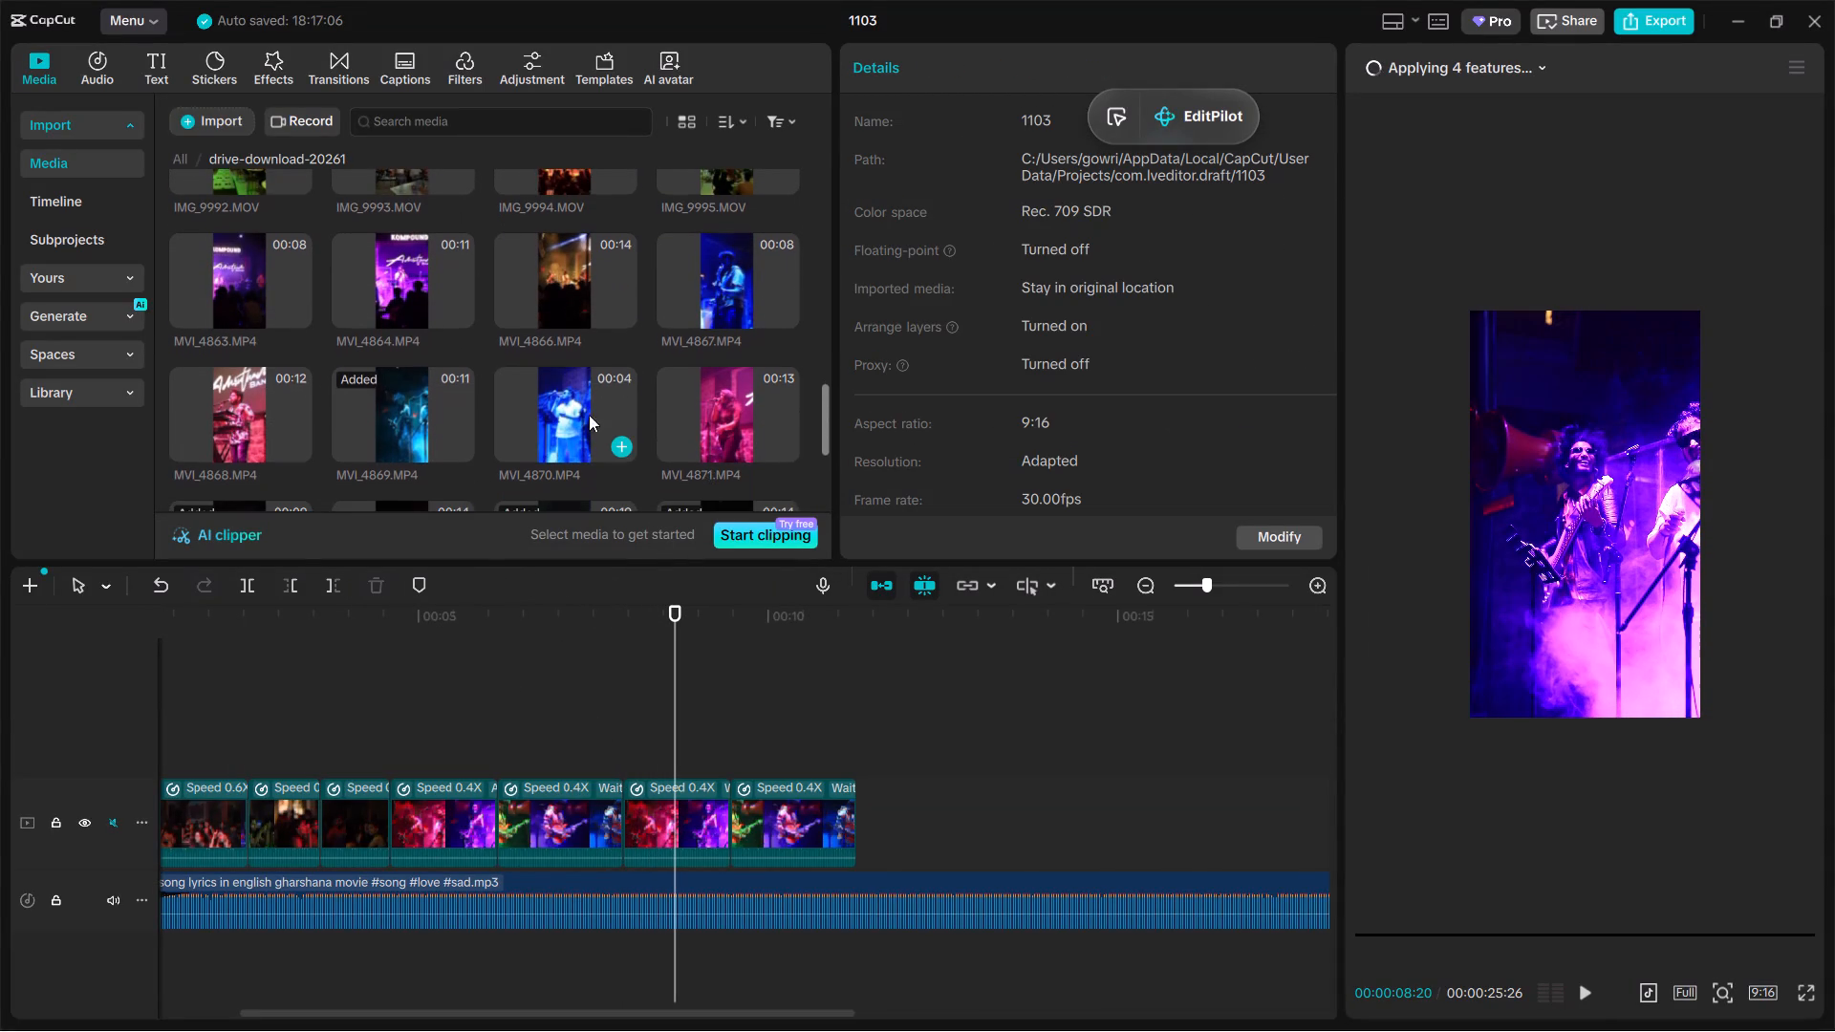
pyautogui.click(575, 439)
pyautogui.moveTo(568, 412); pyautogui.dragTo(672, 799)
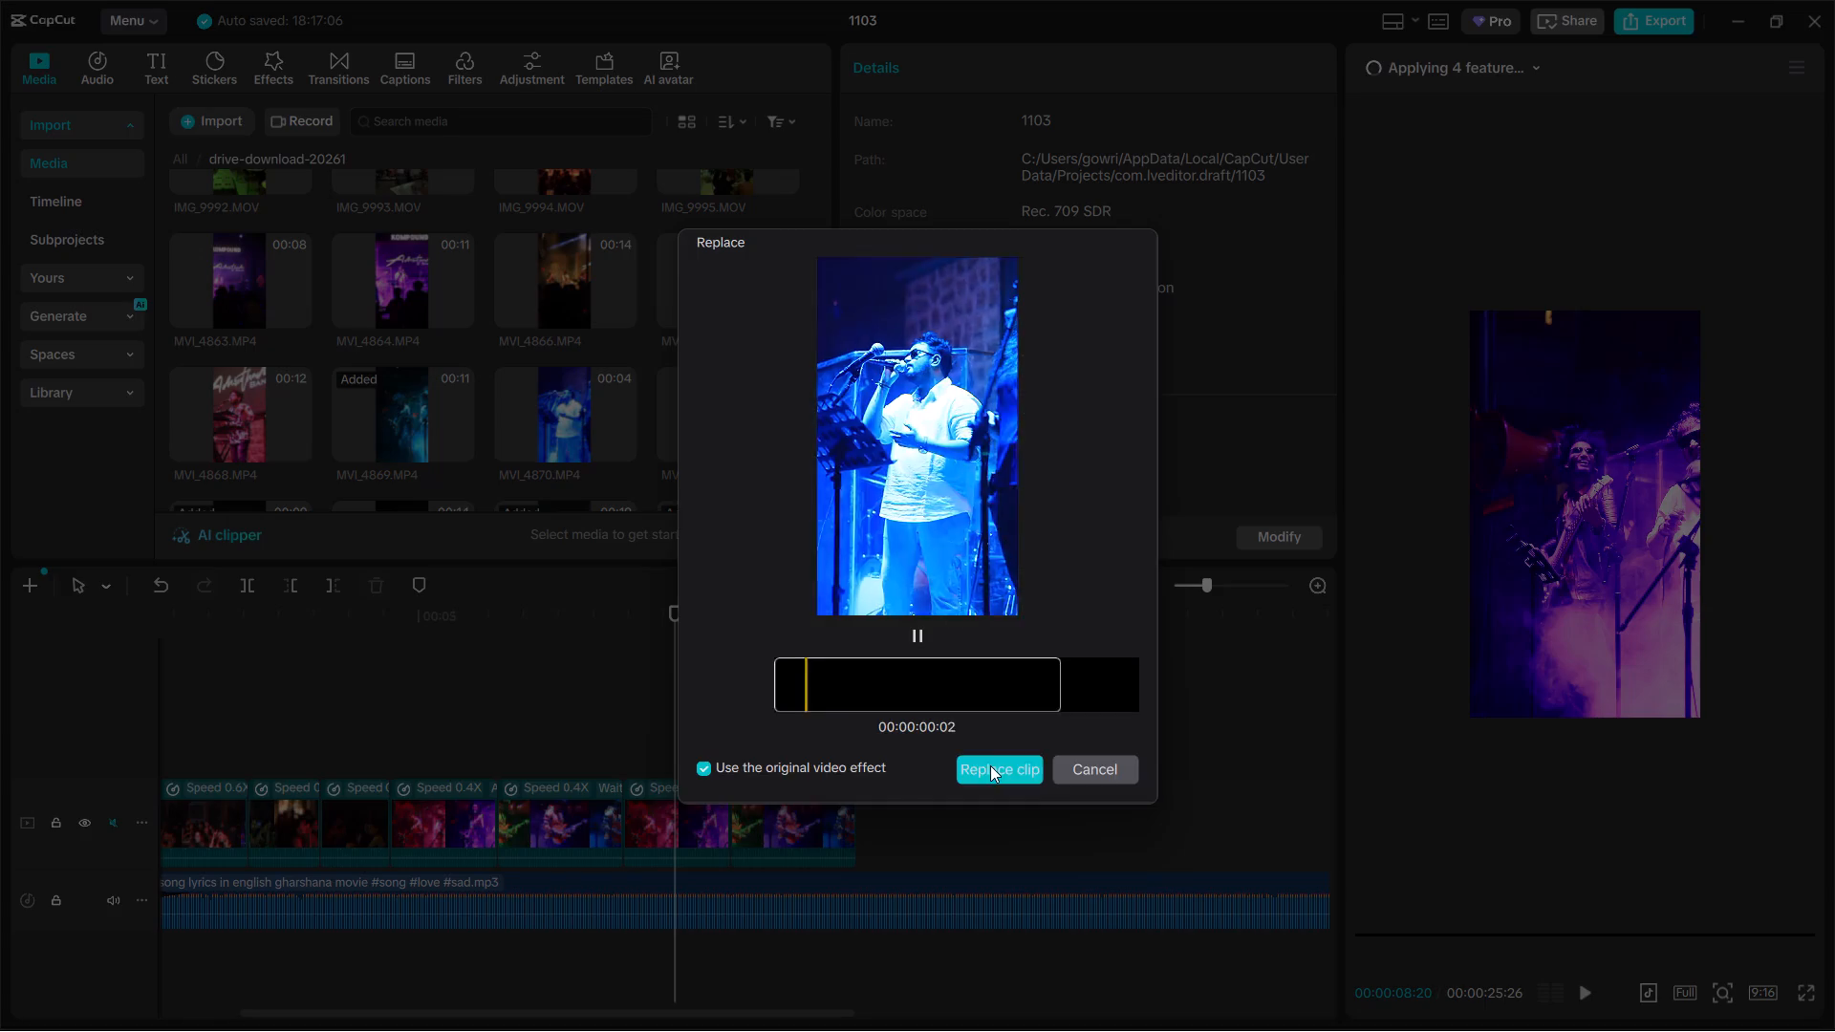
pyautogui.click(990, 765)
pyautogui.click(977, 599)
pyautogui.moveTo(965, 666); pyautogui.dragTo(907, 691)
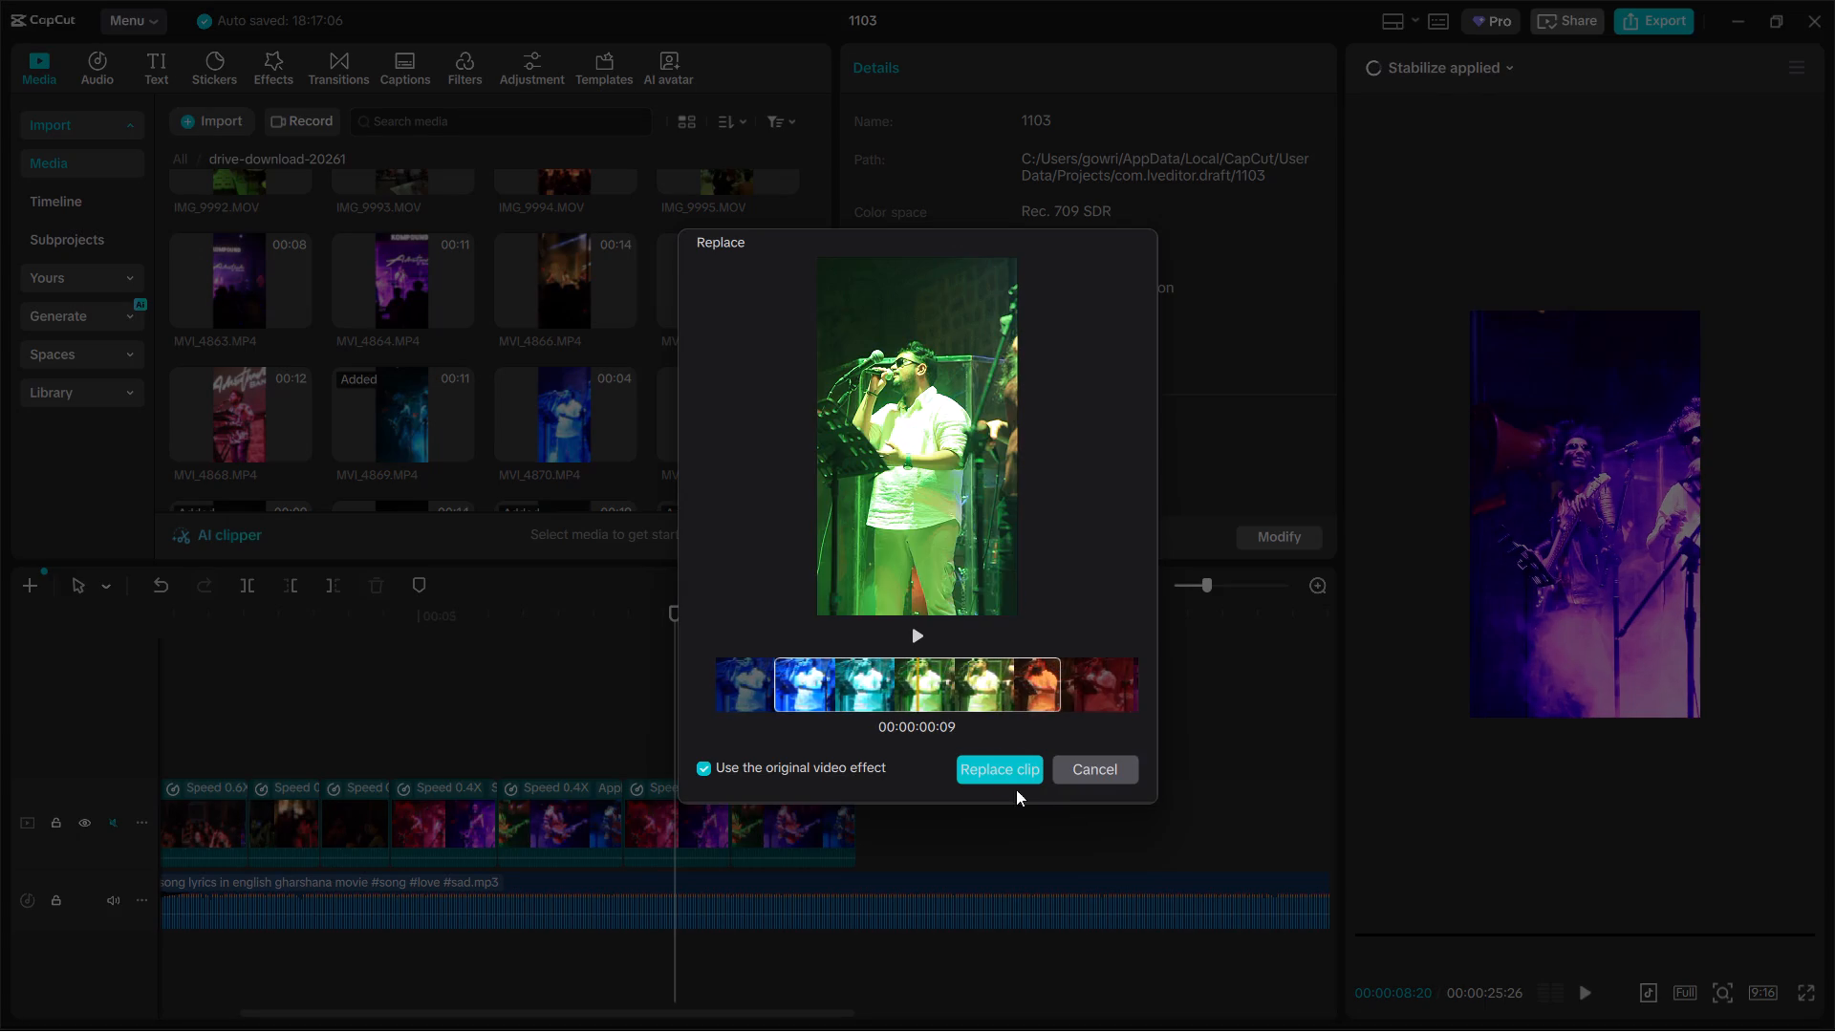
pyautogui.click(990, 763)
pyautogui.click(788, 613)
# Play from the MVI_4874 segment through the new MVI_4870 segment to check the cuts against the song.
pyautogui.press('space')
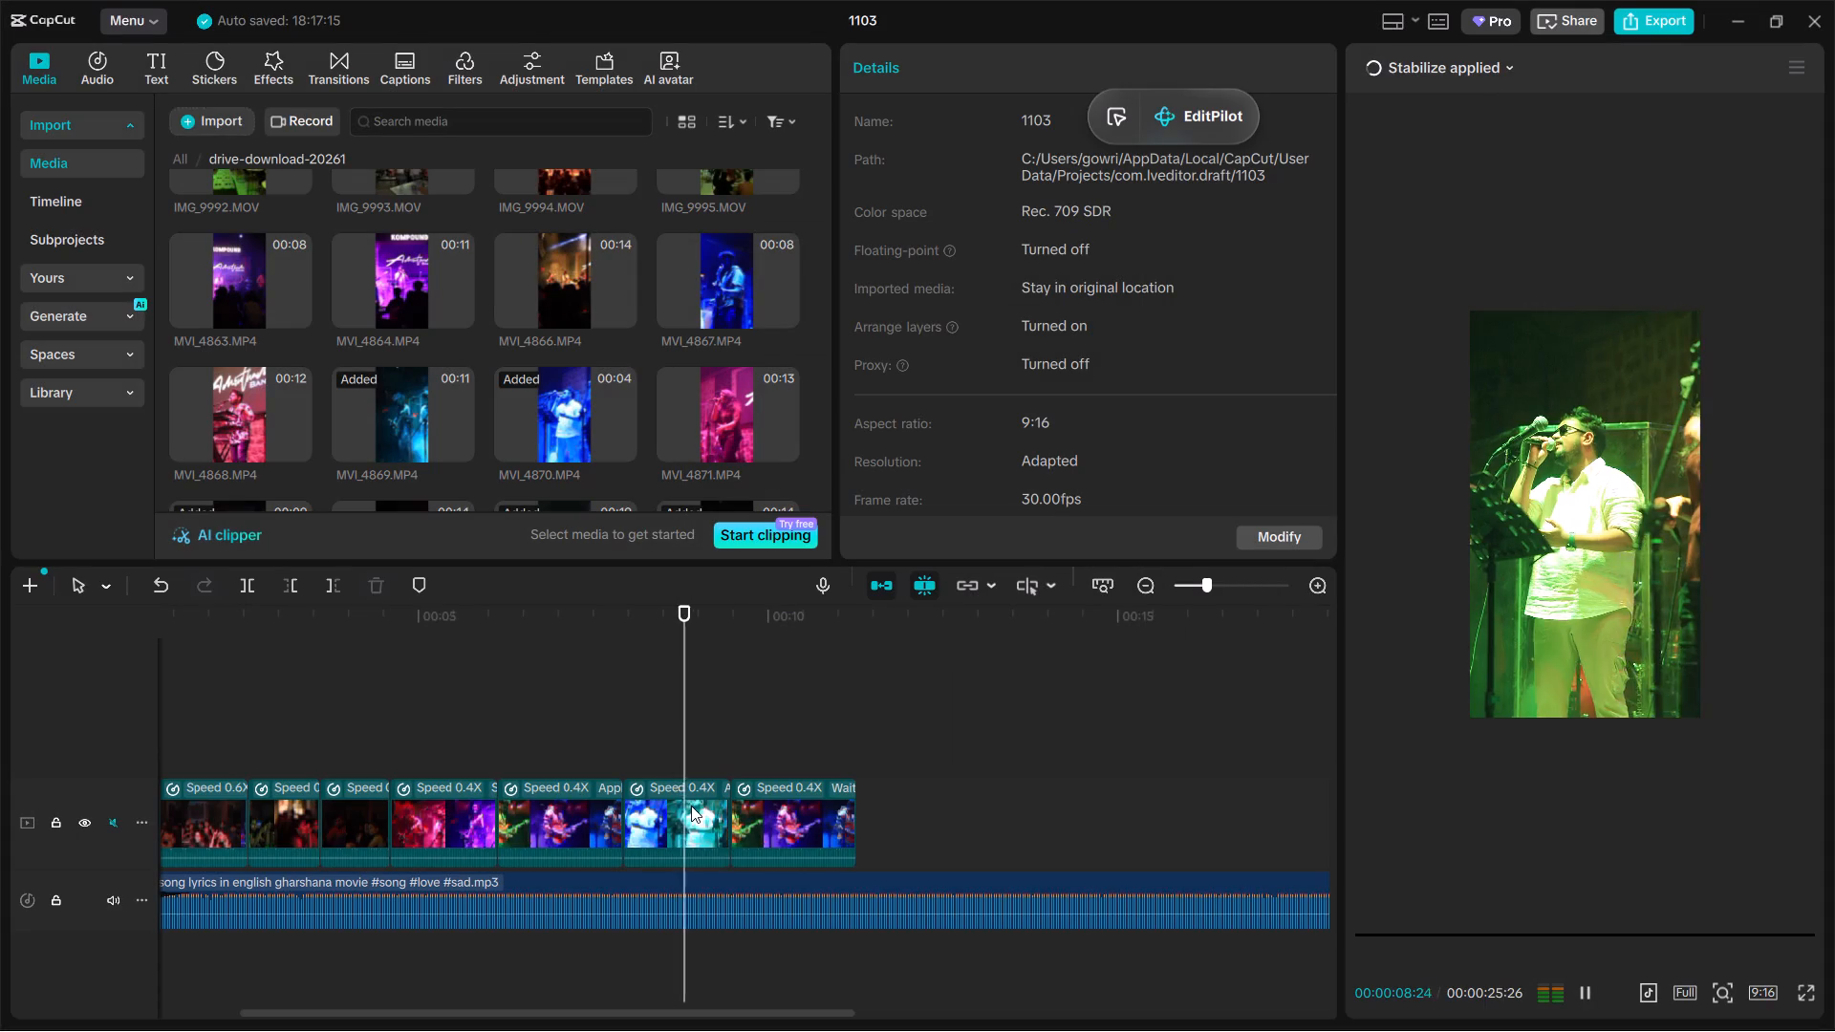
pyautogui.click(674, 745)
pyautogui.press('space')
pyautogui.moveTo(674, 745); pyautogui.dragTo(582, 767)
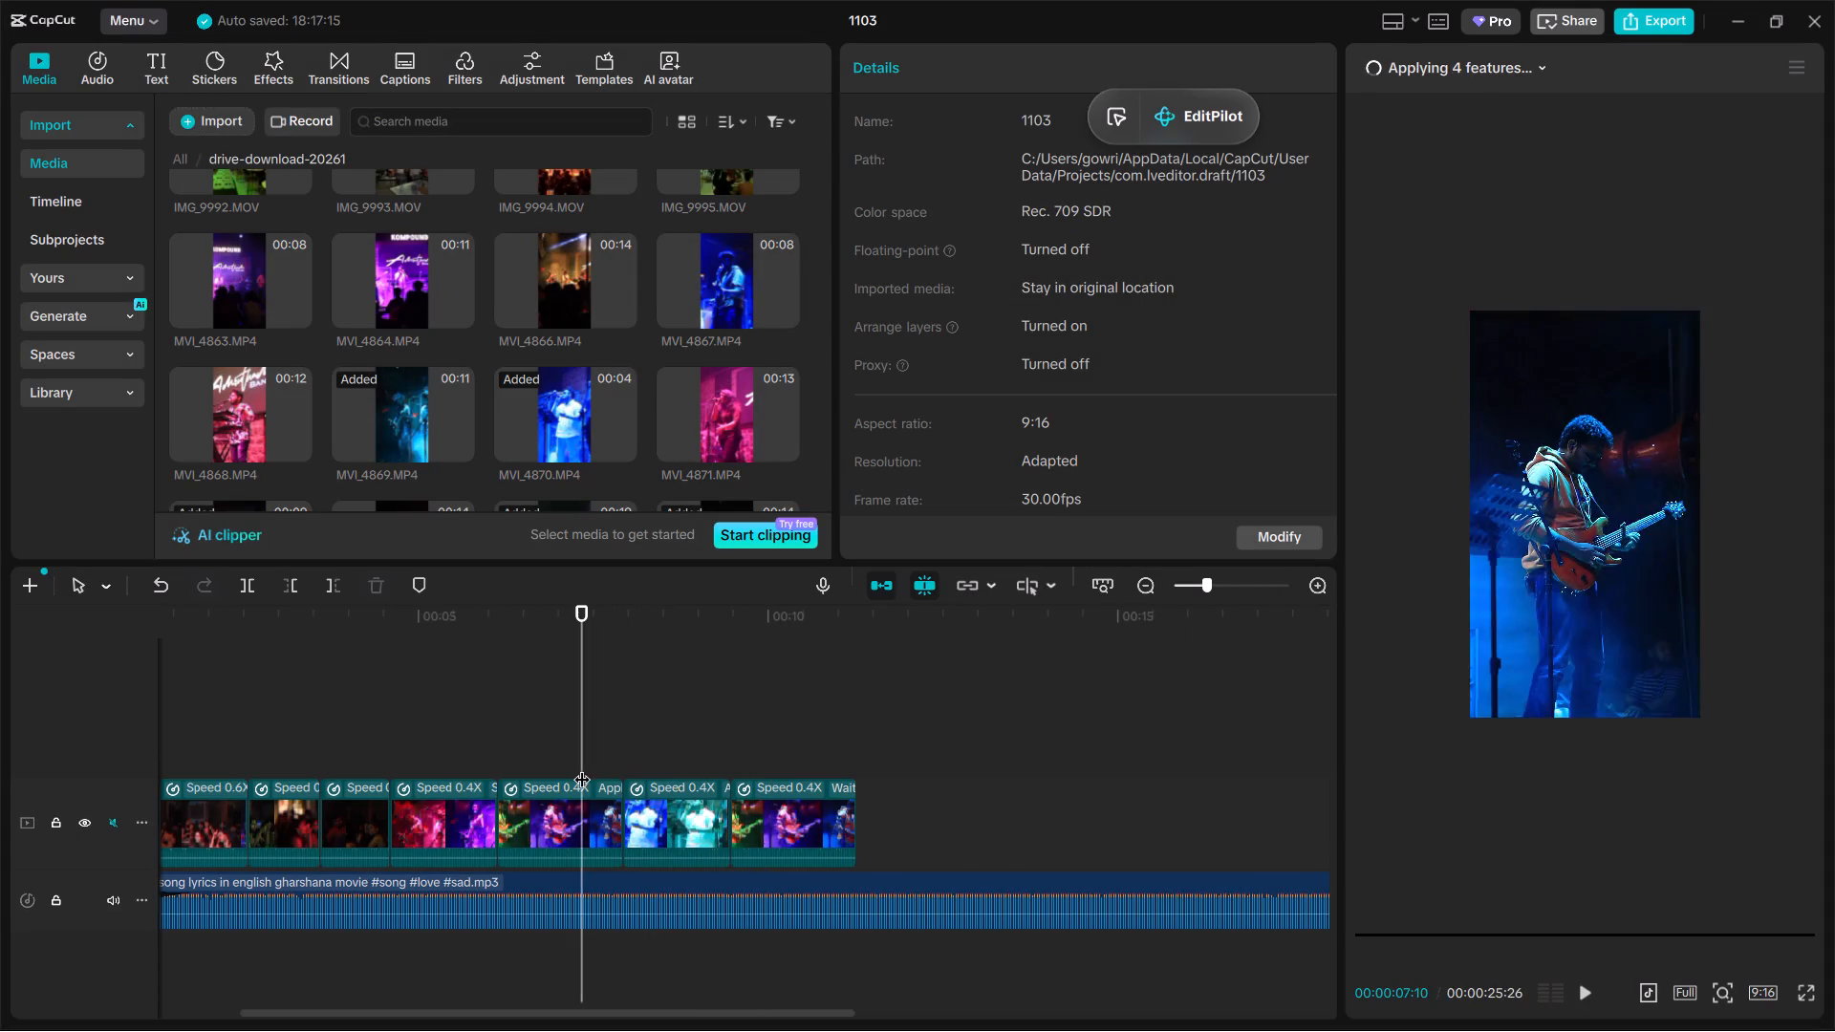
pyautogui.press('space')
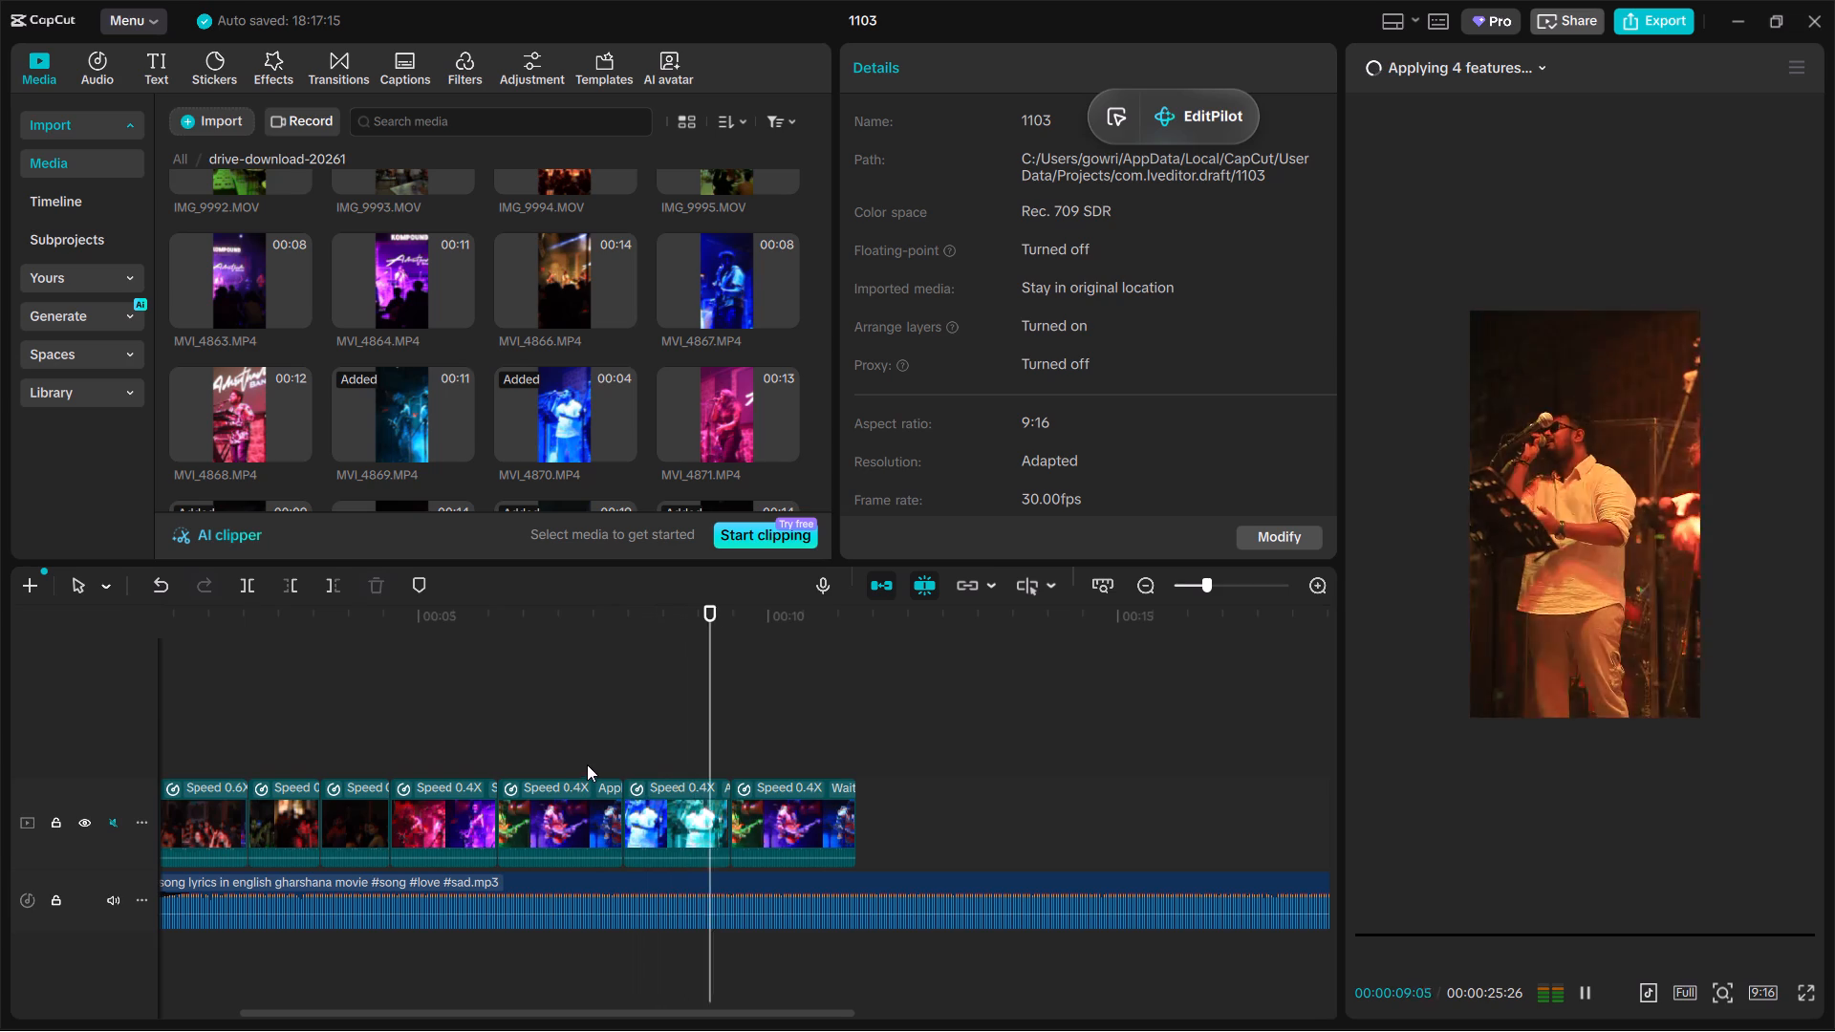
pyautogui.press('space')
# Browse and preview the IMG clips in the drive-download folder, from IMG_9994 back to IMG_9966, to find the next shot.
pyautogui.scroll(1, 658, 377)
pyautogui.click(695, 316)
pyautogui.scroll(2, 695, 316)
pyautogui.click(542, 303)
pyautogui.scroll(1, 542, 303)
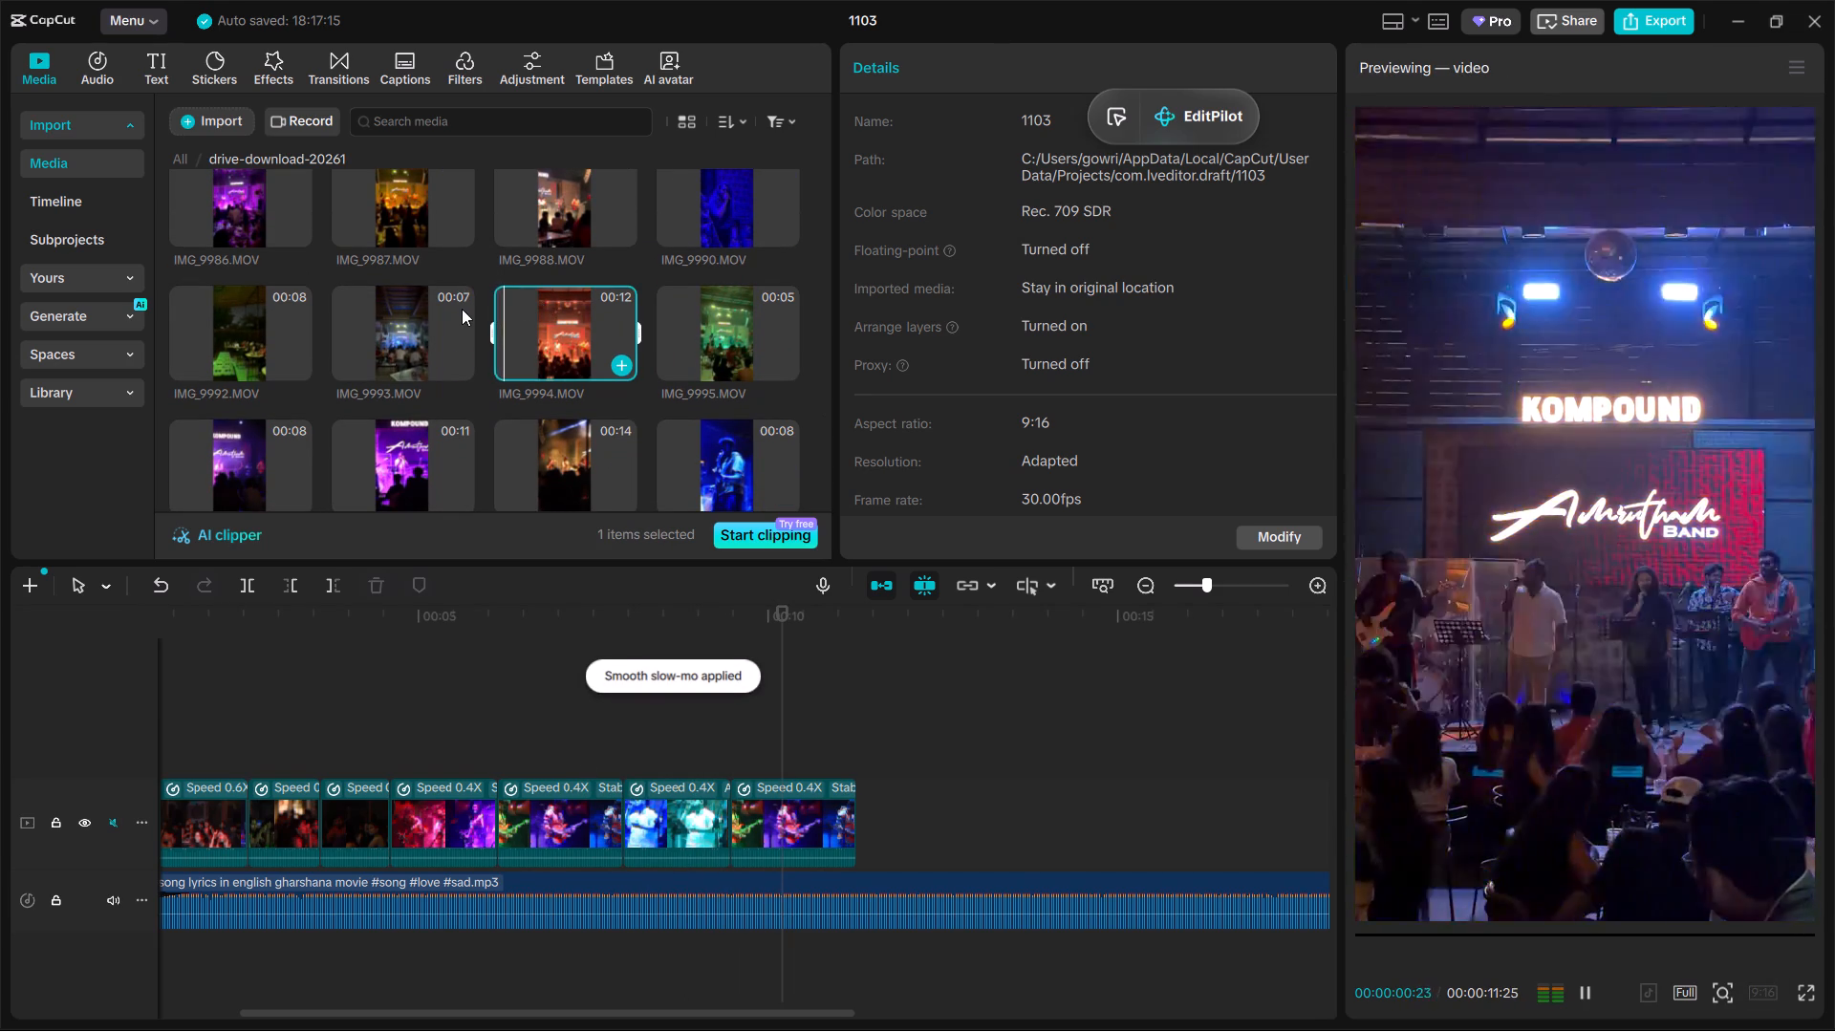
pyautogui.scroll(1, 452, 314)
pyautogui.click(452, 314)
pyautogui.scroll(1, 419, 317)
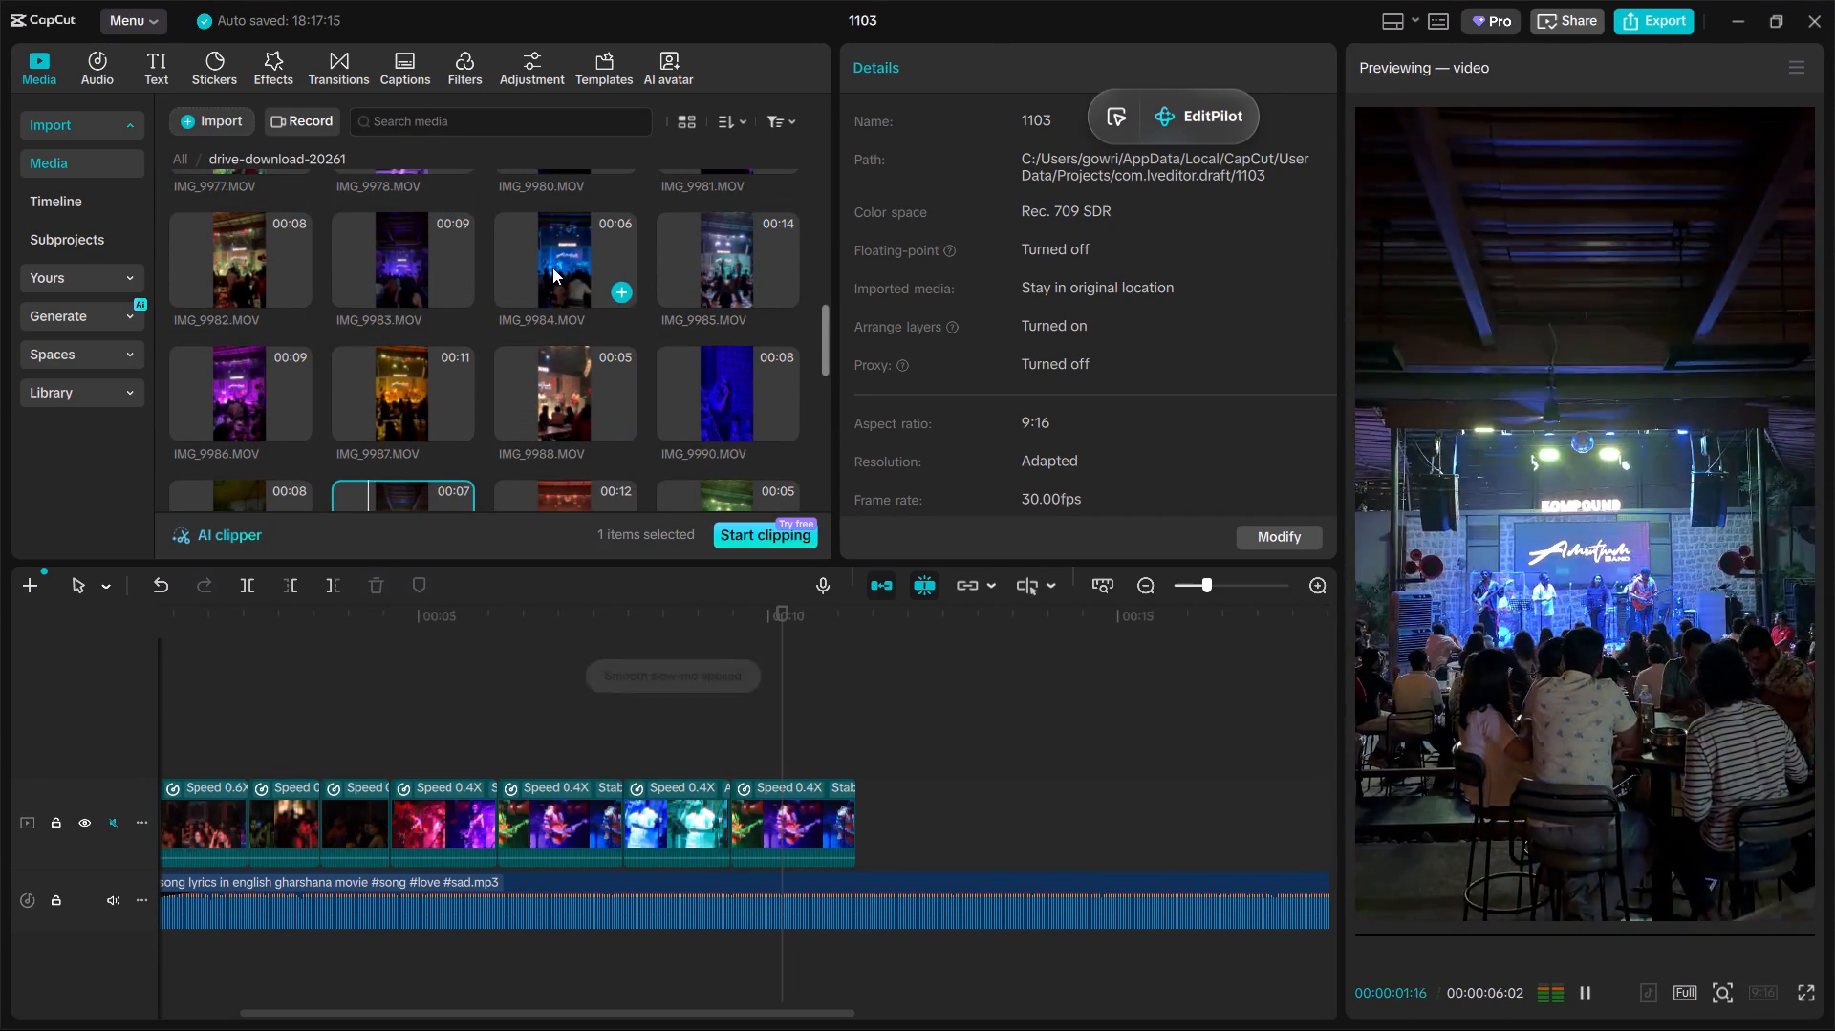
pyautogui.scroll(1, 552, 268)
pyautogui.click(552, 268)
pyautogui.click(749, 258)
pyautogui.scroll(1, 749, 258)
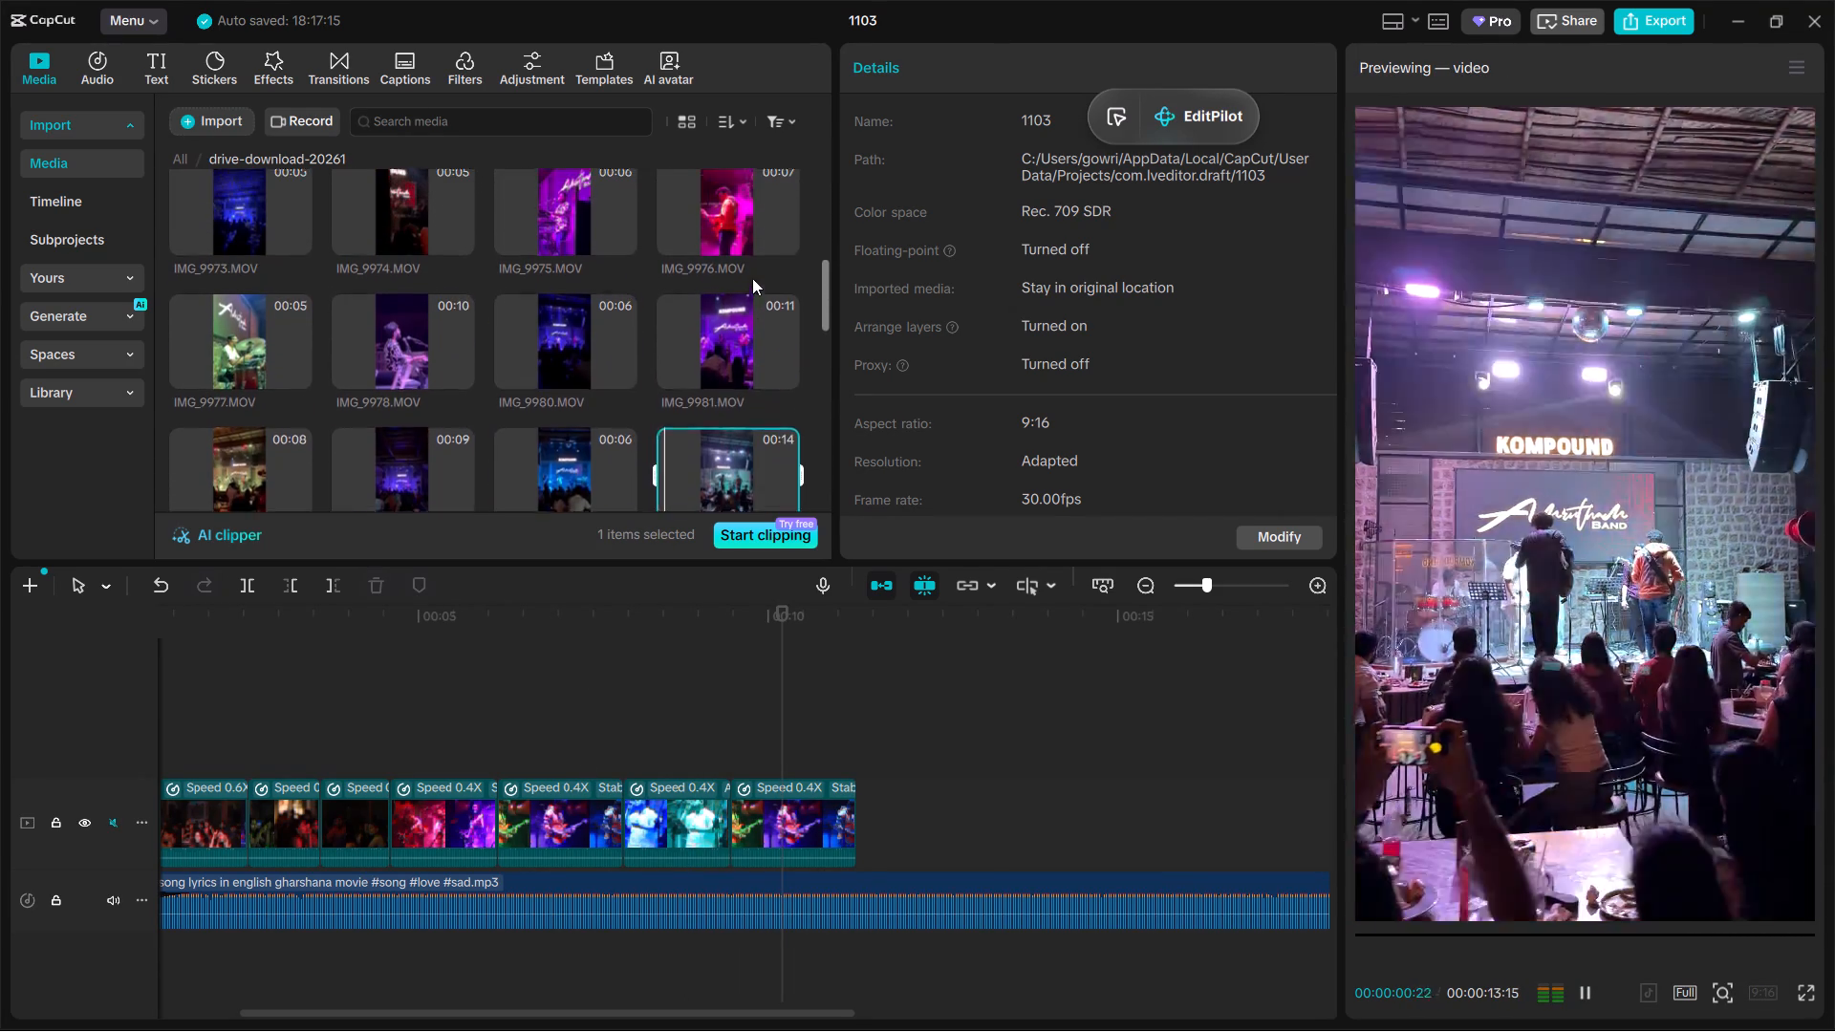
pyautogui.scroll(1, 752, 278)
pyautogui.click(724, 291)
pyautogui.scroll(1, 724, 291)
pyautogui.scroll(1, 584, 299)
pyautogui.click(572, 299)
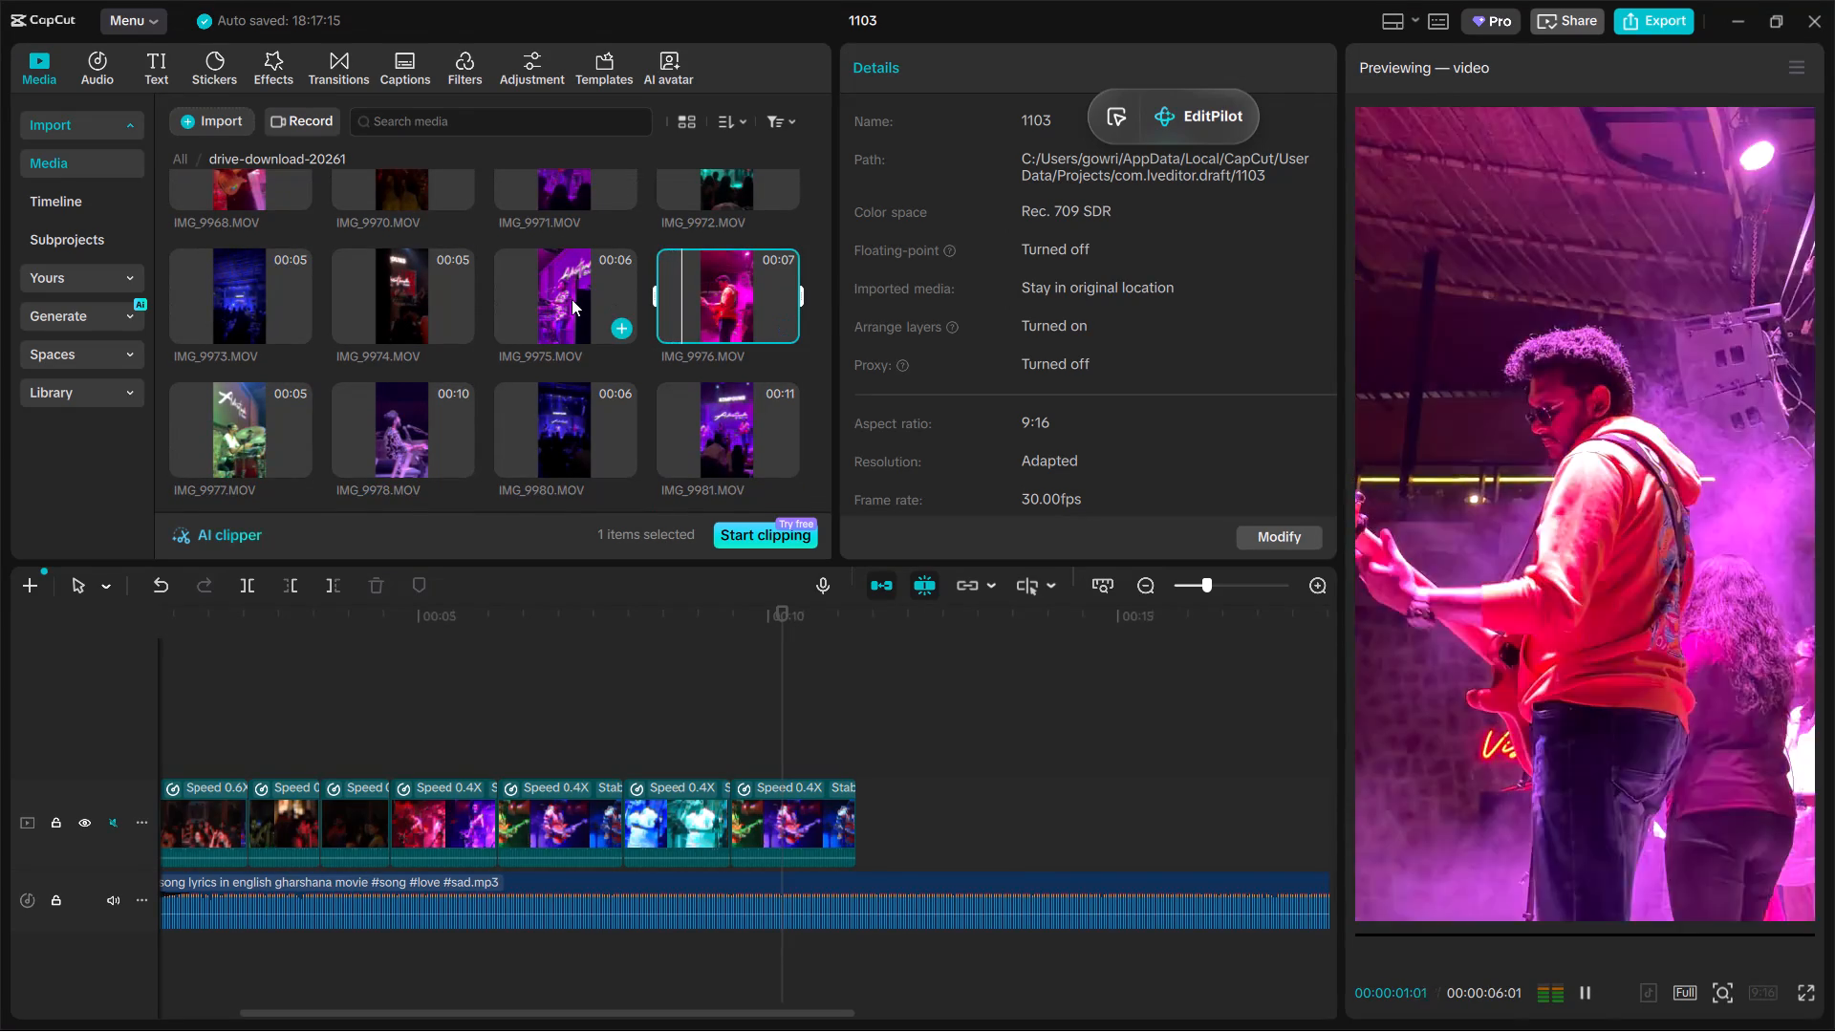
pyautogui.scroll(2, 572, 299)
pyautogui.click(731, 241)
pyautogui.scroll(1, 731, 241)
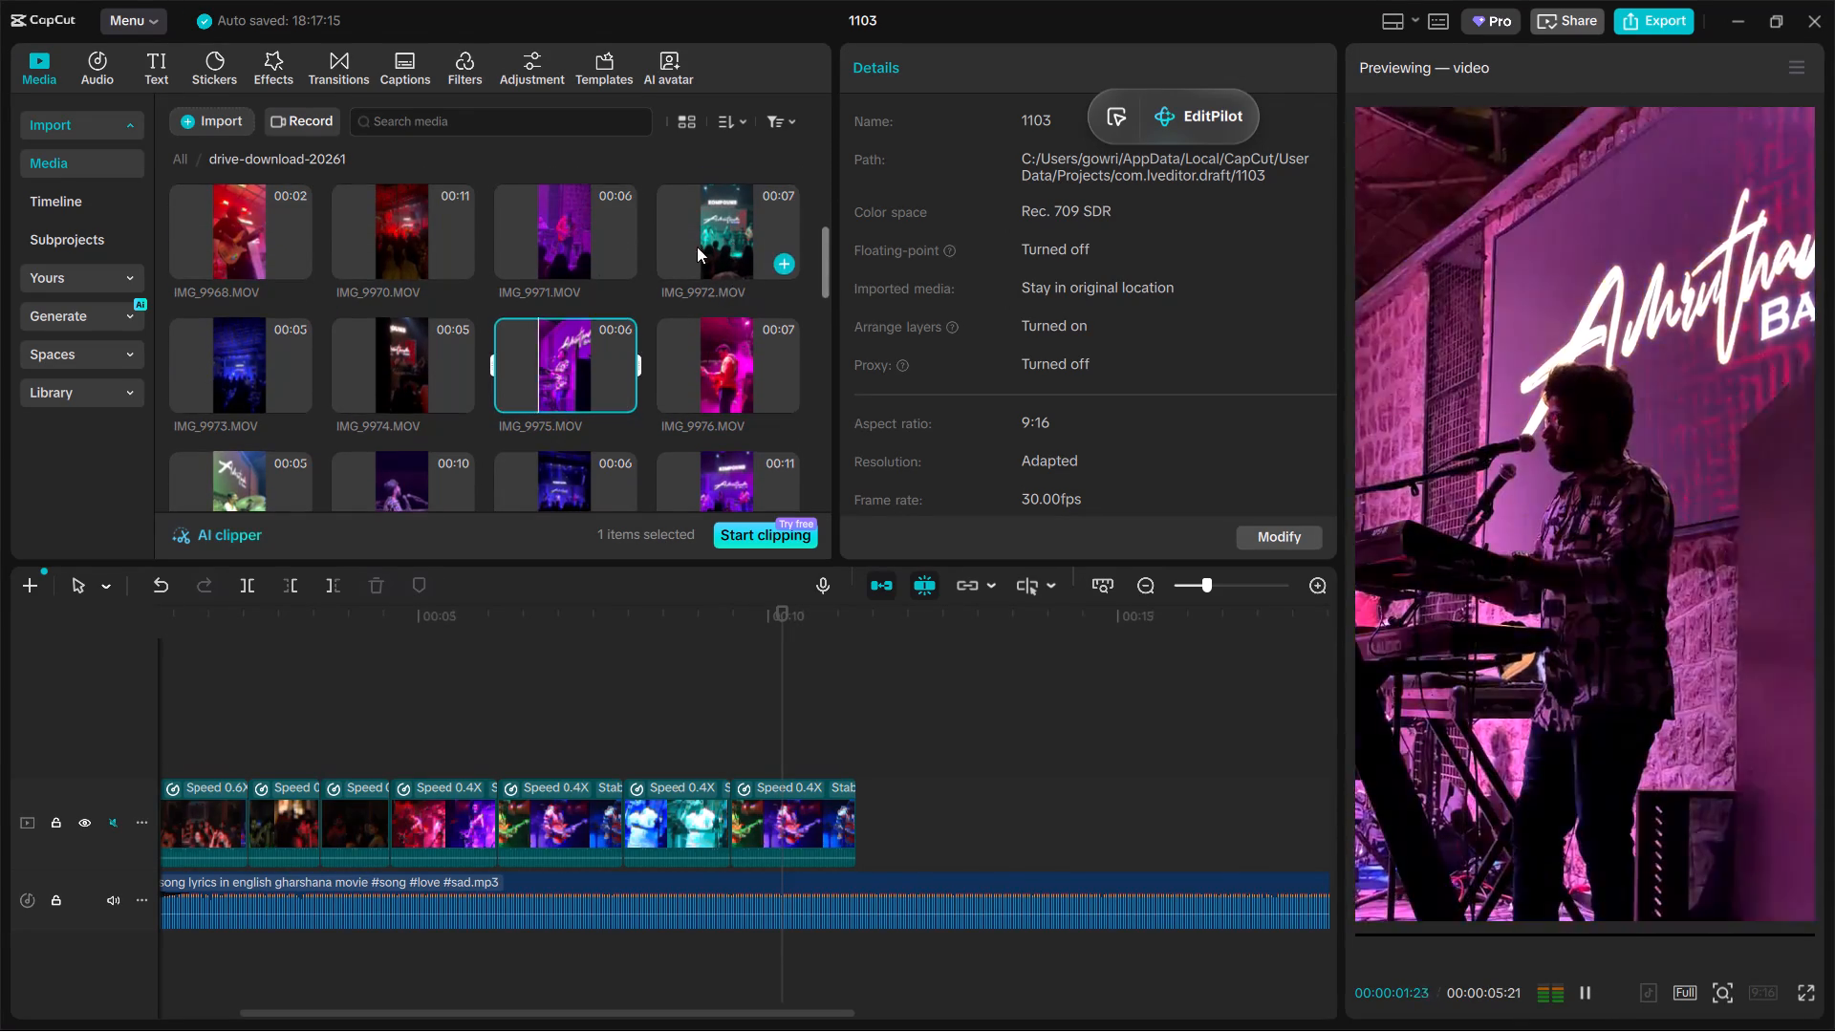
pyautogui.scroll(1, 697, 247)
pyautogui.click(558, 245)
pyautogui.scroll(1, 558, 245)
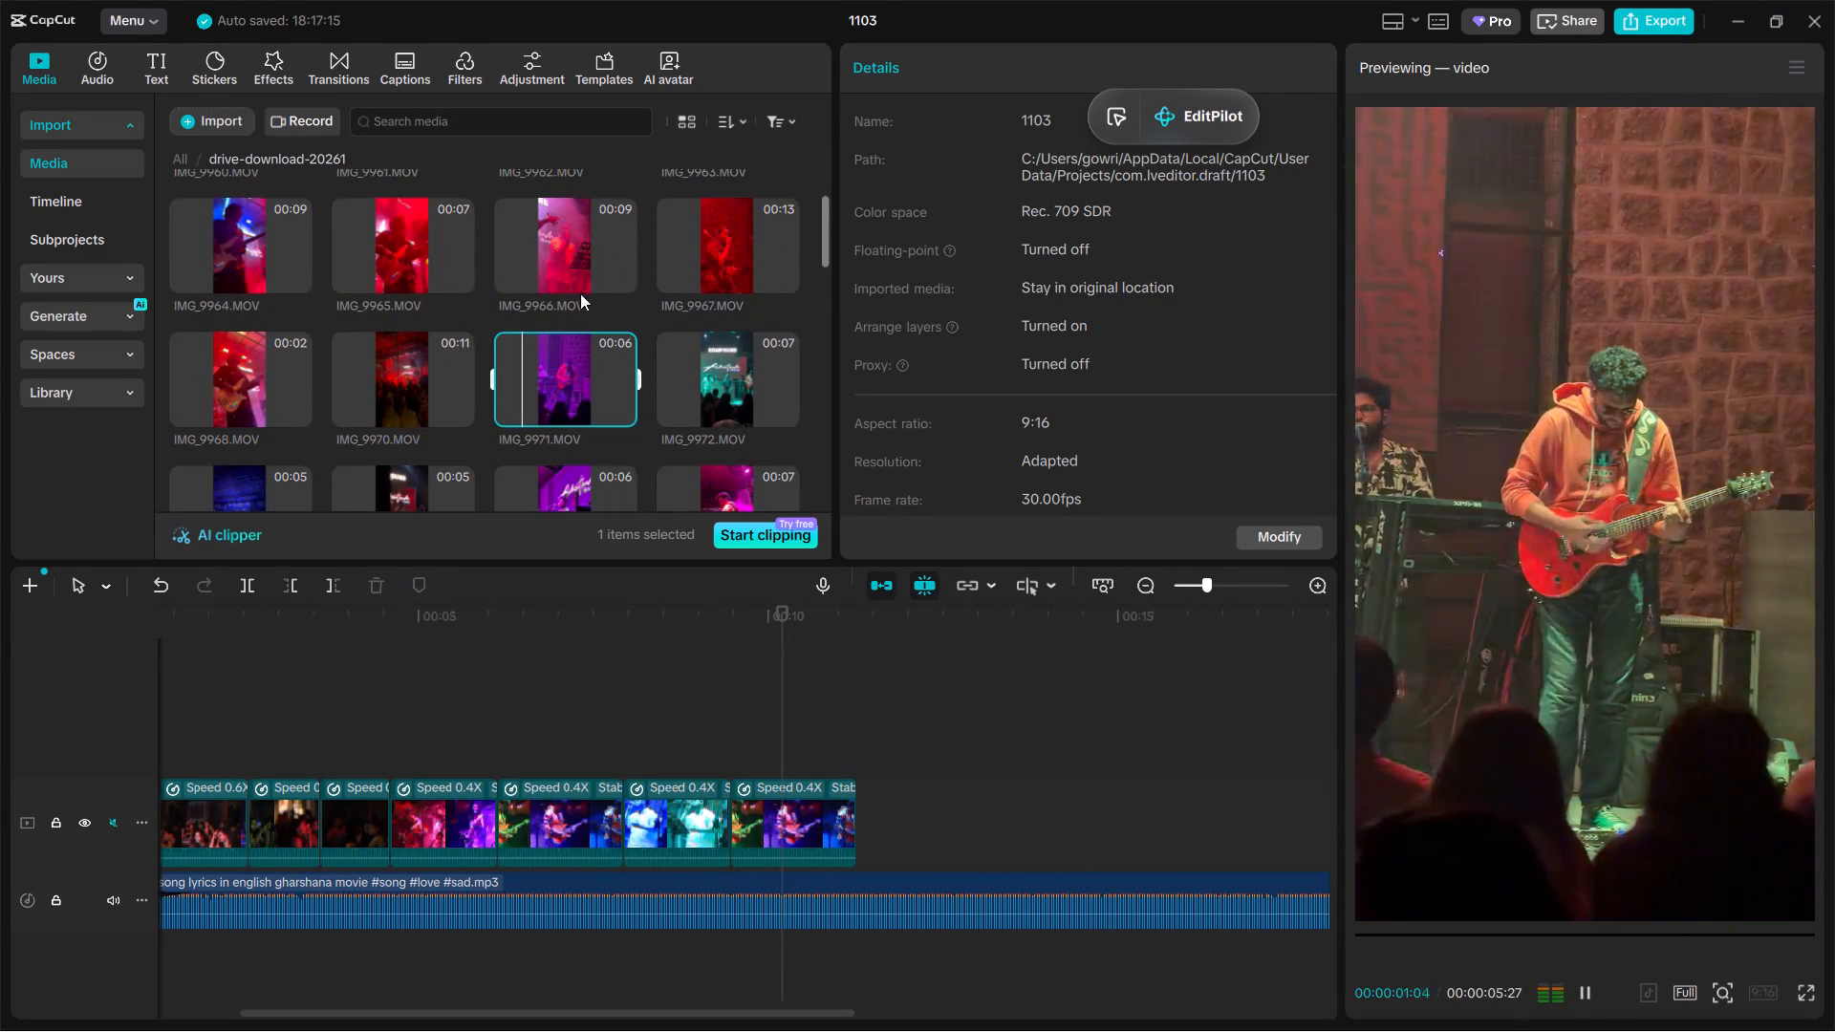
pyautogui.scroll(1, 580, 293)
pyautogui.click(576, 280)
pyautogui.click(714, 263)
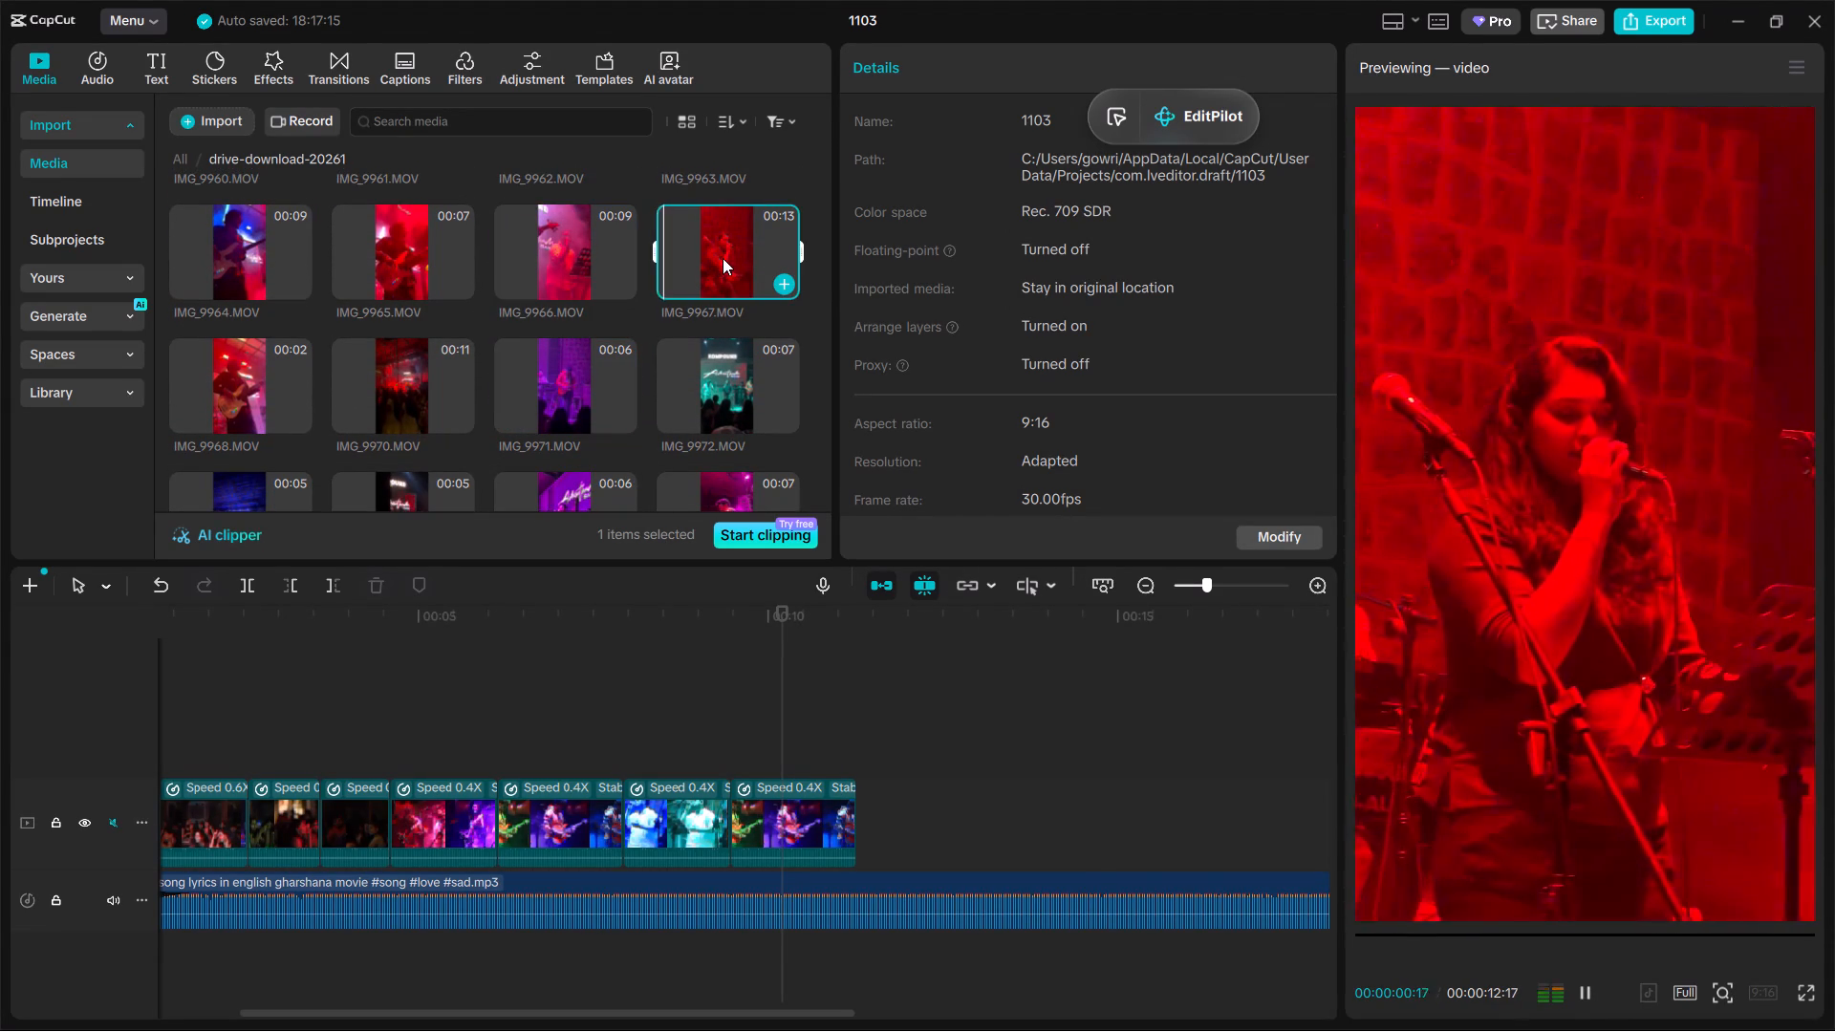
pyautogui.moveTo(723, 258); pyautogui.dragTo(713, 276)
pyautogui.scroll(-5, 612, 373)
pyautogui.scroll(4, 612, 378)
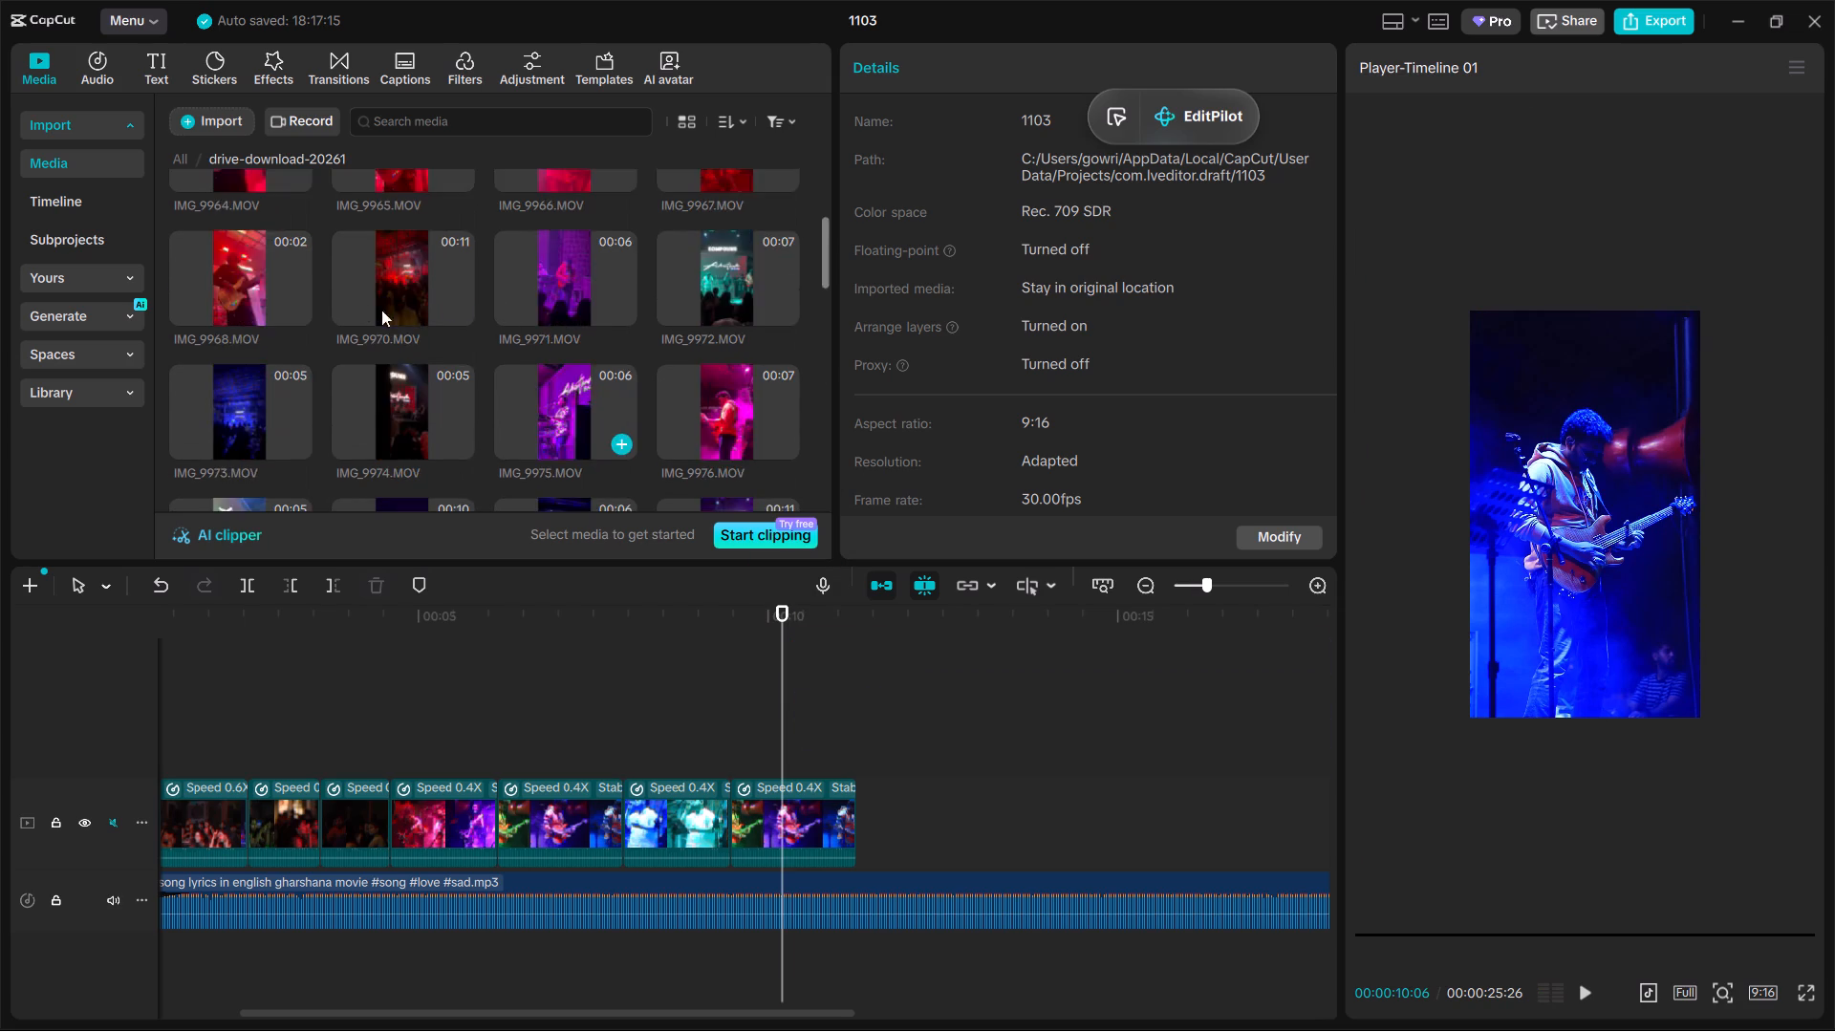
pyautogui.scroll(4, 381, 310)
# Replace the duplicated MVI_4874 segment with a later part of IMG_9964, keeping the original video effect.
pyautogui.click(248, 351)
pyautogui.moveTo(248, 351); pyautogui.dragTo(540, 448)
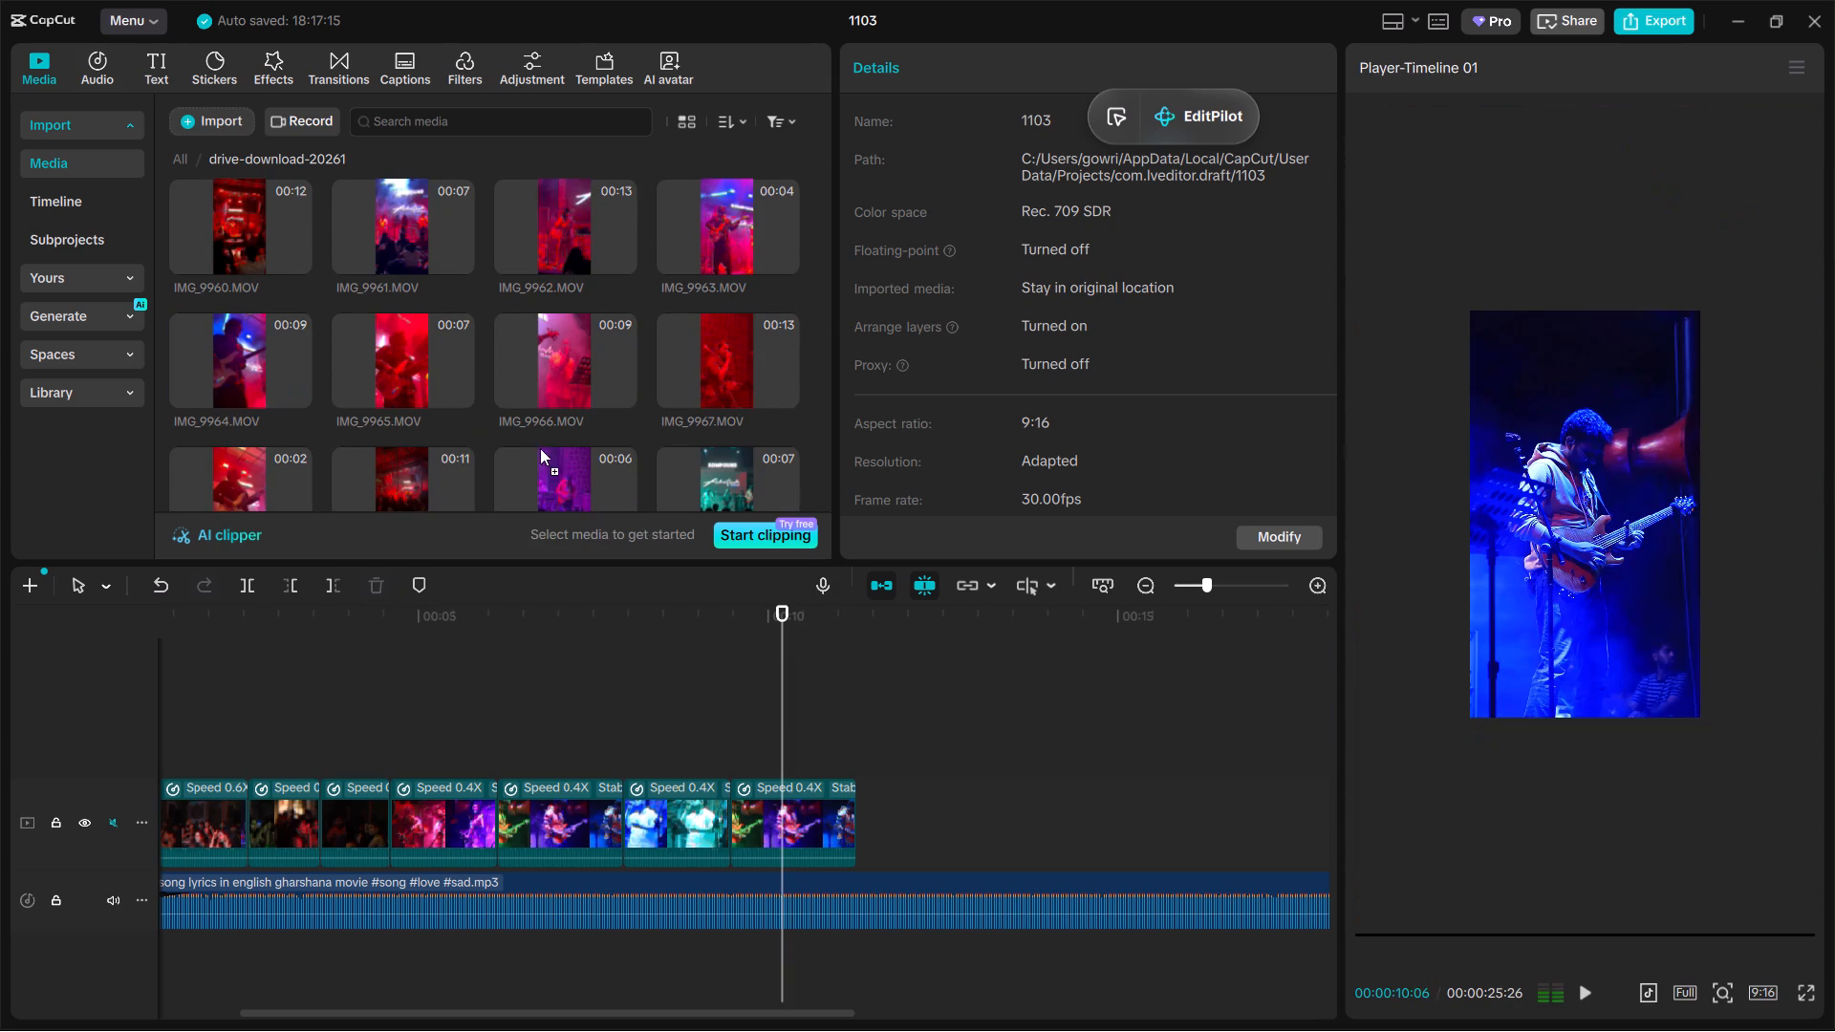
pyautogui.moveTo(540, 448); pyautogui.dragTo(795, 814)
pyautogui.moveTo(981, 654); pyautogui.dragTo(893, 674)
pyautogui.moveTo(940, 665); pyautogui.dragTo(870, 674)
pyautogui.click(1010, 771)
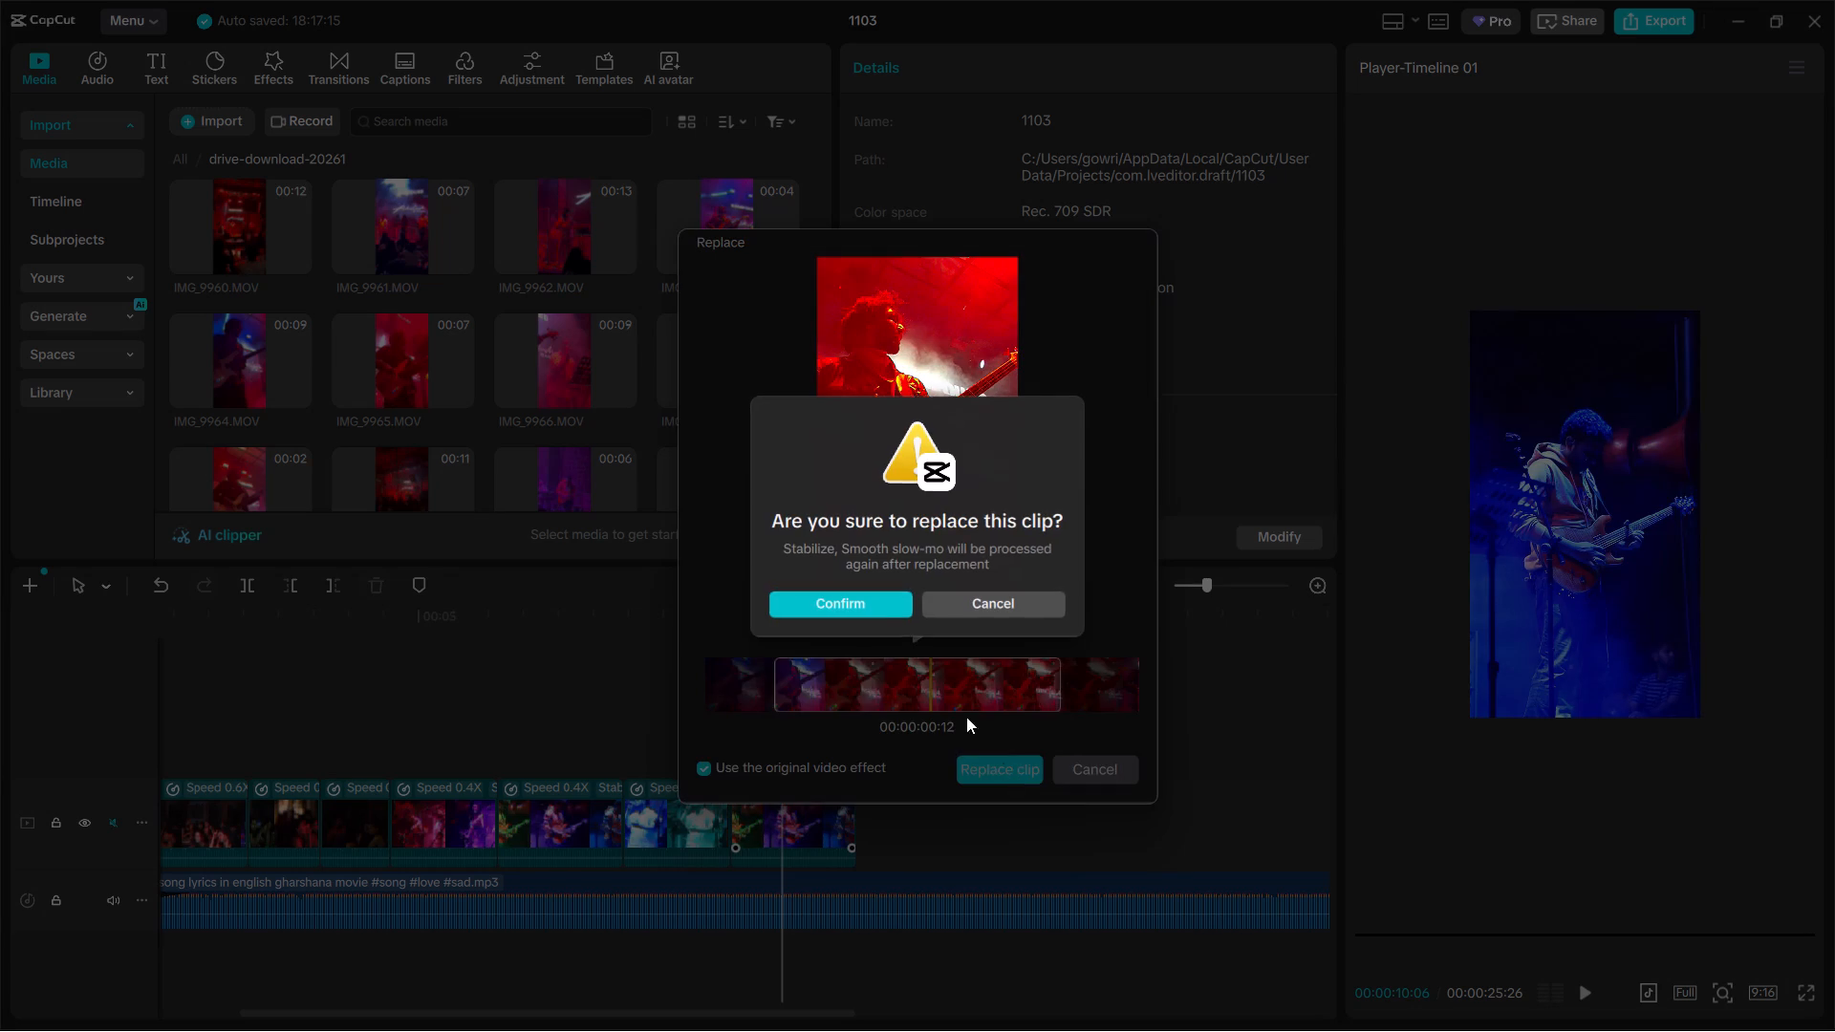
pyautogui.click(877, 610)
# Play from the MVI_4870 segment through the end of the new IMG_9964 segment to check the cut against the song.
pyautogui.click(639, 751)
pyautogui.press('space')
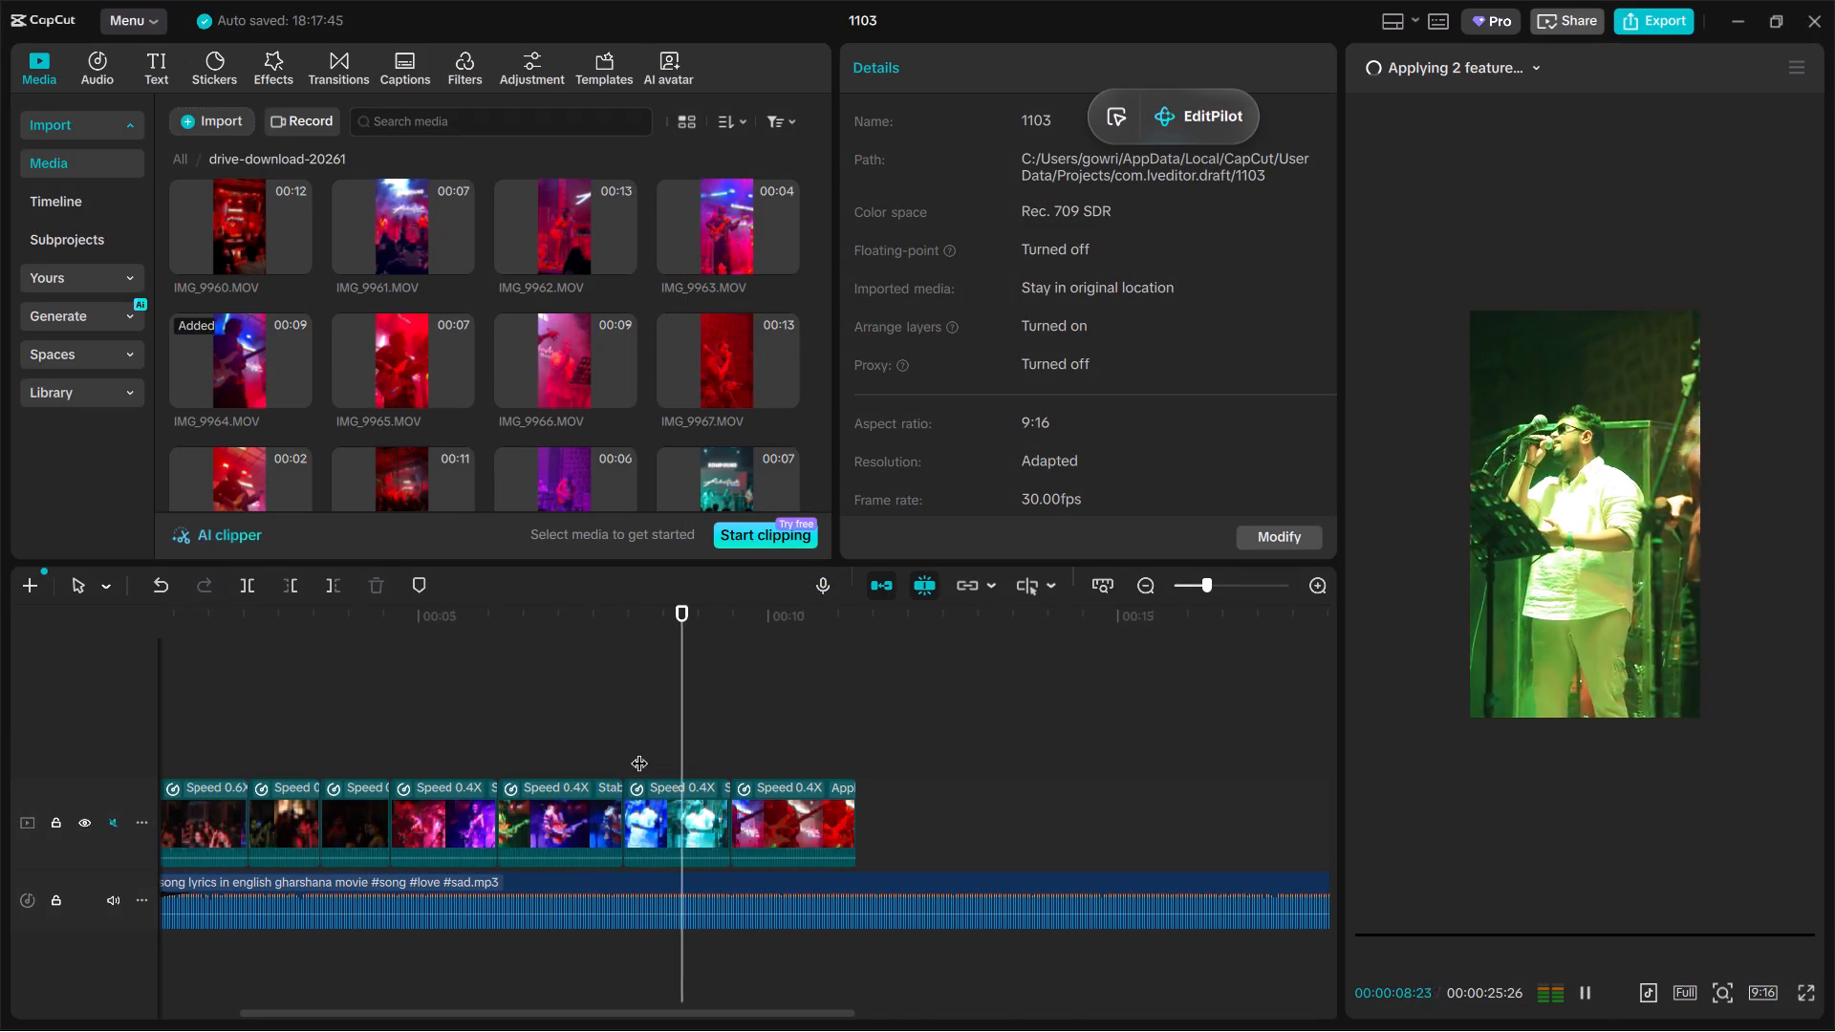
pyautogui.keyDown('ctrl'); pyautogui.scroll(-7, 639, 751); pyautogui.keyUp('ctrl')
pyautogui.keyDown('ctrl'); pyautogui.scroll(12, 671, 804); pyautogui.keyUp('ctrl')
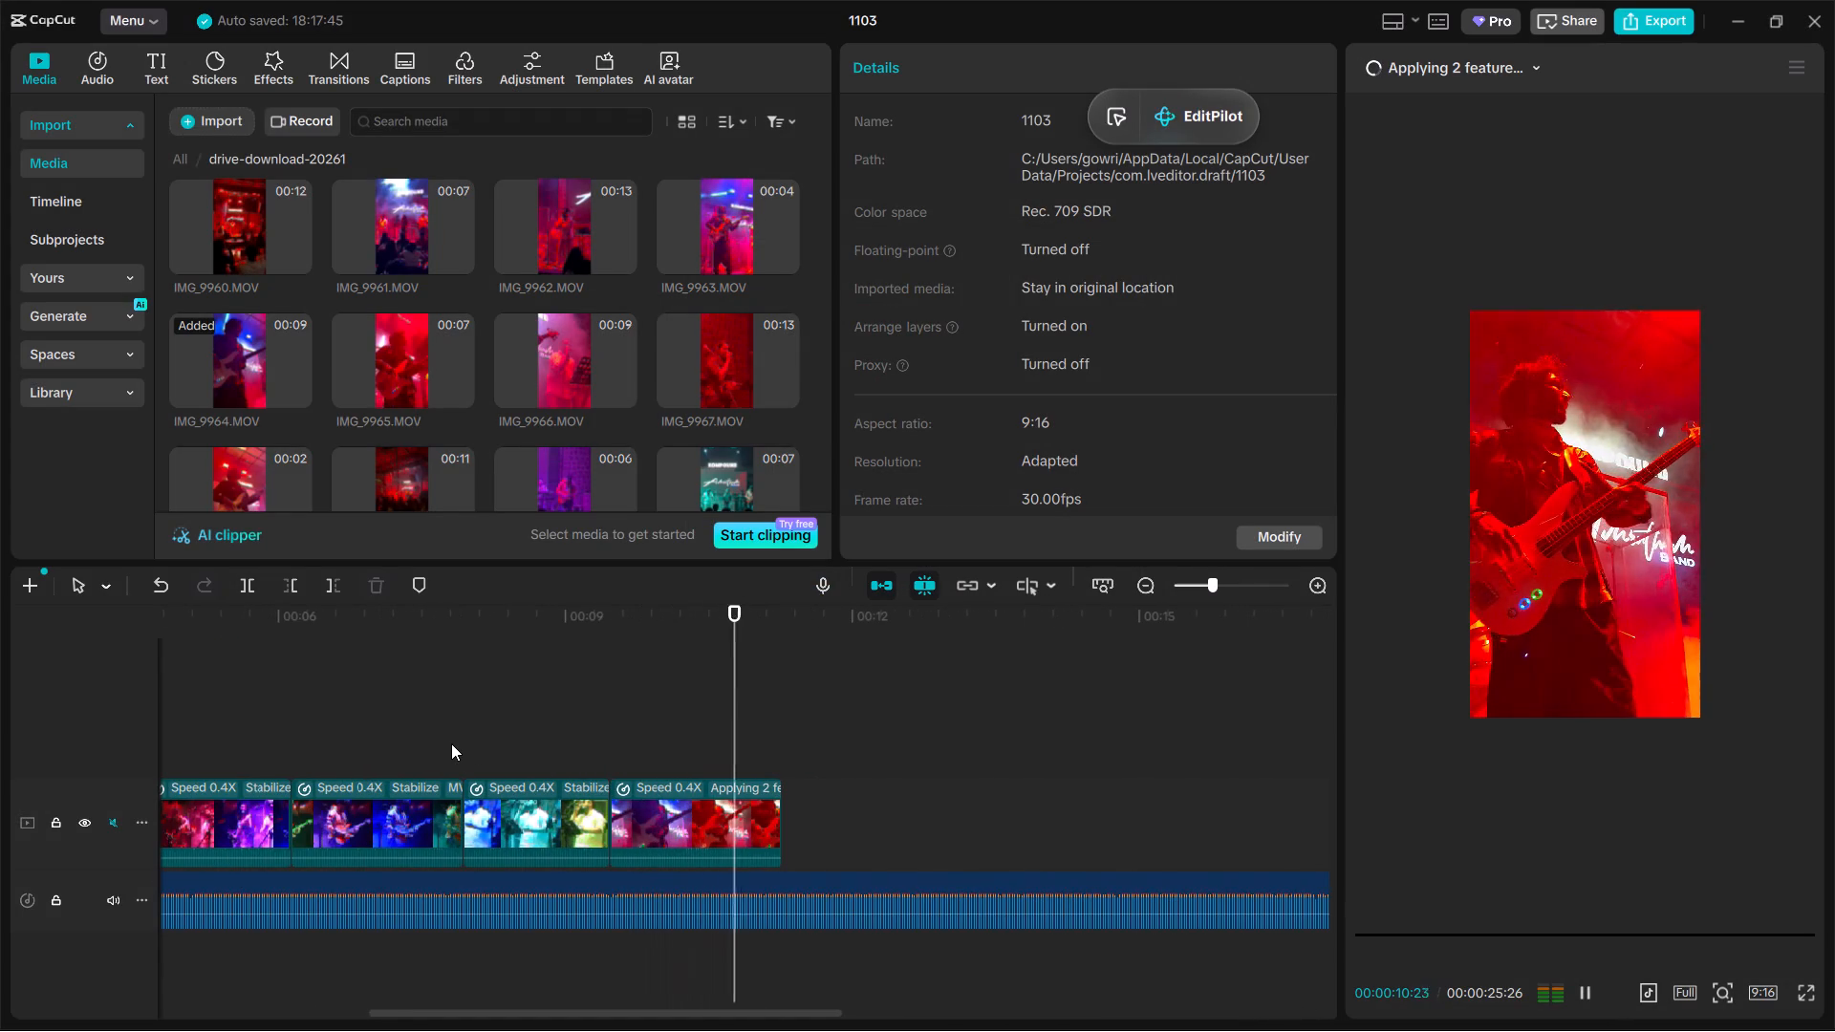
pyautogui.press('space')
pyautogui.click(716, 741)
pyautogui.press('space')
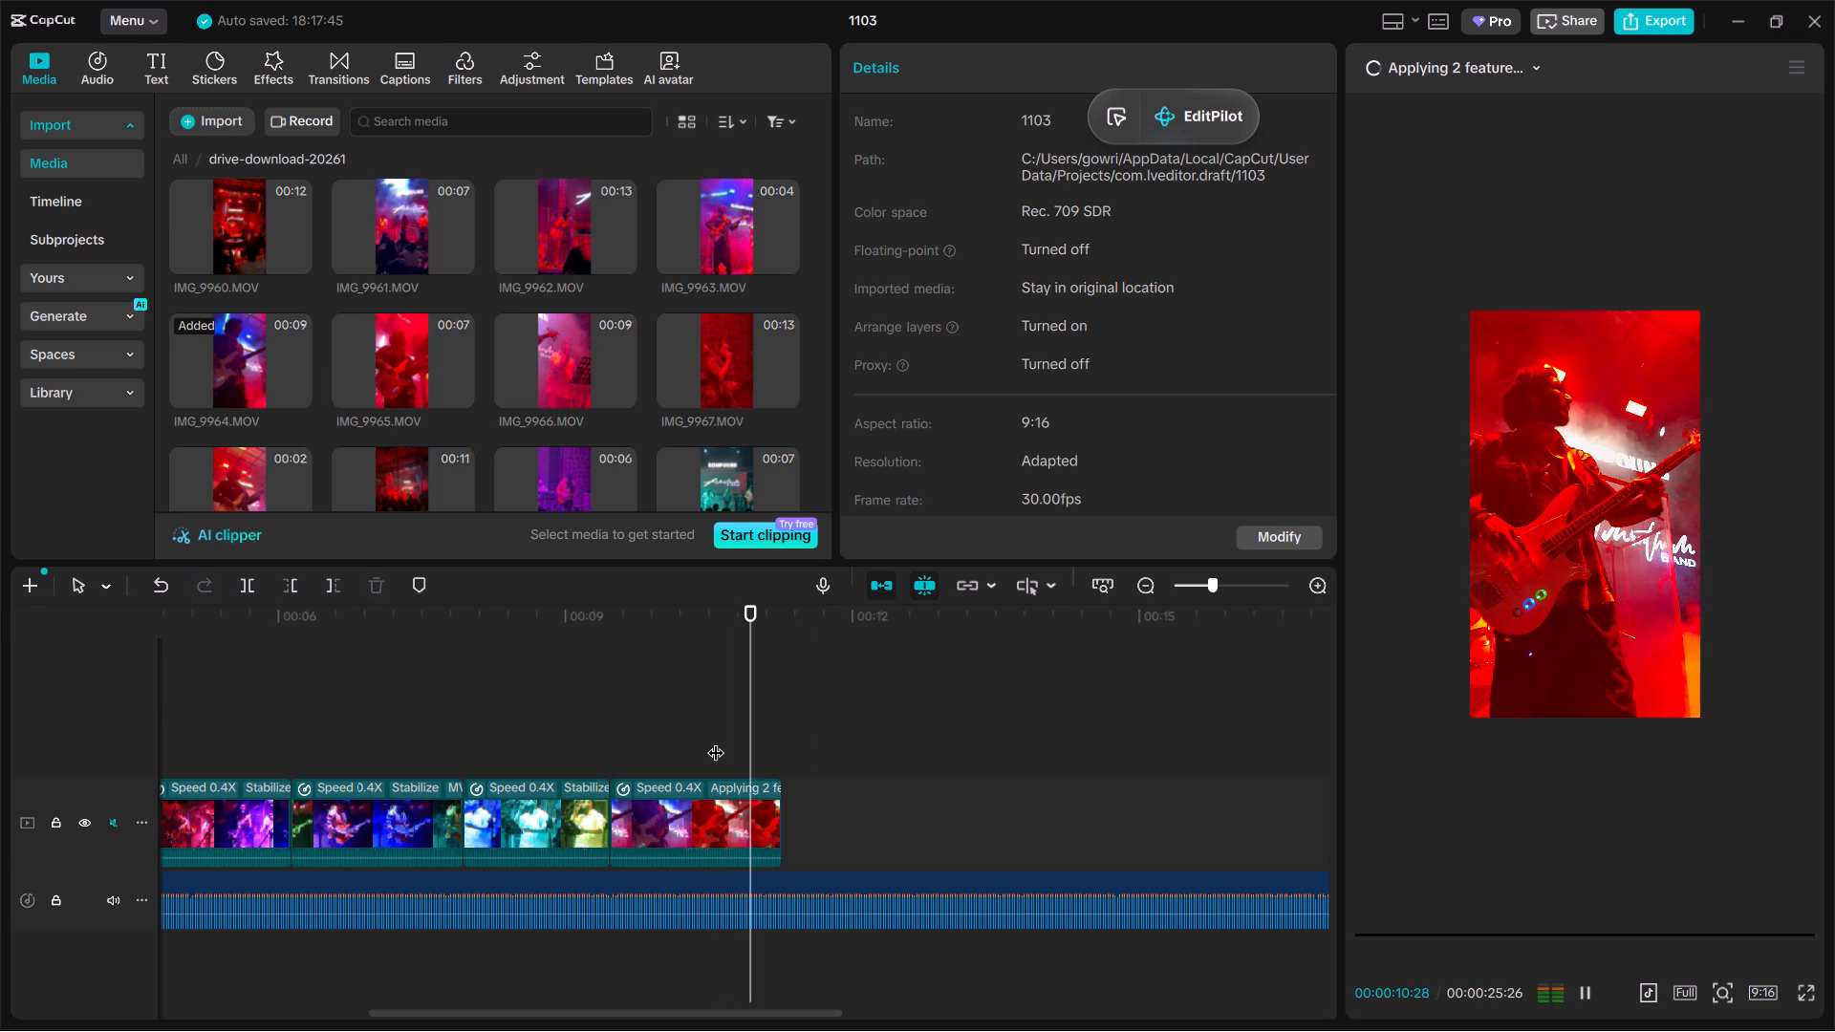
pyautogui.press('space')
pyautogui.press('space')
pyautogui.press('space')
pyautogui.press('space')
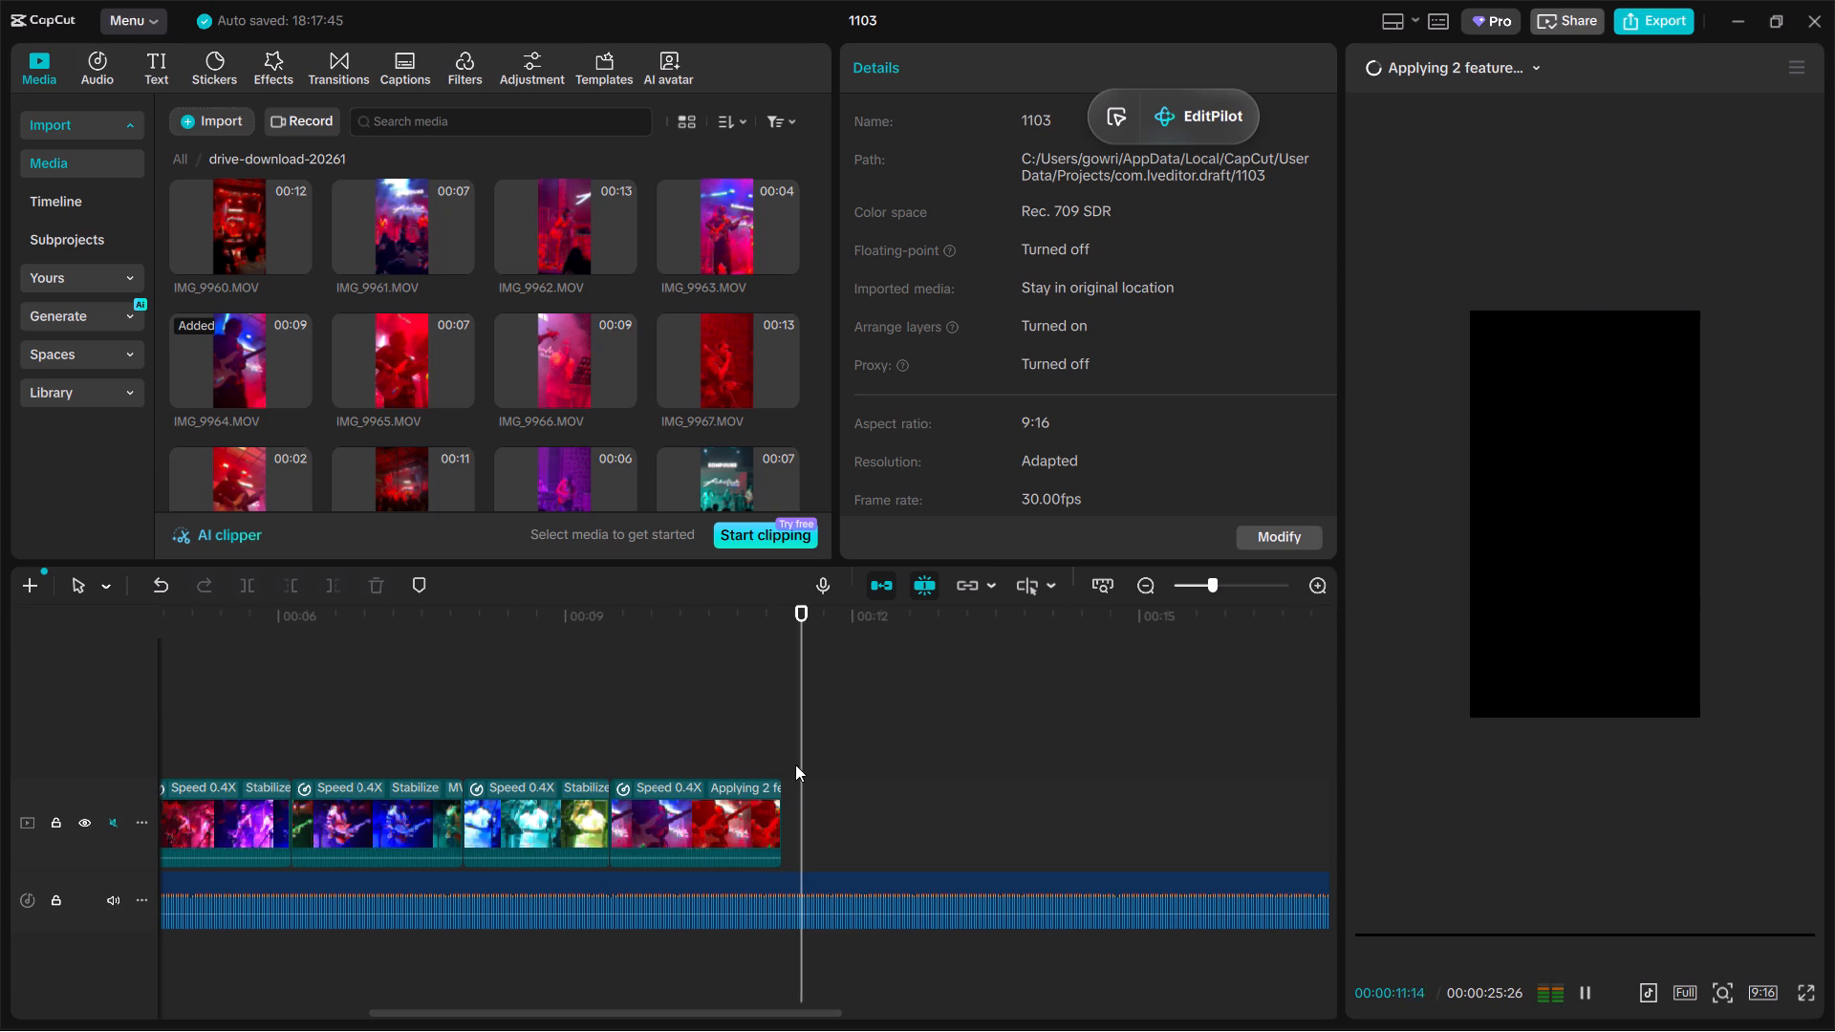
pyautogui.press('space')
# Paste the copied MVI_4869 and MVI_4874 segments and append them to the main track directly after the IMG_9964 segment.
pyautogui.click(796, 770)
pyautogui.hotkey('ctrl', 'v')
pyautogui.moveTo(844, 747); pyautogui.dragTo(840, 816)
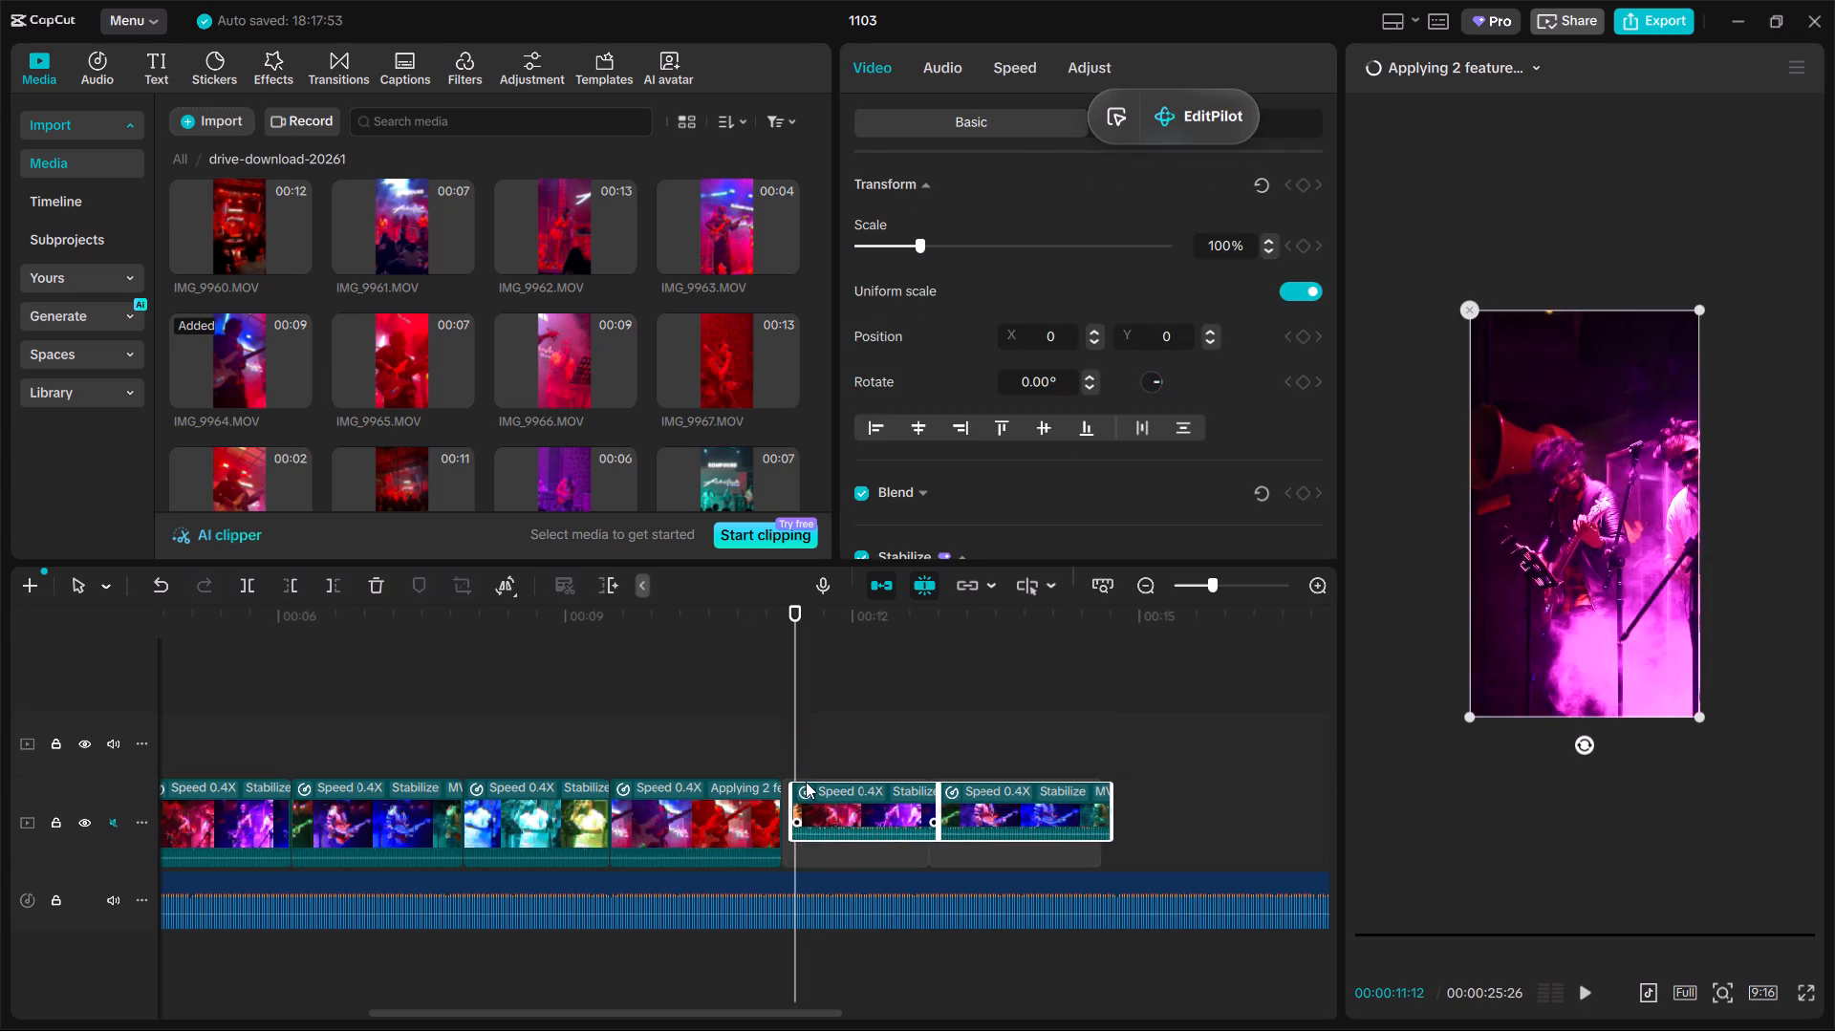
# Play around the cut after the IMG_9964 segment and trim that segment's end back to 00:00:11:01.
pyautogui.click(743, 698)
pyautogui.press('space')
pyautogui.press('space')
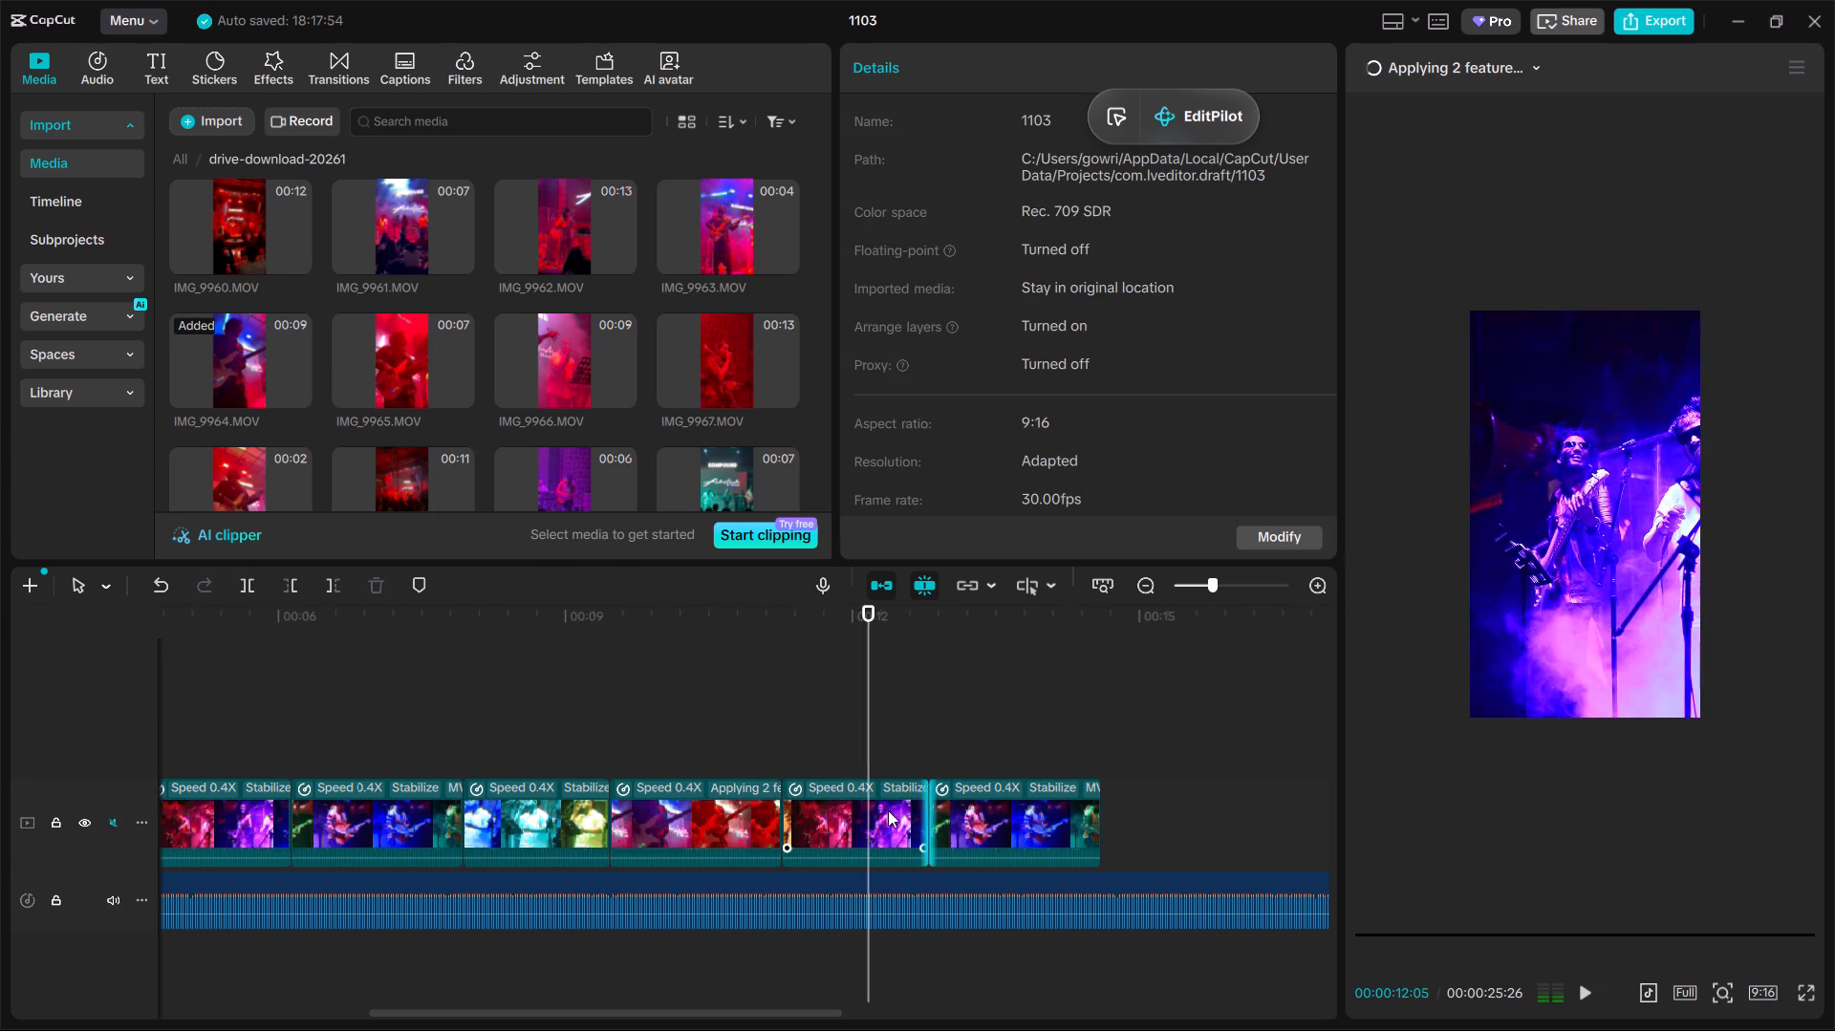
pyautogui.click(687, 734)
pyautogui.press('space')
pyautogui.press('space')
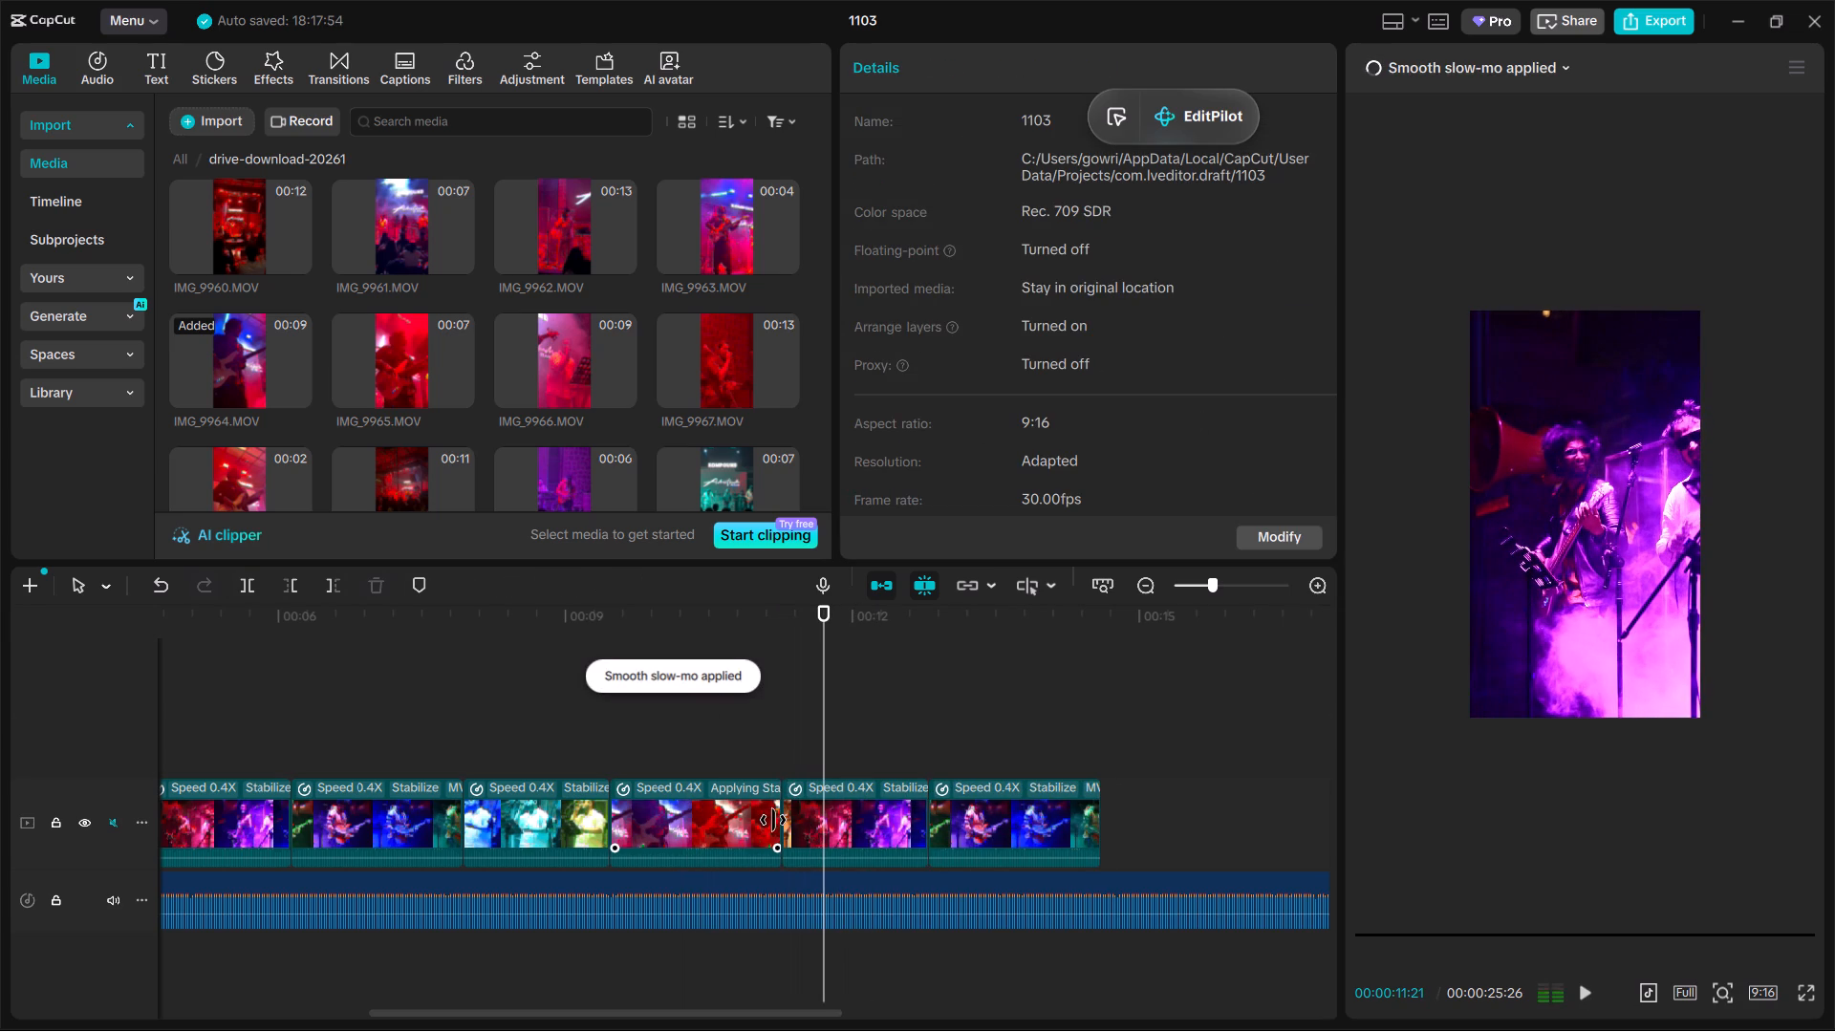
pyautogui.click(731, 765)
pyautogui.press('space')
pyautogui.press('space')
pyautogui.click(760, 811)
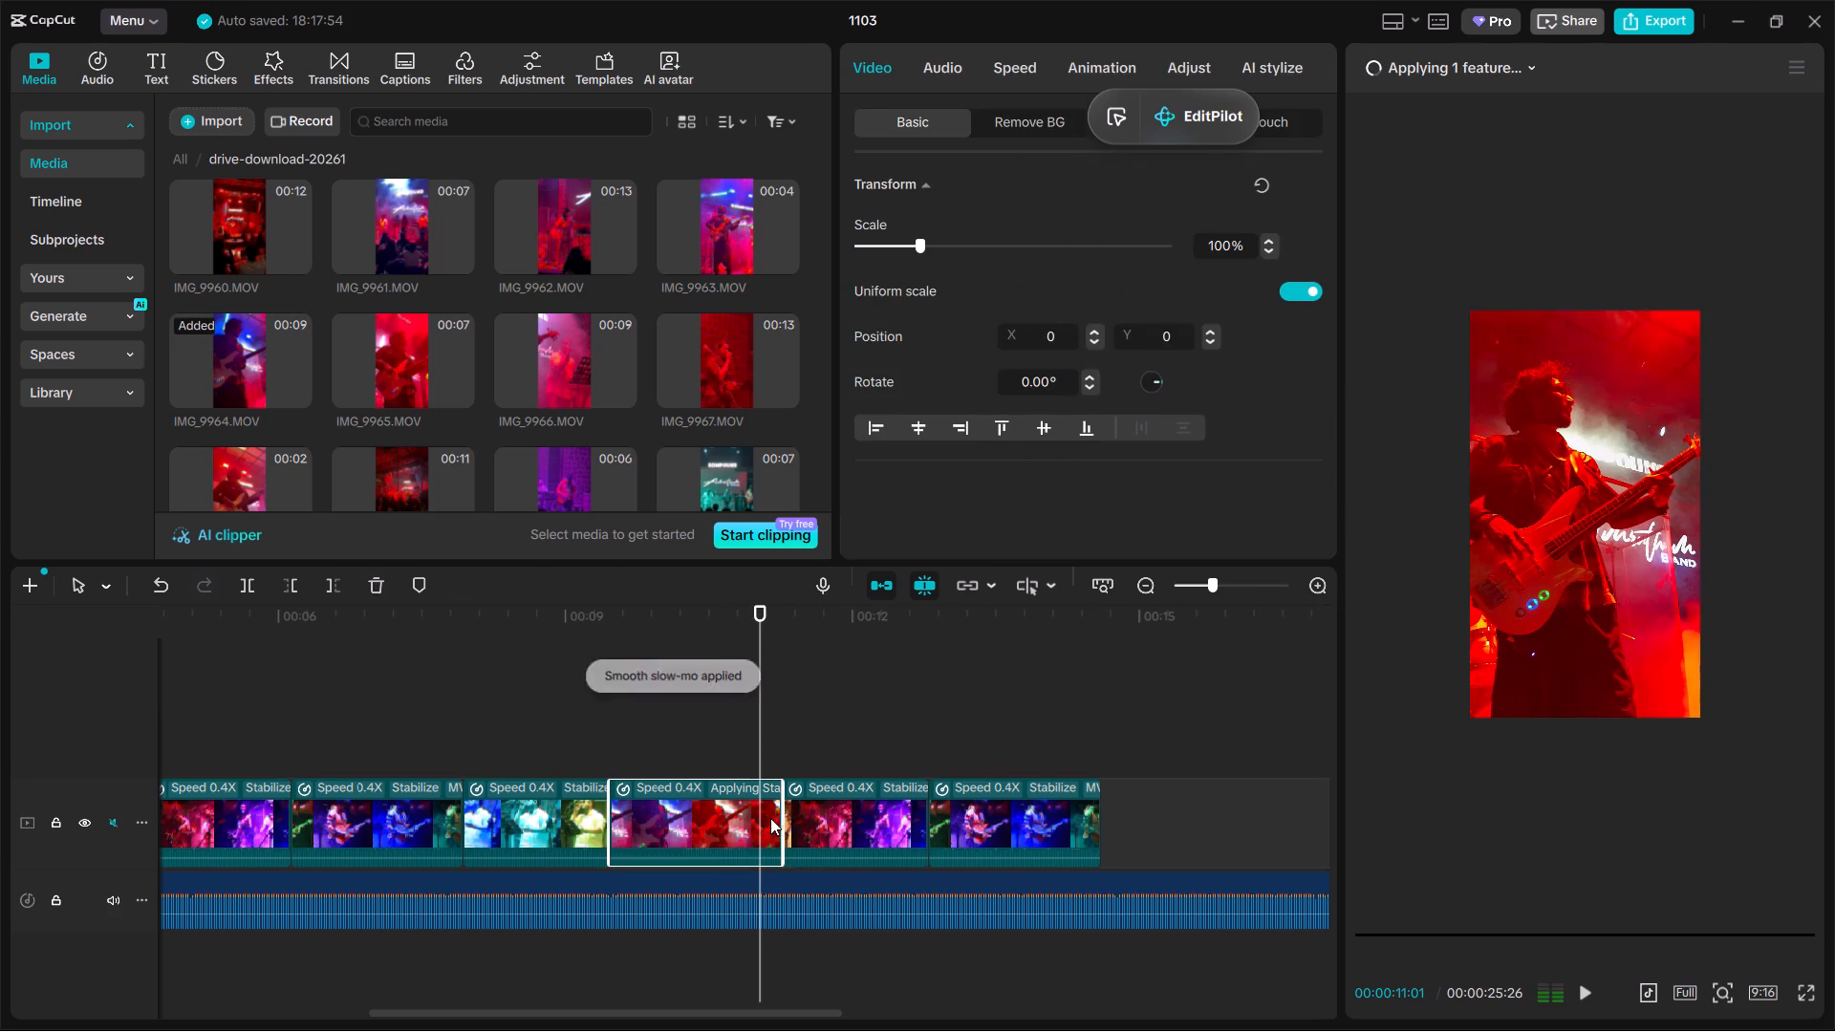
pyautogui.moveTo(782, 826); pyautogui.dragTo(749, 822)
# Split the duplicated MVI_4869 segment on the song's beat at 00:00:11:22.
pyautogui.click(569, 647)
pyautogui.press('space')
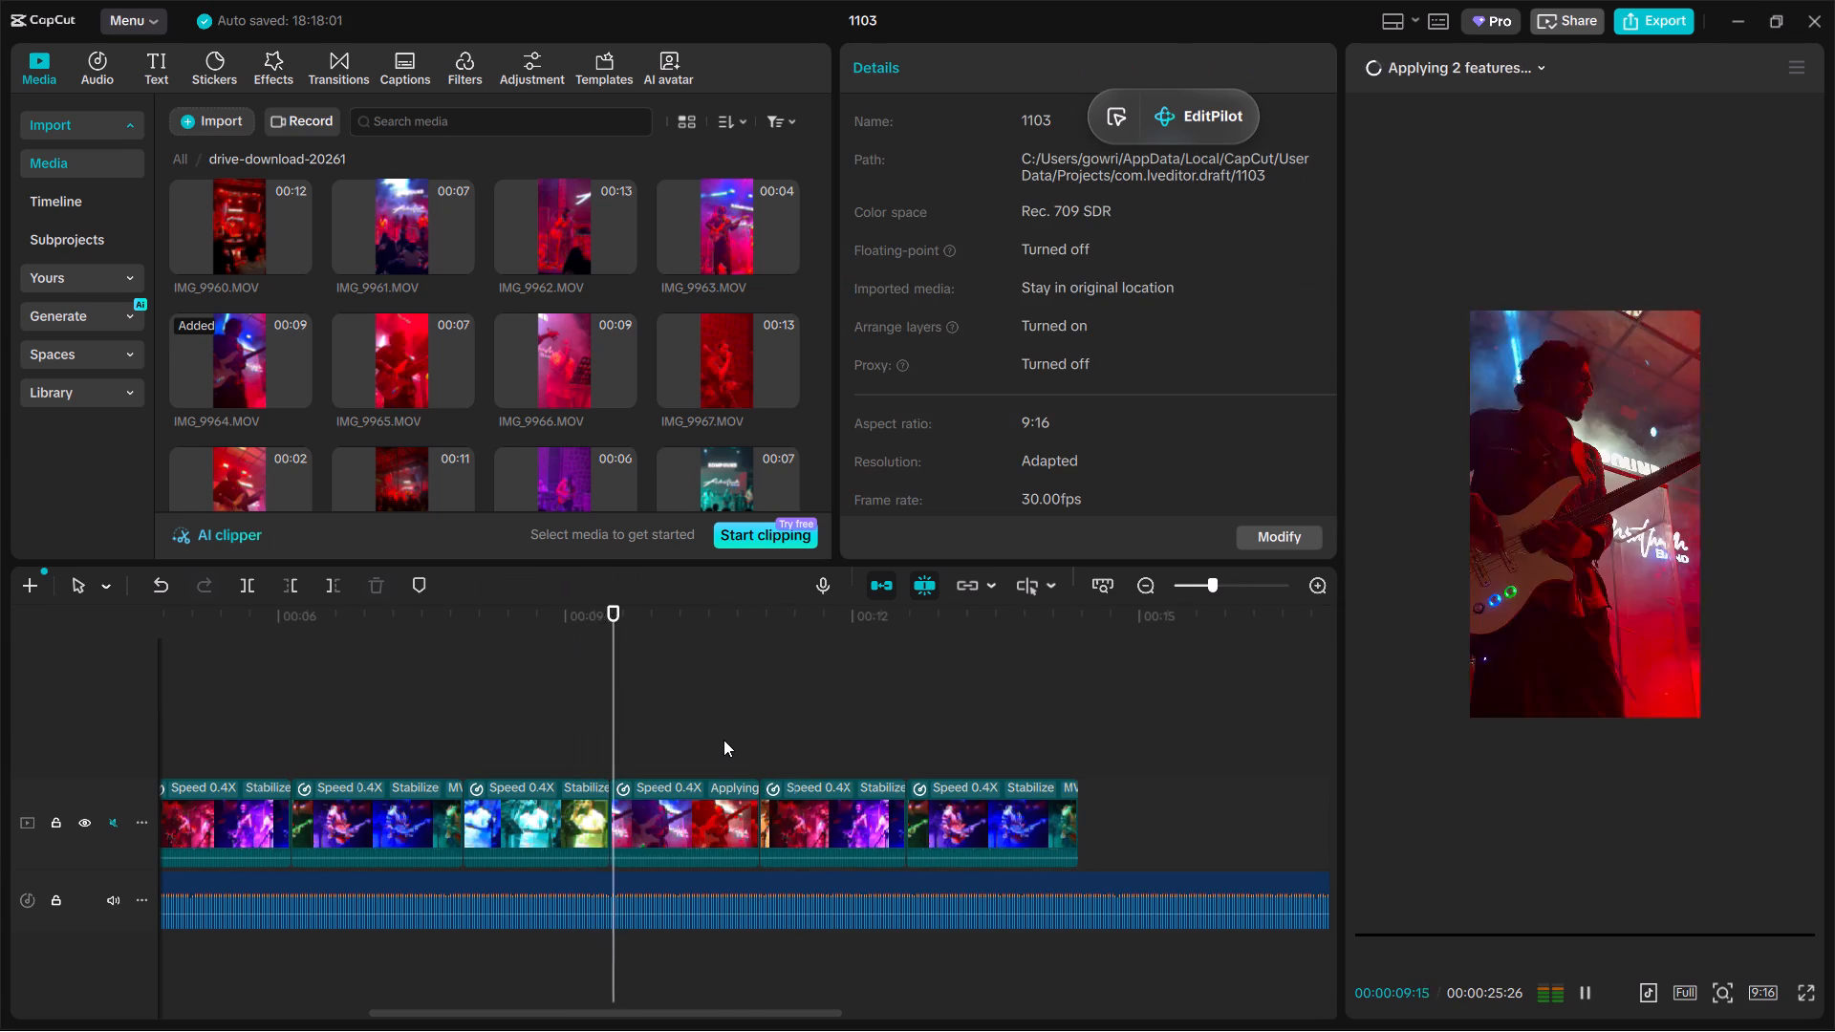
pyautogui.hscroll(1, 727, 742)
pyautogui.keyDown('ctrl'); pyautogui.scroll(7, 727, 742); pyautogui.keyUp('ctrl')
pyautogui.keyDown('ctrl'); pyautogui.scroll(-12, 733, 746); pyautogui.keyUp('ctrl')
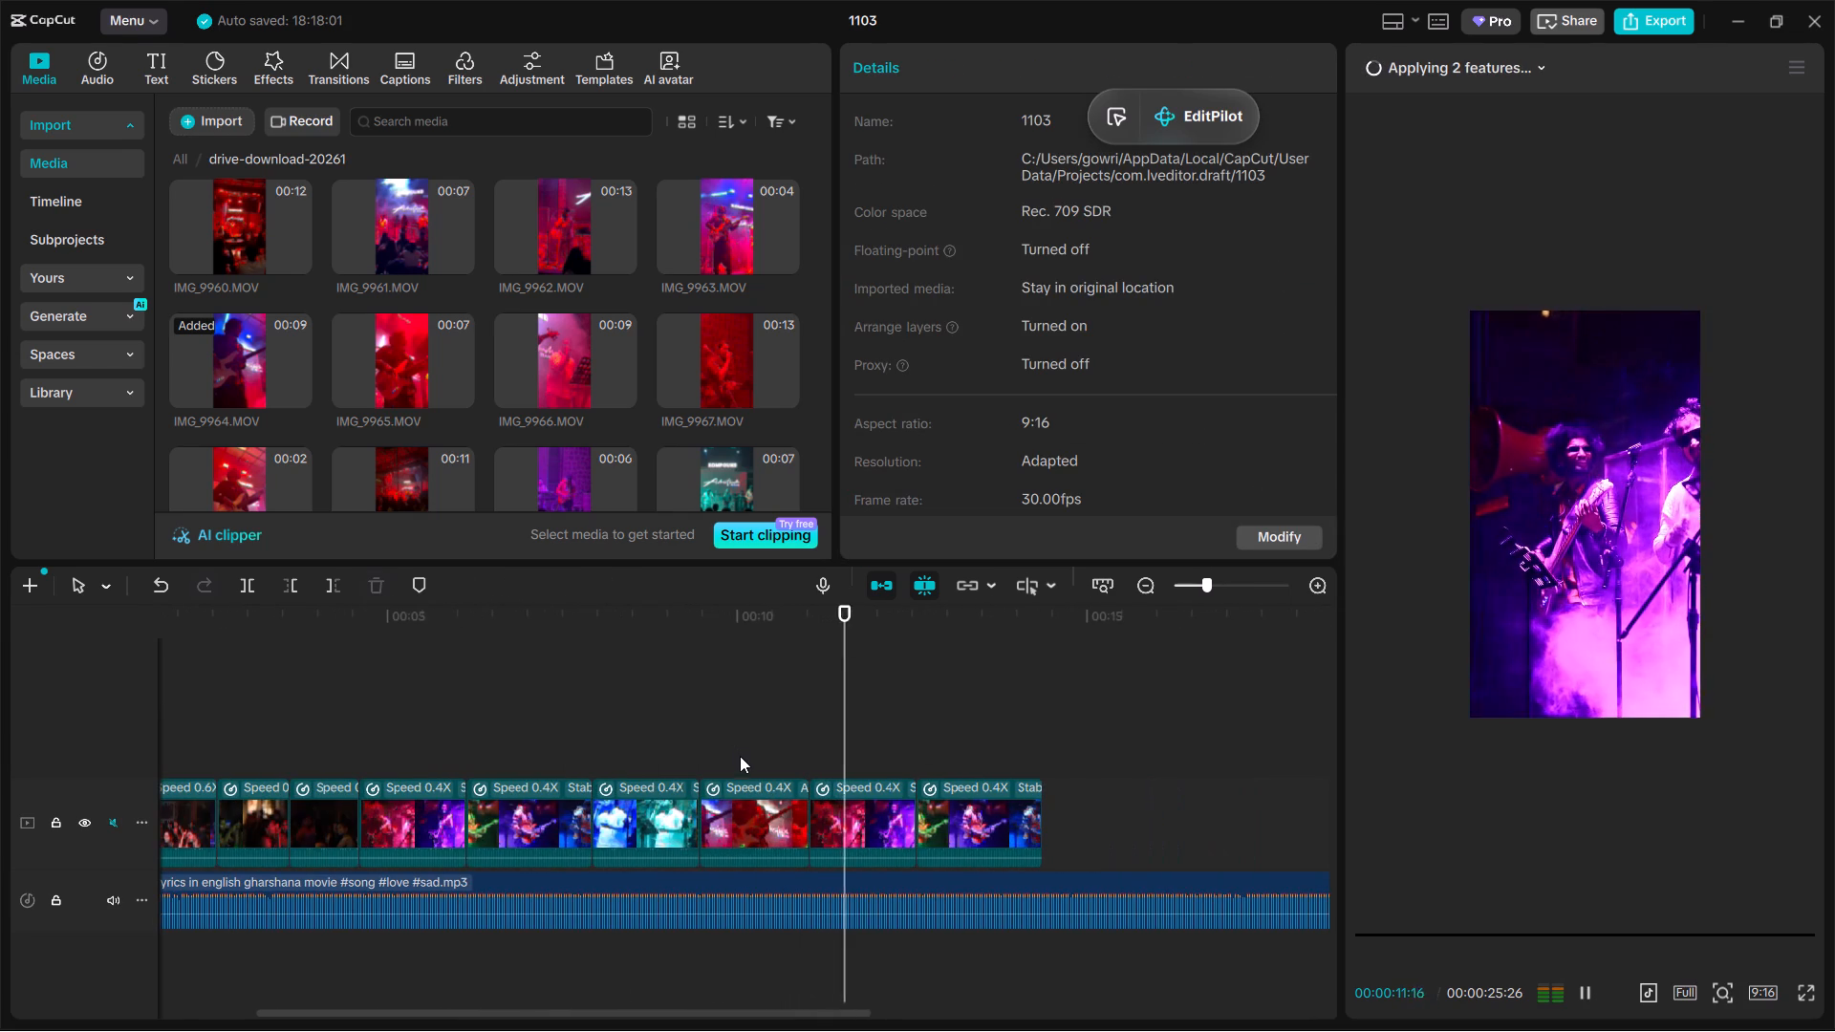
pyautogui.press('space')
pyautogui.click(877, 811)
pyautogui.click(248, 591)
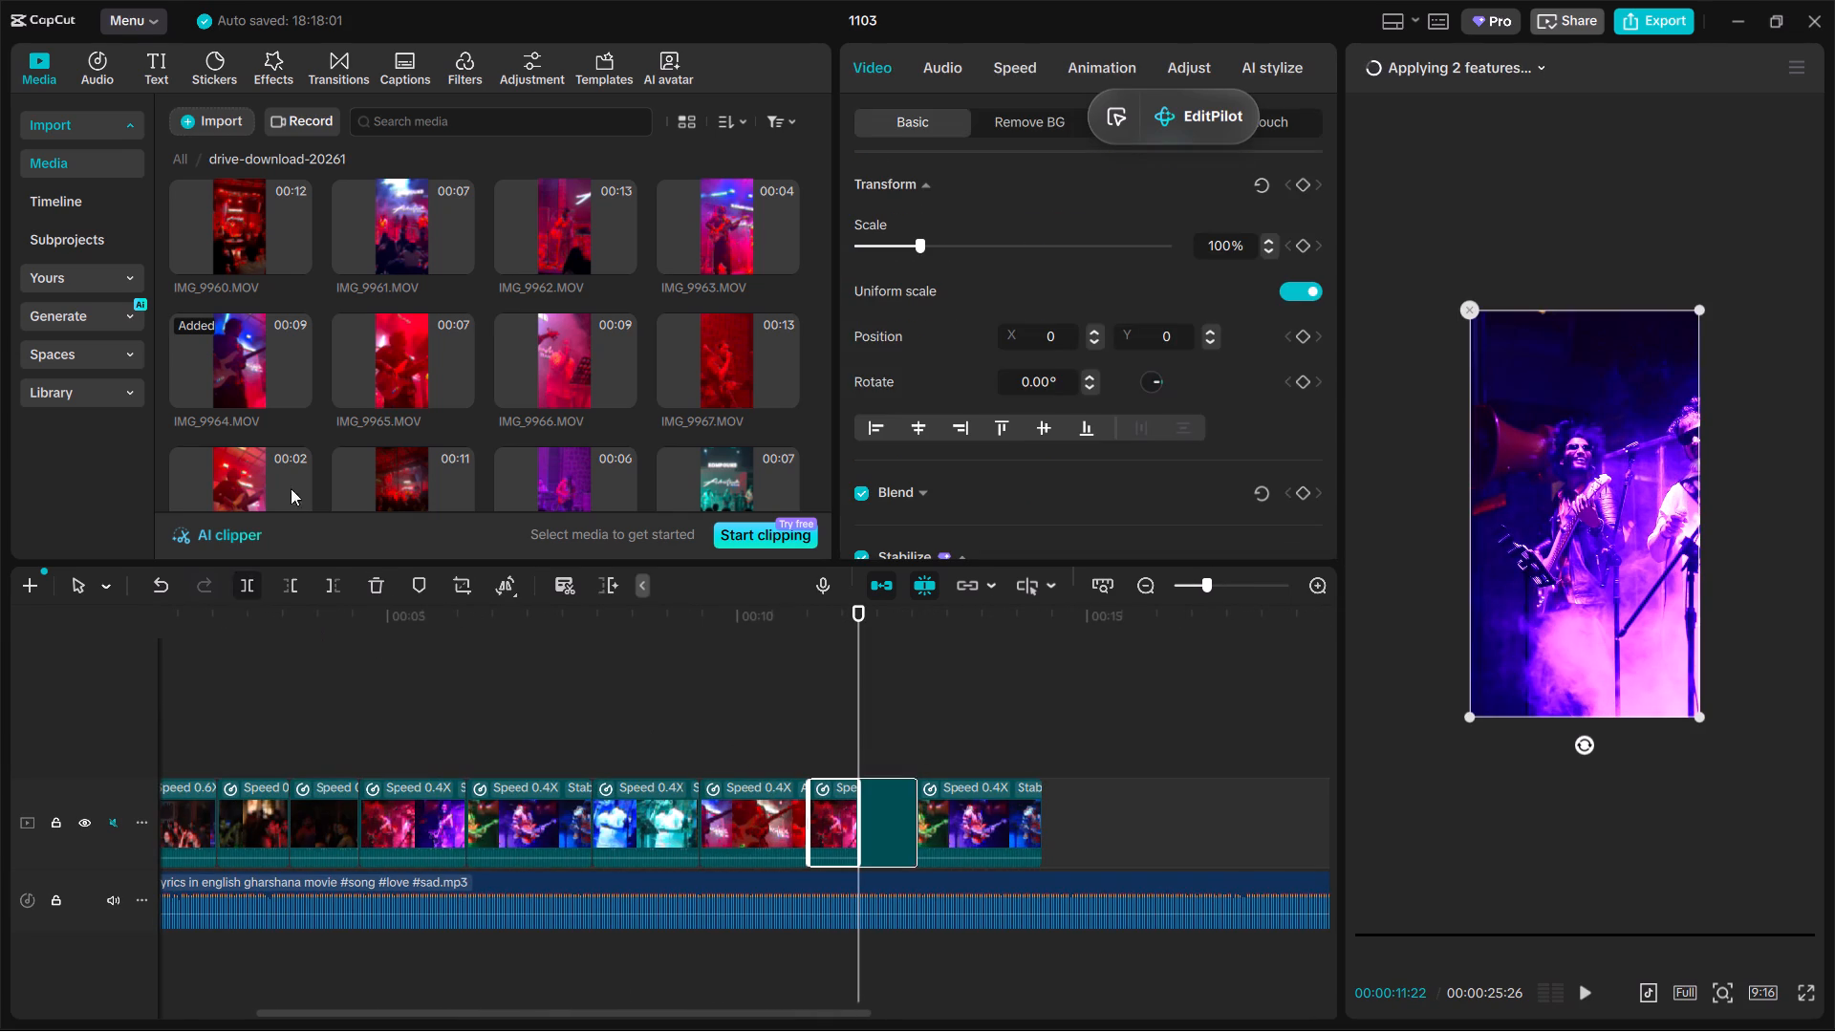
# Replace the first half of the split MVI_4869 segment with a later part of IMG_9970, keeping the original video effect.
pyautogui.click(366, 346)
pyautogui.click(429, 452)
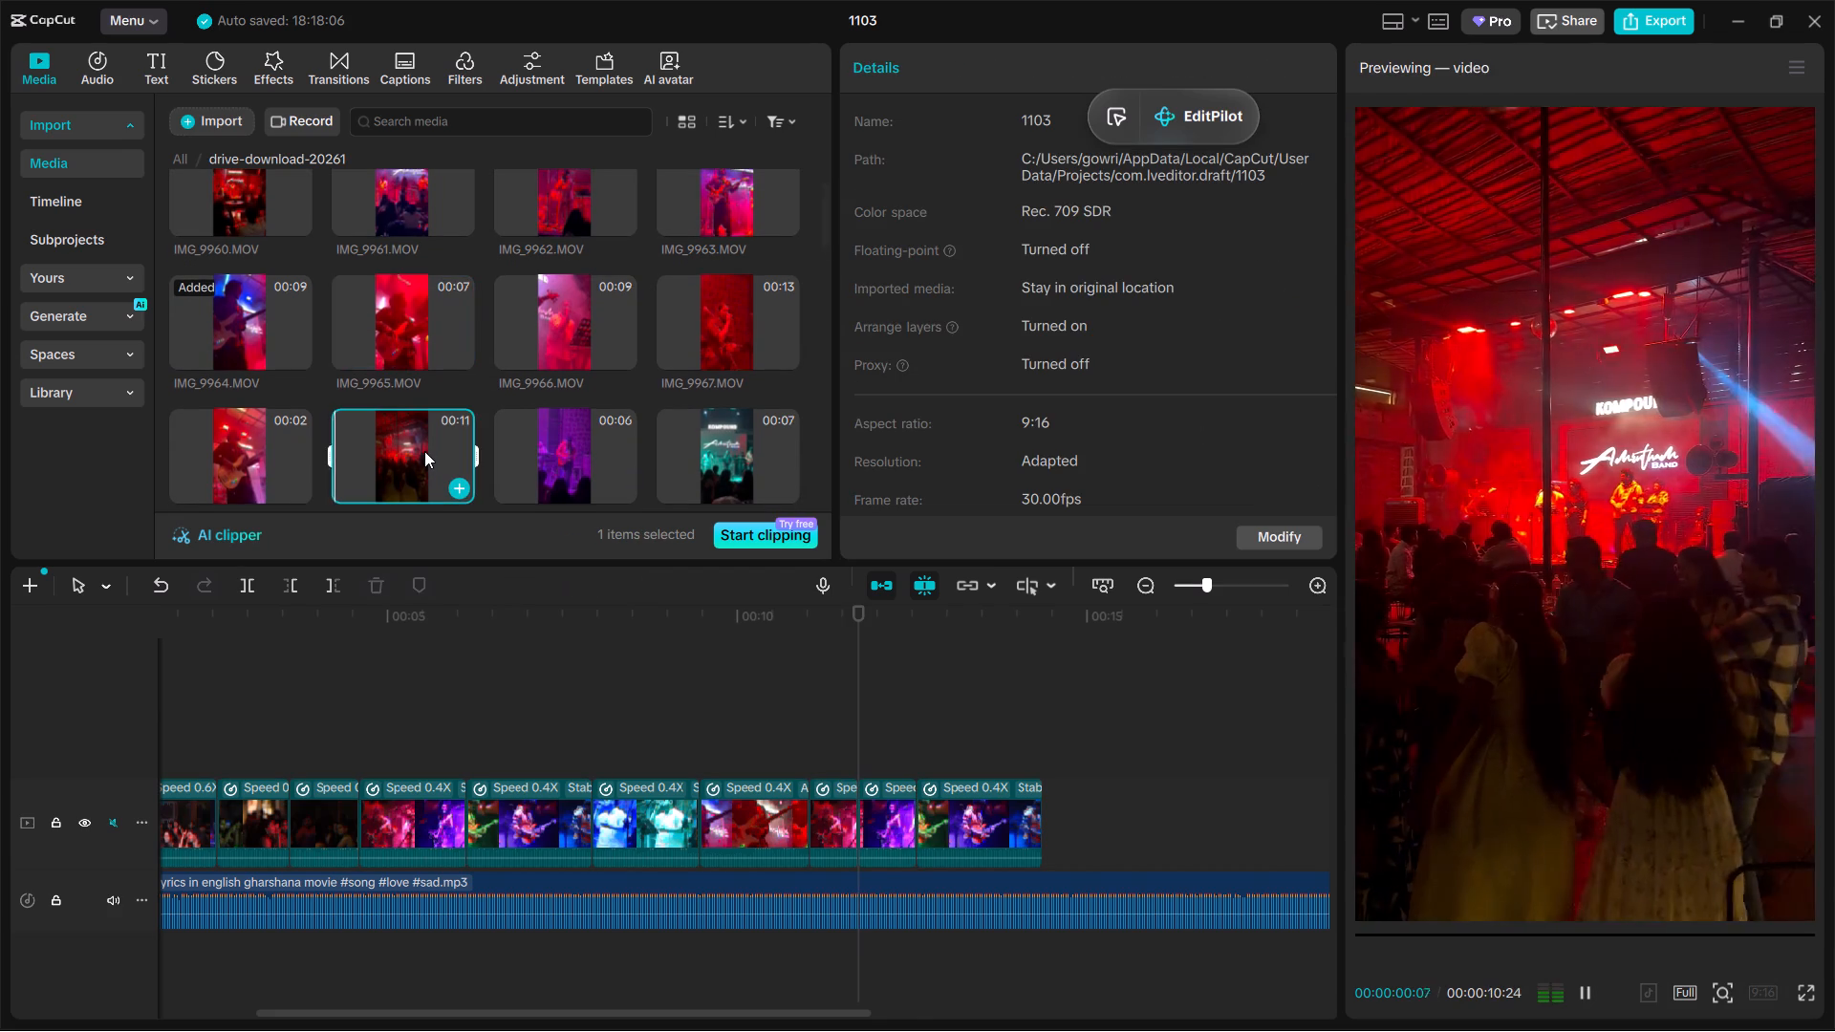
pyautogui.moveTo(424, 451); pyautogui.dragTo(831, 809)
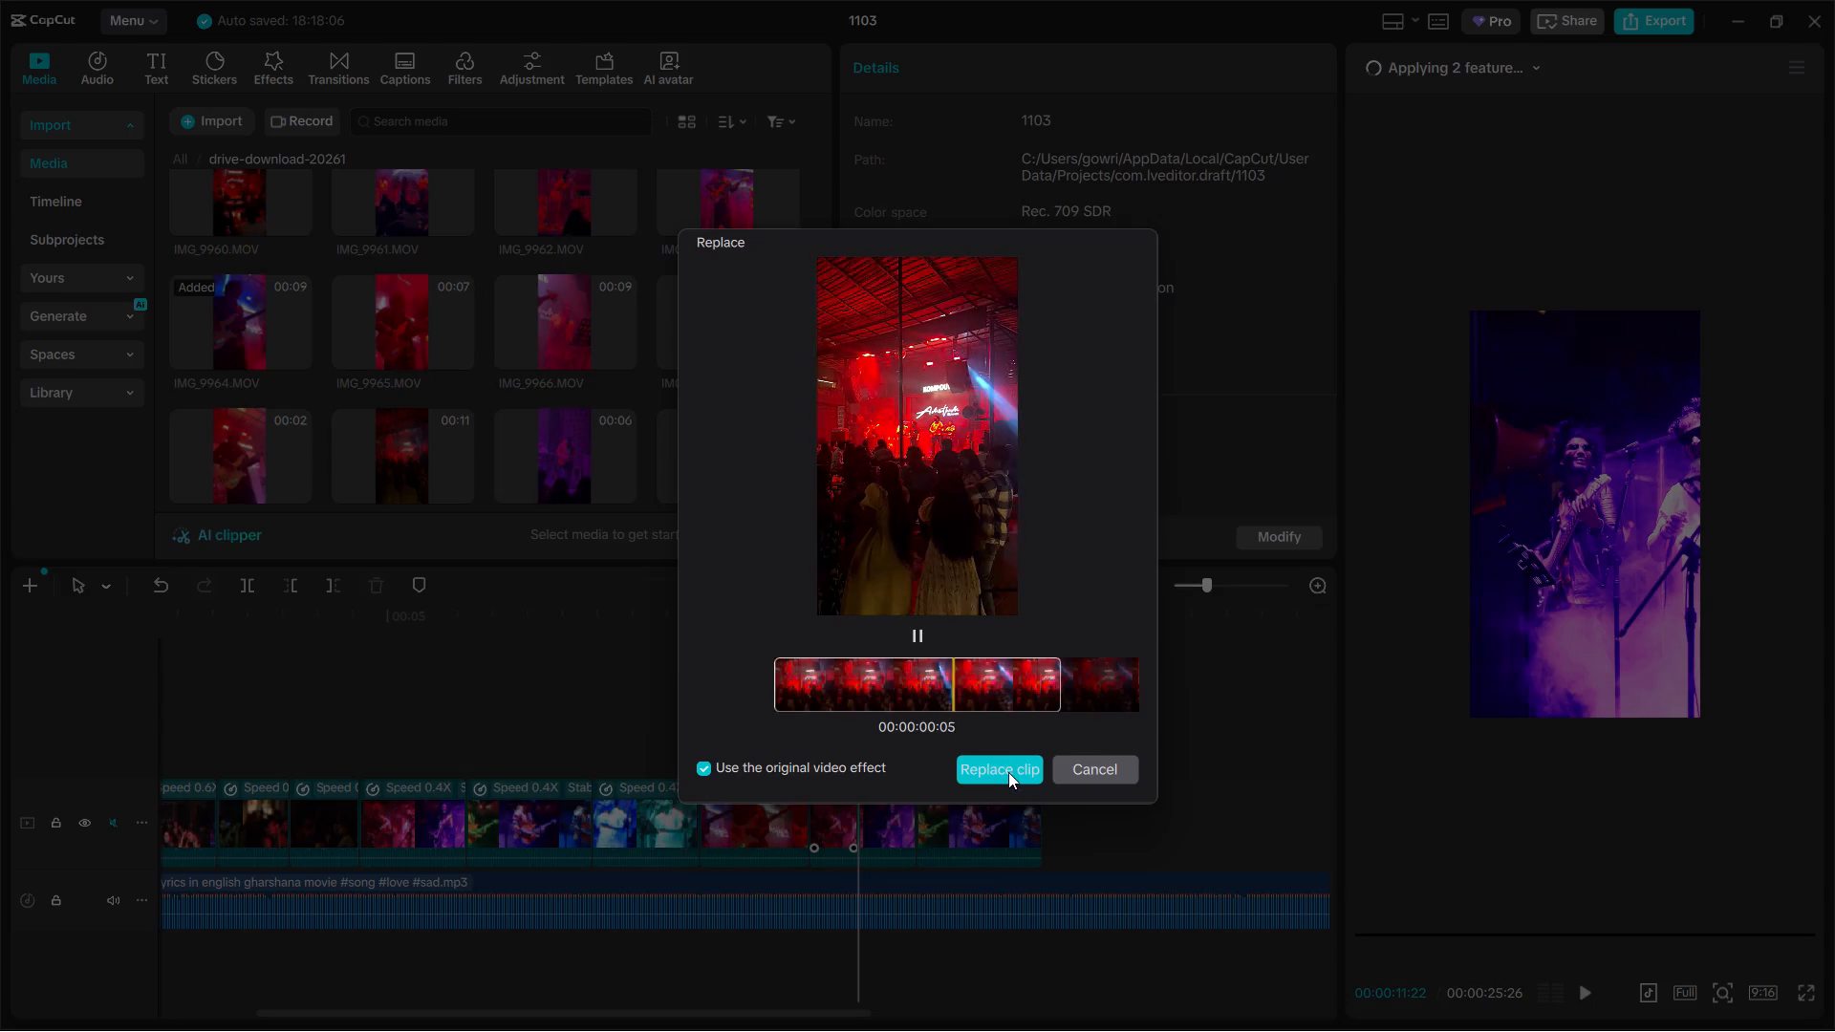
pyautogui.moveTo(961, 670); pyautogui.dragTo(859, 688)
pyautogui.click(1003, 787)
pyautogui.click(985, 769)
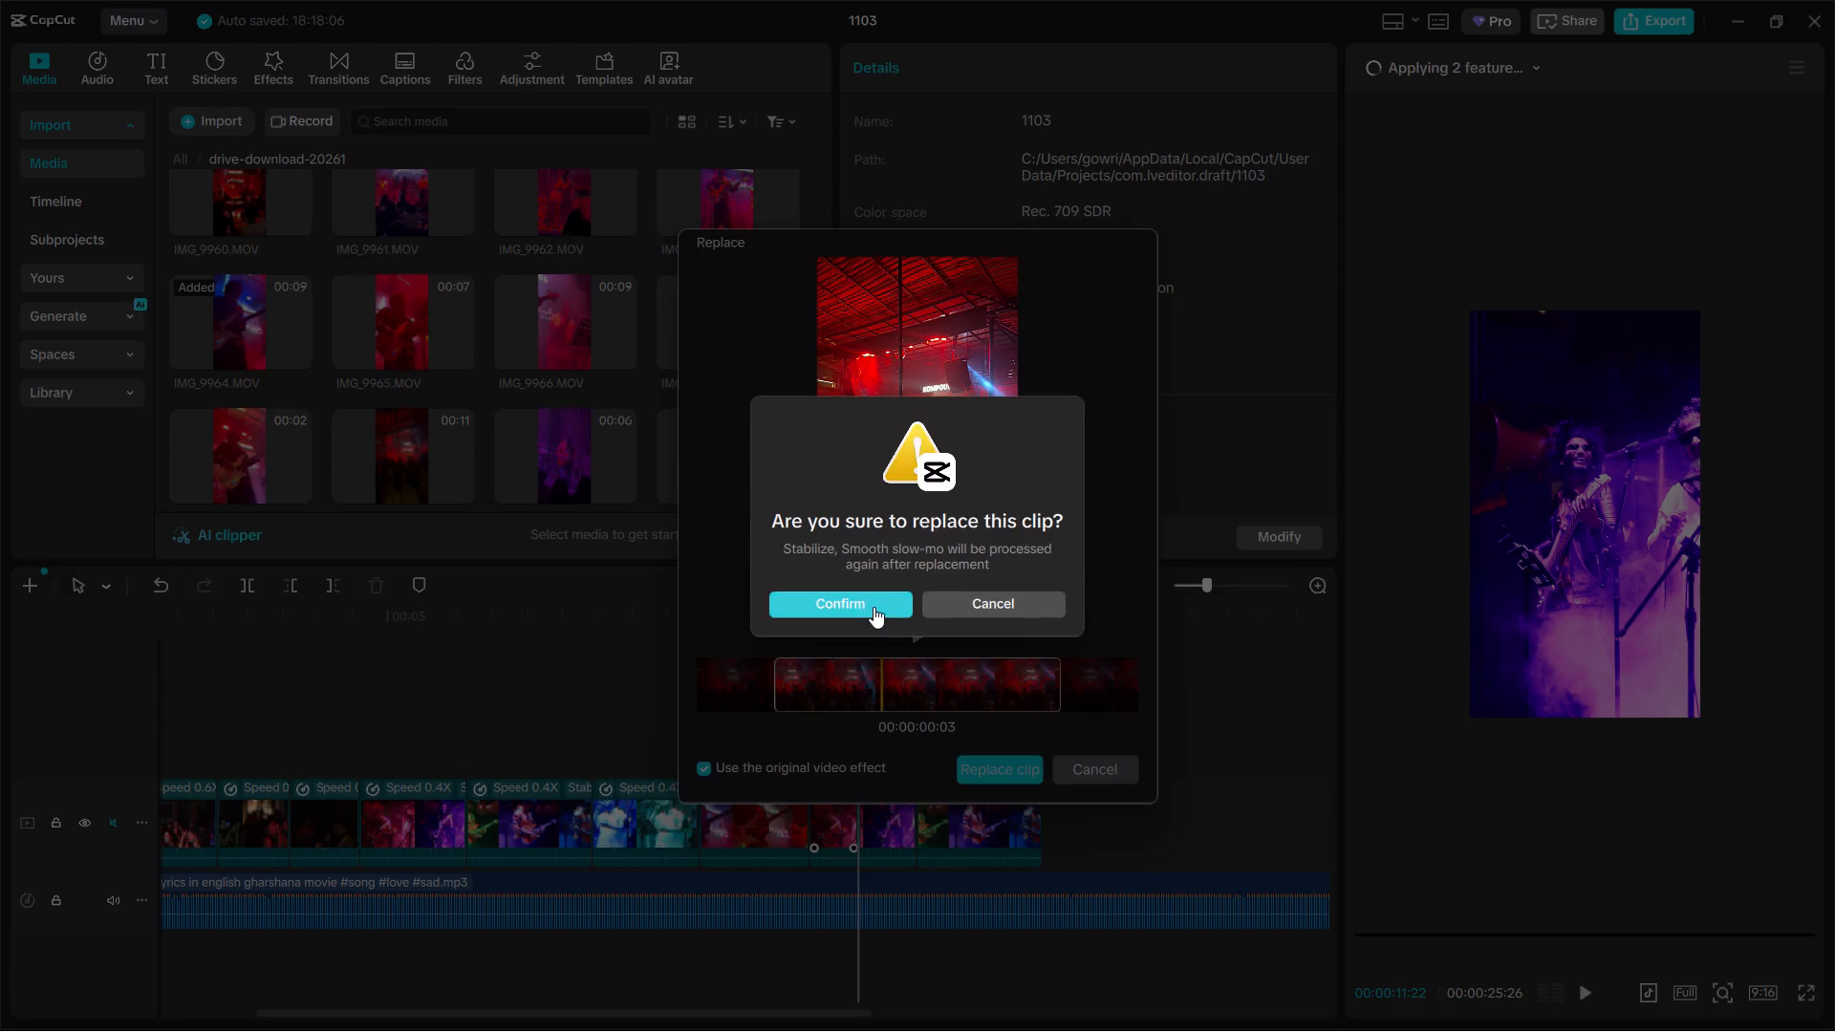
pyautogui.click(874, 607)
# Play repeatedly from the IMG_9964 segment through the new IMG_9970 segment to check the cuts against the song.
pyautogui.click(803, 724)
pyautogui.press('space')
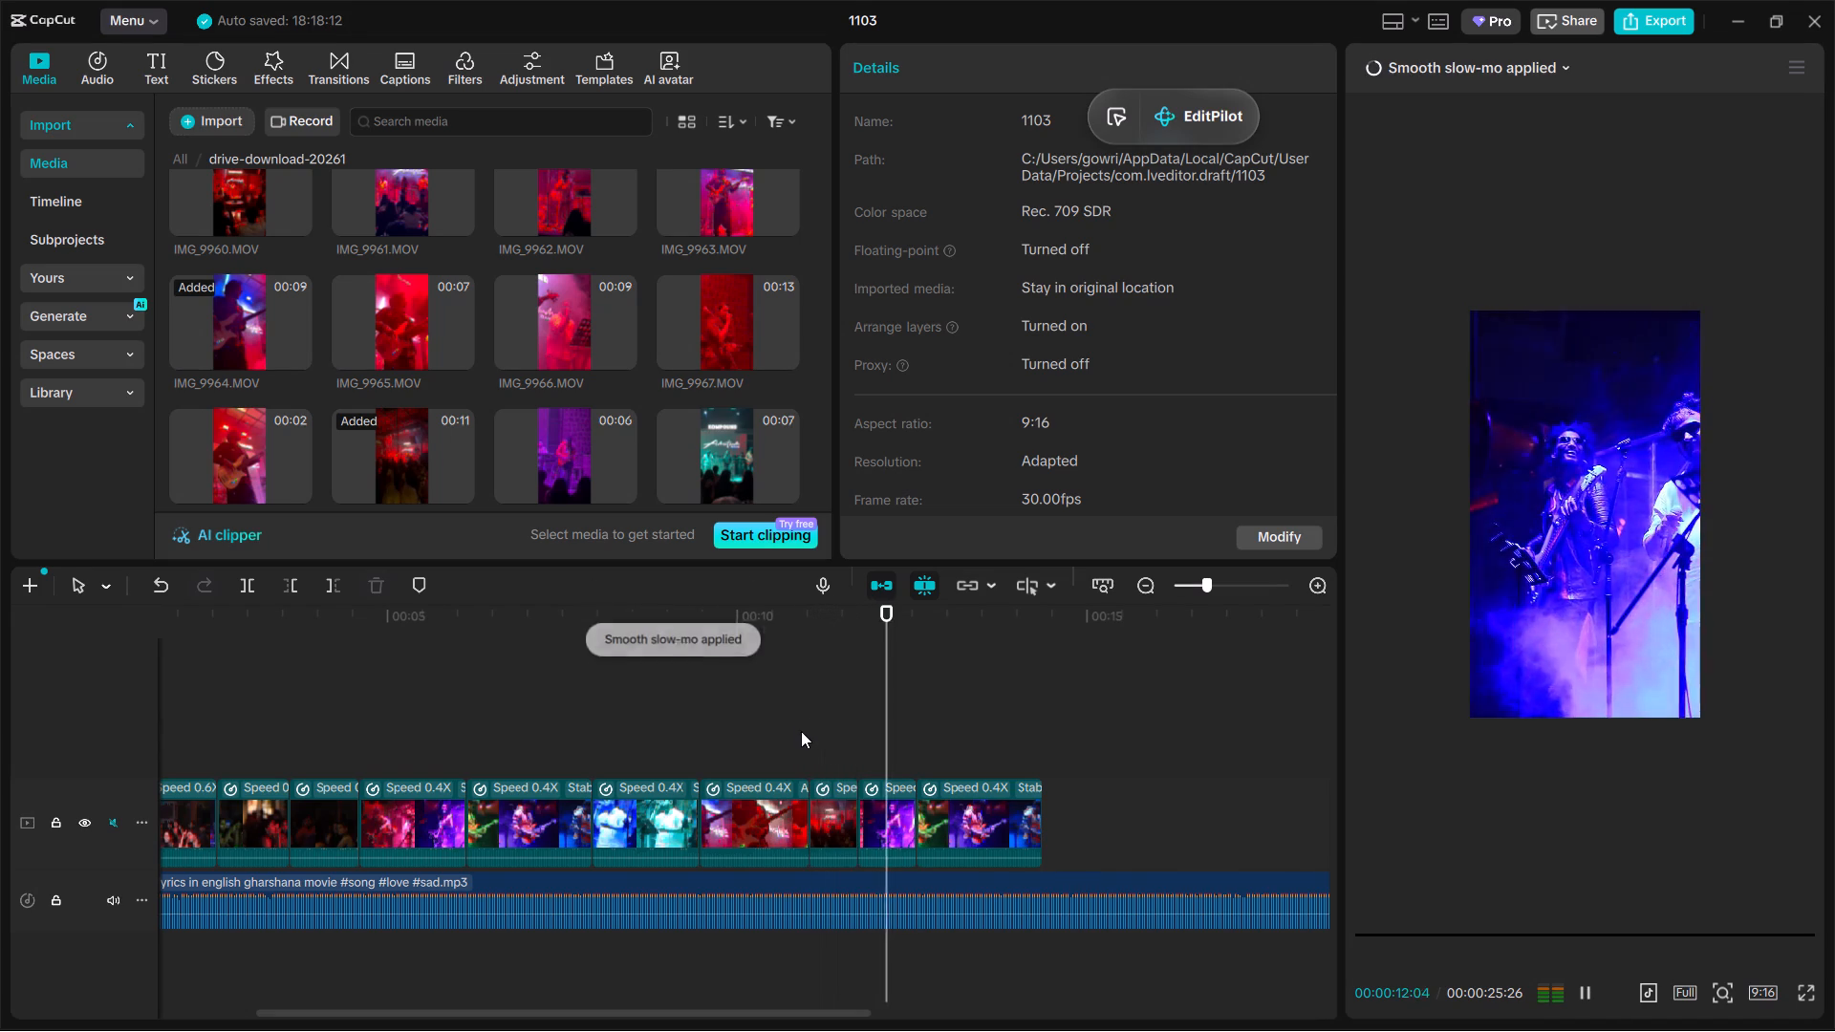
pyautogui.click(751, 735)
pyautogui.press('space')
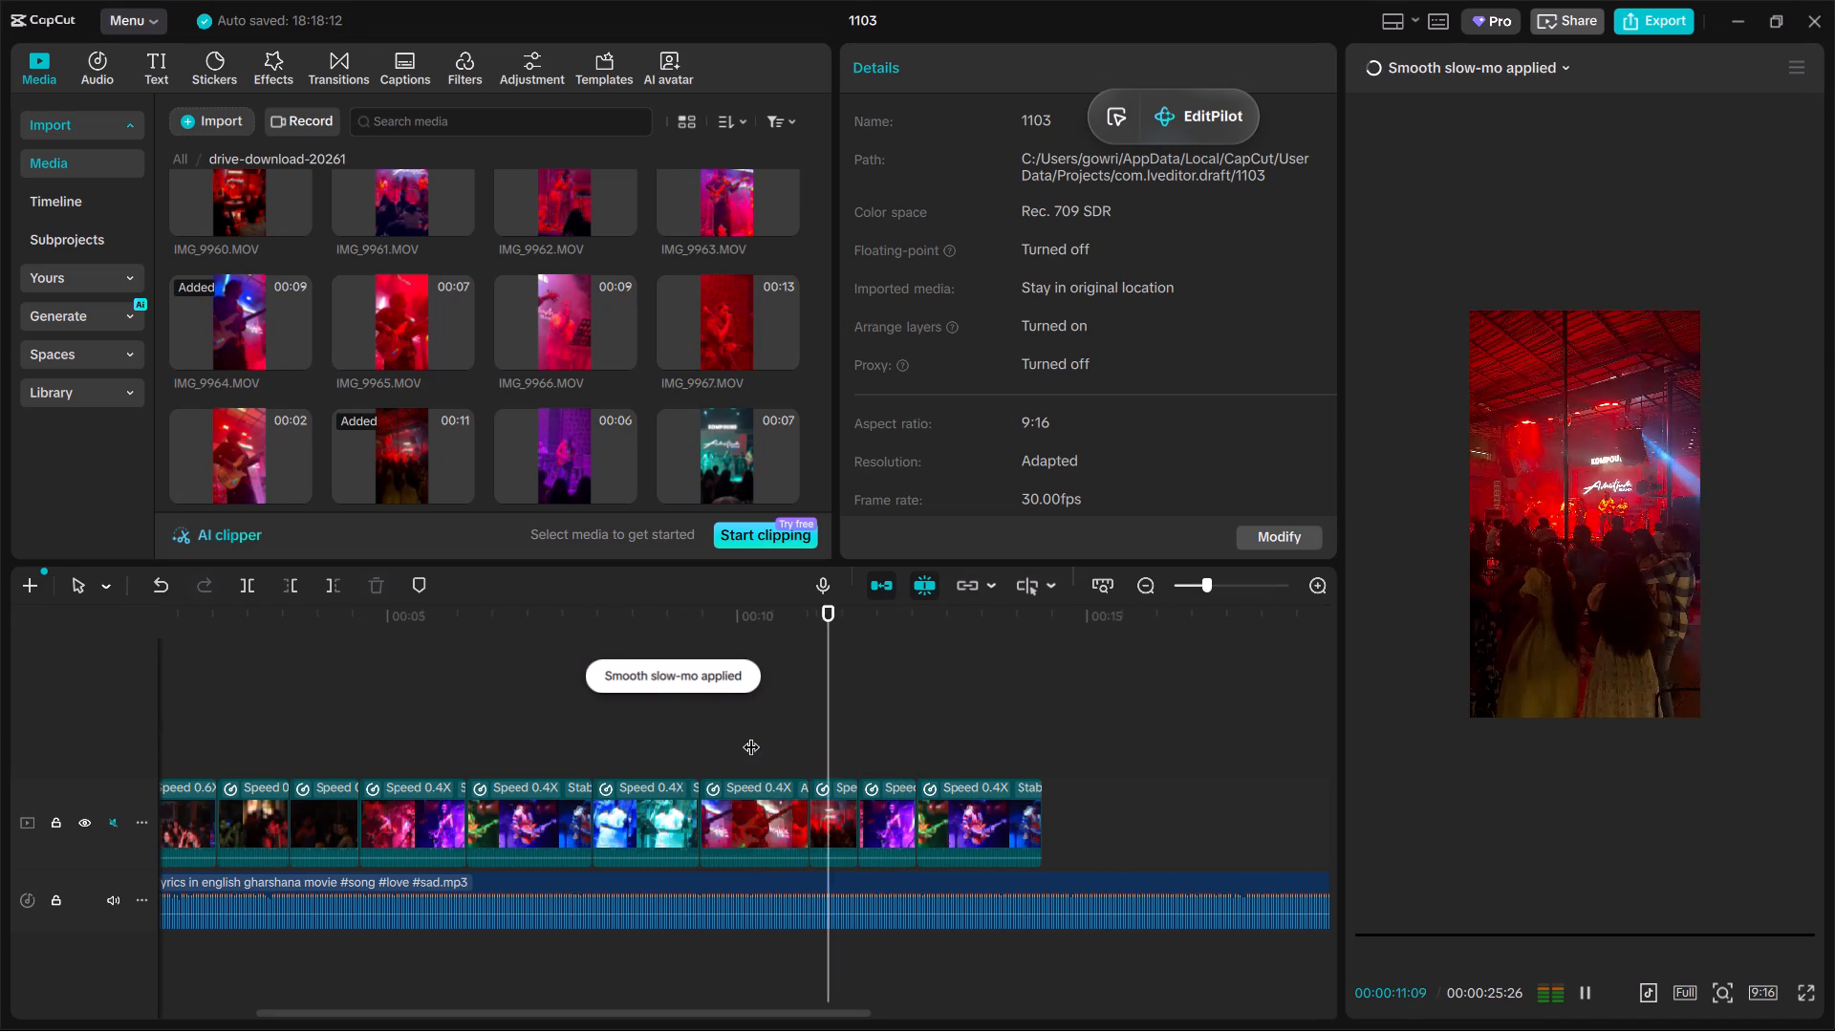
pyautogui.click(750, 734)
pyautogui.press('space')
pyautogui.keyDown('ctrl'); pyautogui.scroll(10, 750, 734); pyautogui.keyUp('ctrl')
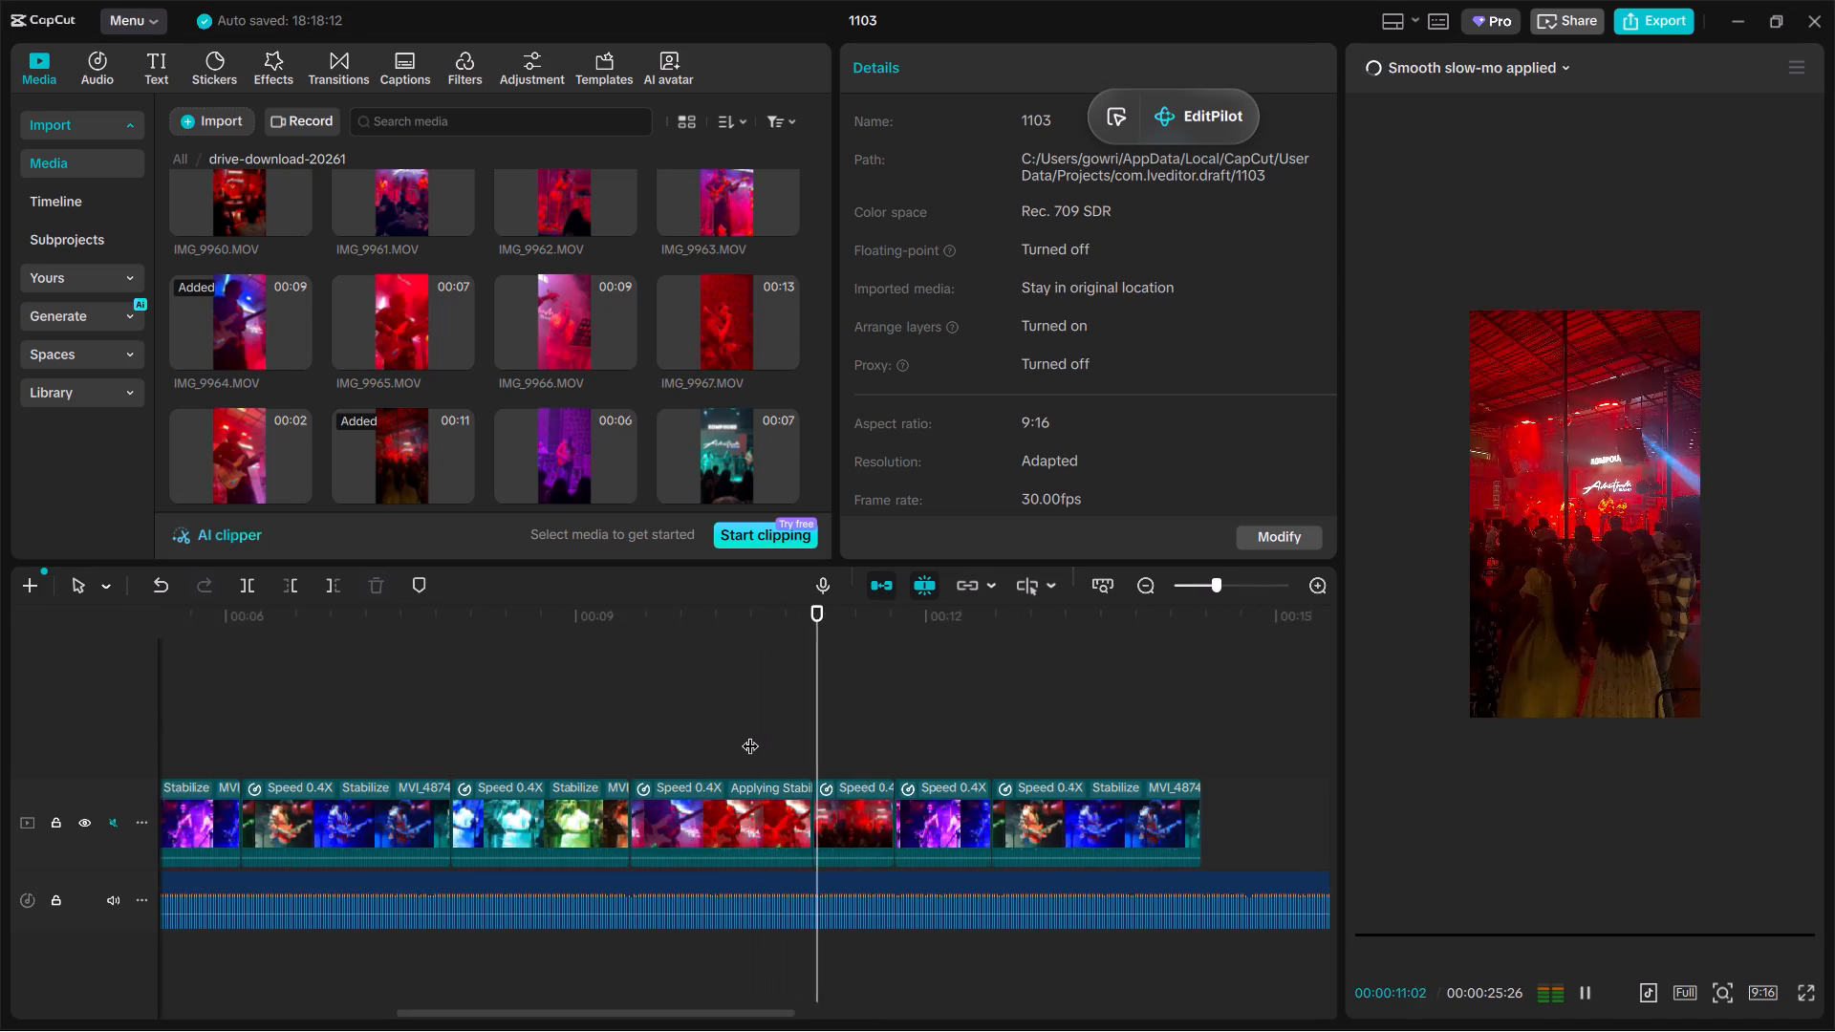
pyautogui.click(751, 733)
pyautogui.press('space')
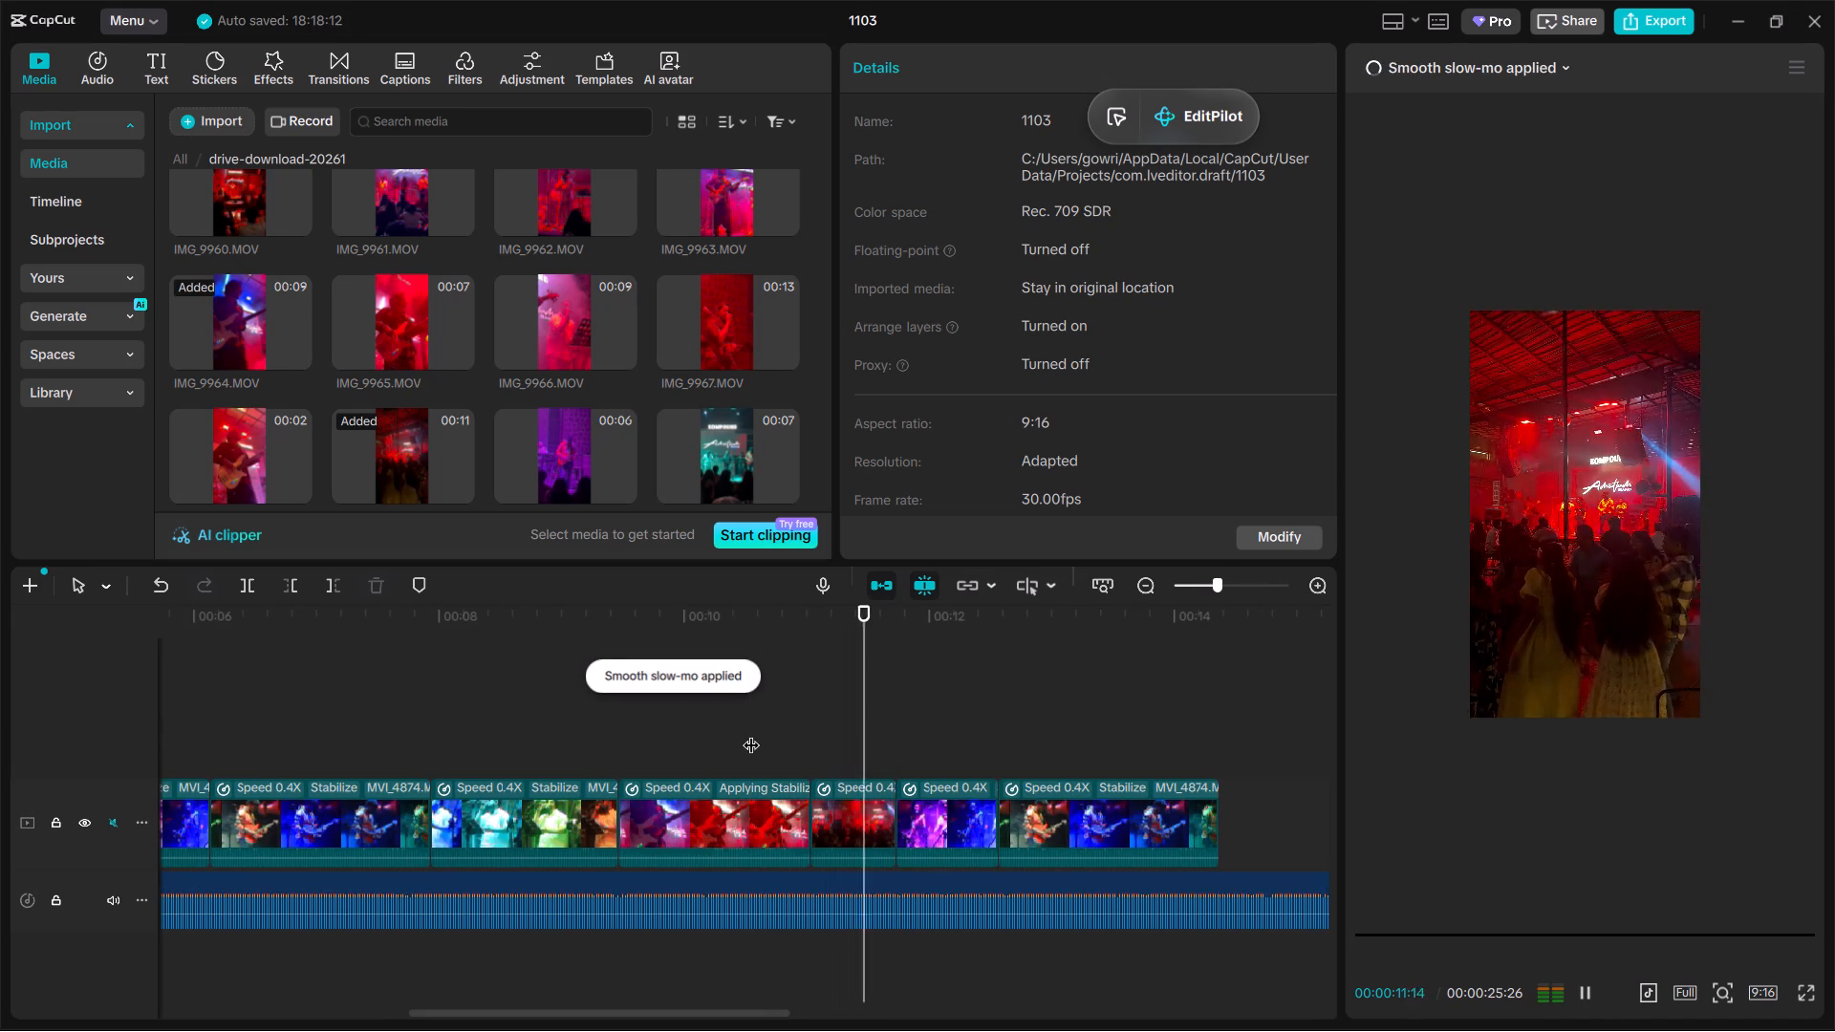
pyautogui.press('space')
# Browse the drive-download folder and preview MVI clips such as MVI_4879, MVI_4875, MVI_4868 and MVI_4871 to find the next shot.
pyautogui.scroll(-2, 738, 342)
pyautogui.click(727, 406)
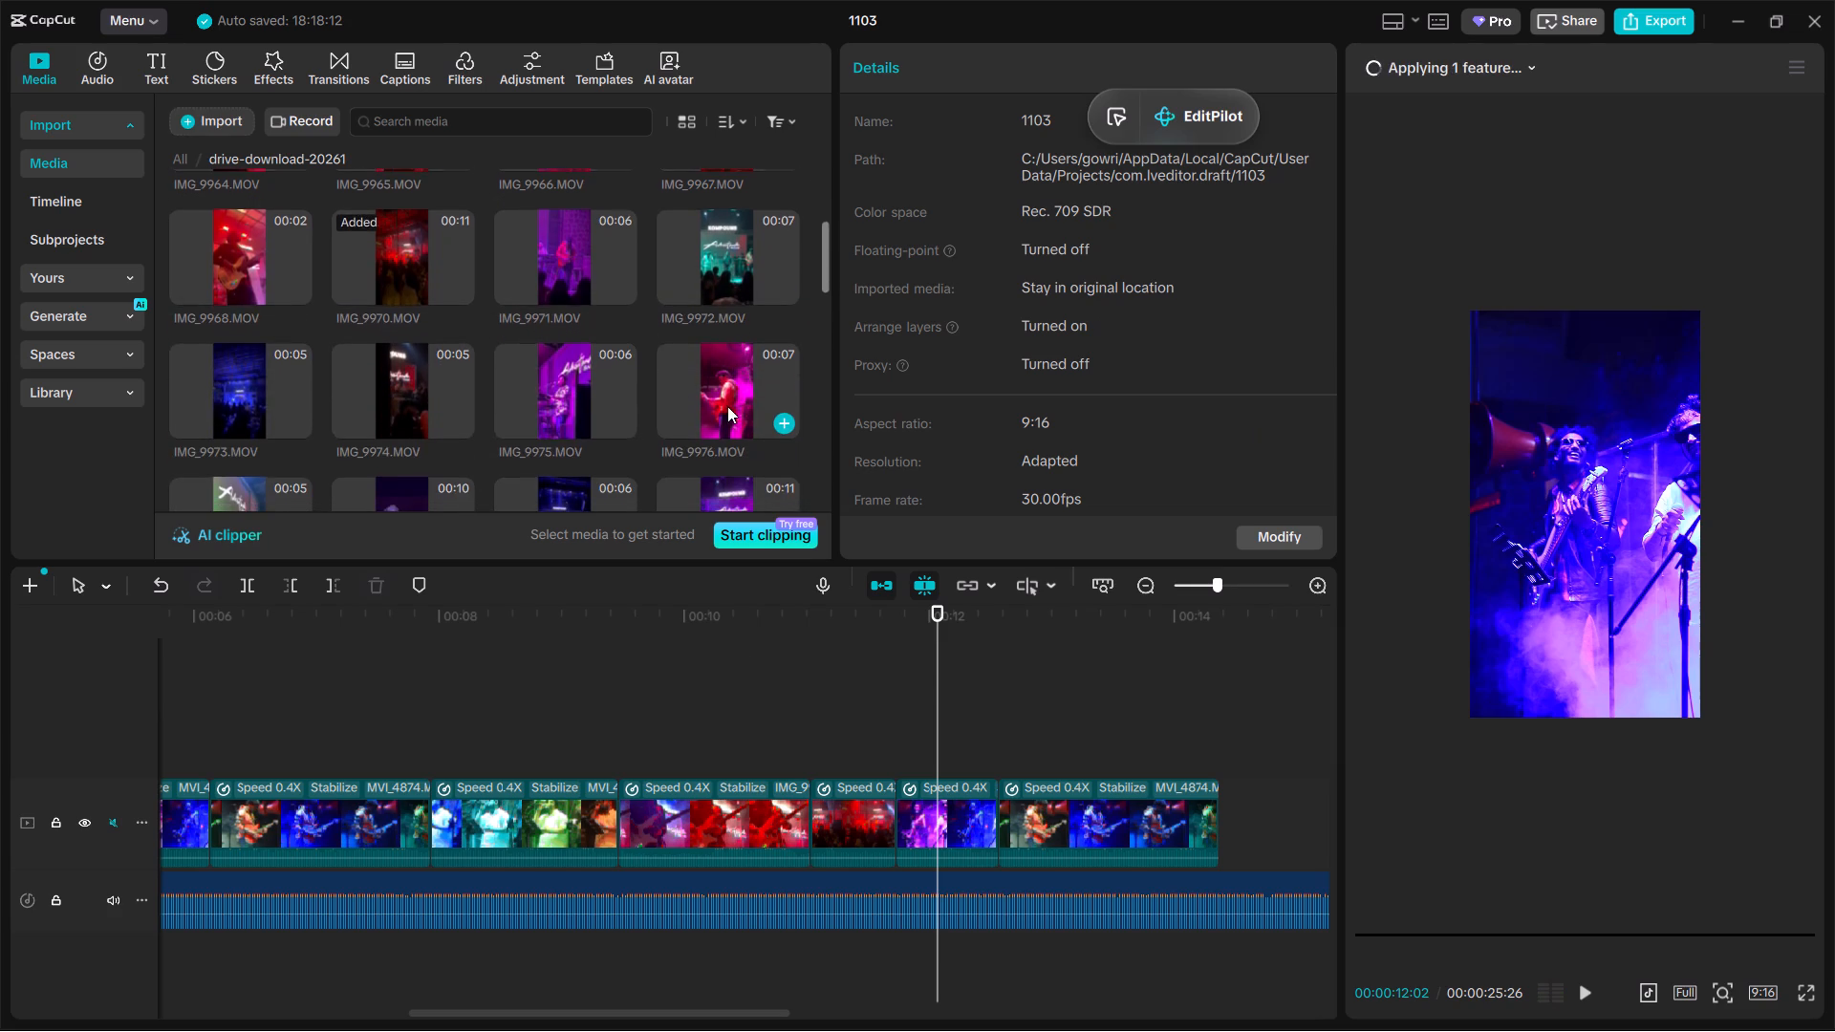
pyautogui.scroll(-1, 727, 406)
pyautogui.scroll(-4, 635, 394)
pyautogui.click(728, 441)
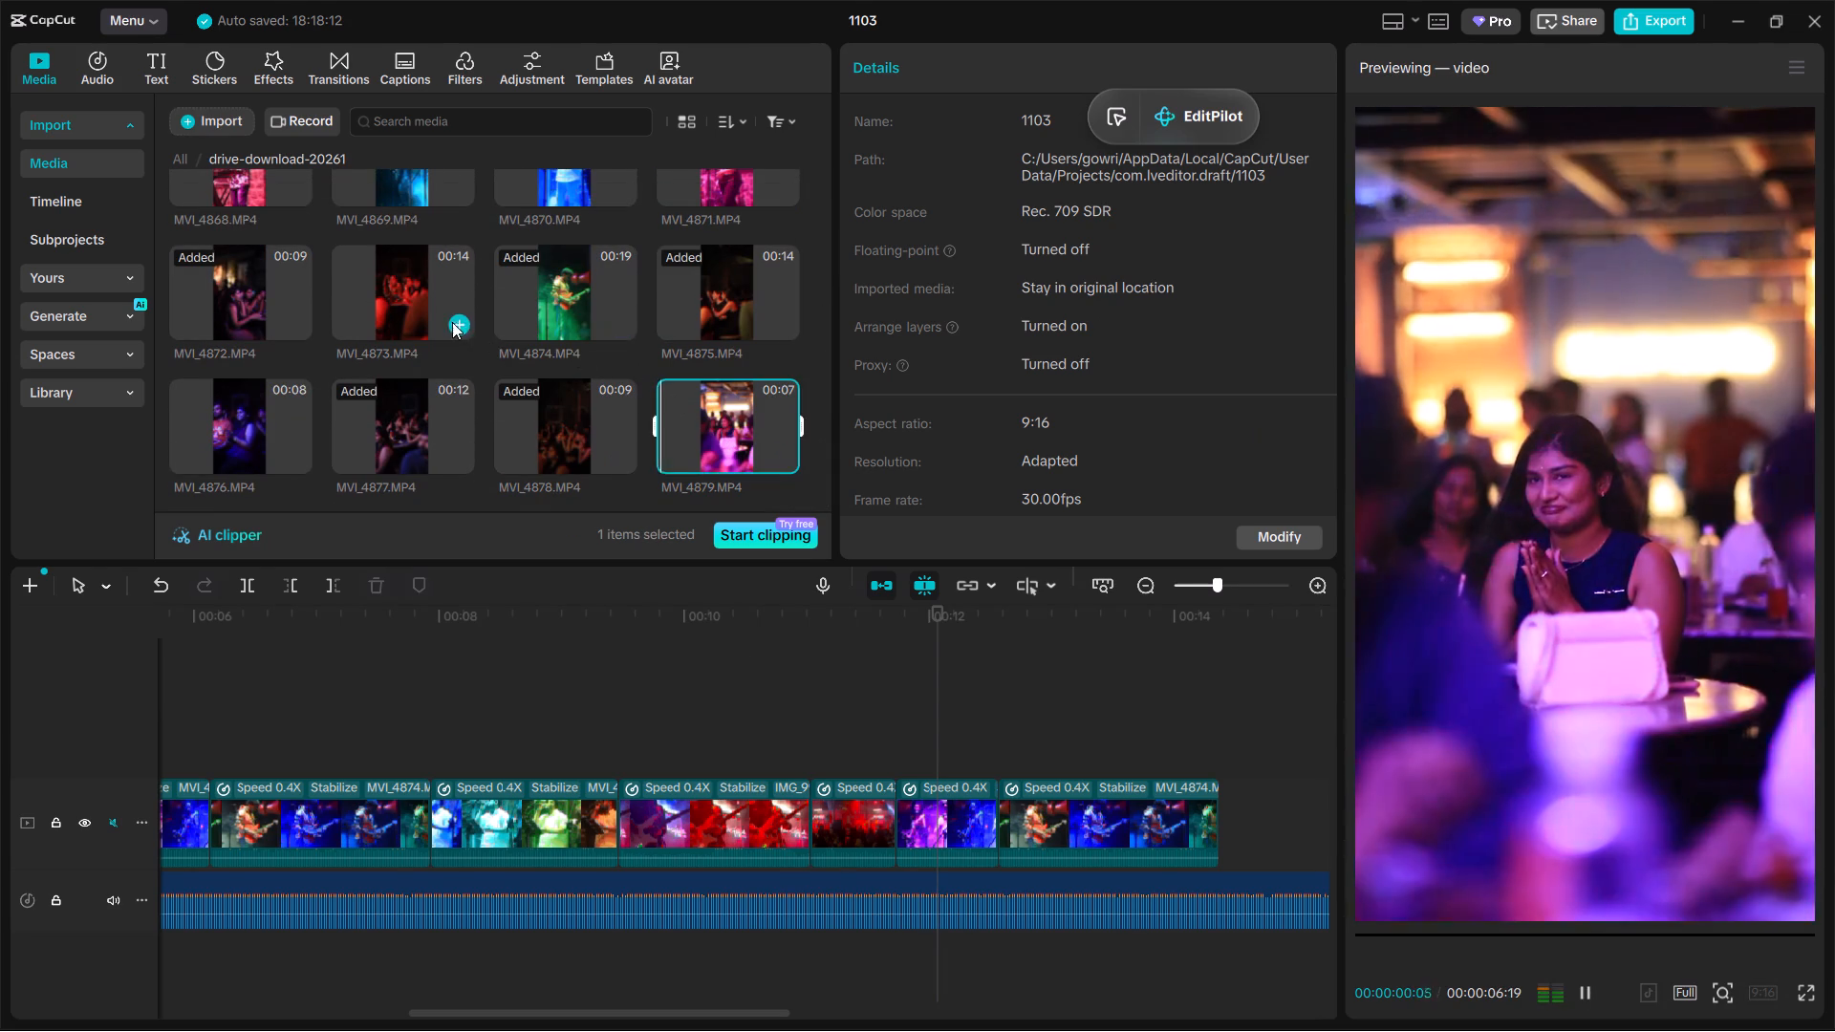
pyautogui.click(452, 322)
pyautogui.click(714, 312)
pyautogui.scroll(-1, 613, 325)
pyautogui.click(233, 400)
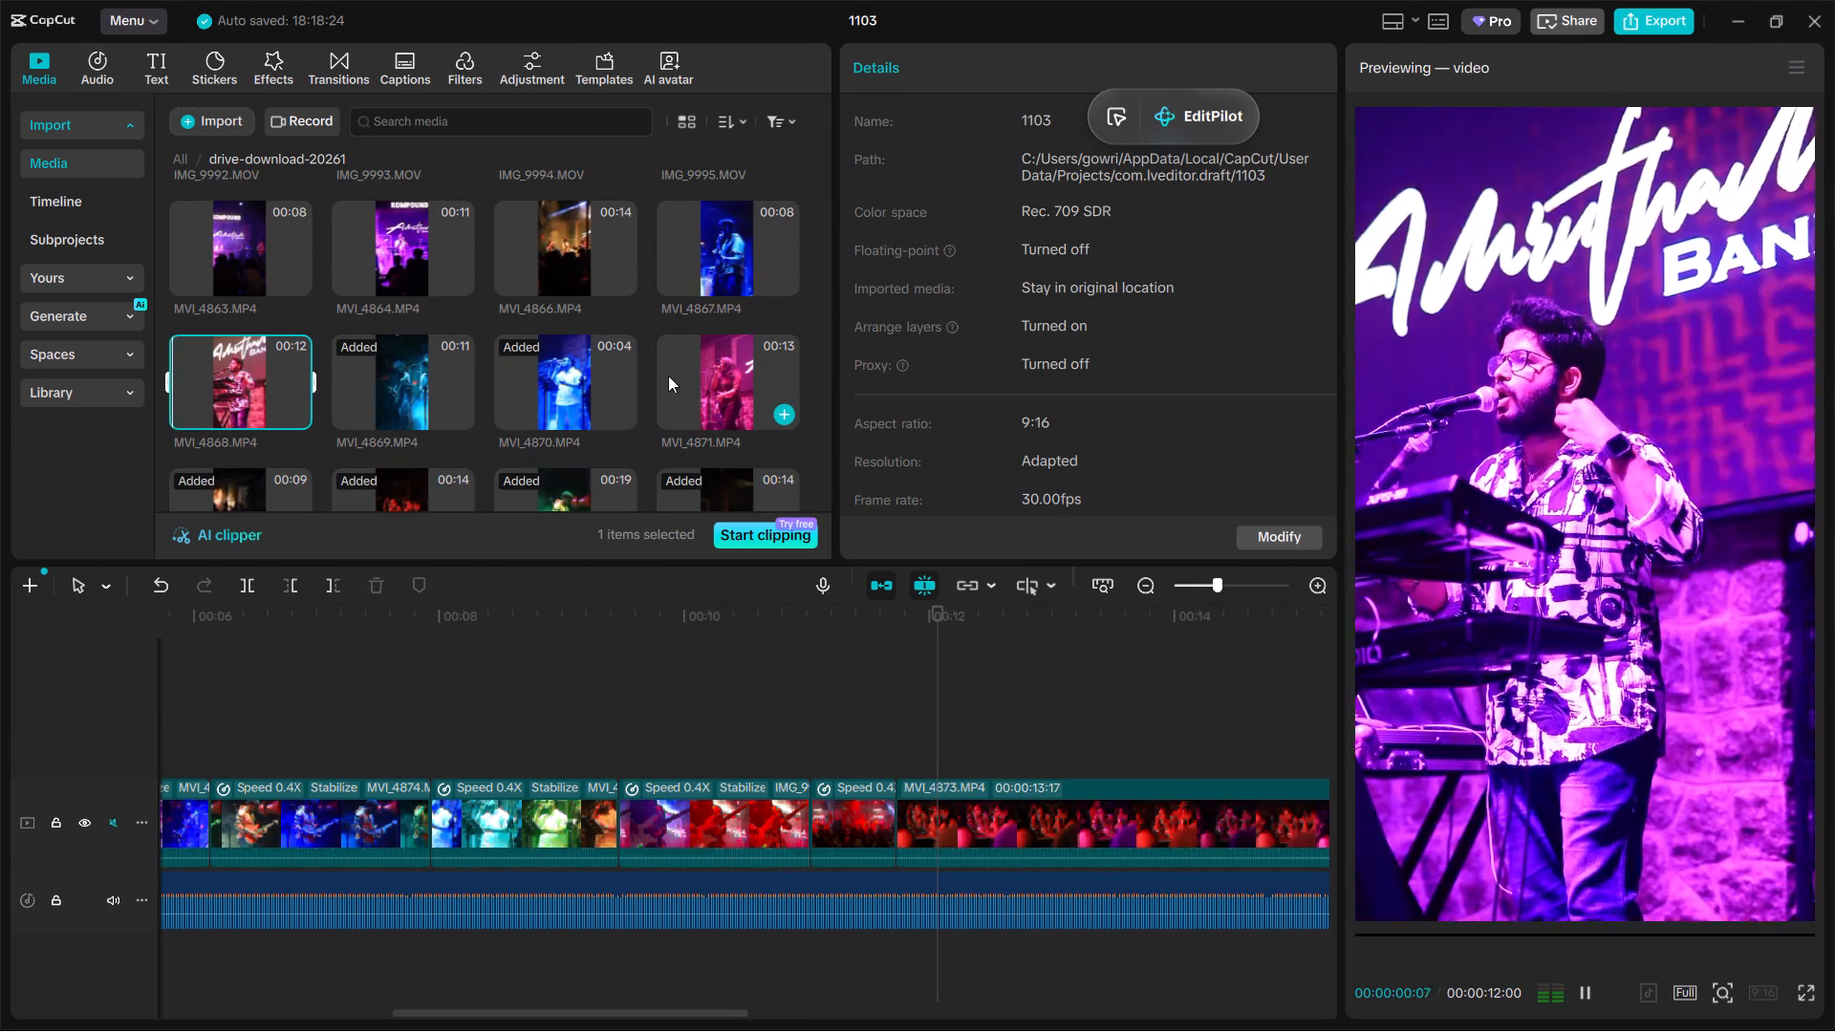
pyautogui.click(752, 376)
pyautogui.scroll(-1, 752, 376)
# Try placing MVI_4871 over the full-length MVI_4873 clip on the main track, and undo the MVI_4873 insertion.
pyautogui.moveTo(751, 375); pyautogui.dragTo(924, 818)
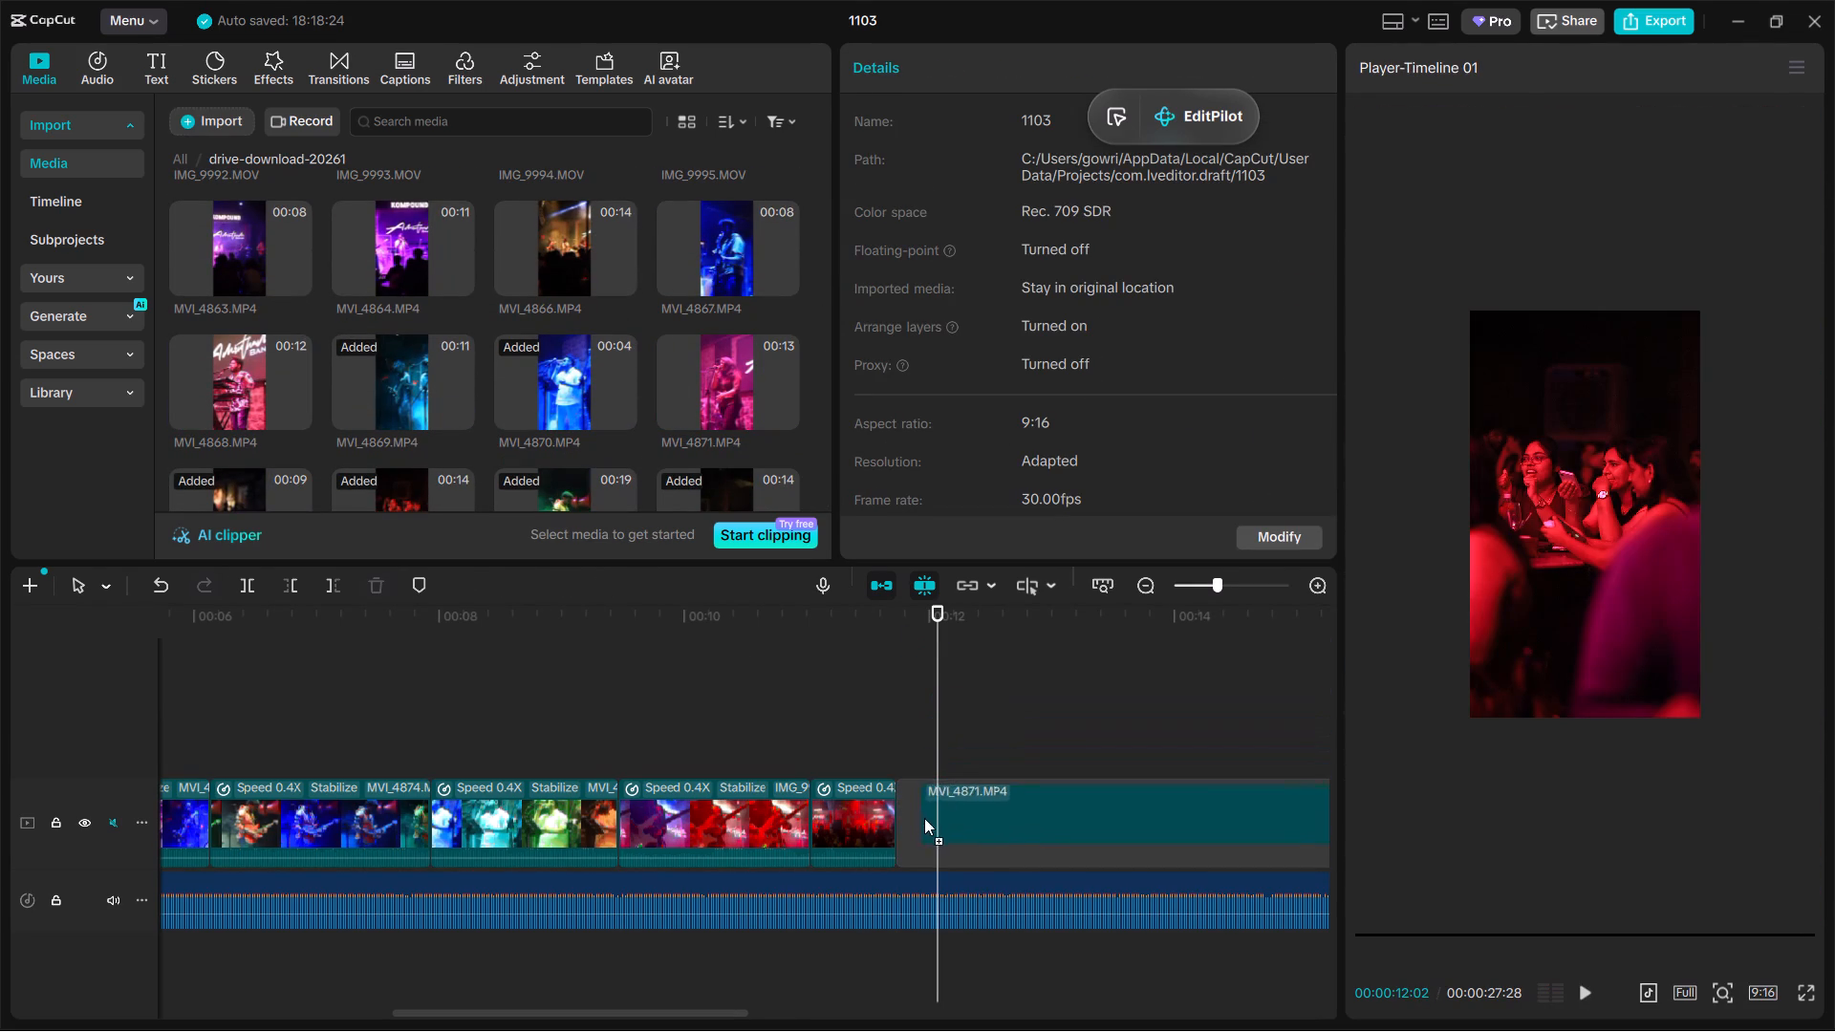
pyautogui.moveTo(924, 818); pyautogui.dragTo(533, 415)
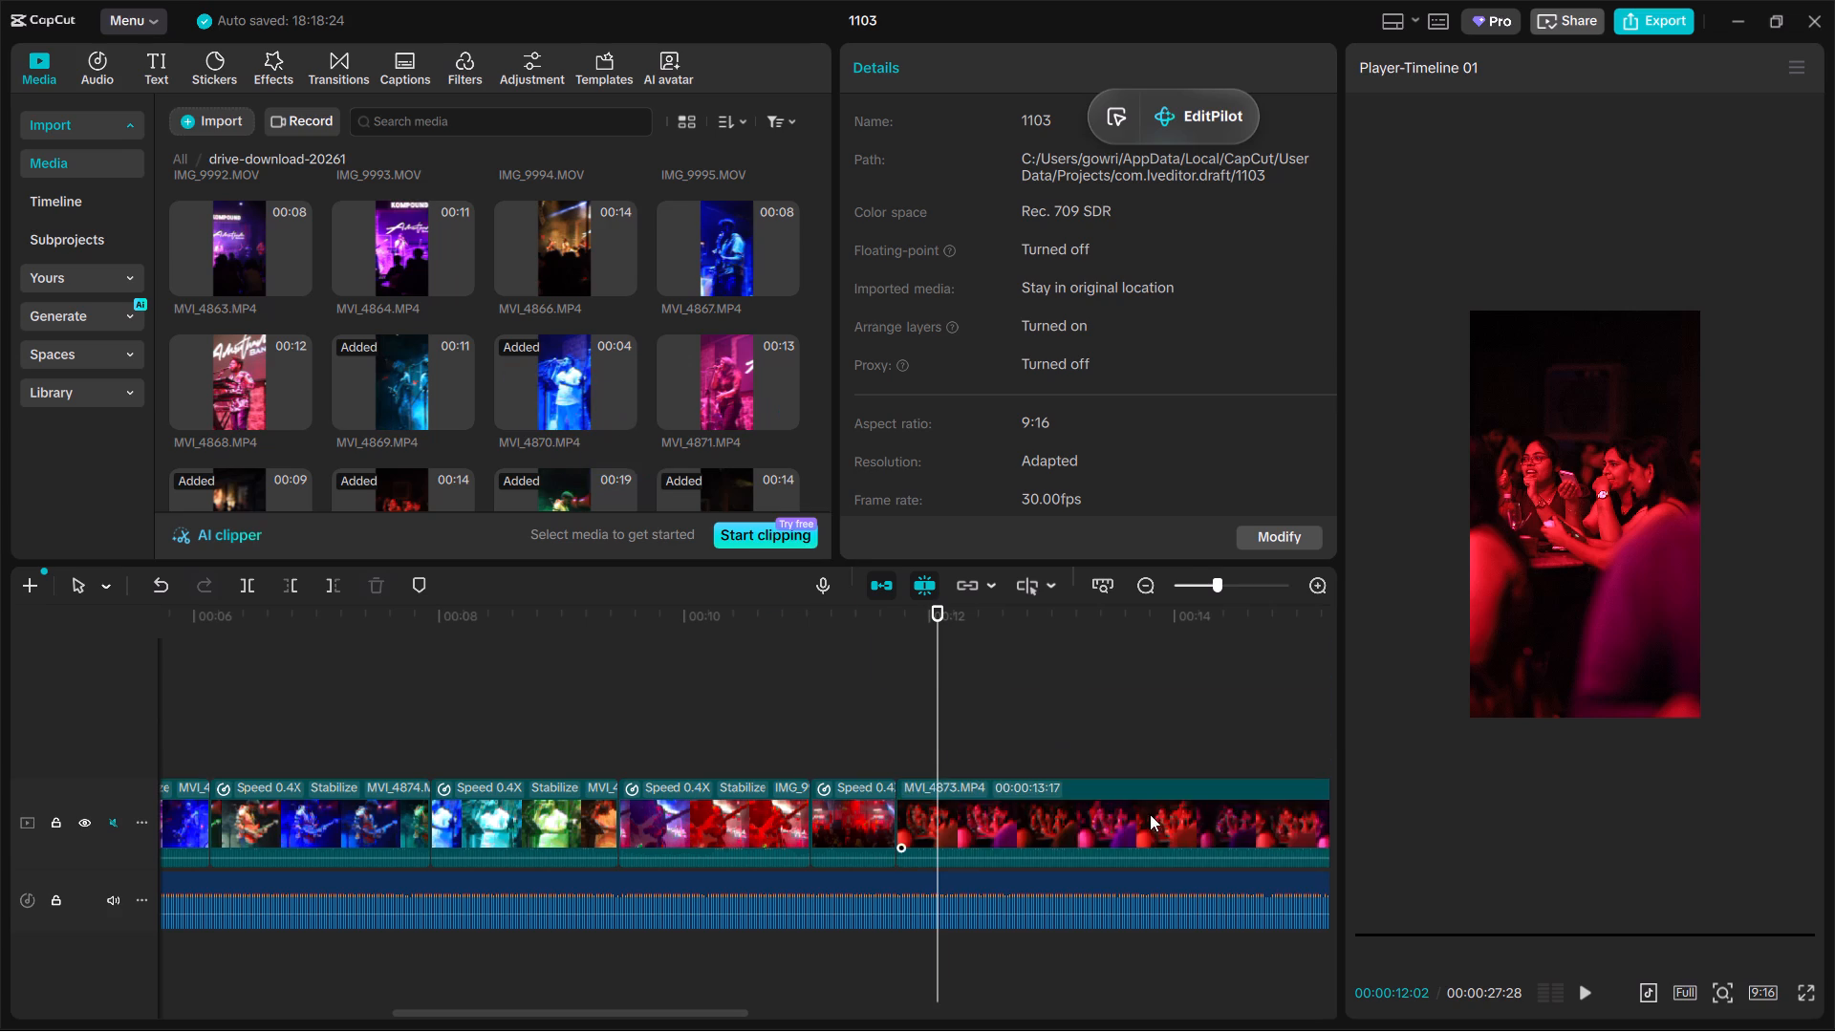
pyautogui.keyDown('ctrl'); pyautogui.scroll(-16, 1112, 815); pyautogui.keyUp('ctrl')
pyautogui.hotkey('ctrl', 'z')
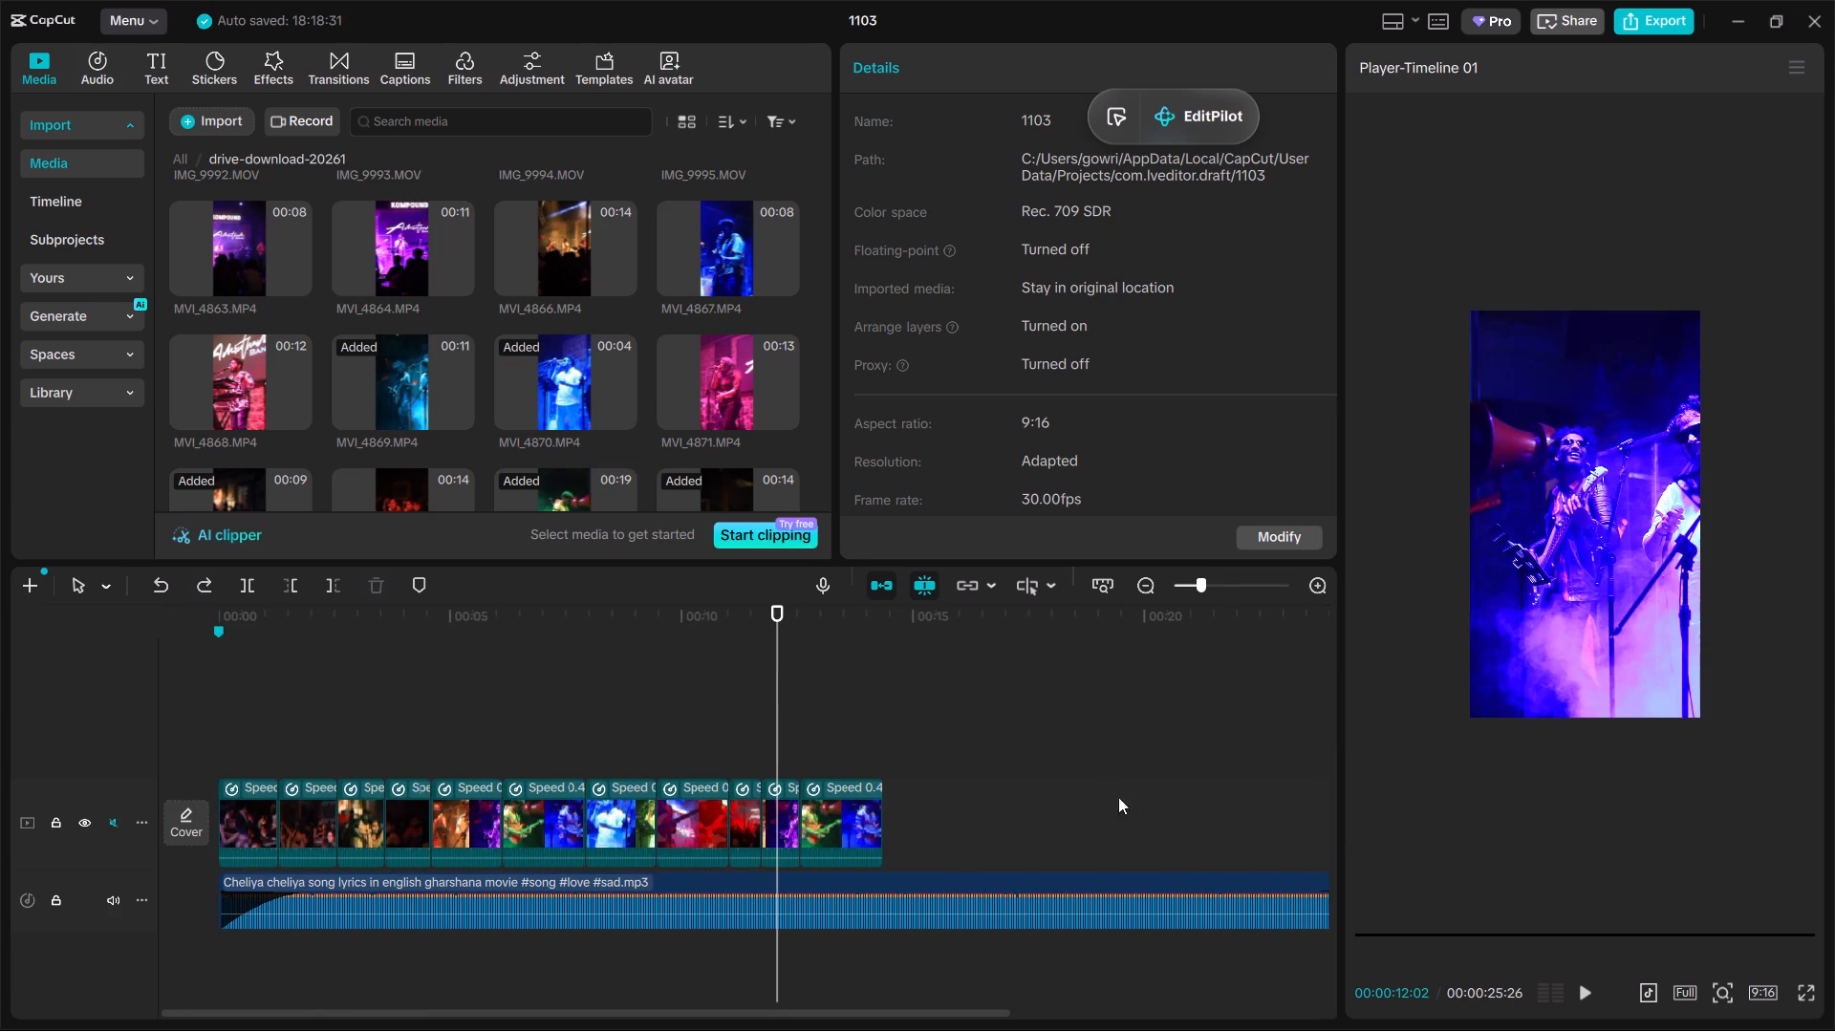
# Replace the second half of the split MVI_4869 segment with the purple-lit singer part of MVI_4871, keeping the original video effect.
pyautogui.moveTo(745, 377); pyautogui.dragTo(789, 806)
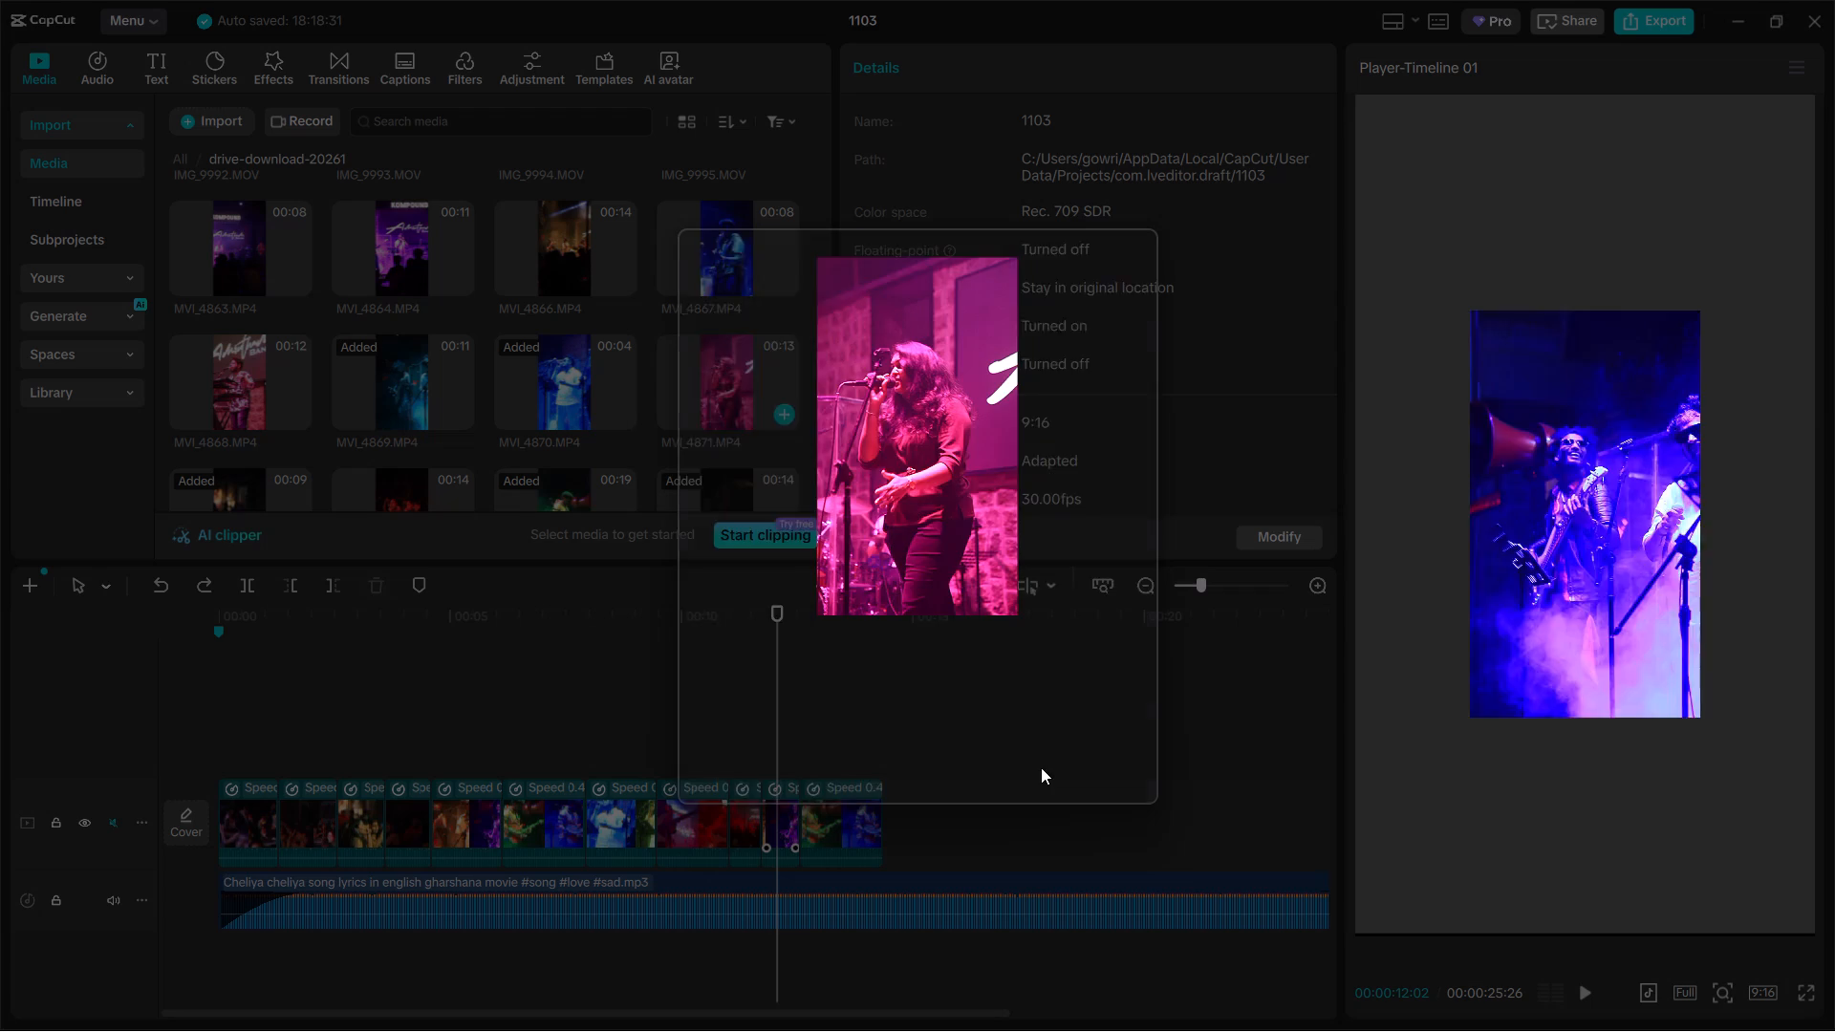
pyautogui.moveTo(976, 705); pyautogui.dragTo(866, 704)
pyautogui.moveTo(1012, 672); pyautogui.dragTo(34, 690)
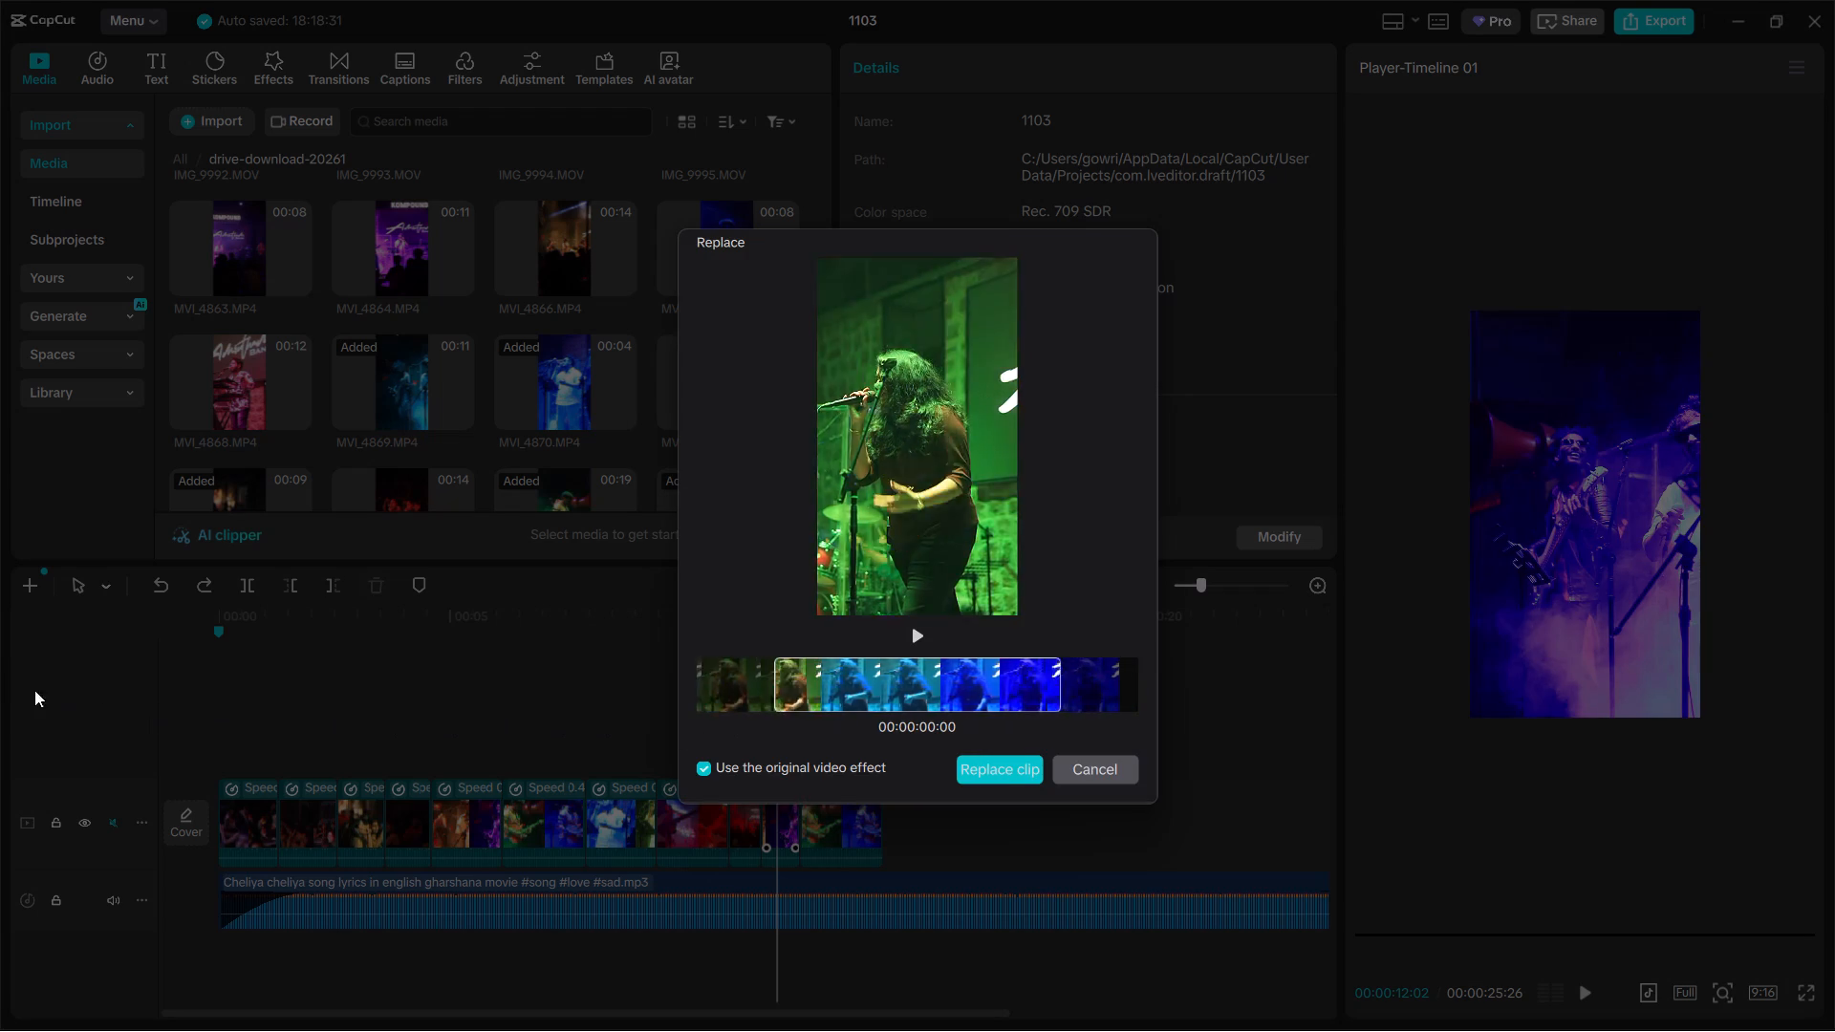
pyautogui.moveTo(34, 690); pyautogui.dragTo(0, 666)
pyautogui.moveTo(983, 678); pyautogui.dragTo(0, 578)
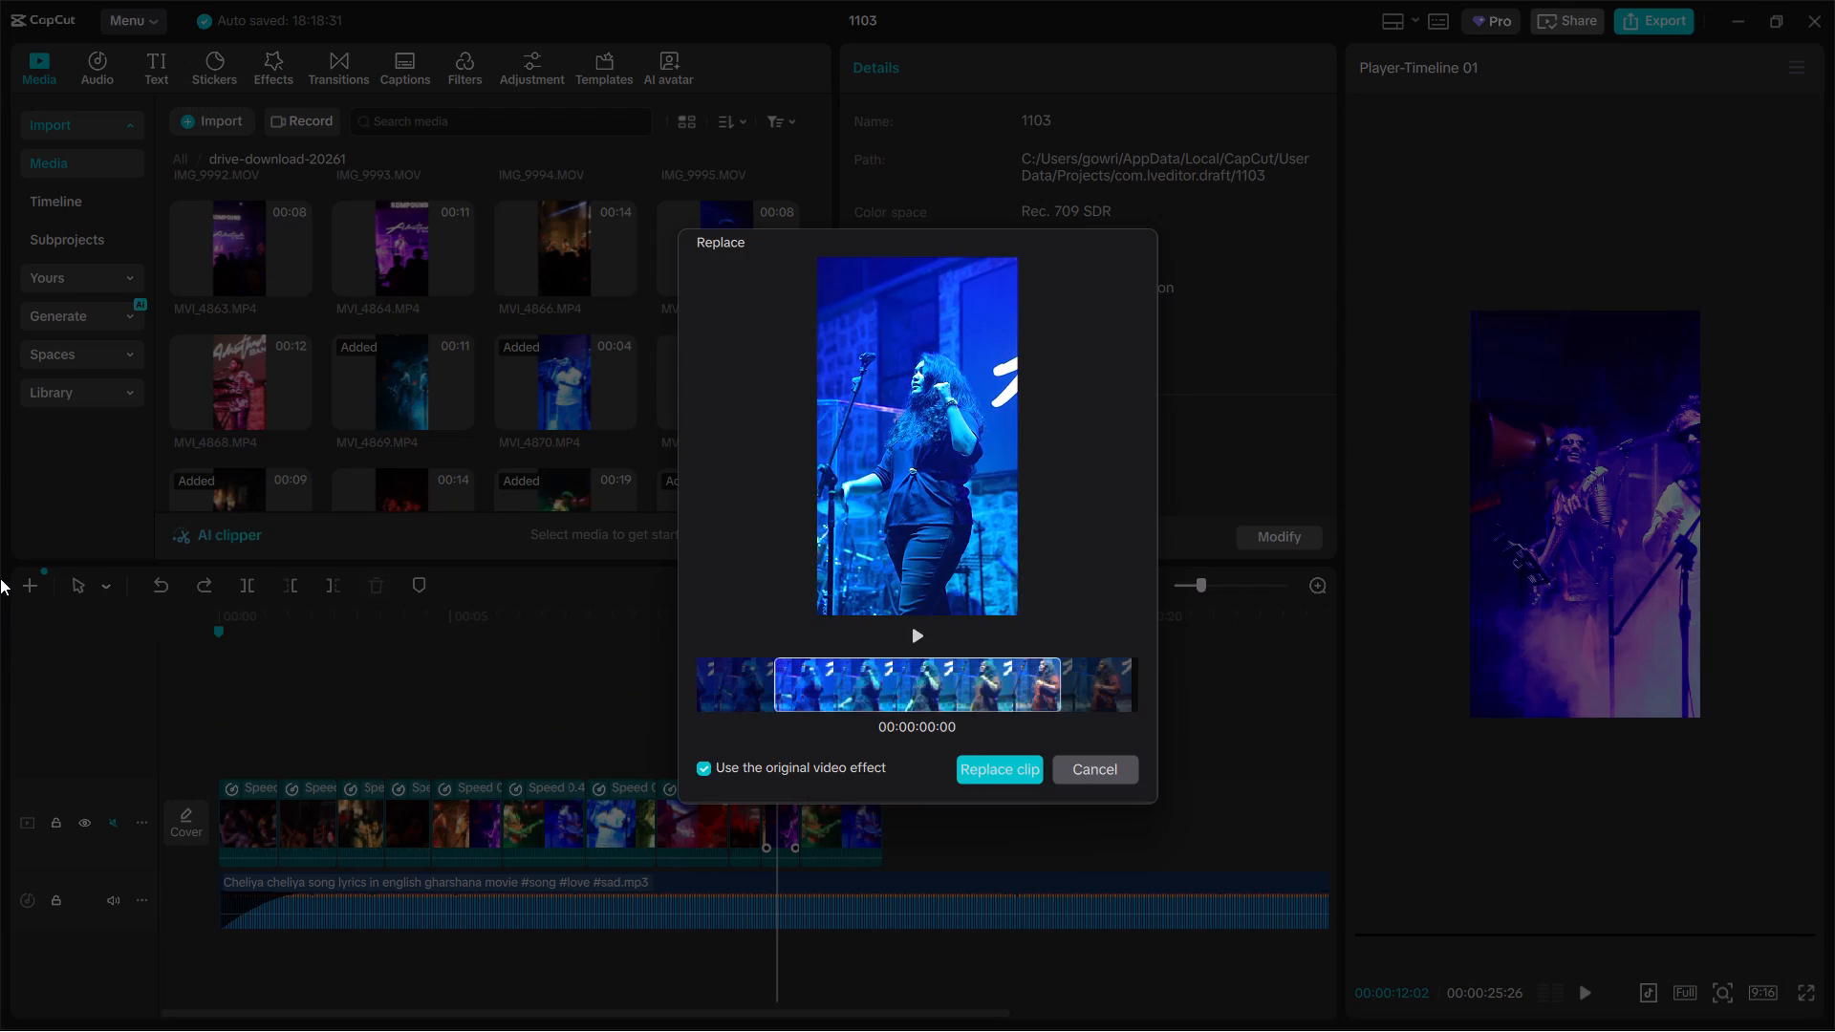
pyautogui.moveTo(0, 578); pyautogui.dragTo(1834, 651)
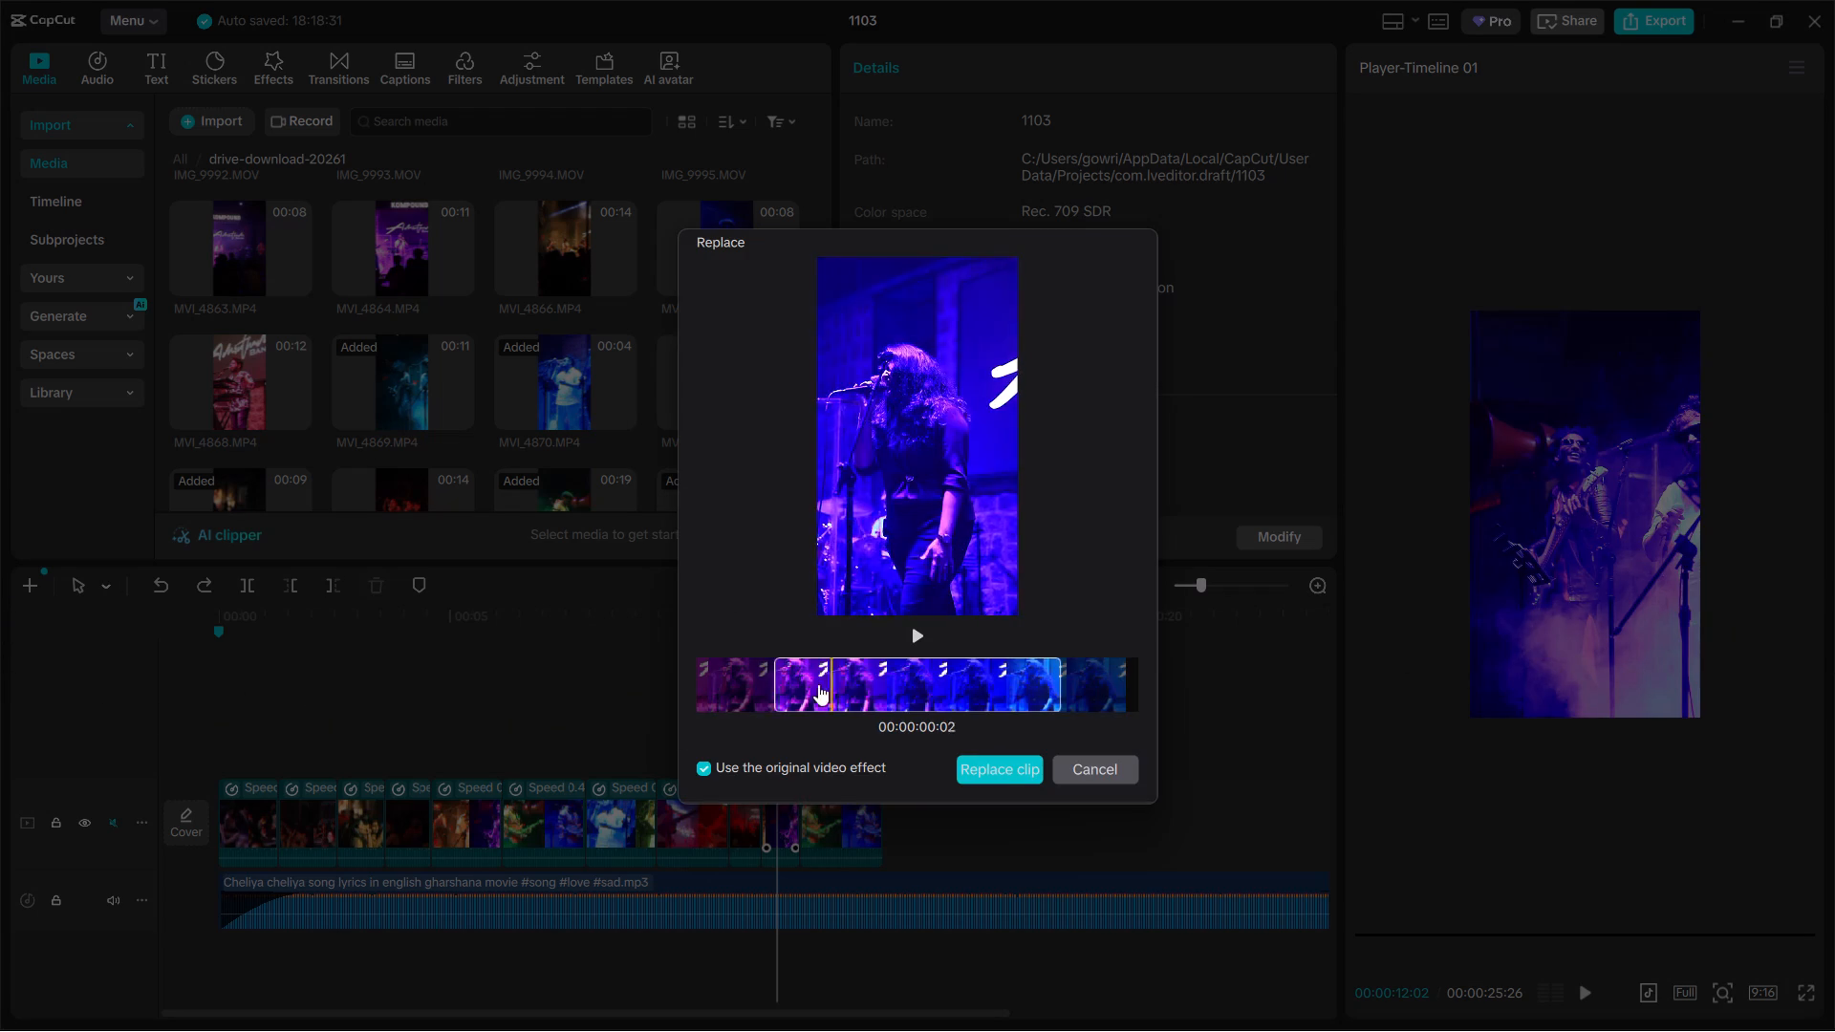
pyautogui.moveTo(781, 696); pyautogui.dragTo(1008, 730)
pyautogui.click(981, 772)
pyautogui.click(868, 604)
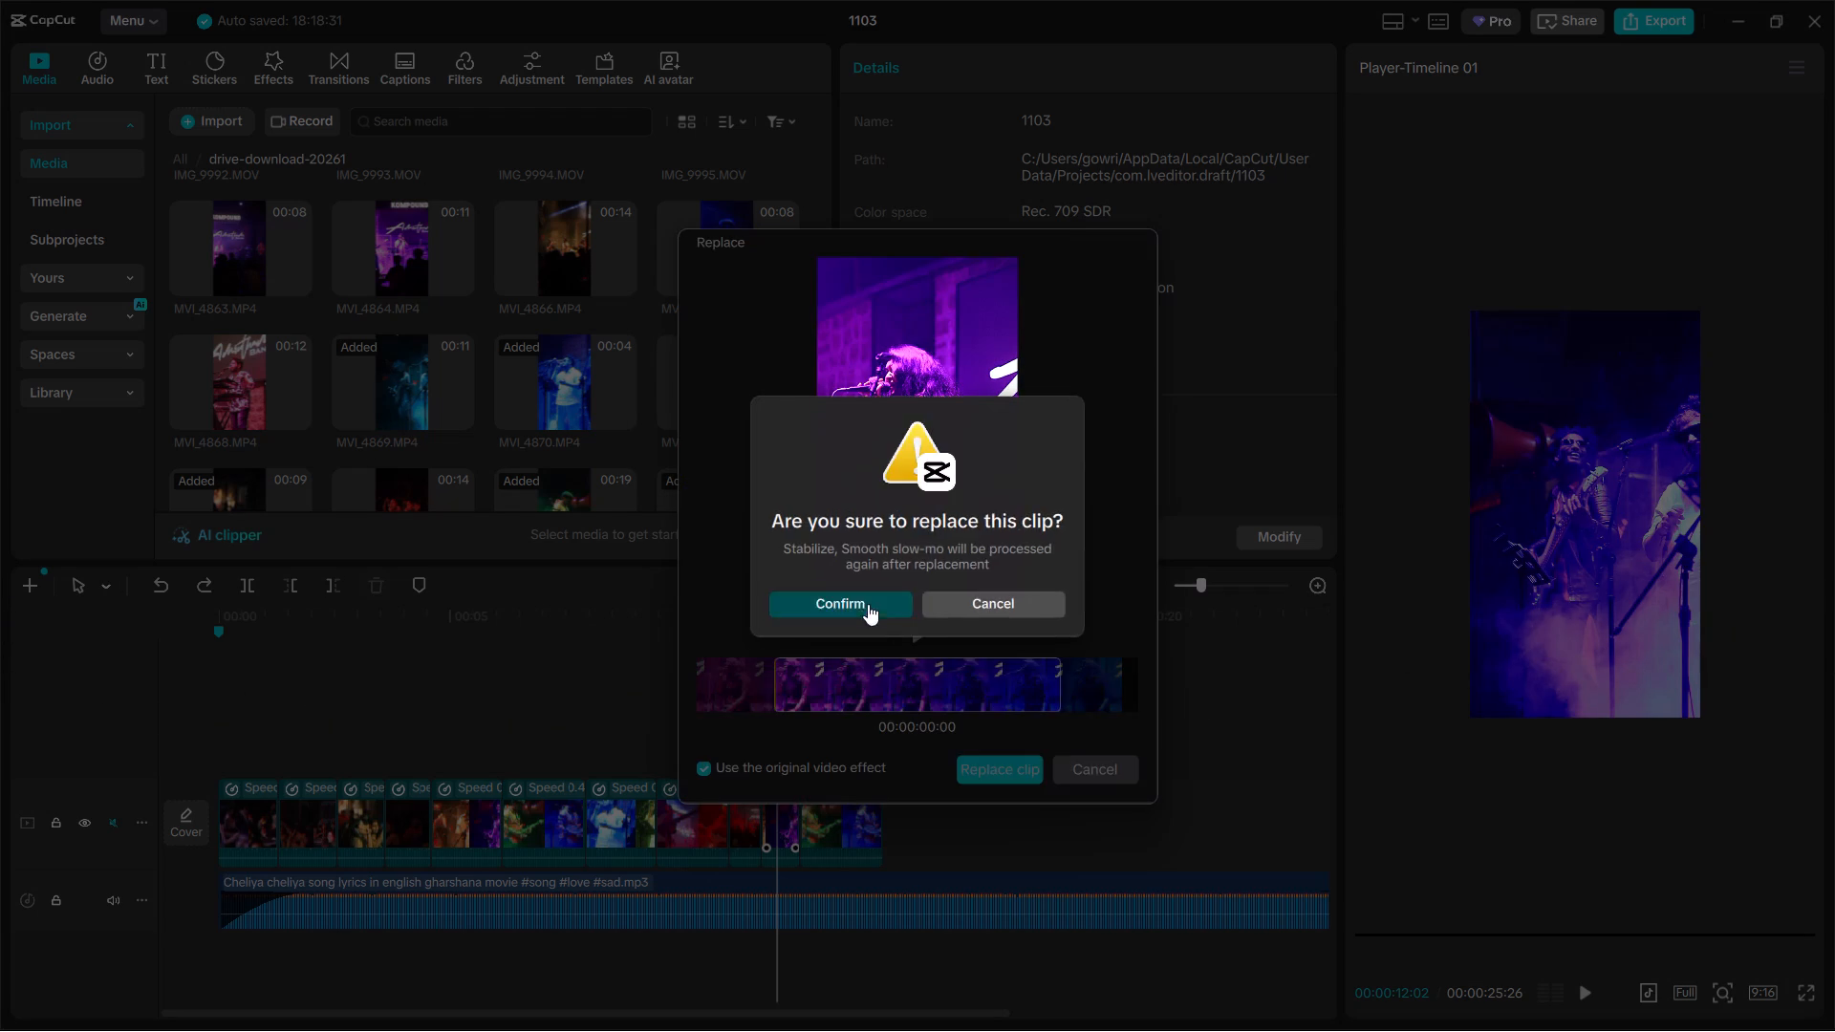
# Play from the IMG_9970 segment through the new MVI_4871 segment to check the cuts against the song.
pyautogui.keyDown('ctrl'); pyautogui.scroll(5, 800, 778); pyautogui.keyUp('ctrl')
pyautogui.keyDown('ctrl'); pyautogui.scroll(6, 731, 742); pyautogui.keyUp('ctrl')
pyautogui.keyDown('ctrl'); pyautogui.click(729, 737); pyautogui.keyUp('ctrl')
pyautogui.press('space')
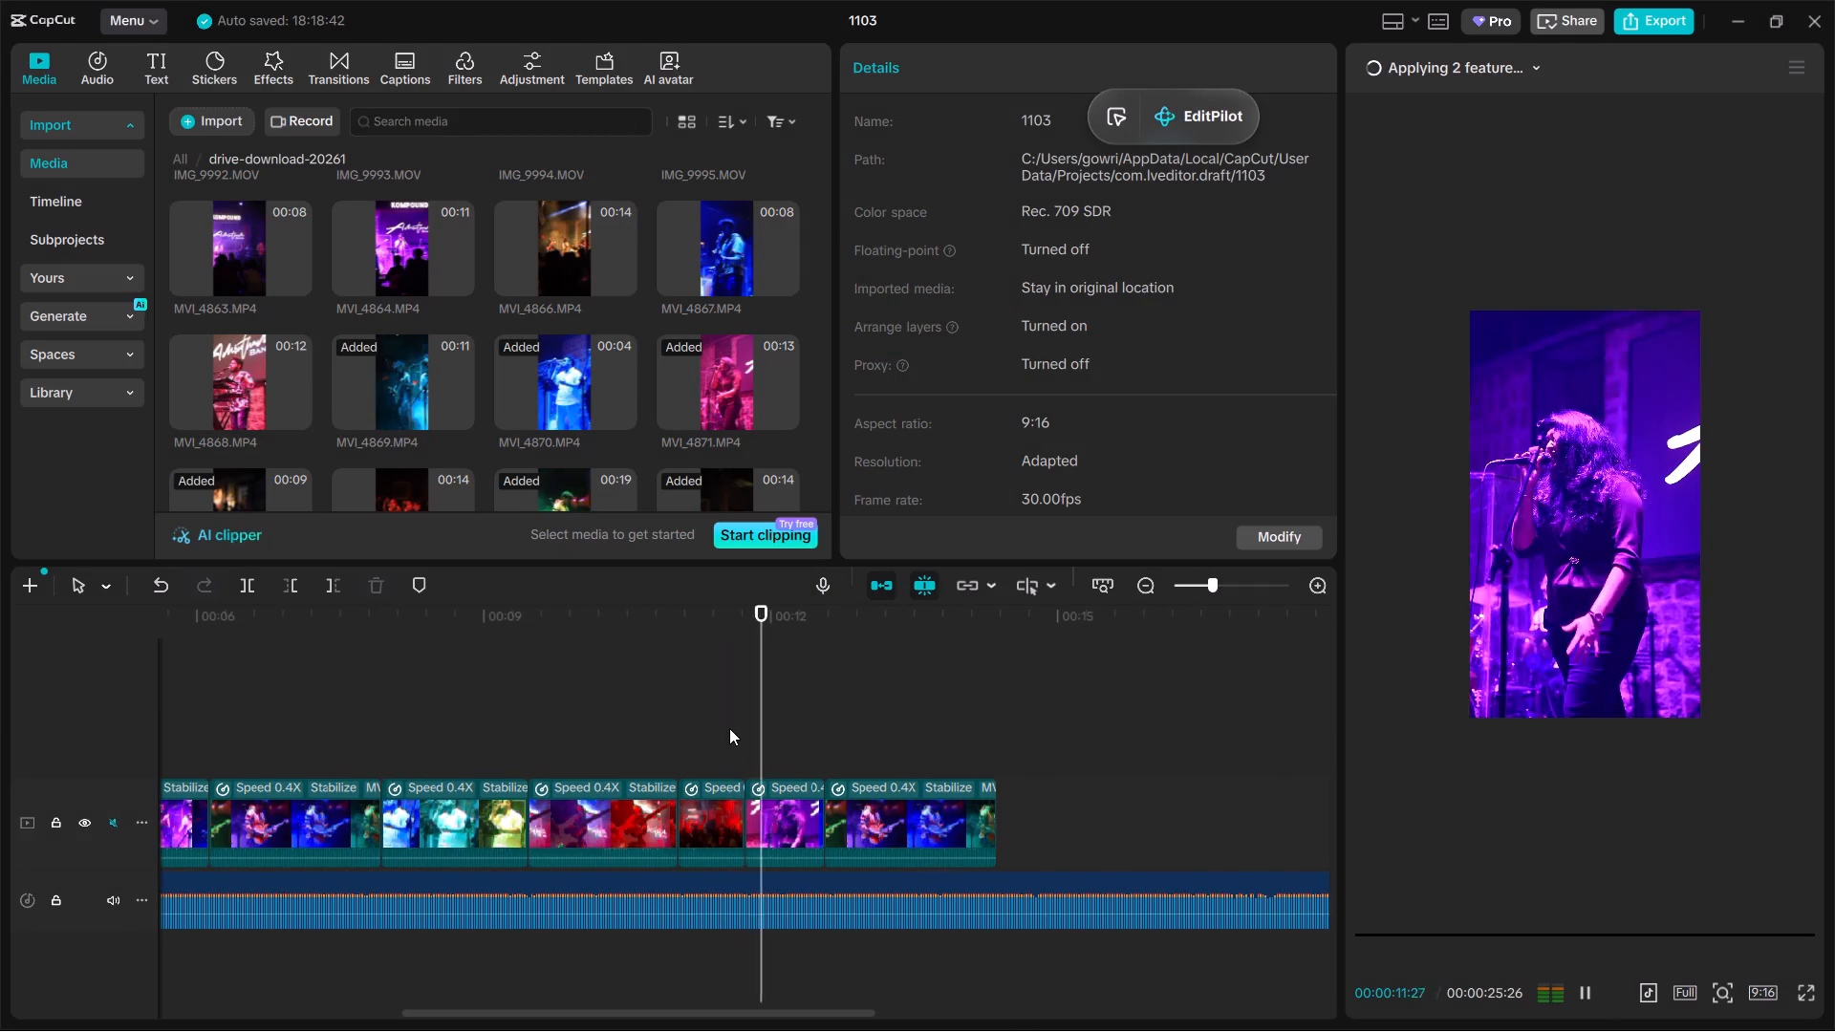
pyautogui.press('space')
pyautogui.press('space')
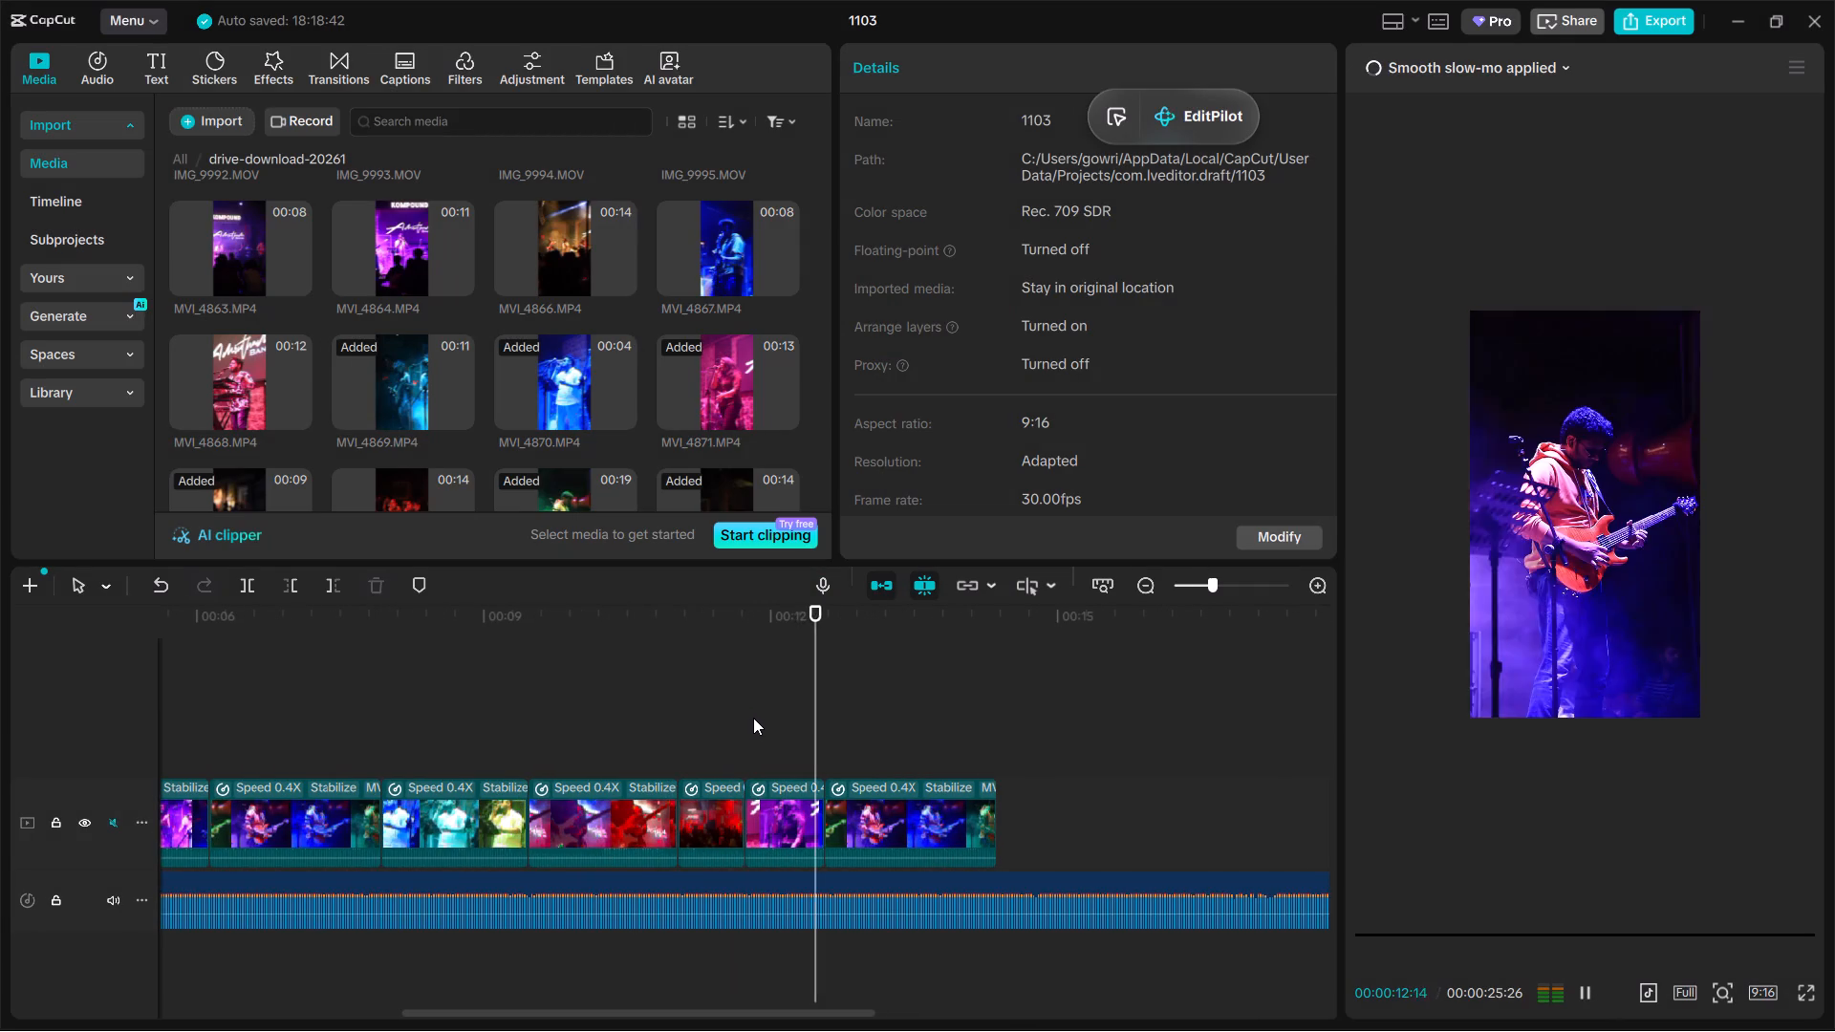
pyautogui.press('space')
# Replace the duplicated MVI_4874 segment at the end of the track with a later part of MVI_4866, keeping the original video effect.
pyautogui.click(537, 260)
pyautogui.moveTo(566, 248); pyautogui.dragTo(890, 816)
pyautogui.click(976, 700)
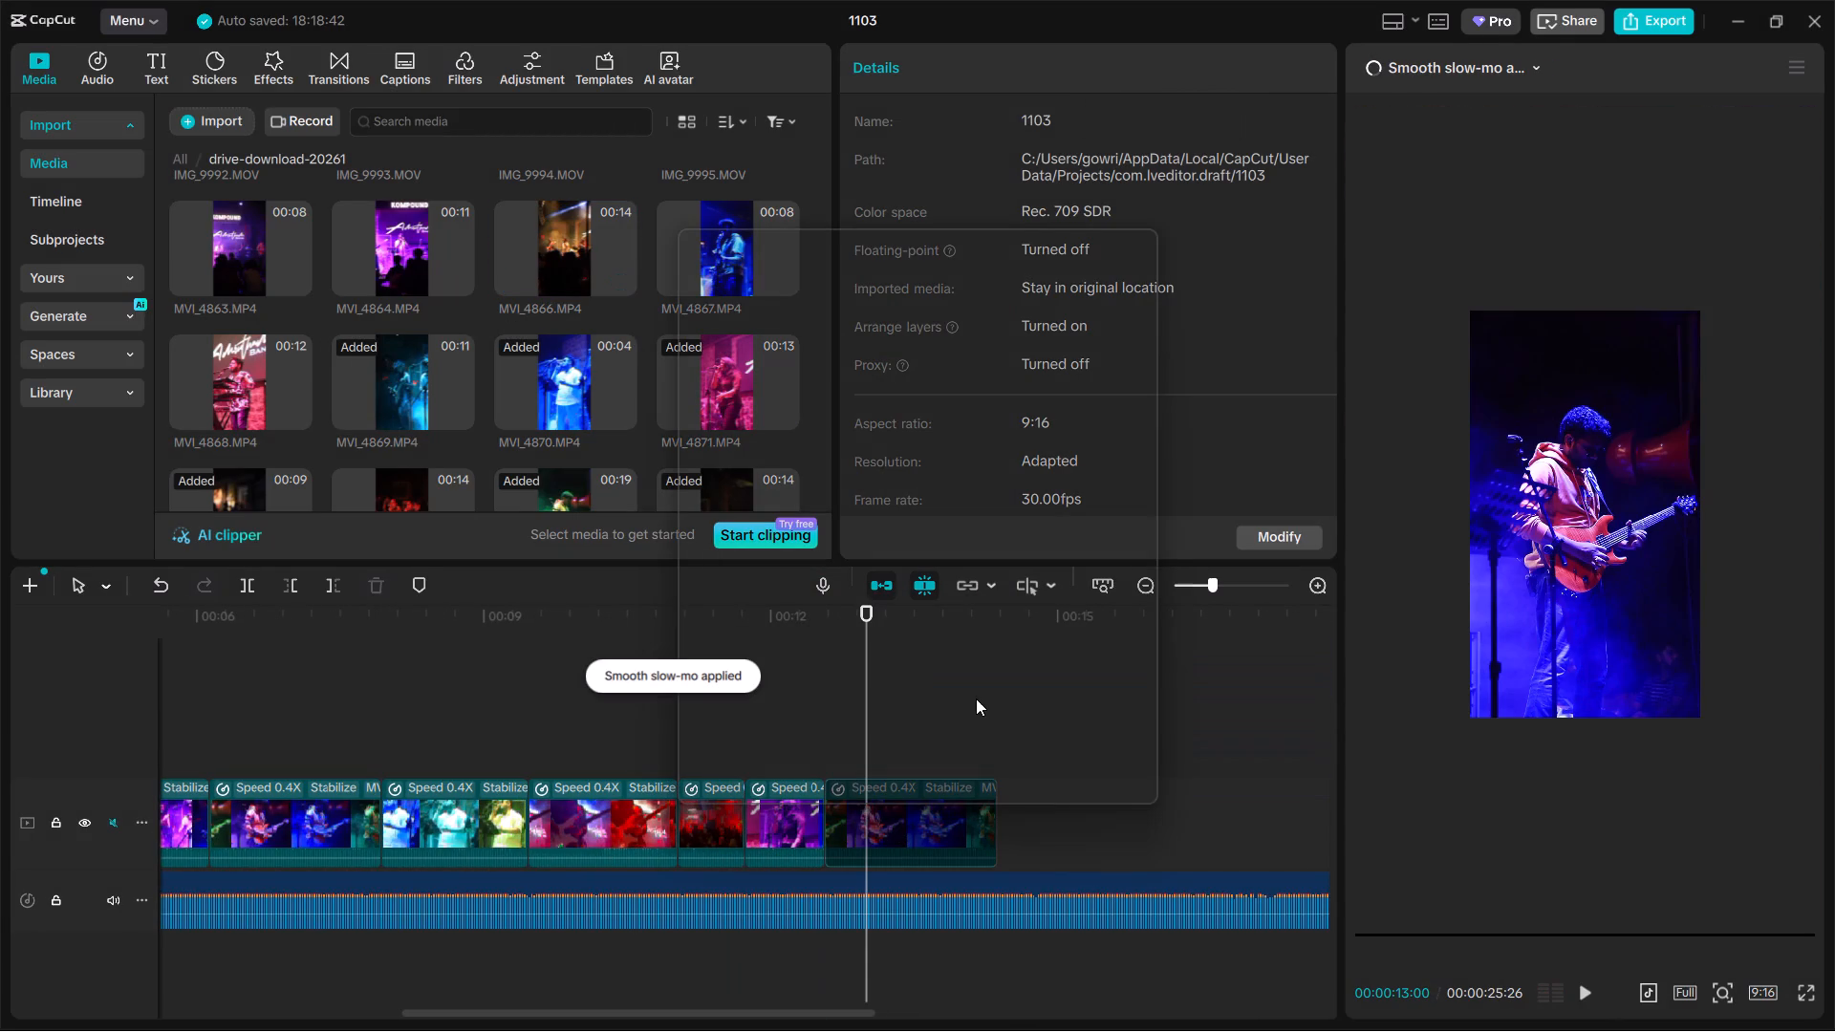
pyautogui.moveTo(952, 687); pyautogui.dragTo(881, 691)
pyautogui.click(1004, 766)
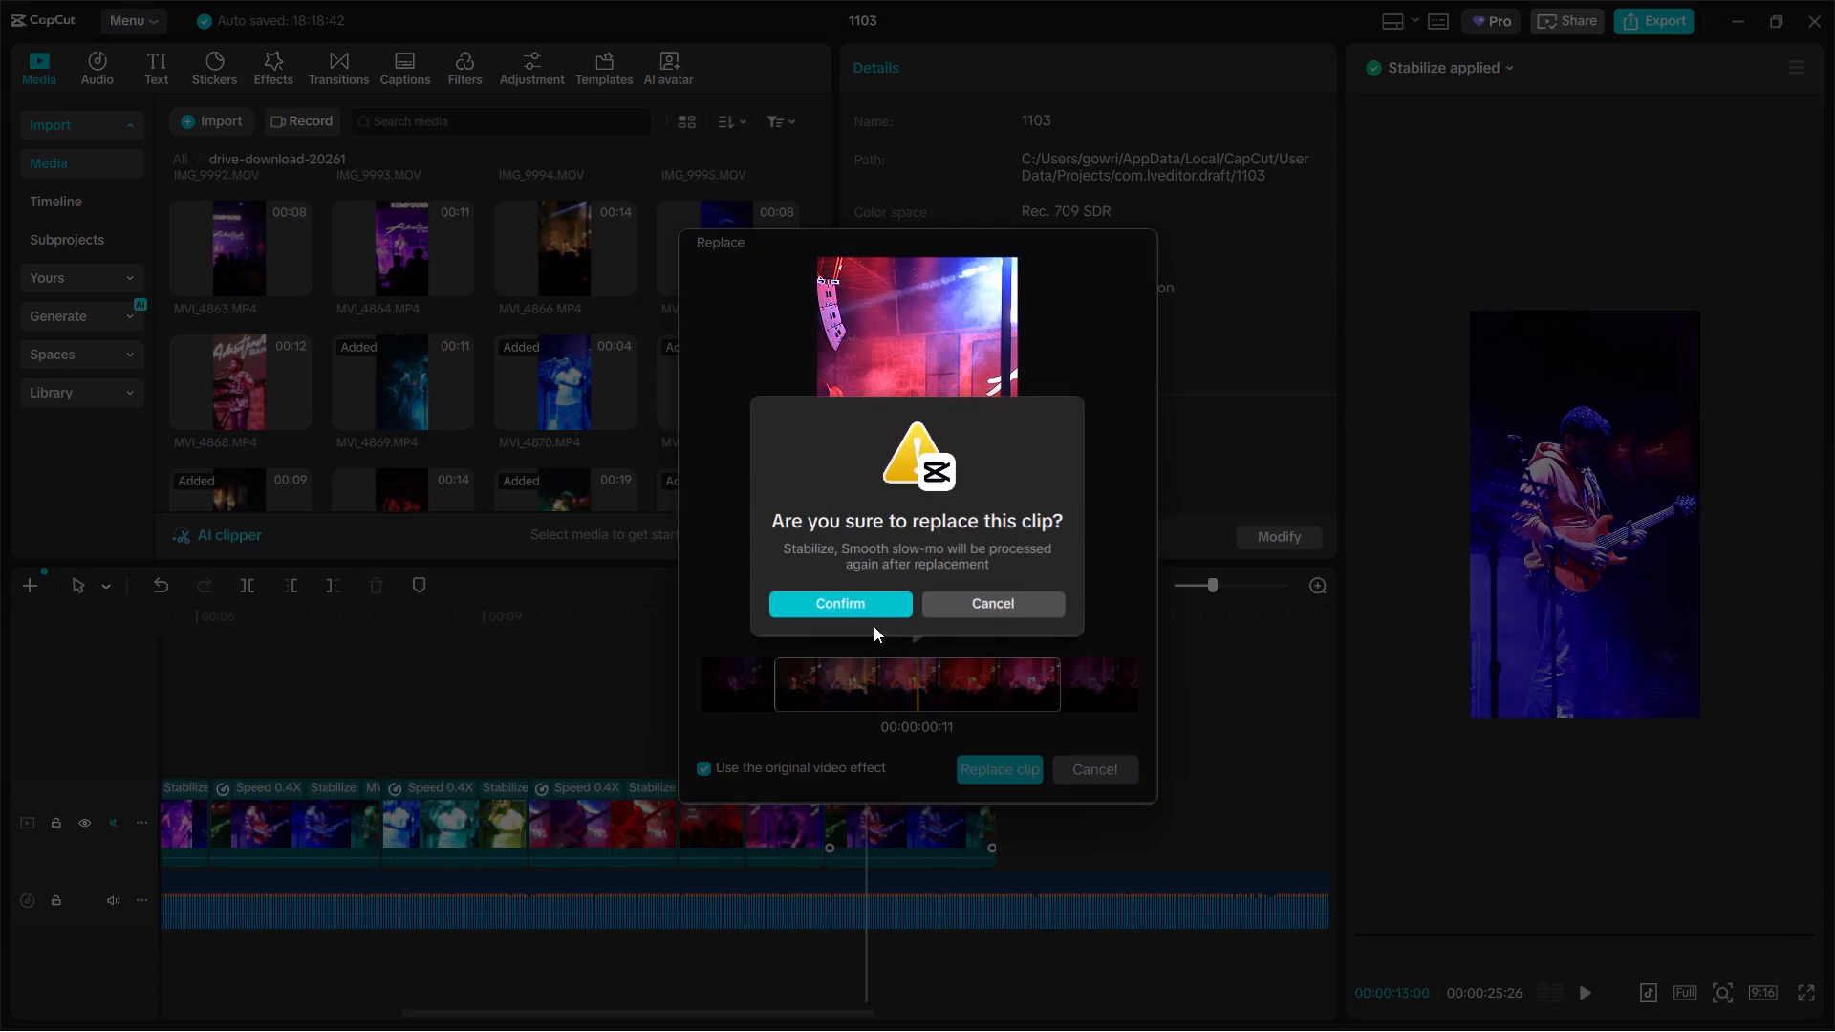
pyautogui.click(850, 592)
# Play into the new MVI_4866 segment and split it on the song's beat at 00:00:13:11.
pyautogui.click(799, 718)
pyautogui.press('space')
pyautogui.keyDown('ctrl'); pyautogui.scroll(-7, 798, 718); pyautogui.keyUp('ctrl')
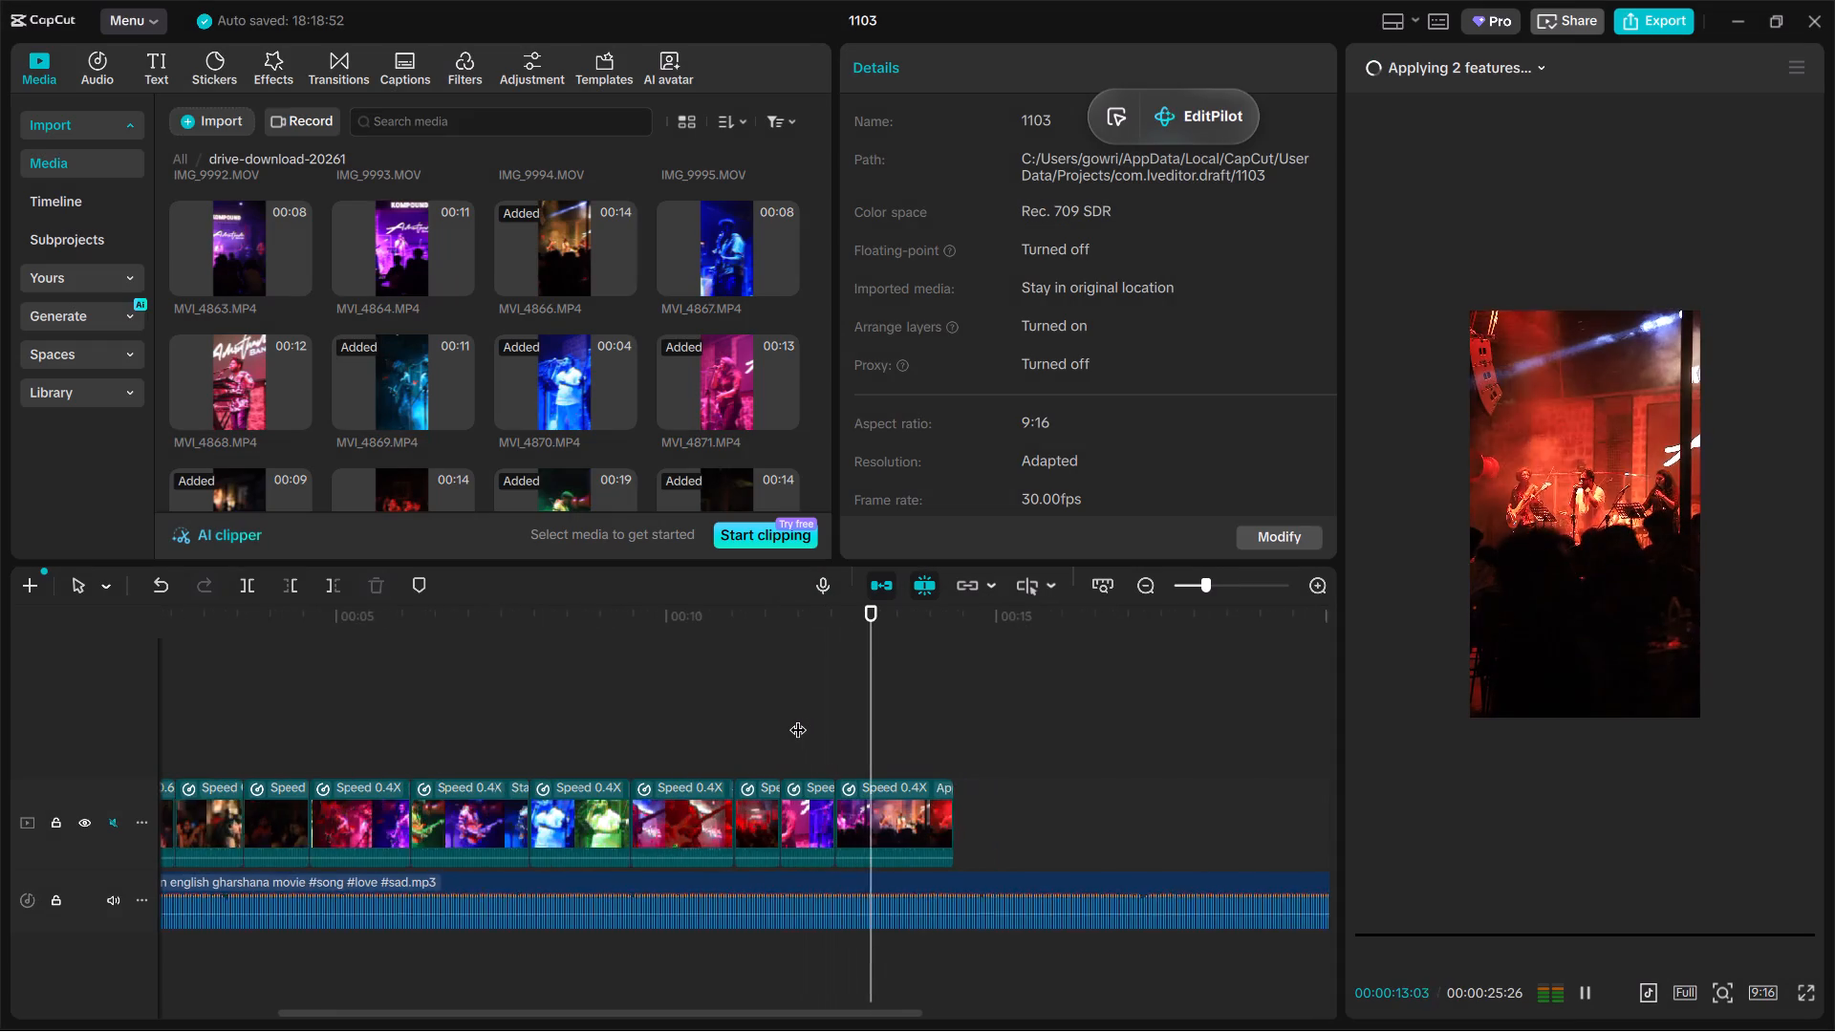
pyautogui.press('space')
pyautogui.click(907, 814)
pyautogui.click(248, 588)
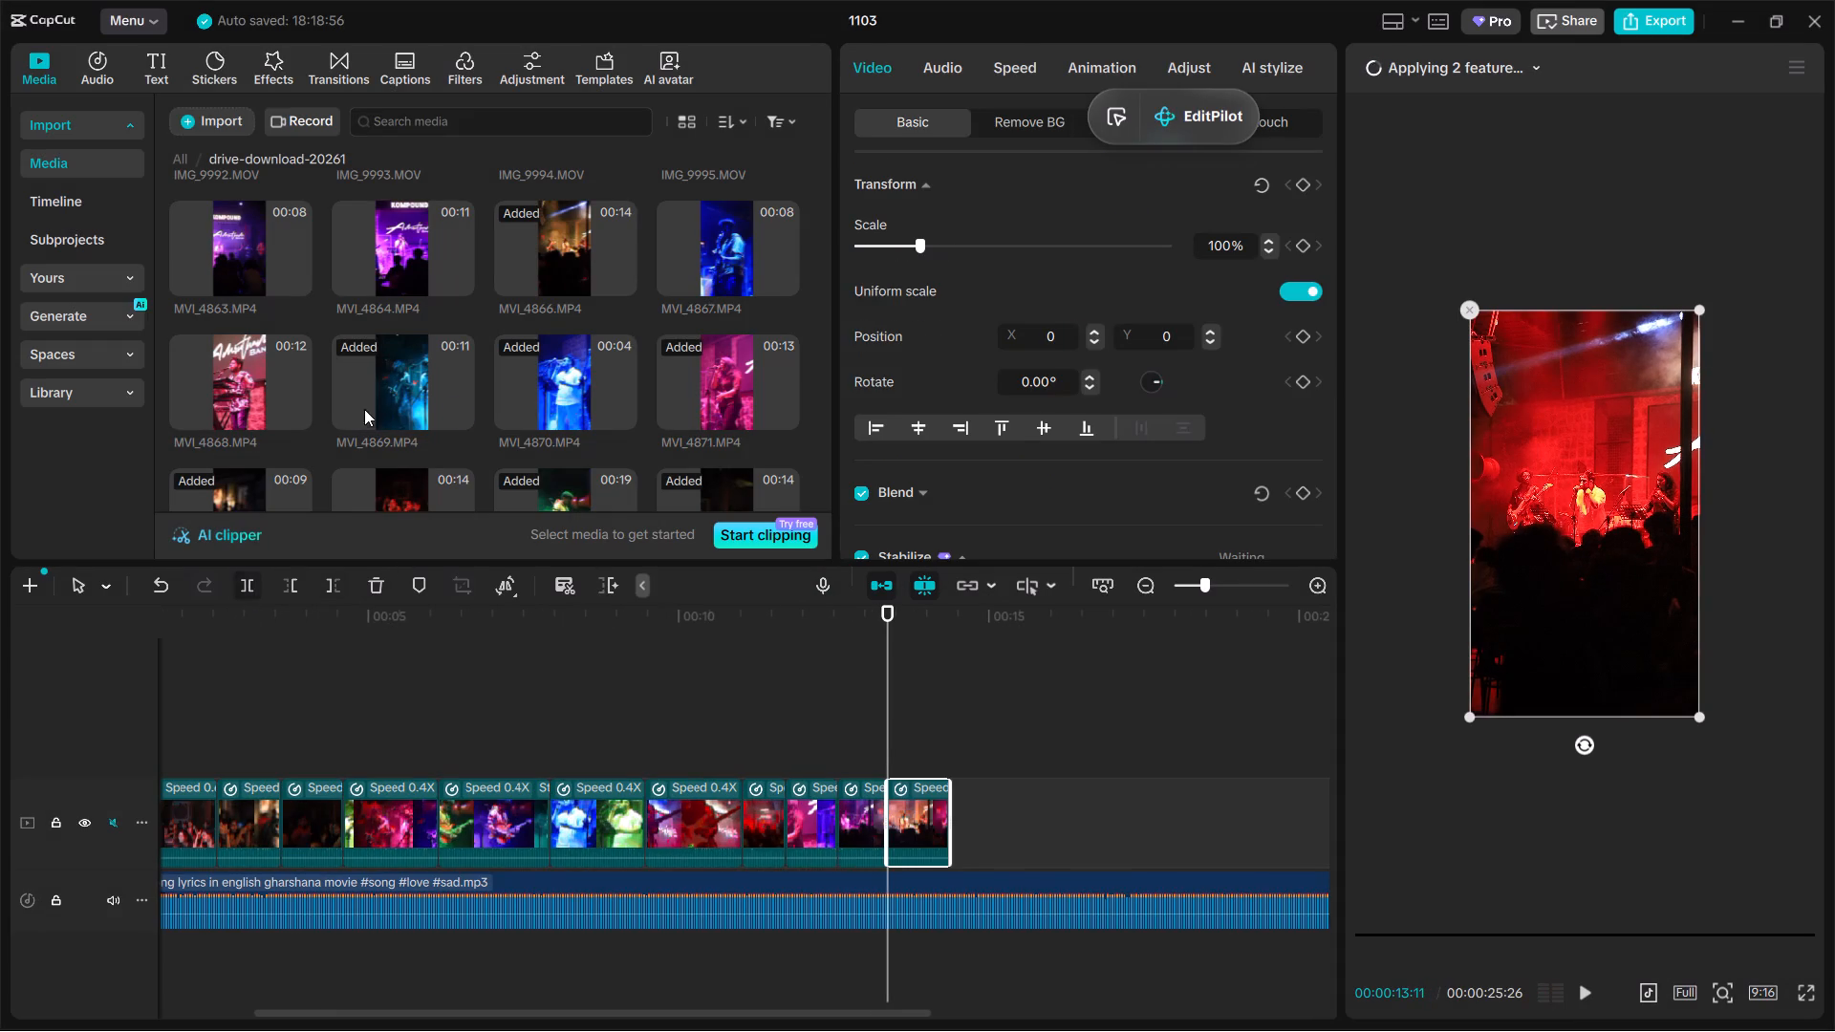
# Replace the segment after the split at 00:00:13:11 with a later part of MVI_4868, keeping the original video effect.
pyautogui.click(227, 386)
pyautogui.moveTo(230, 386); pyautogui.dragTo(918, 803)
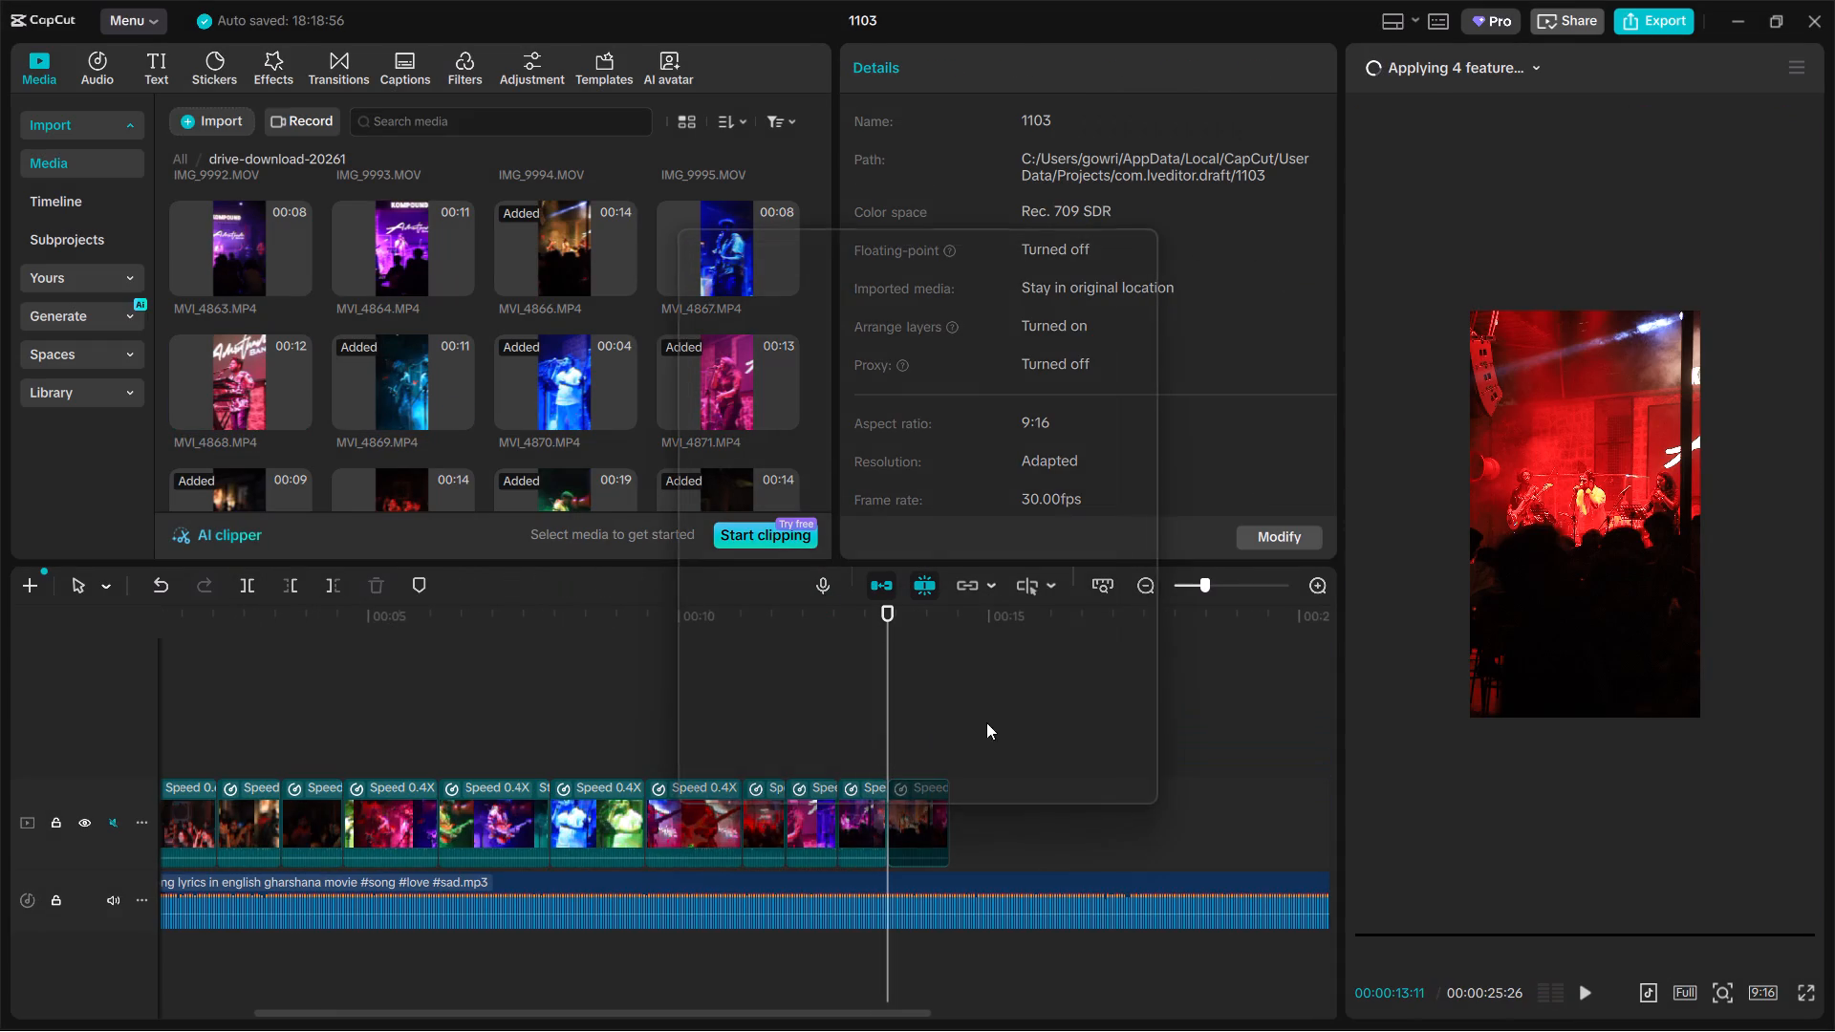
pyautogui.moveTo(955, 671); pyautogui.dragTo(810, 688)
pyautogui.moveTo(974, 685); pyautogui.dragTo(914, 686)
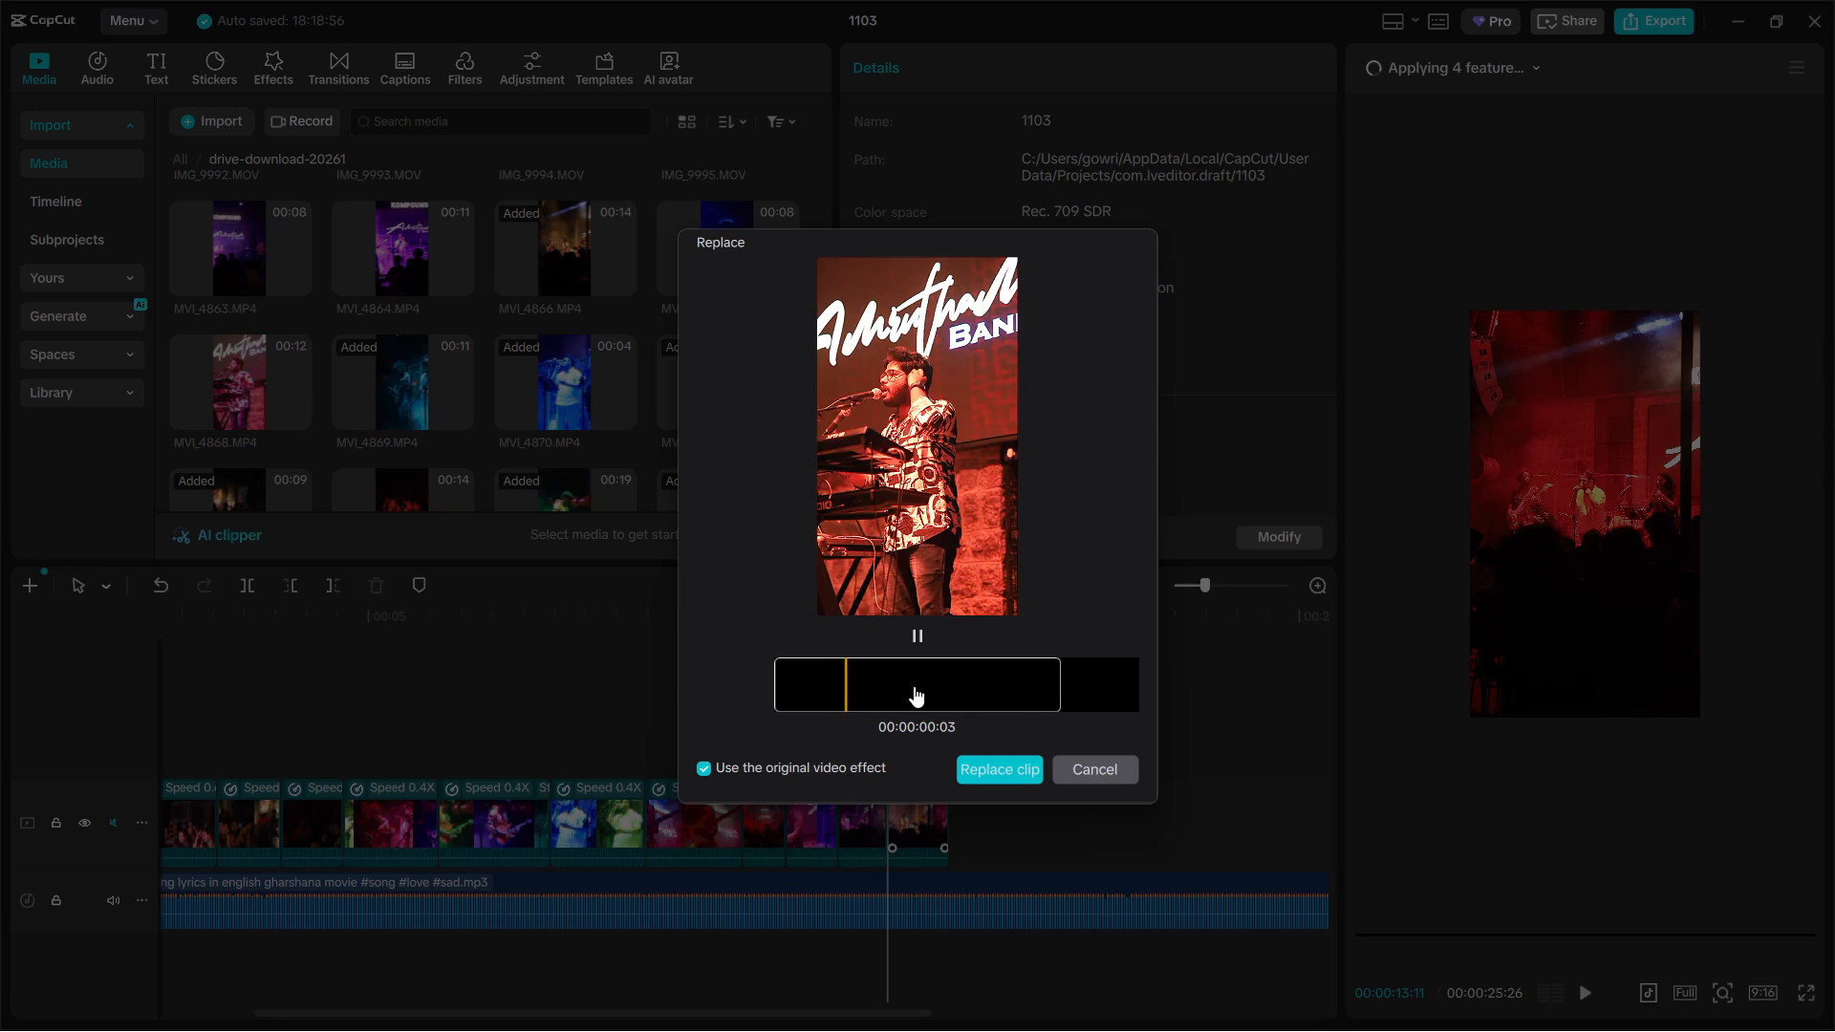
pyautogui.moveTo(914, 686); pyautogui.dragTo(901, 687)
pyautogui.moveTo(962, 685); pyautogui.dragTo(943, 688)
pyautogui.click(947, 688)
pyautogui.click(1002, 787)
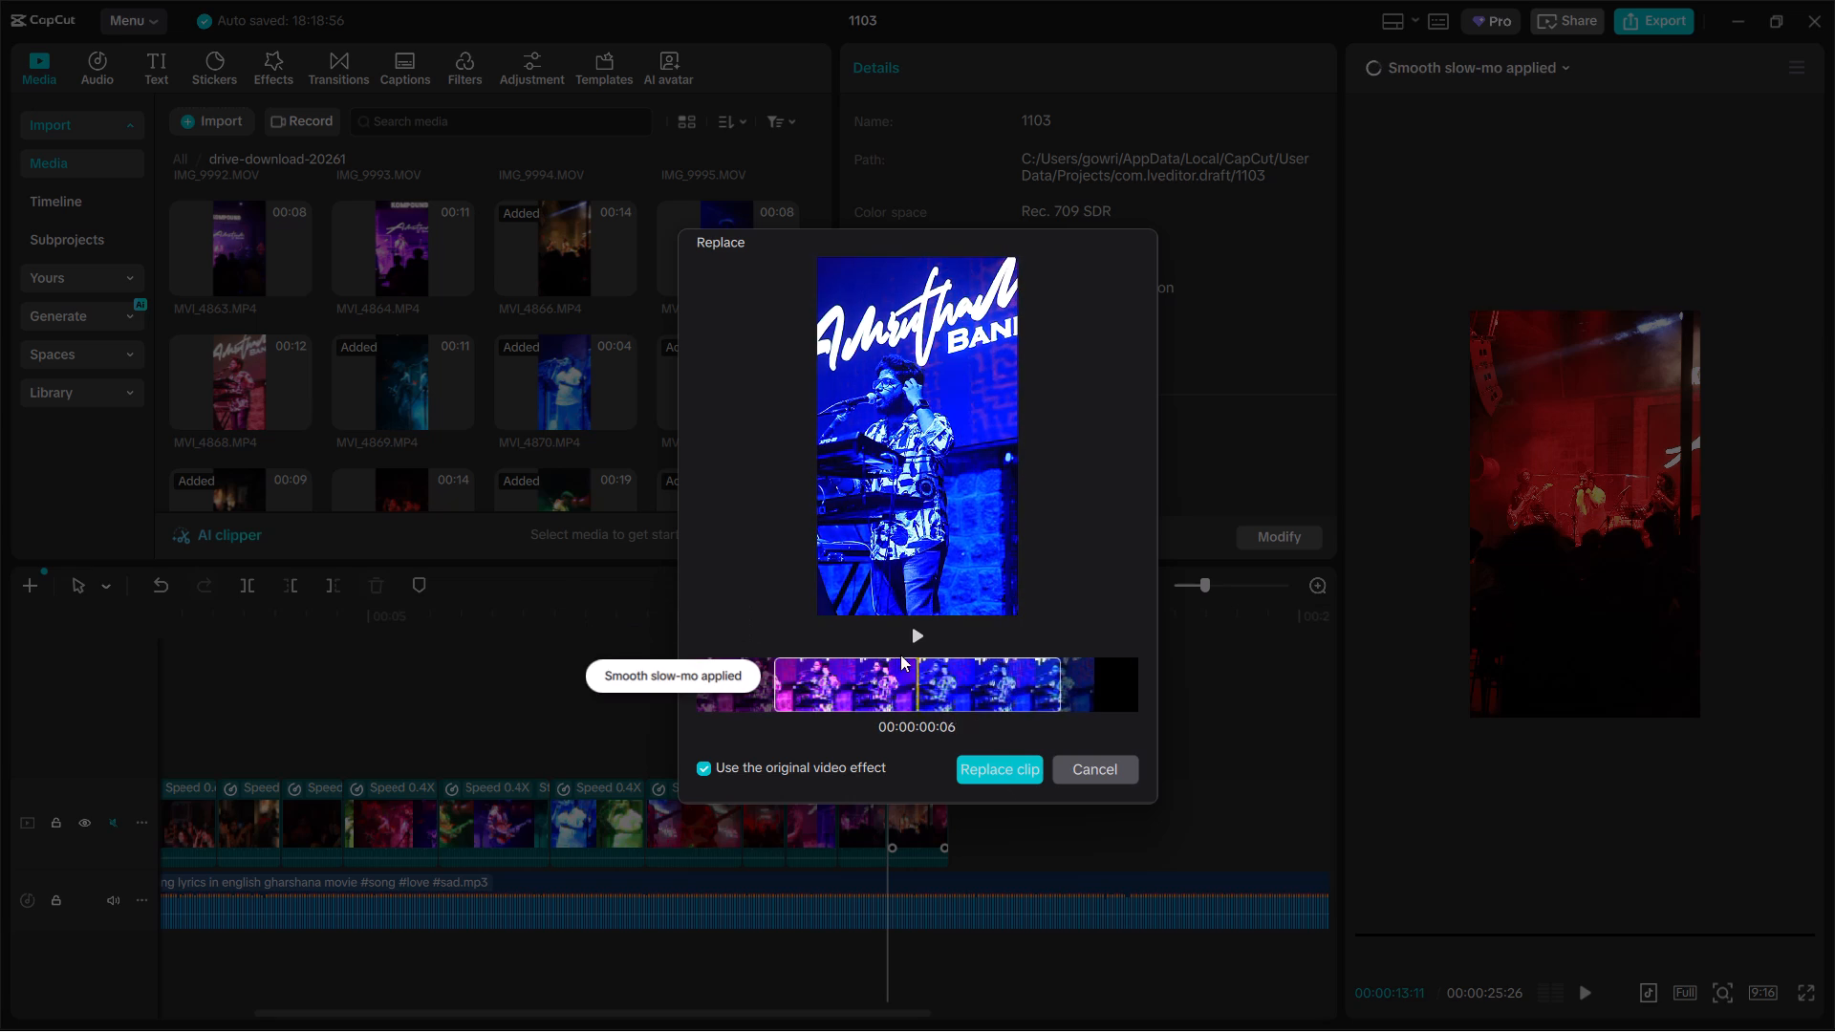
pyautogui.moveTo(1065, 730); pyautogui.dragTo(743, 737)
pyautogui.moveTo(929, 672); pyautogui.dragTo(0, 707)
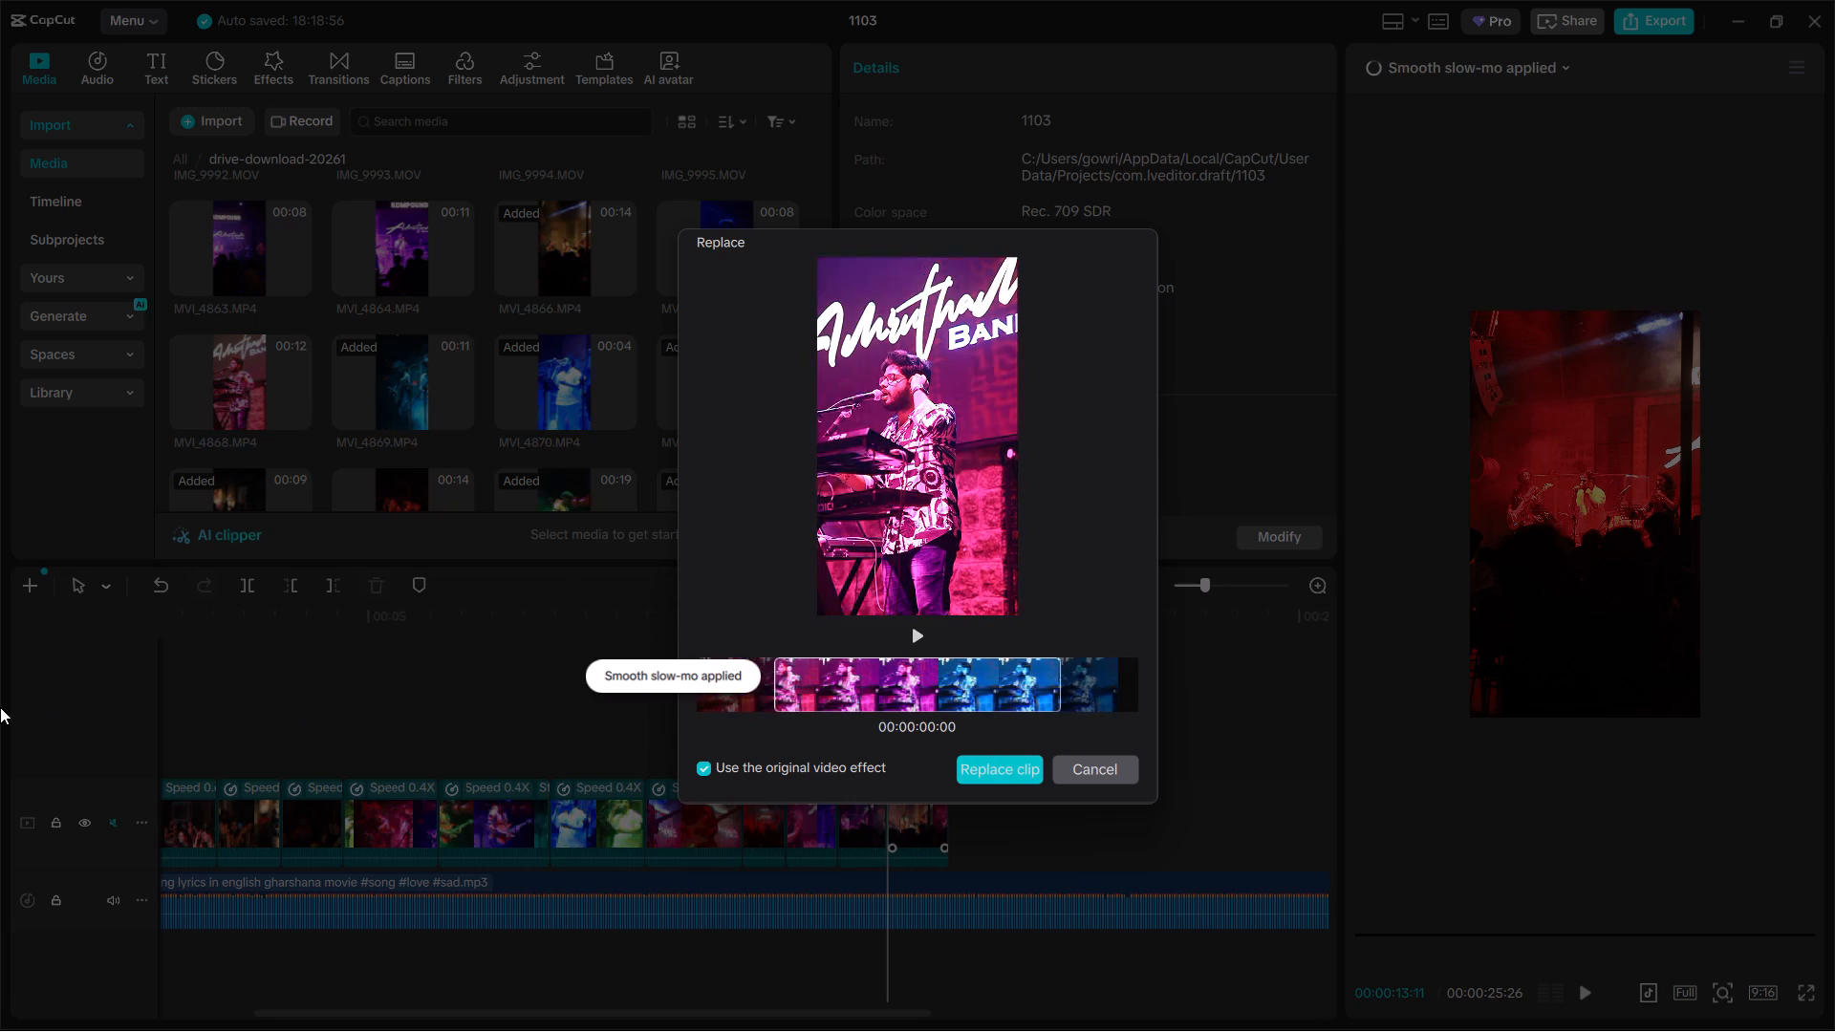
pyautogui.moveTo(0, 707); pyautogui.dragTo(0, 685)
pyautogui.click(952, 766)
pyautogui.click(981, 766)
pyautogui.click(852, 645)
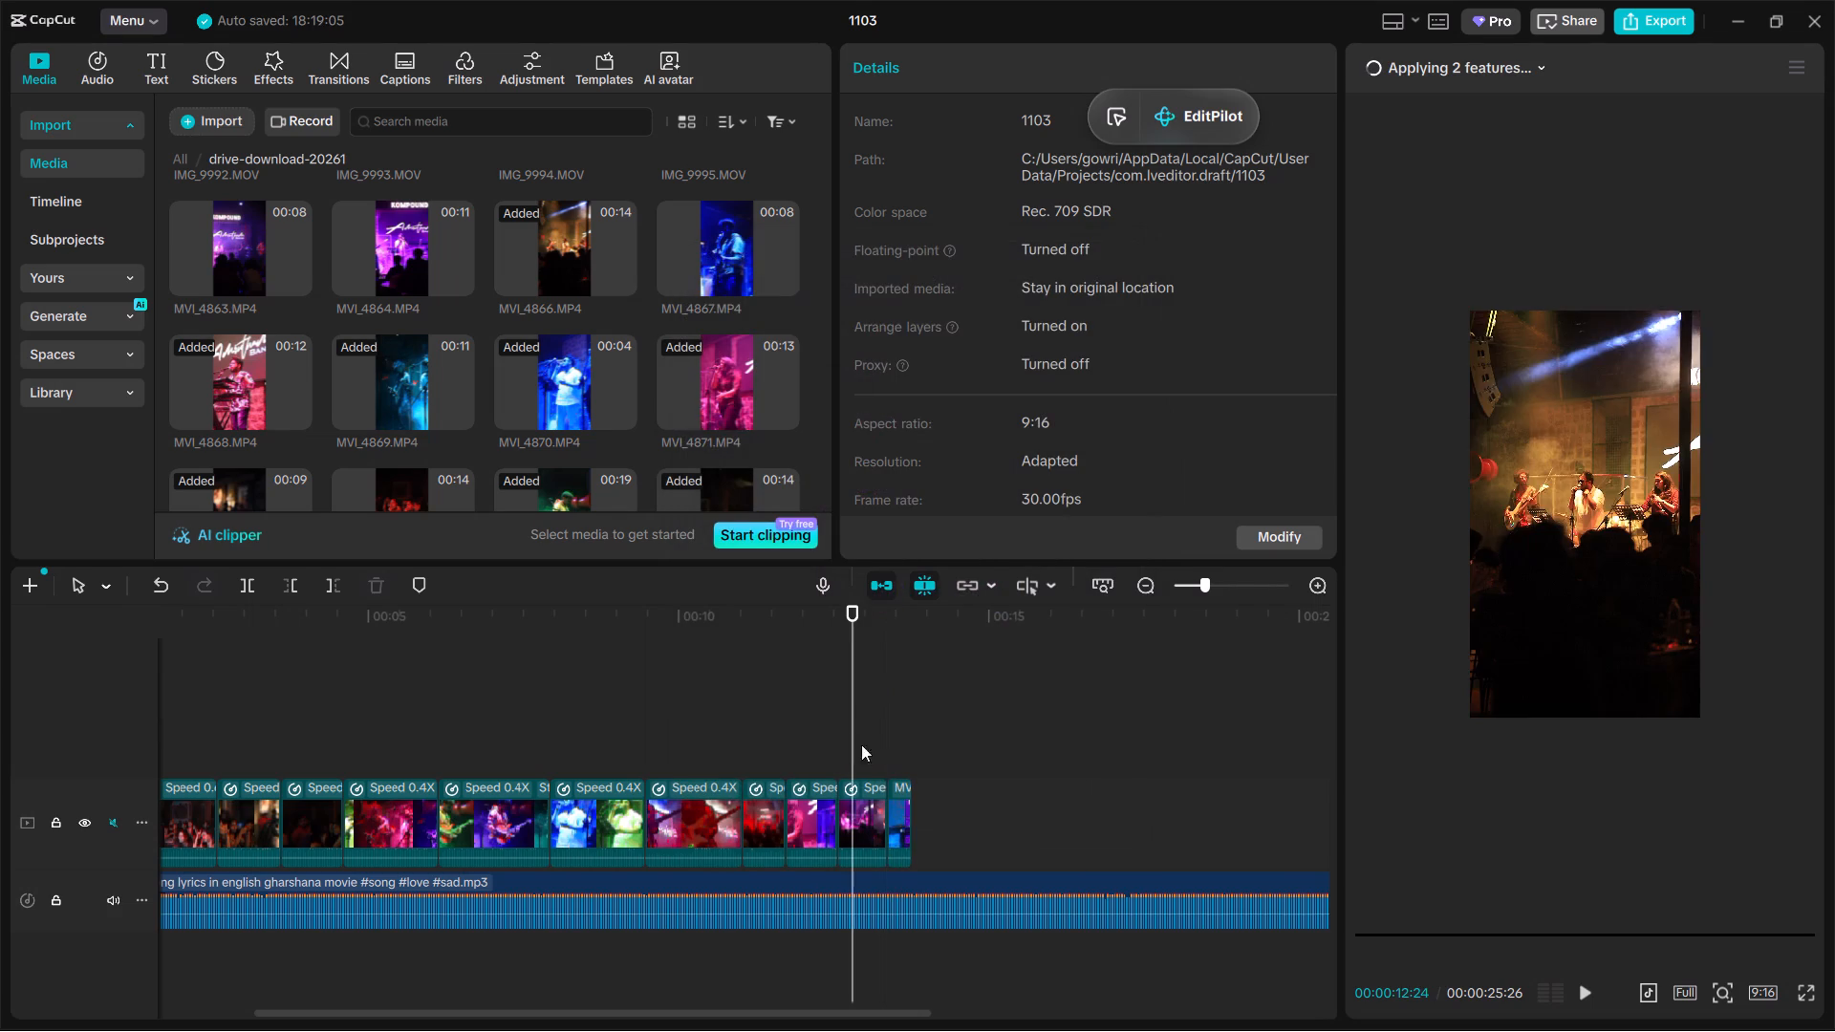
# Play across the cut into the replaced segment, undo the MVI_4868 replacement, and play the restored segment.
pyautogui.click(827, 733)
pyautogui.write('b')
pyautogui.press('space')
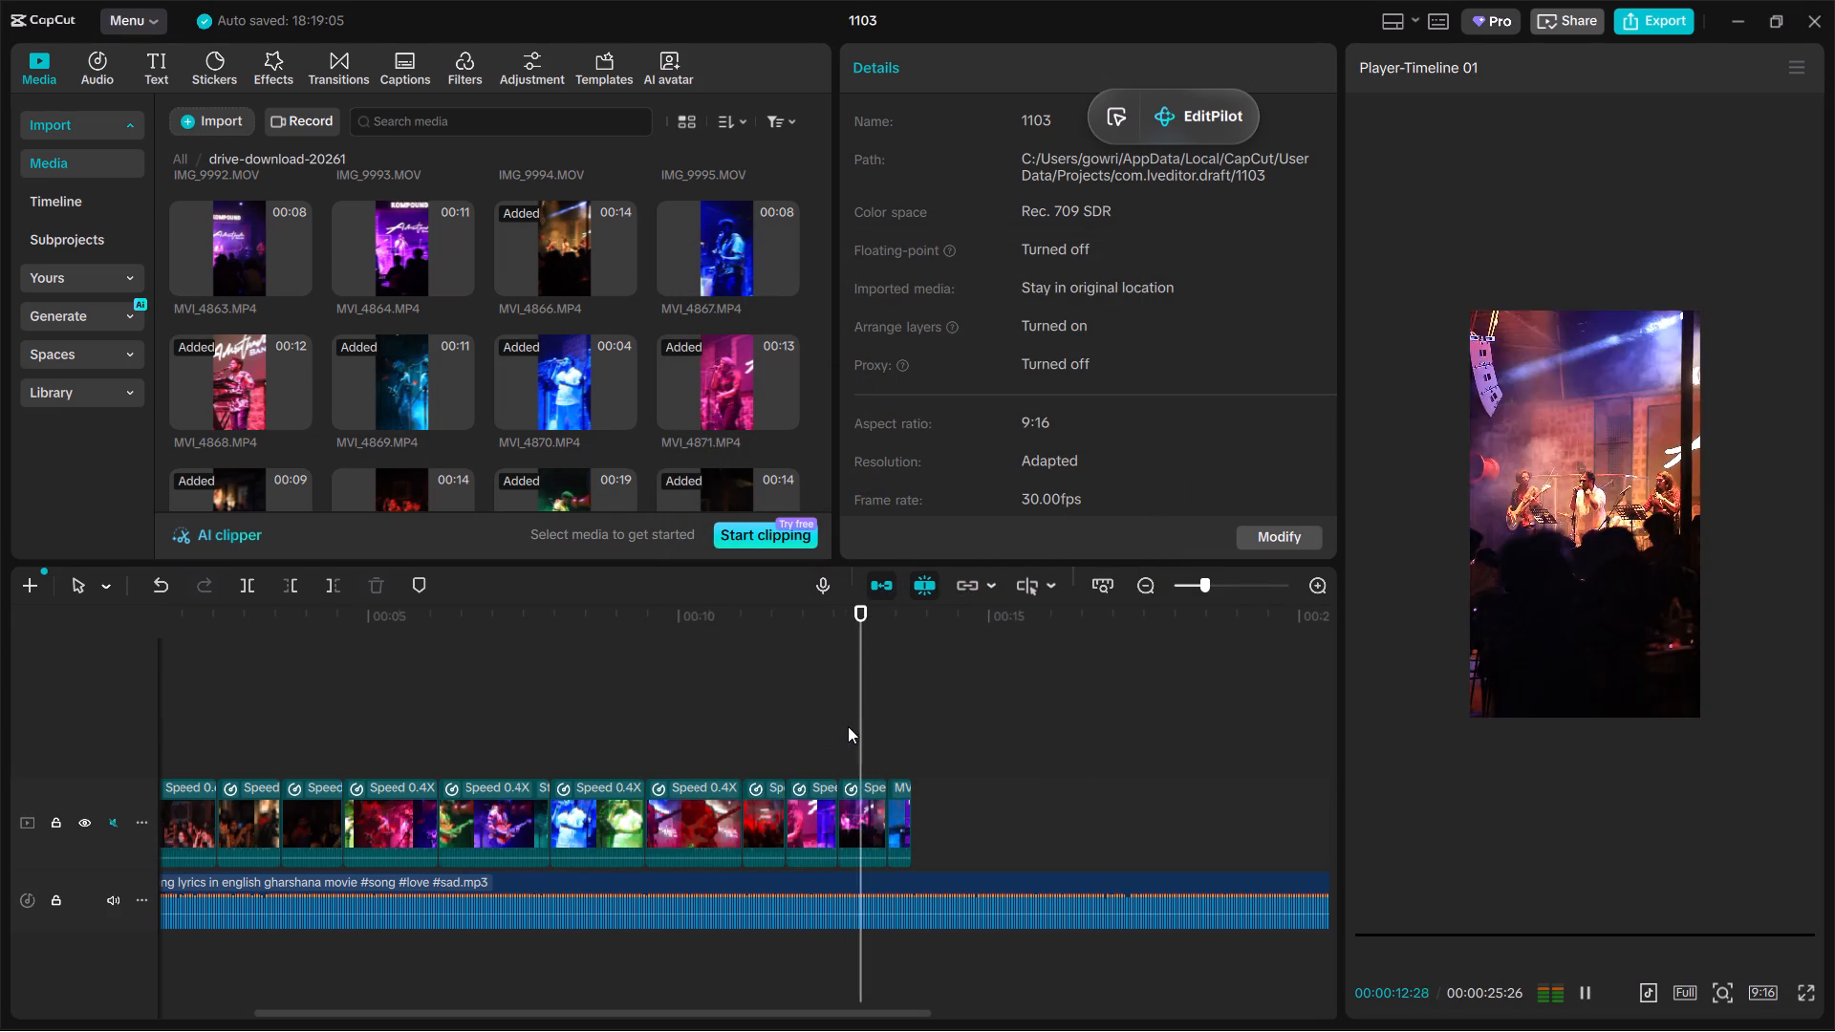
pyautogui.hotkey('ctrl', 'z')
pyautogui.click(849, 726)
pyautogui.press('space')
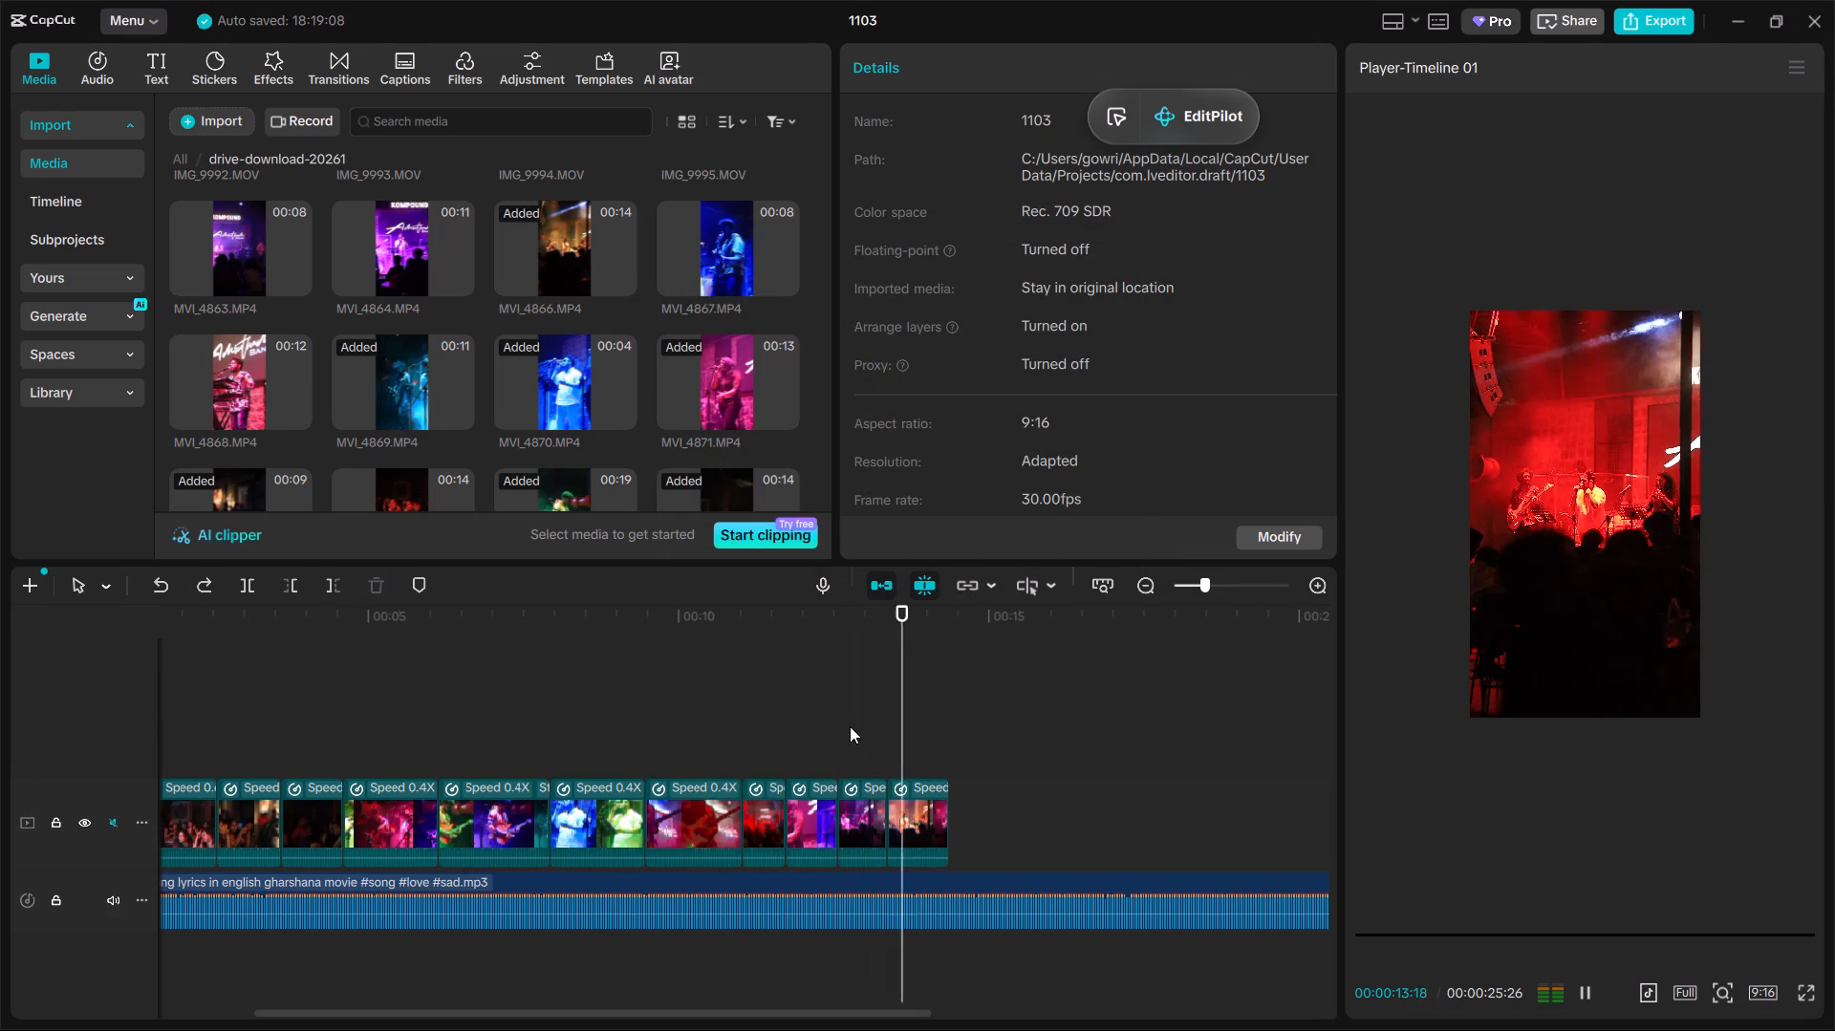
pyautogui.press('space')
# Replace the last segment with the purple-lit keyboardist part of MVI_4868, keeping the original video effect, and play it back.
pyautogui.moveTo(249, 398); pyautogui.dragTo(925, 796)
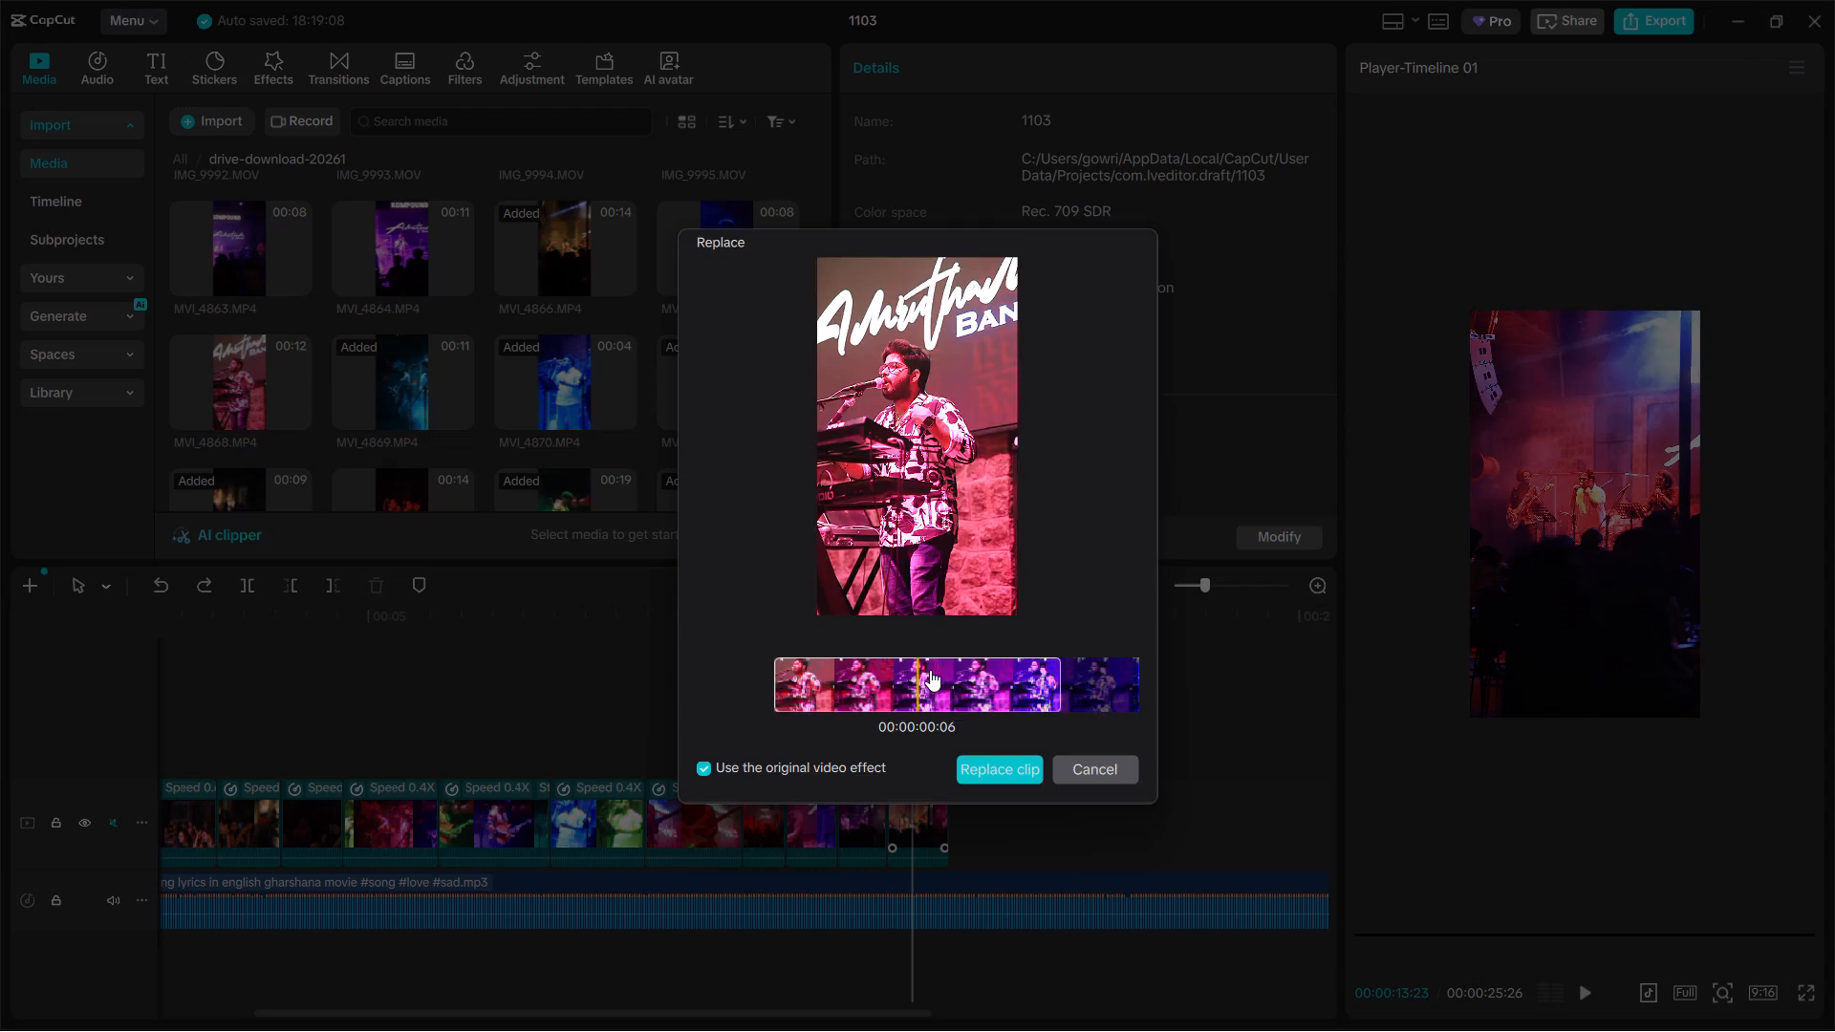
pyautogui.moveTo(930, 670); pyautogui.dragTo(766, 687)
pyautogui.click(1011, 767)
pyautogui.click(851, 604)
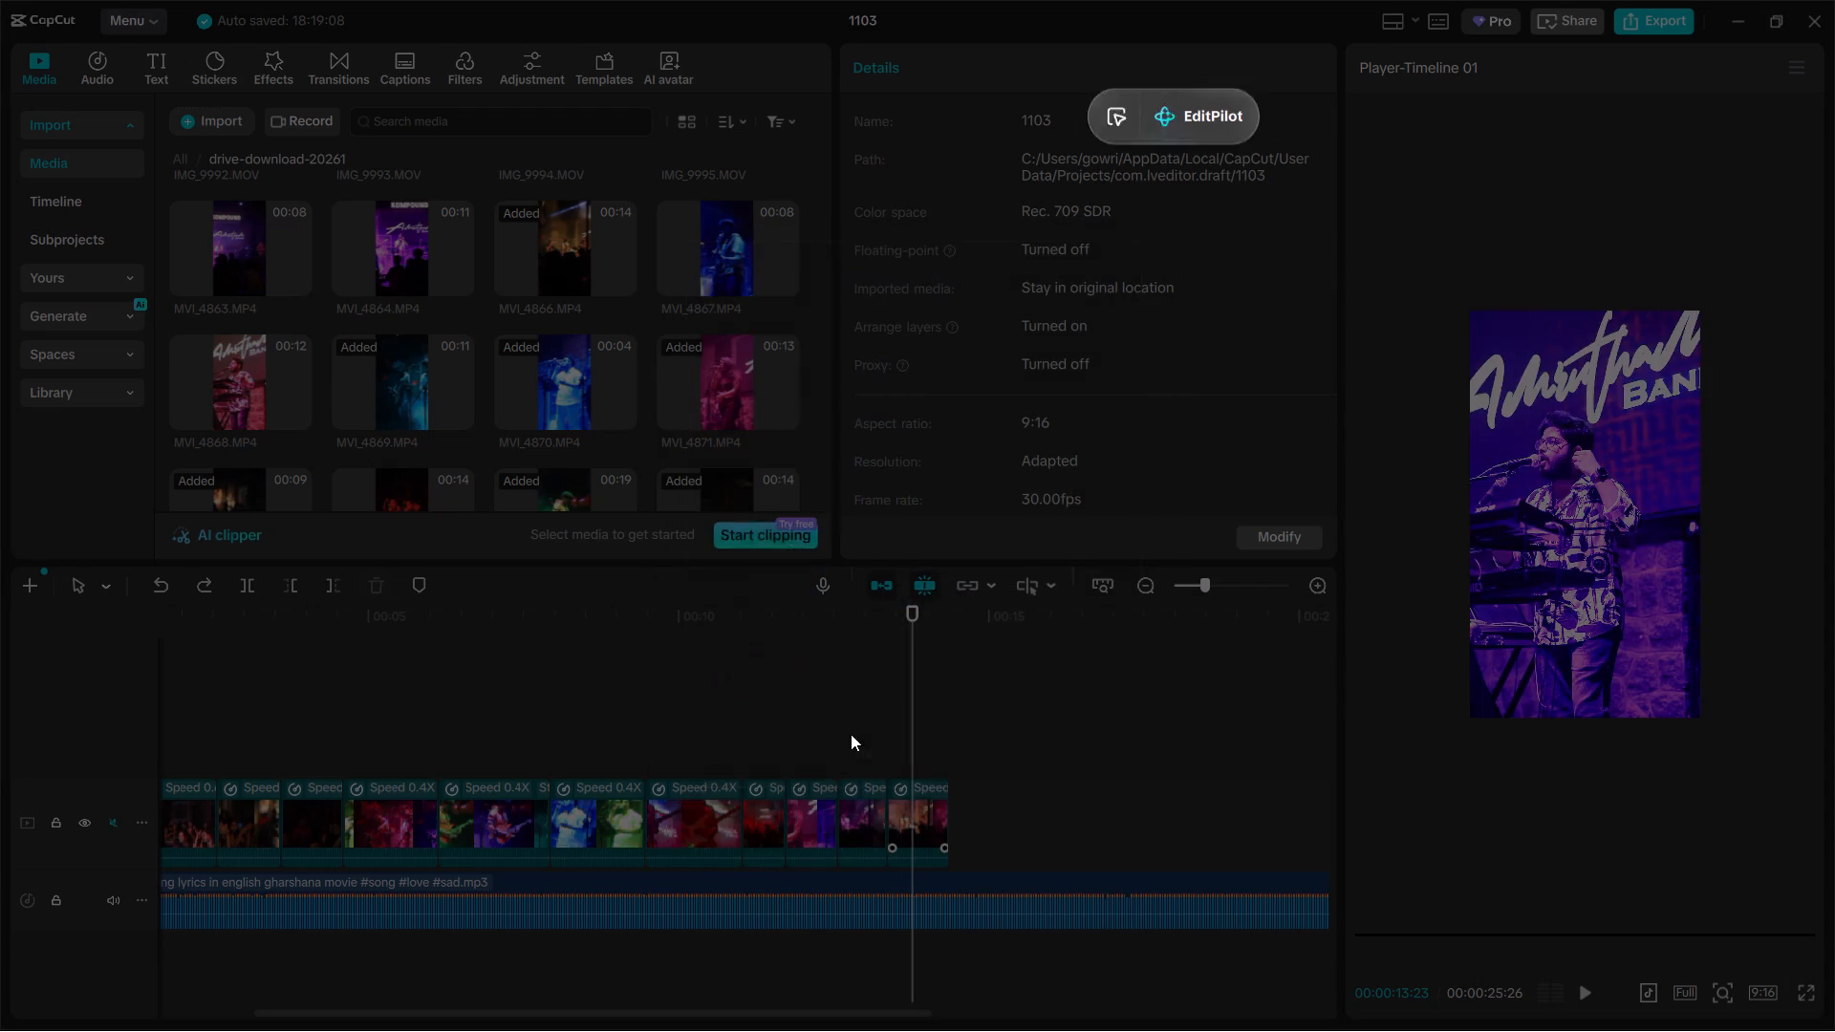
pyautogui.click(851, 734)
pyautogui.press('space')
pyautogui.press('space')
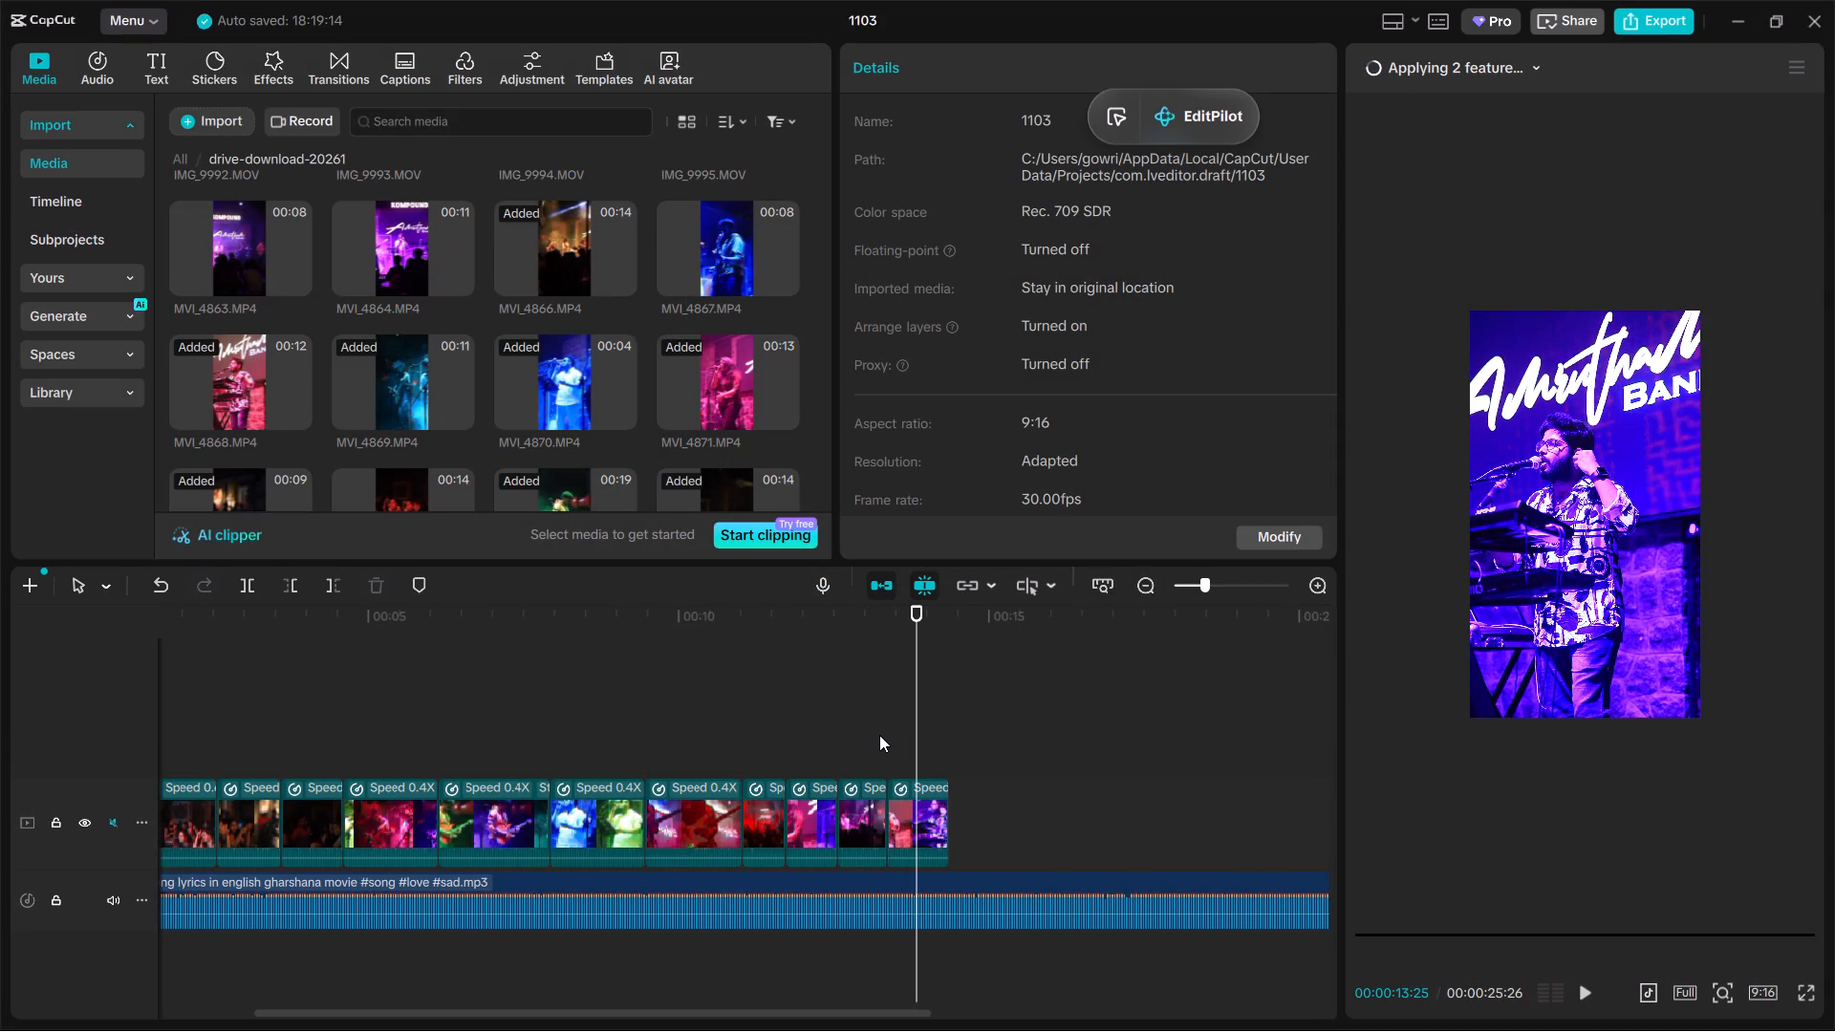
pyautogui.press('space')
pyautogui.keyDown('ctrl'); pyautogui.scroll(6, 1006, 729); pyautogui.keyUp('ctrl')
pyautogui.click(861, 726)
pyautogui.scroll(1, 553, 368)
# Replace the last segment, starting at 00:00:13:11, with the blue-to-green-lit guitarist part of MVI_4867, keeping the original video effect.
pyautogui.click(729, 367)
pyautogui.scroll(2, 729, 367)
pyautogui.moveTo(729, 367); pyautogui.dragTo(961, 736)
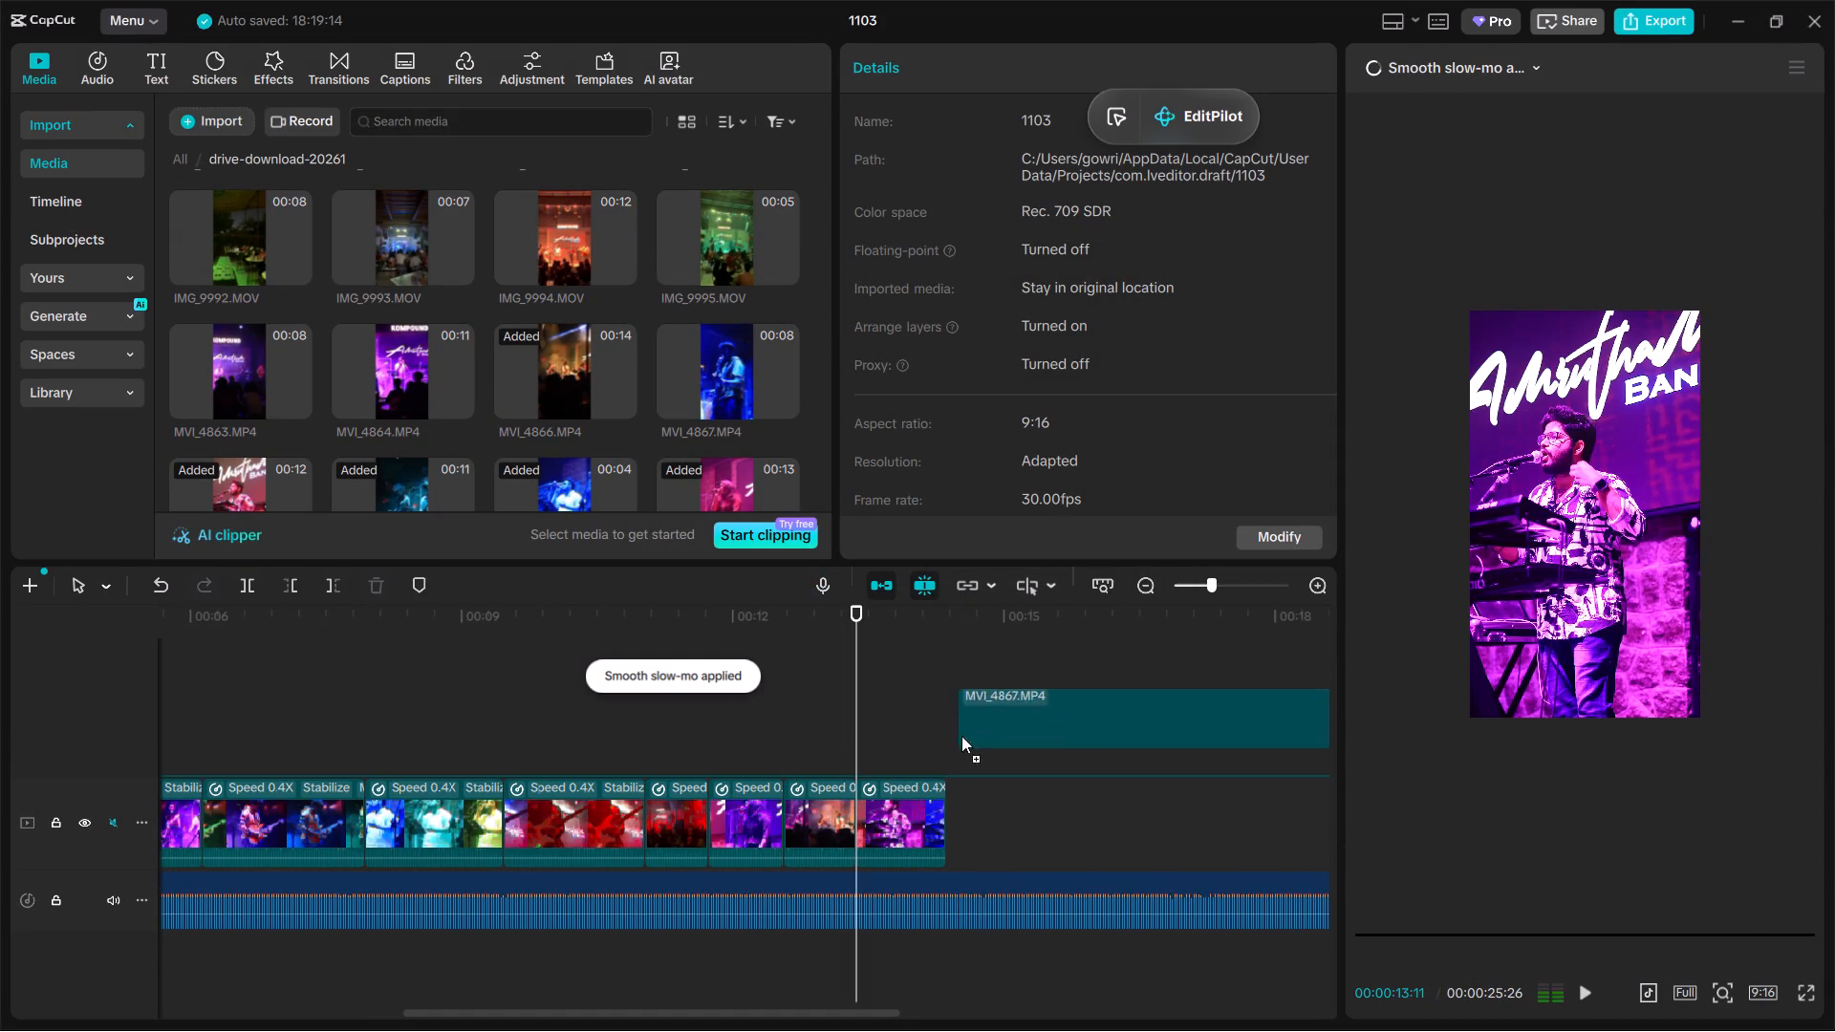
pyautogui.moveTo(961, 736); pyautogui.dragTo(924, 794)
pyautogui.moveTo(997, 691); pyautogui.dragTo(912, 699)
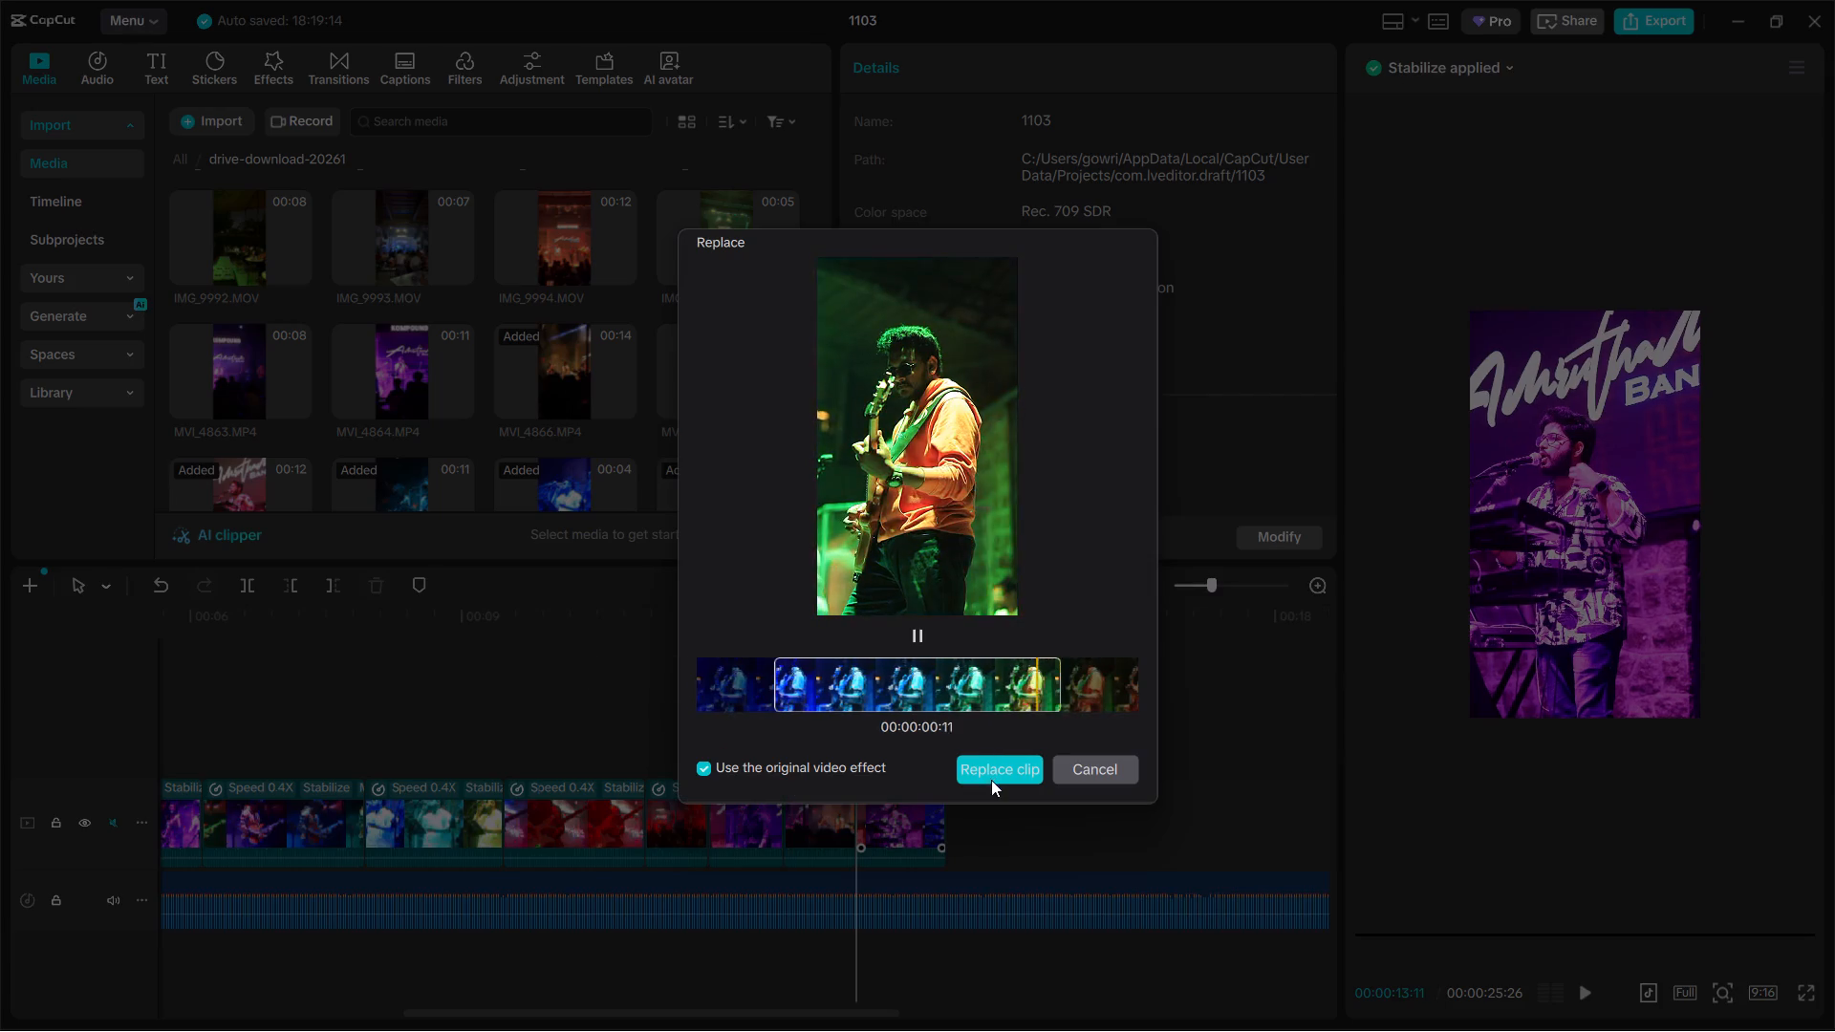
pyautogui.click(991, 780)
pyautogui.click(853, 635)
pyautogui.click(854, 568)
pyautogui.click(856, 613)
# Play through the new MVI_4867 segment and extend its end to the song's beat at about 00:00:14:21.
pyautogui.scroll(1, 872, 645)
pyautogui.click(784, 718)
pyautogui.press('space')
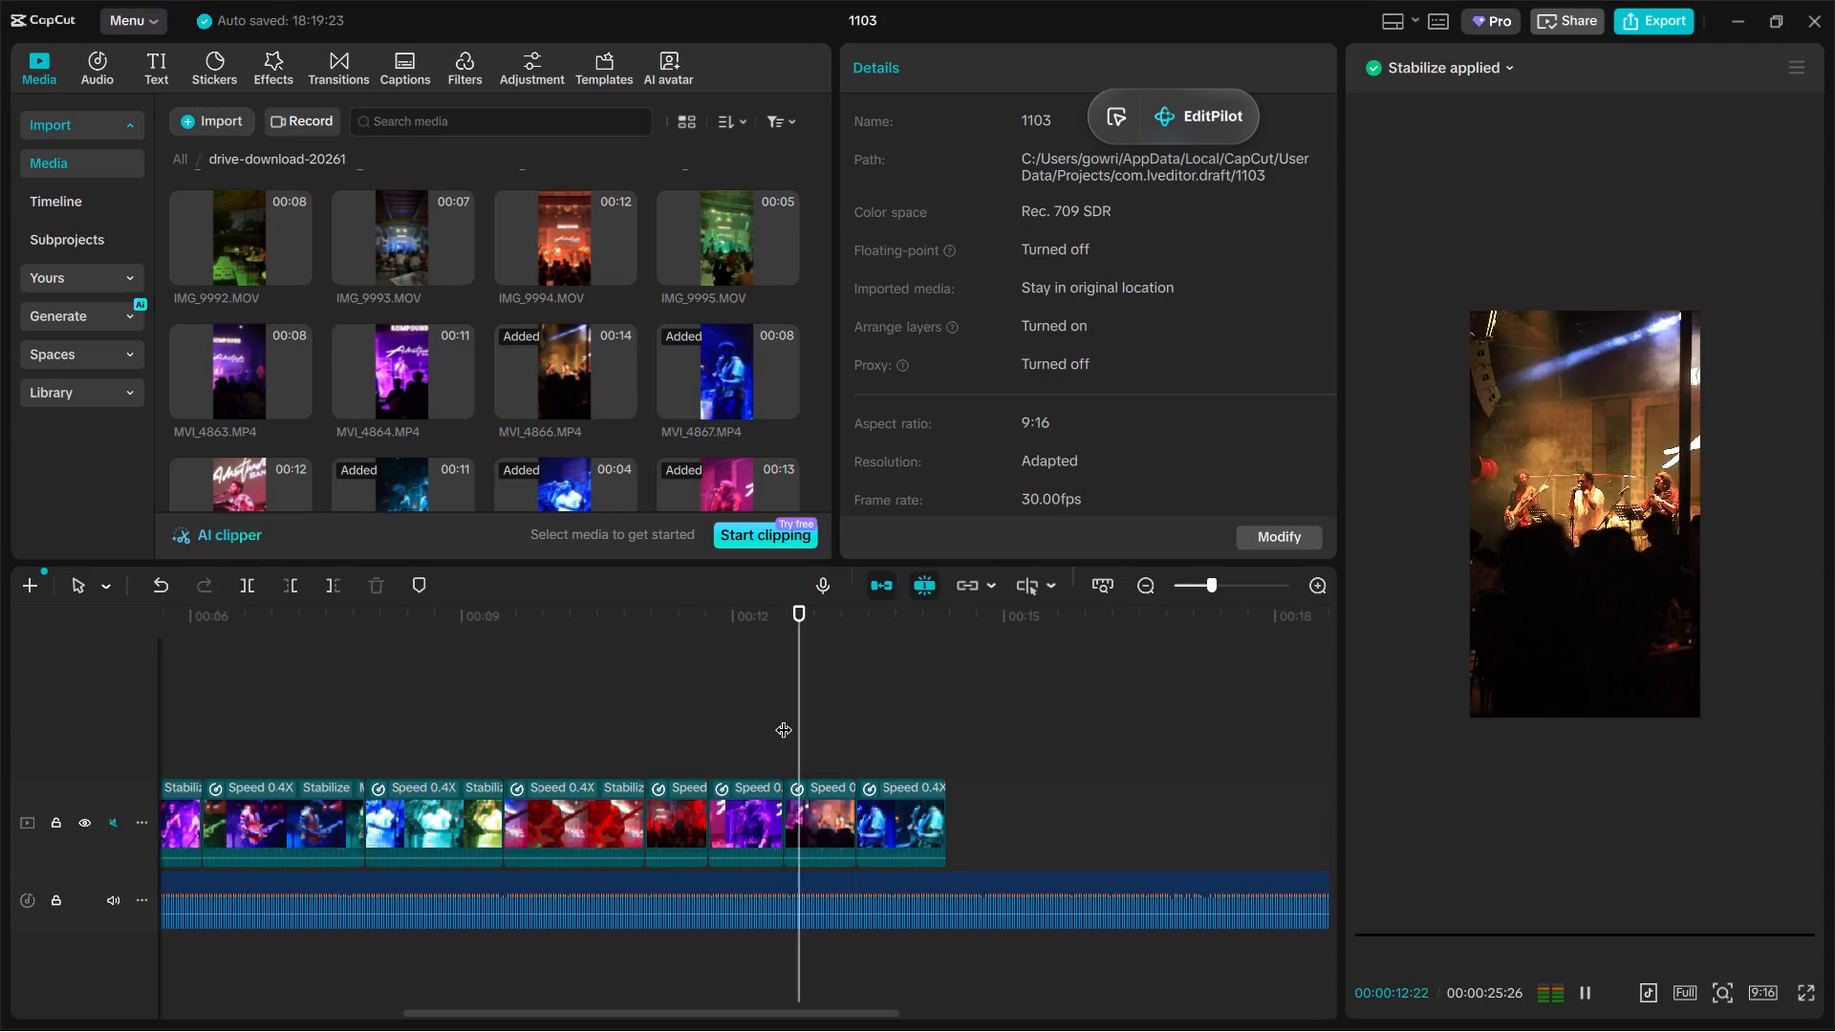
pyautogui.keyDown('ctrl'); pyautogui.scroll(-10, 784, 718); pyautogui.keyUp('ctrl')
pyautogui.keyDown('ctrl'); pyautogui.scroll(11, 784, 718); pyautogui.keyUp('ctrl')
pyautogui.press('space')
pyautogui.press('space')
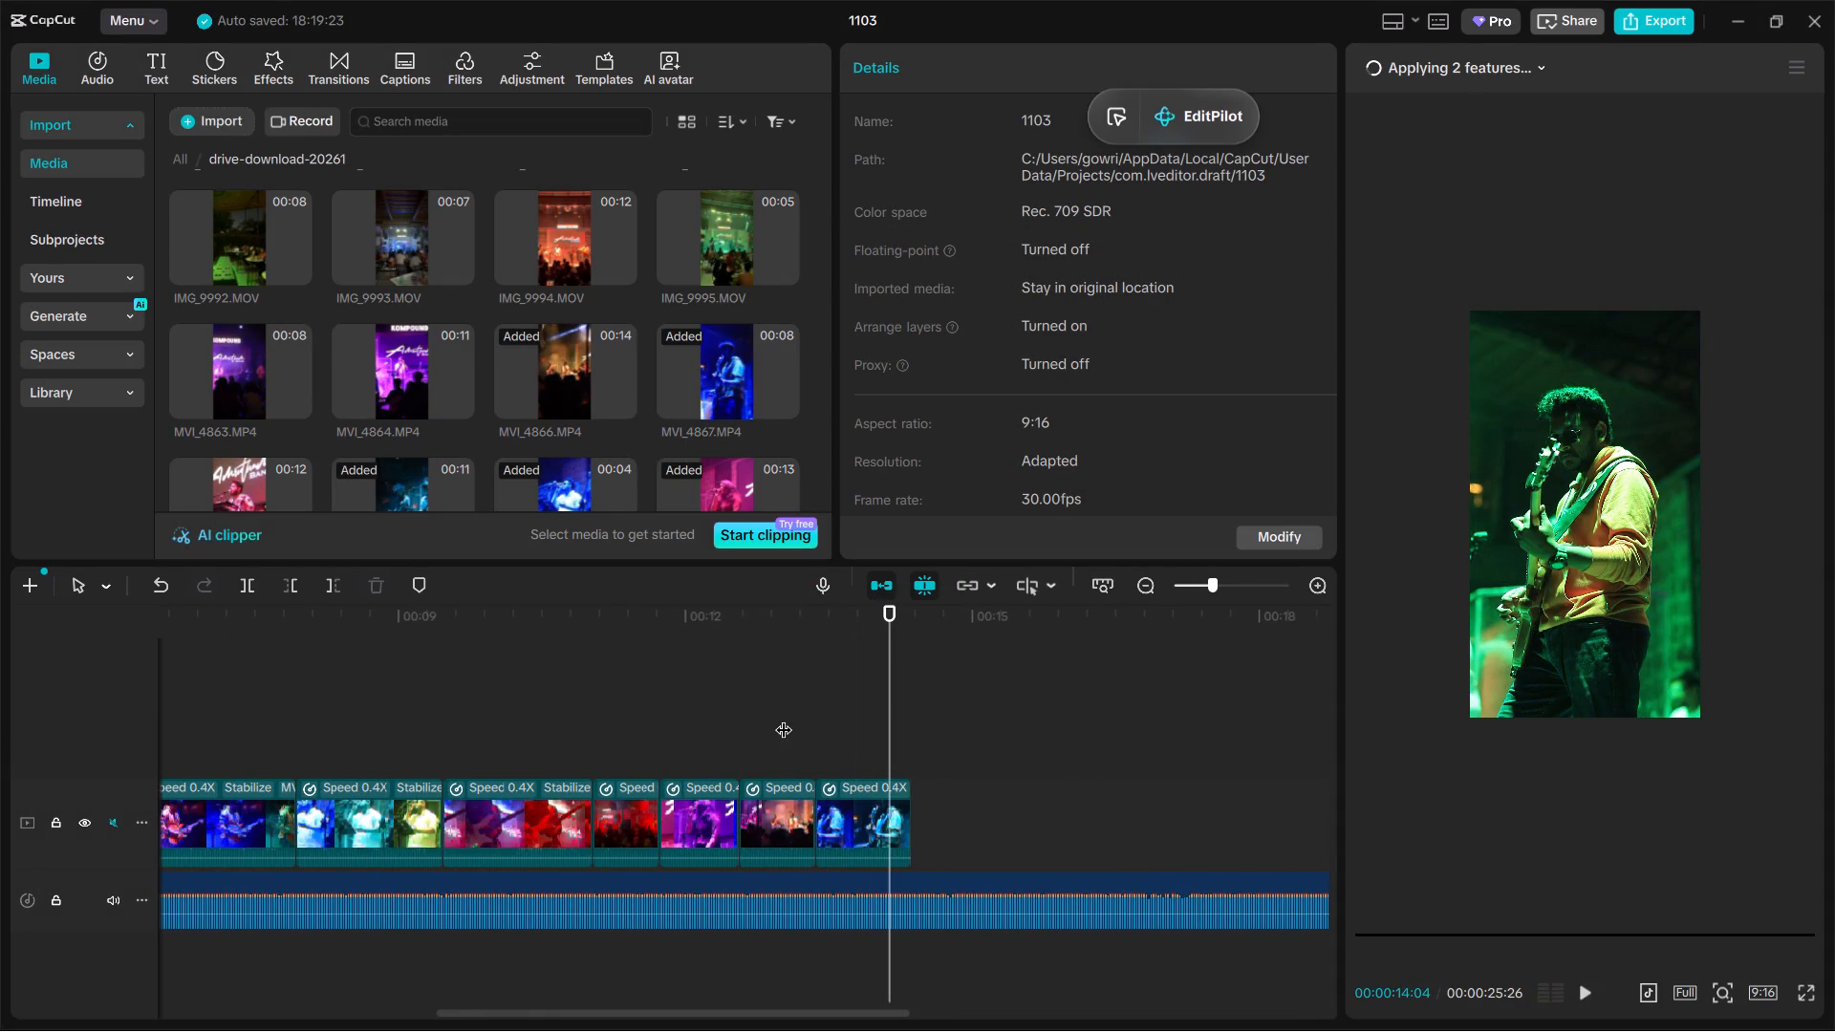
pyautogui.press('space')
pyautogui.press('space')
pyautogui.press('space')
pyautogui.click(885, 824)
pyautogui.press('space')
pyautogui.press('space')
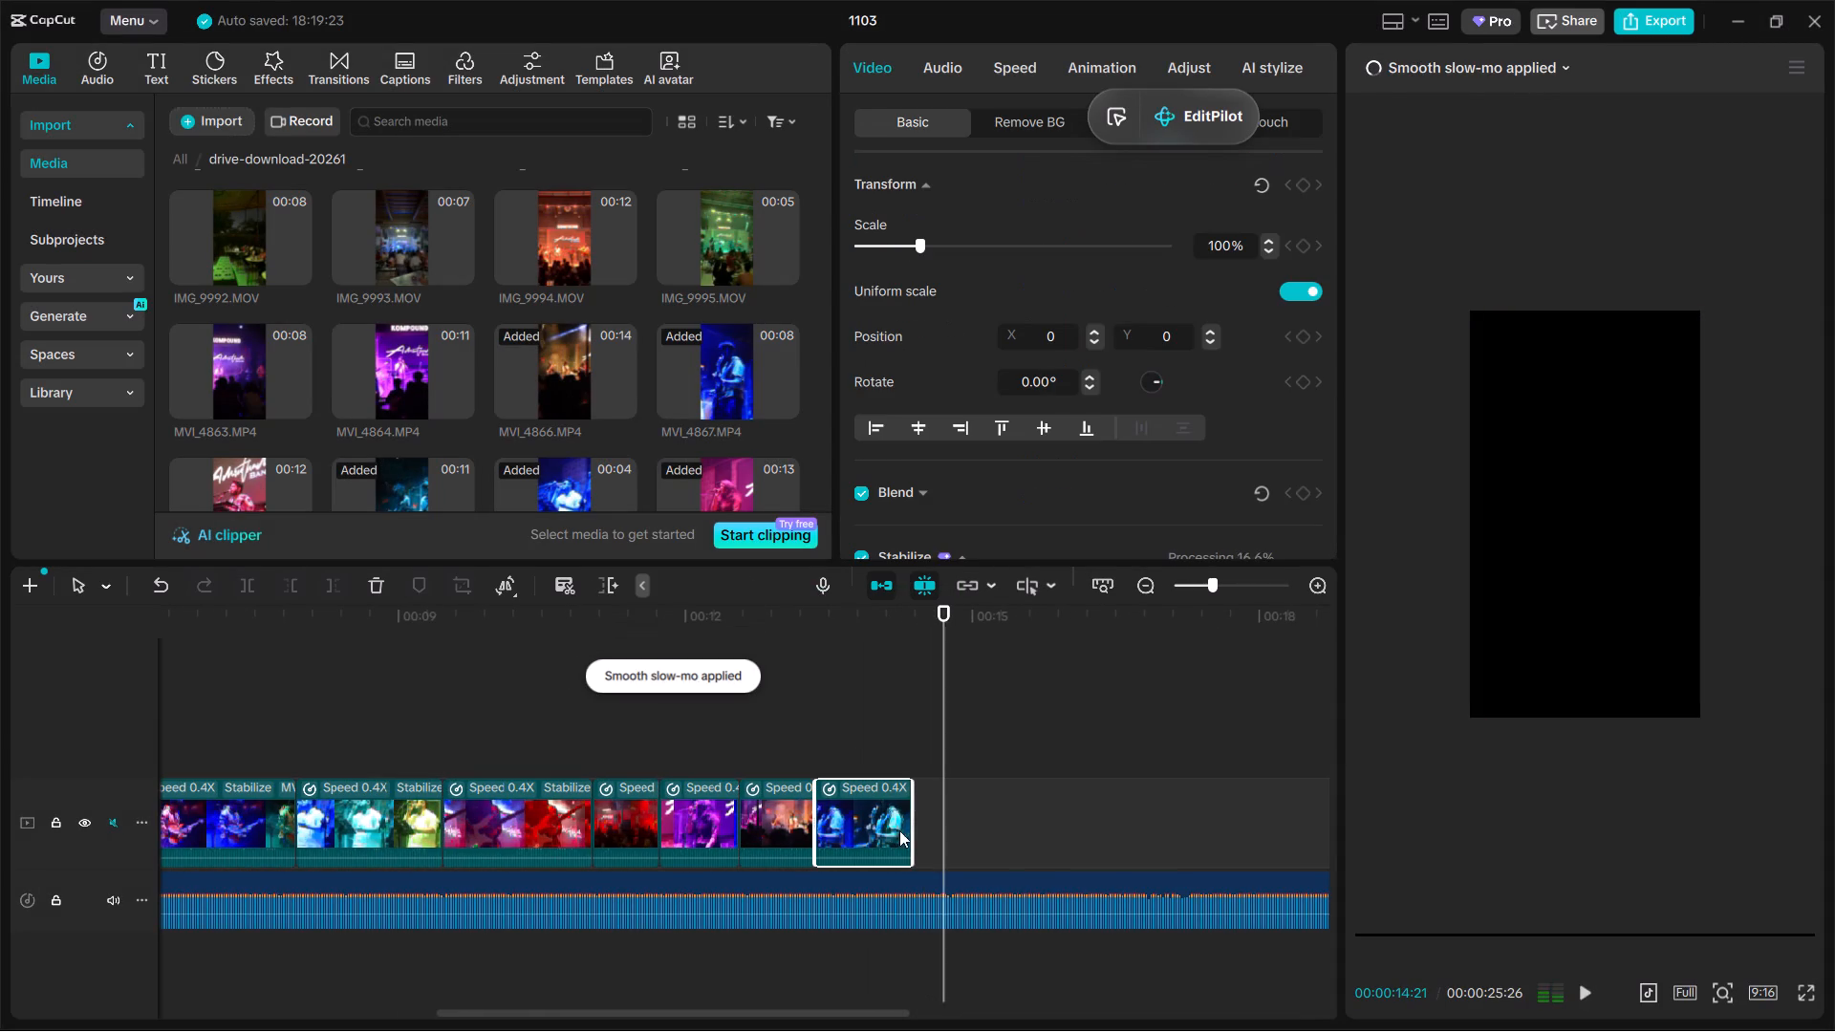
pyautogui.press('space')
pyautogui.press('space')
pyautogui.moveTo(914, 833); pyautogui.dragTo(945, 864)
# Paste the copied segments and place them on the main track directly after the MVI_4867 segment.
pyautogui.click(905, 750)
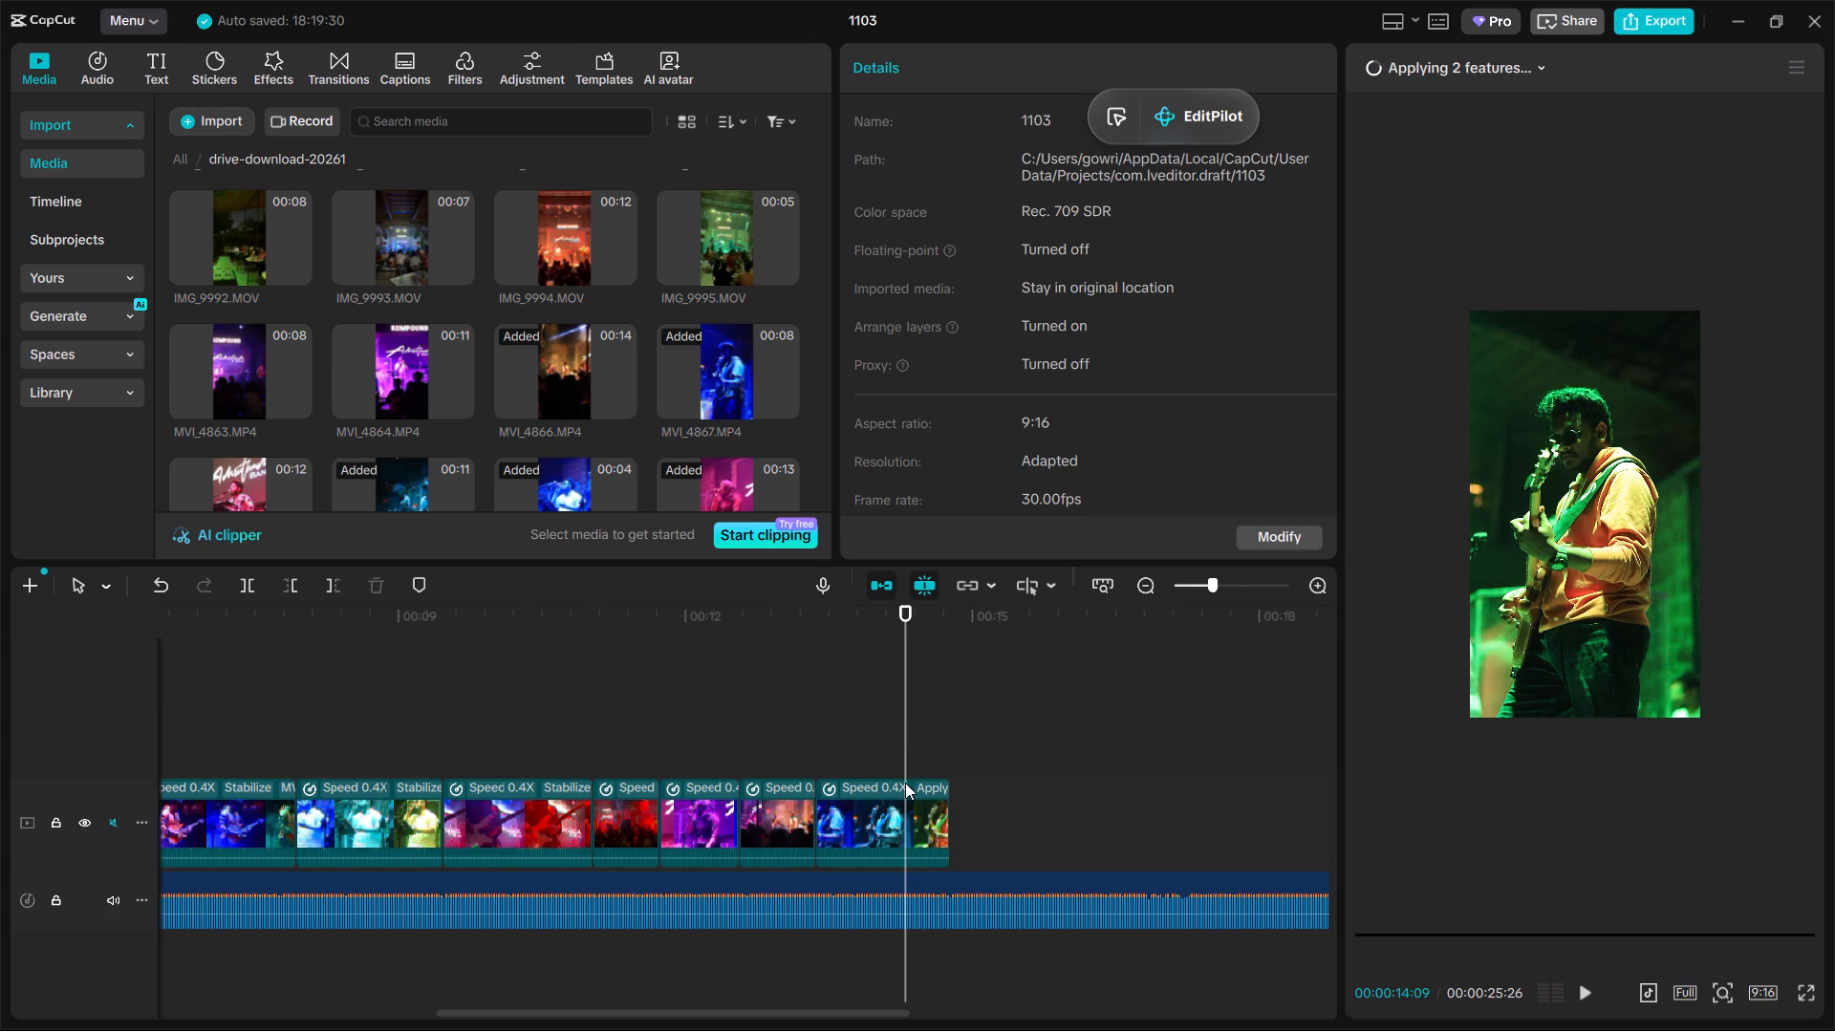
pyautogui.hotkey('ctrl', 'v')
pyautogui.moveTo(975, 741); pyautogui.dragTo(1047, 829)
pyautogui.click(882, 708)
# Preview IMG_9994 and its neighbouring clips, and replace the first pasted segment with part of IMG_9994, keeping the original video effect.
pyautogui.click(584, 290)
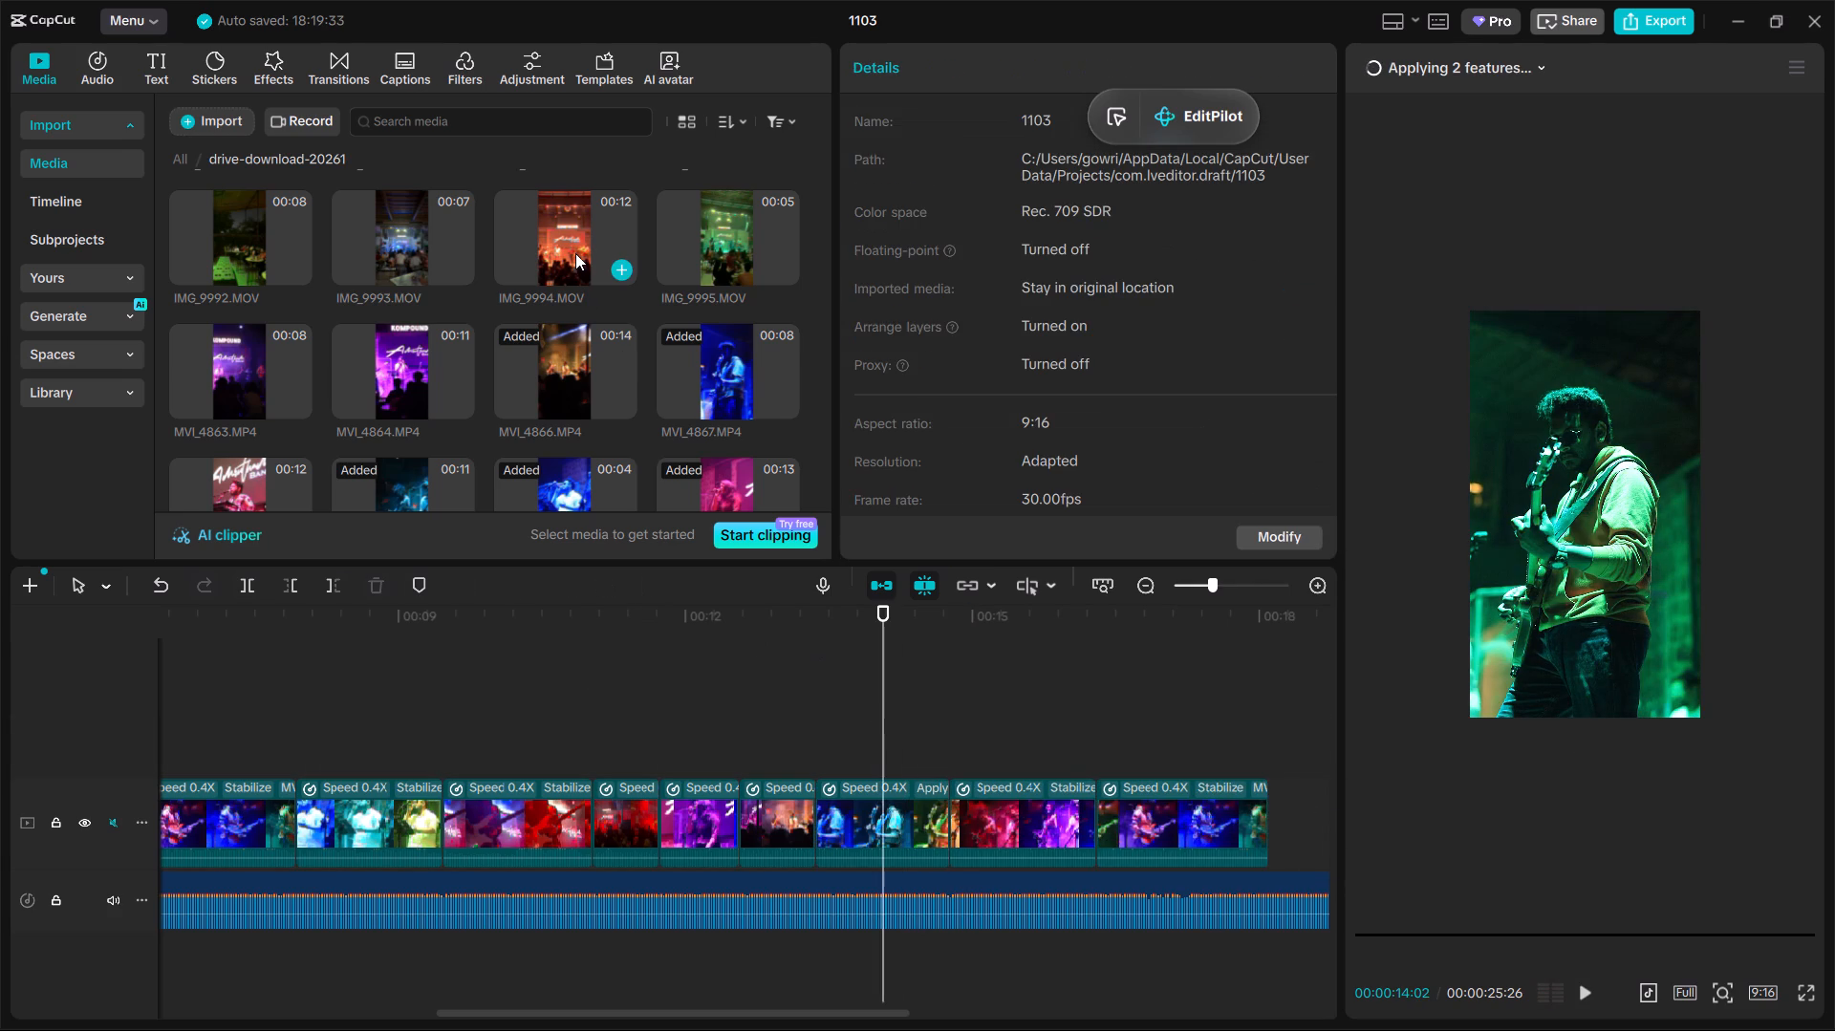
pyautogui.click(575, 253)
pyautogui.click(798, 663)
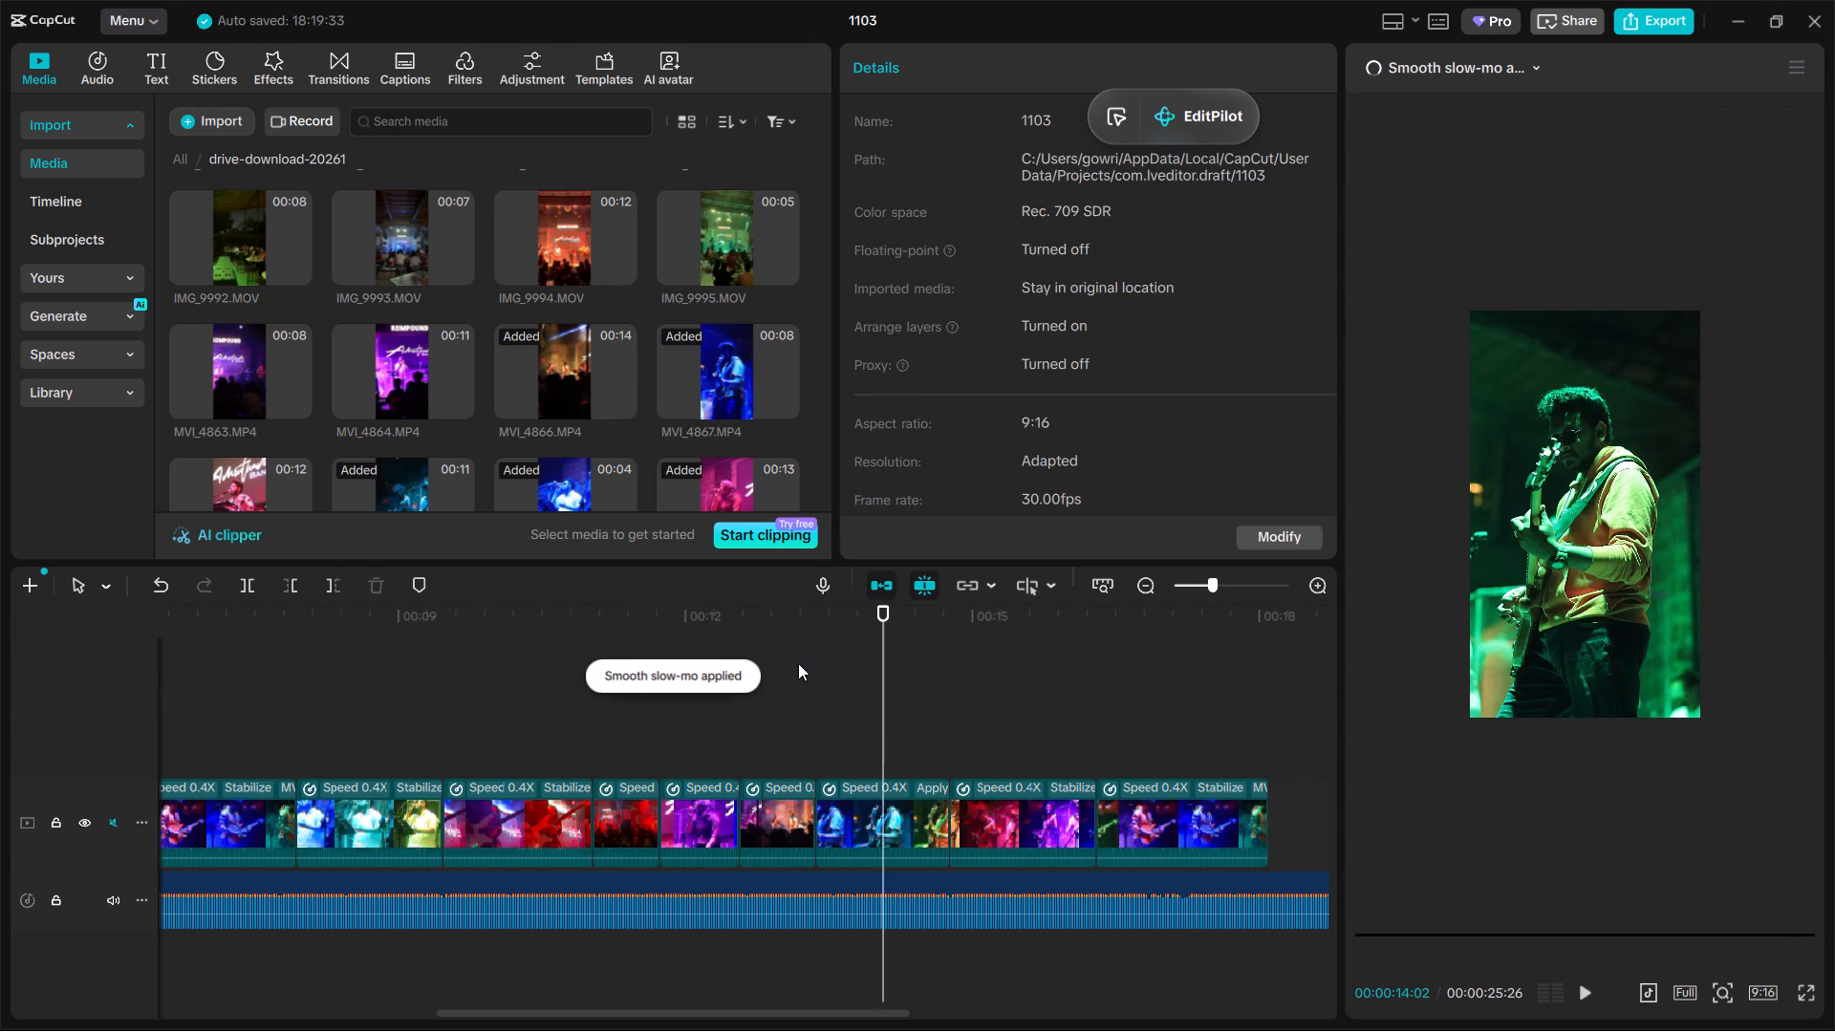
pyautogui.moveTo(798, 663); pyautogui.dragTo(866, 773)
pyautogui.click(564, 263)
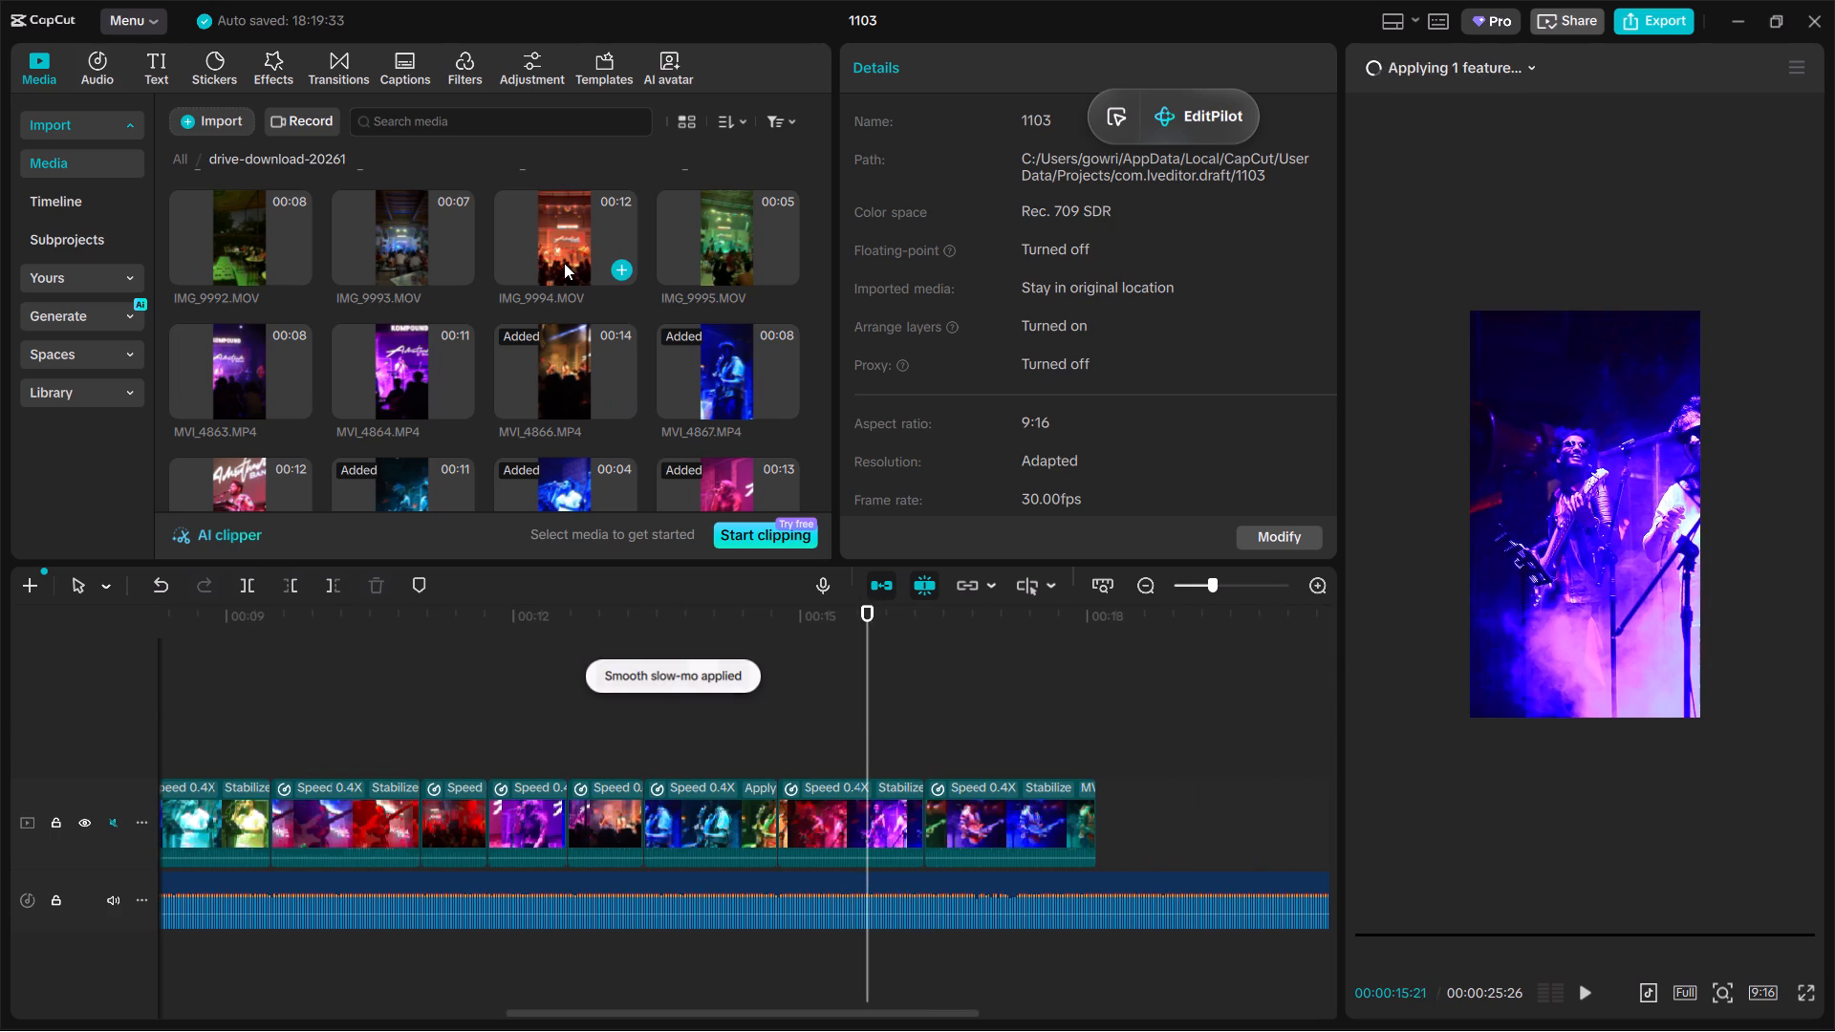
pyautogui.click(374, 234)
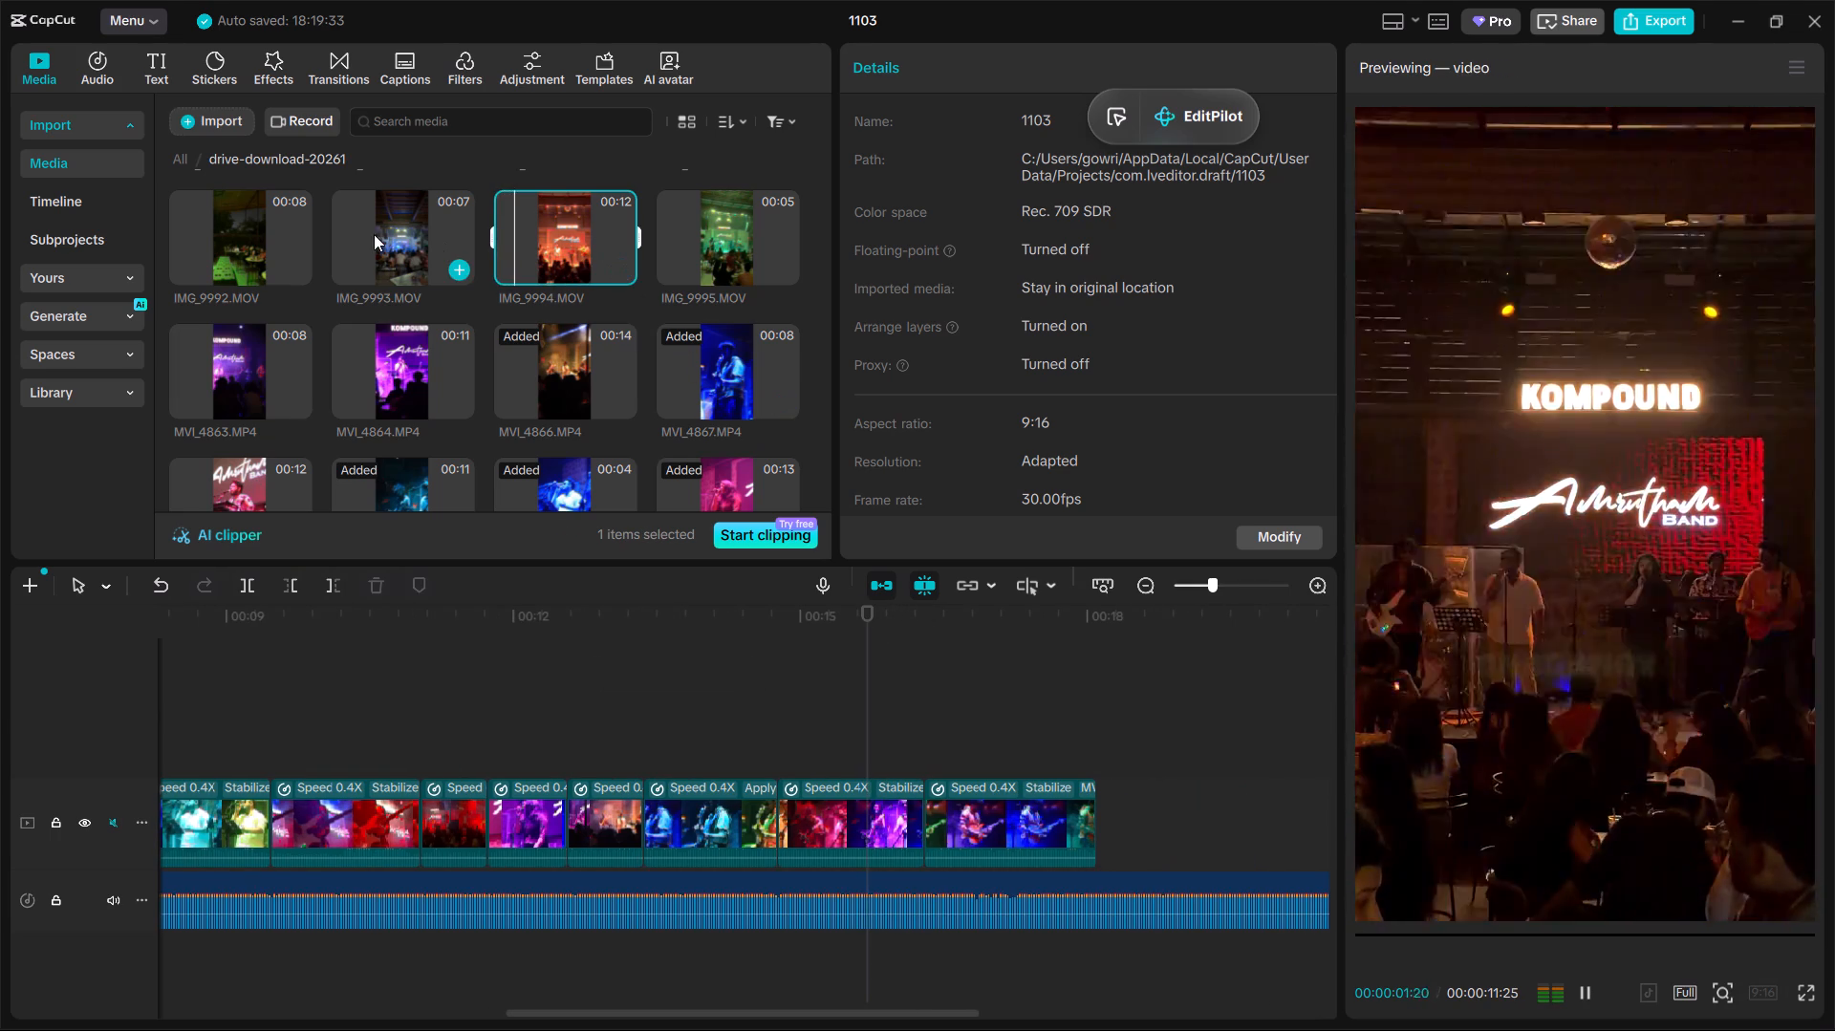
pyautogui.click(266, 241)
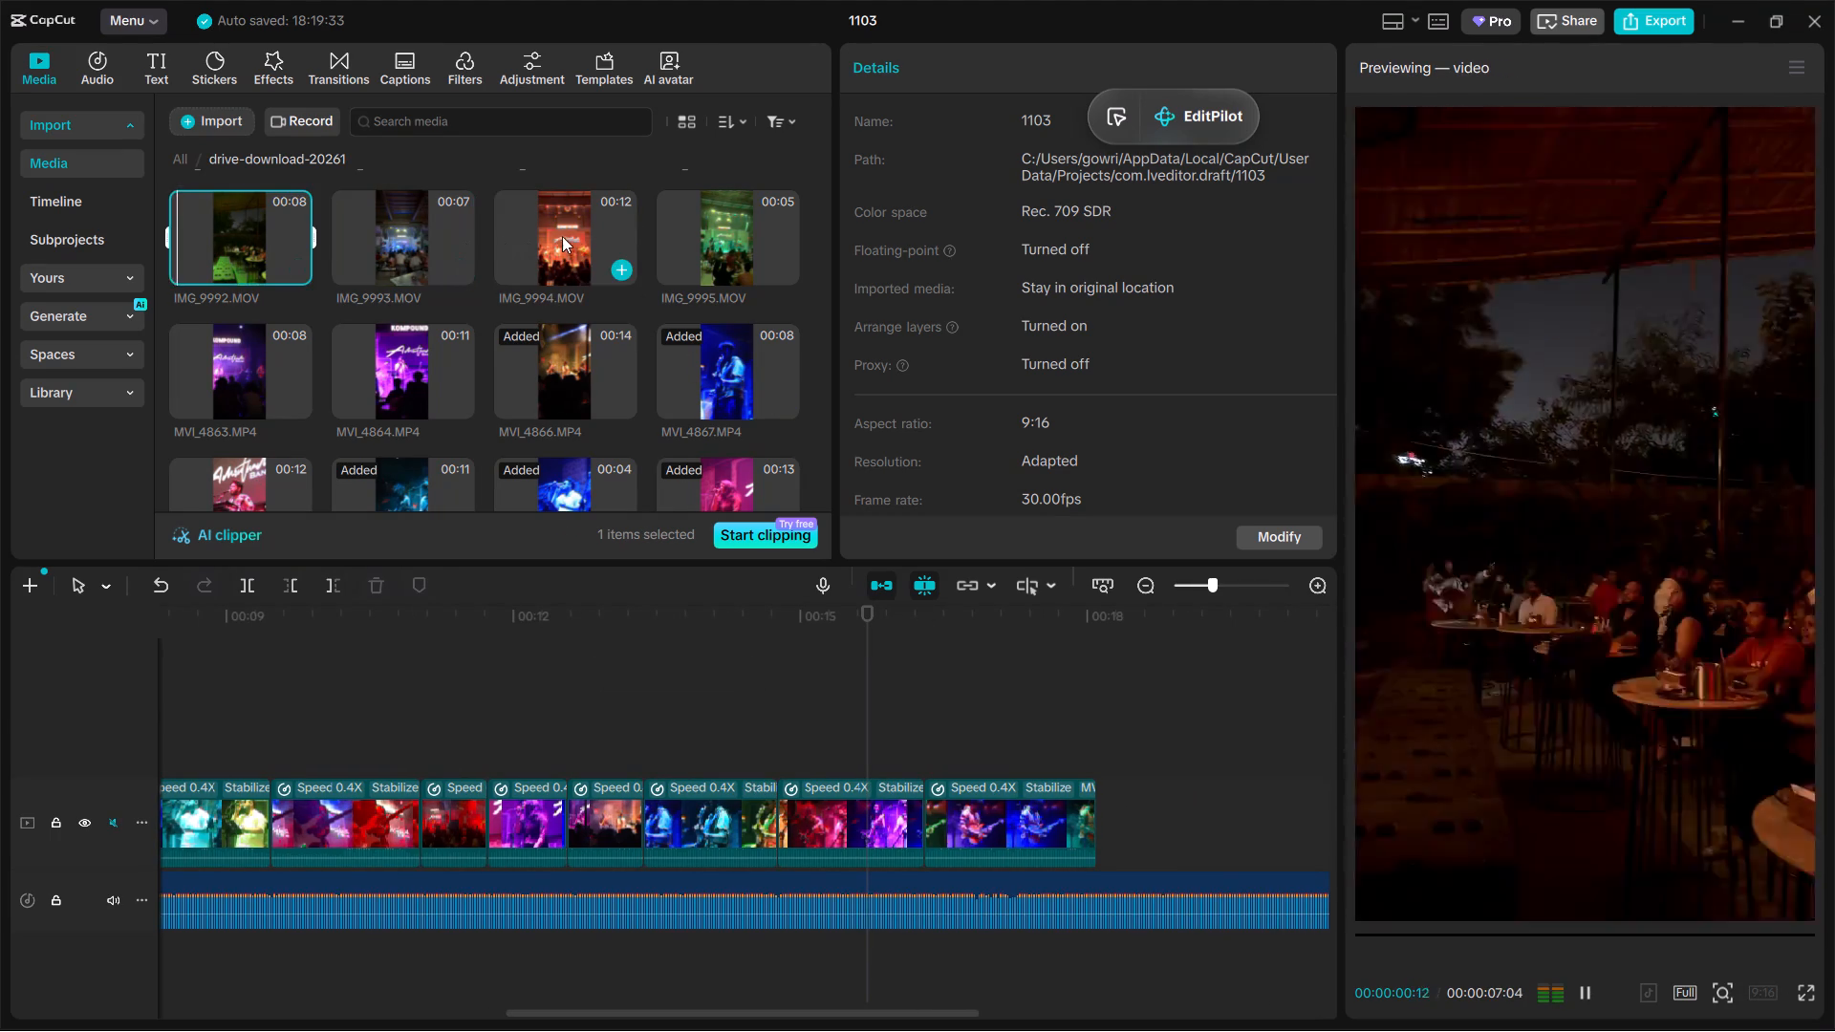
pyautogui.click(571, 234)
pyautogui.moveTo(572, 234); pyautogui.dragTo(865, 840)
pyautogui.moveTo(982, 698); pyautogui.dragTo(797, 699)
pyautogui.click(973, 775)
pyautogui.click(803, 600)
# Play from the end of the MVI_4867 segment through the IMG_9994 segment to check the cuts against the song.
pyautogui.click(777, 753)
pyautogui.press('space')
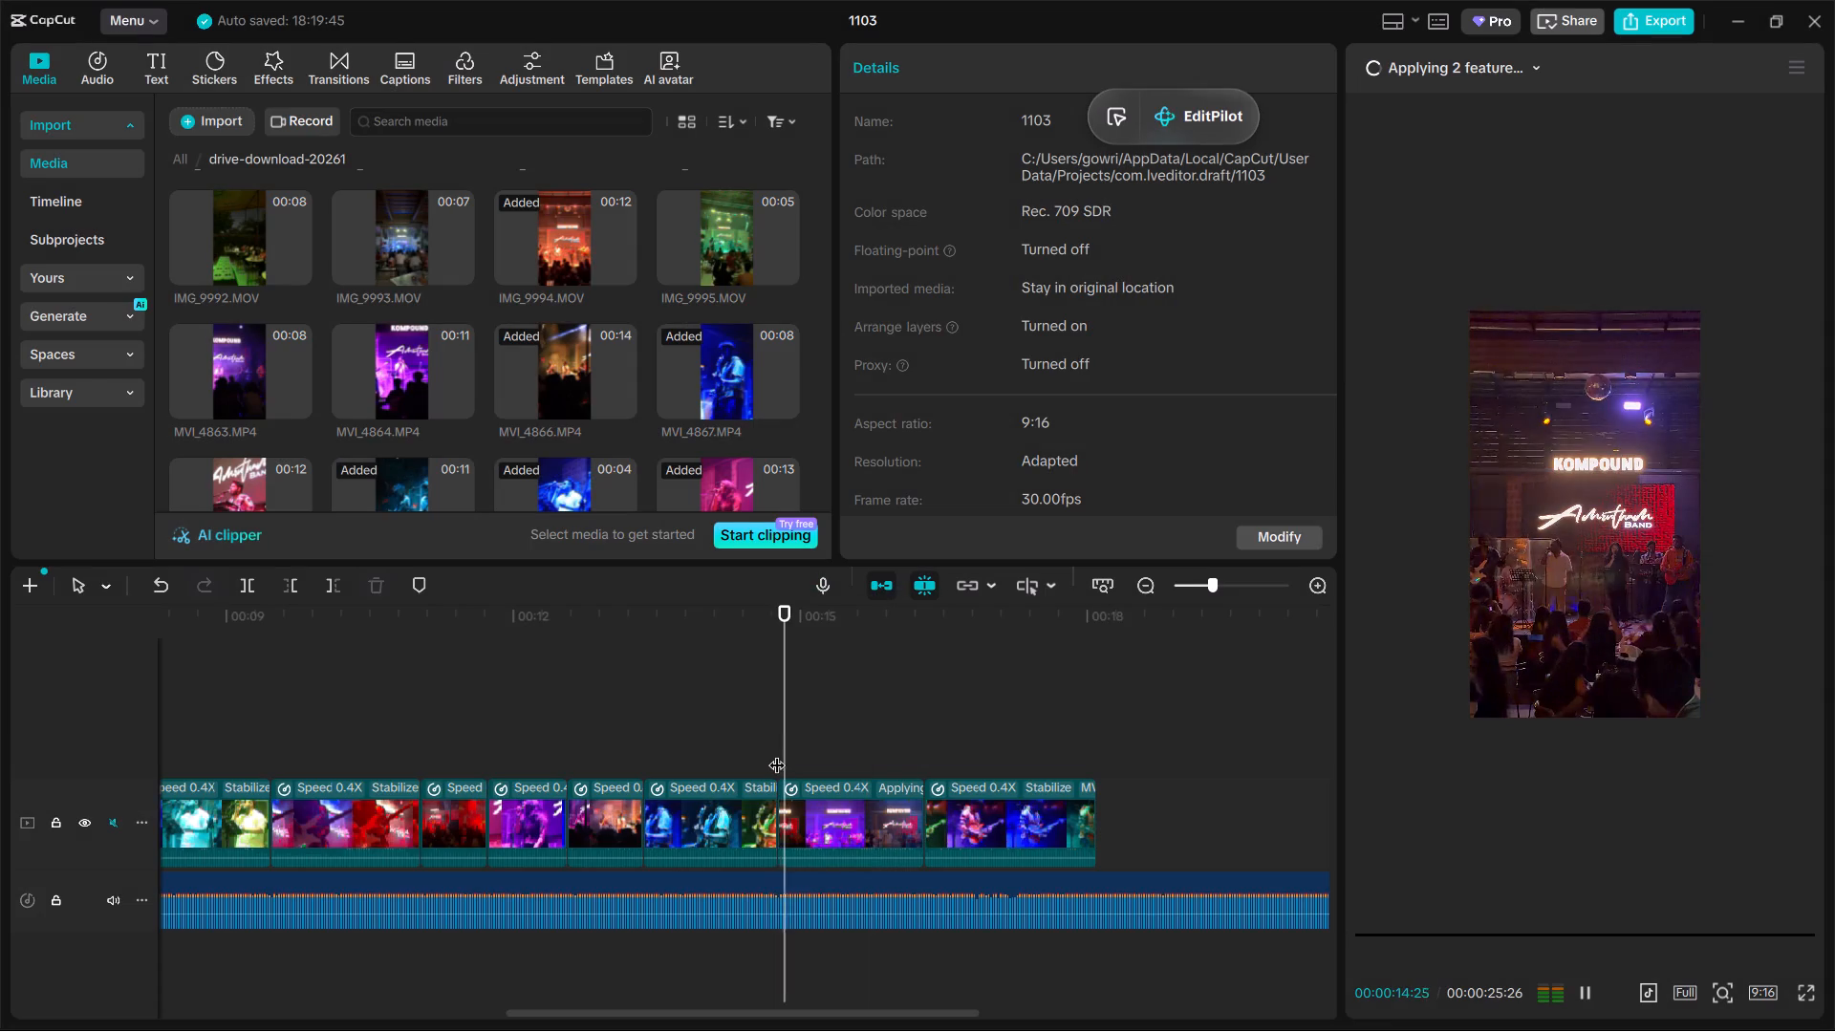
pyautogui.keyDown('ctrl'); pyautogui.scroll(-5, 777, 753); pyautogui.keyUp('ctrl')
pyautogui.keyDown('ctrl'); pyautogui.scroll(8, 777, 753); pyautogui.keyUp('ctrl')
pyautogui.press('space')
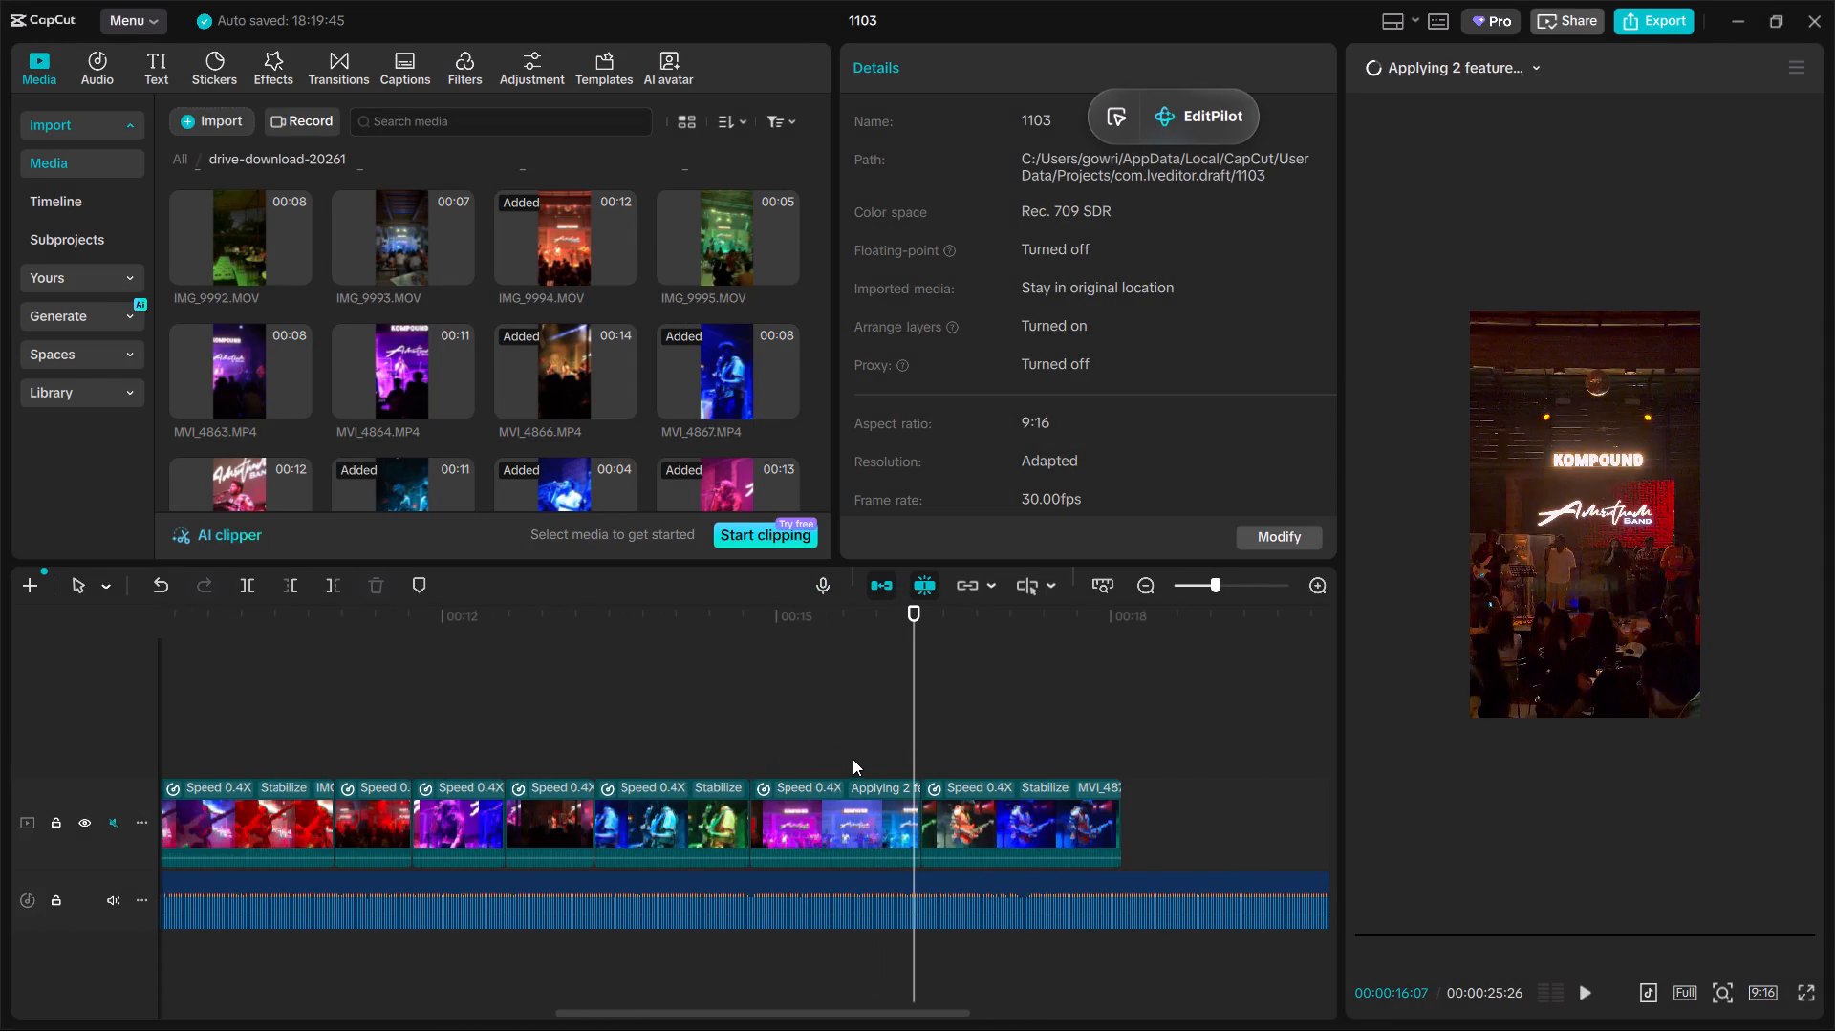
pyautogui.press('space')
pyautogui.scroll(1, 529, 406)
pyautogui.press('space')
# Browse the earlier clips in the drive-download folder and preview candidates such as IMG_9976, IMG_9972 and IMG_9975.
pyautogui.scroll(1, 426, 338)
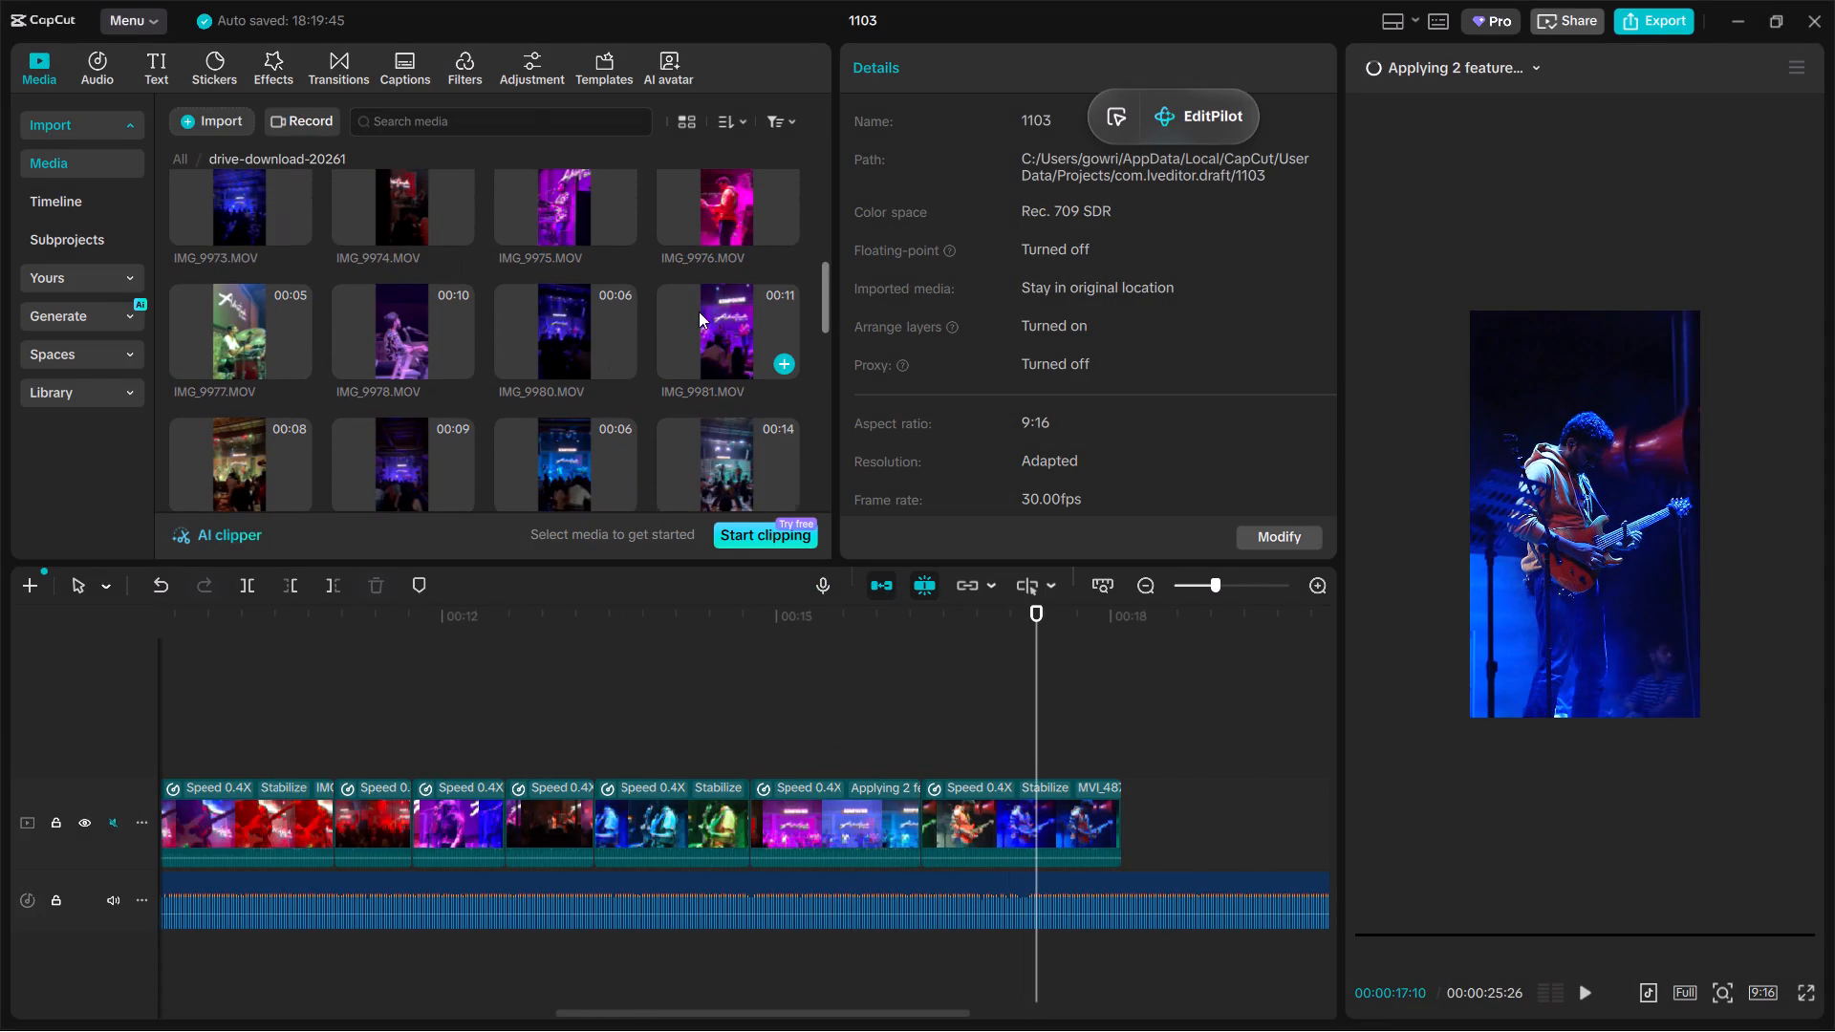
pyautogui.scroll(1, 699, 312)
pyautogui.click(699, 308)
pyautogui.scroll(1, 699, 308)
pyautogui.scroll(1, 714, 213)
pyautogui.click(714, 213)
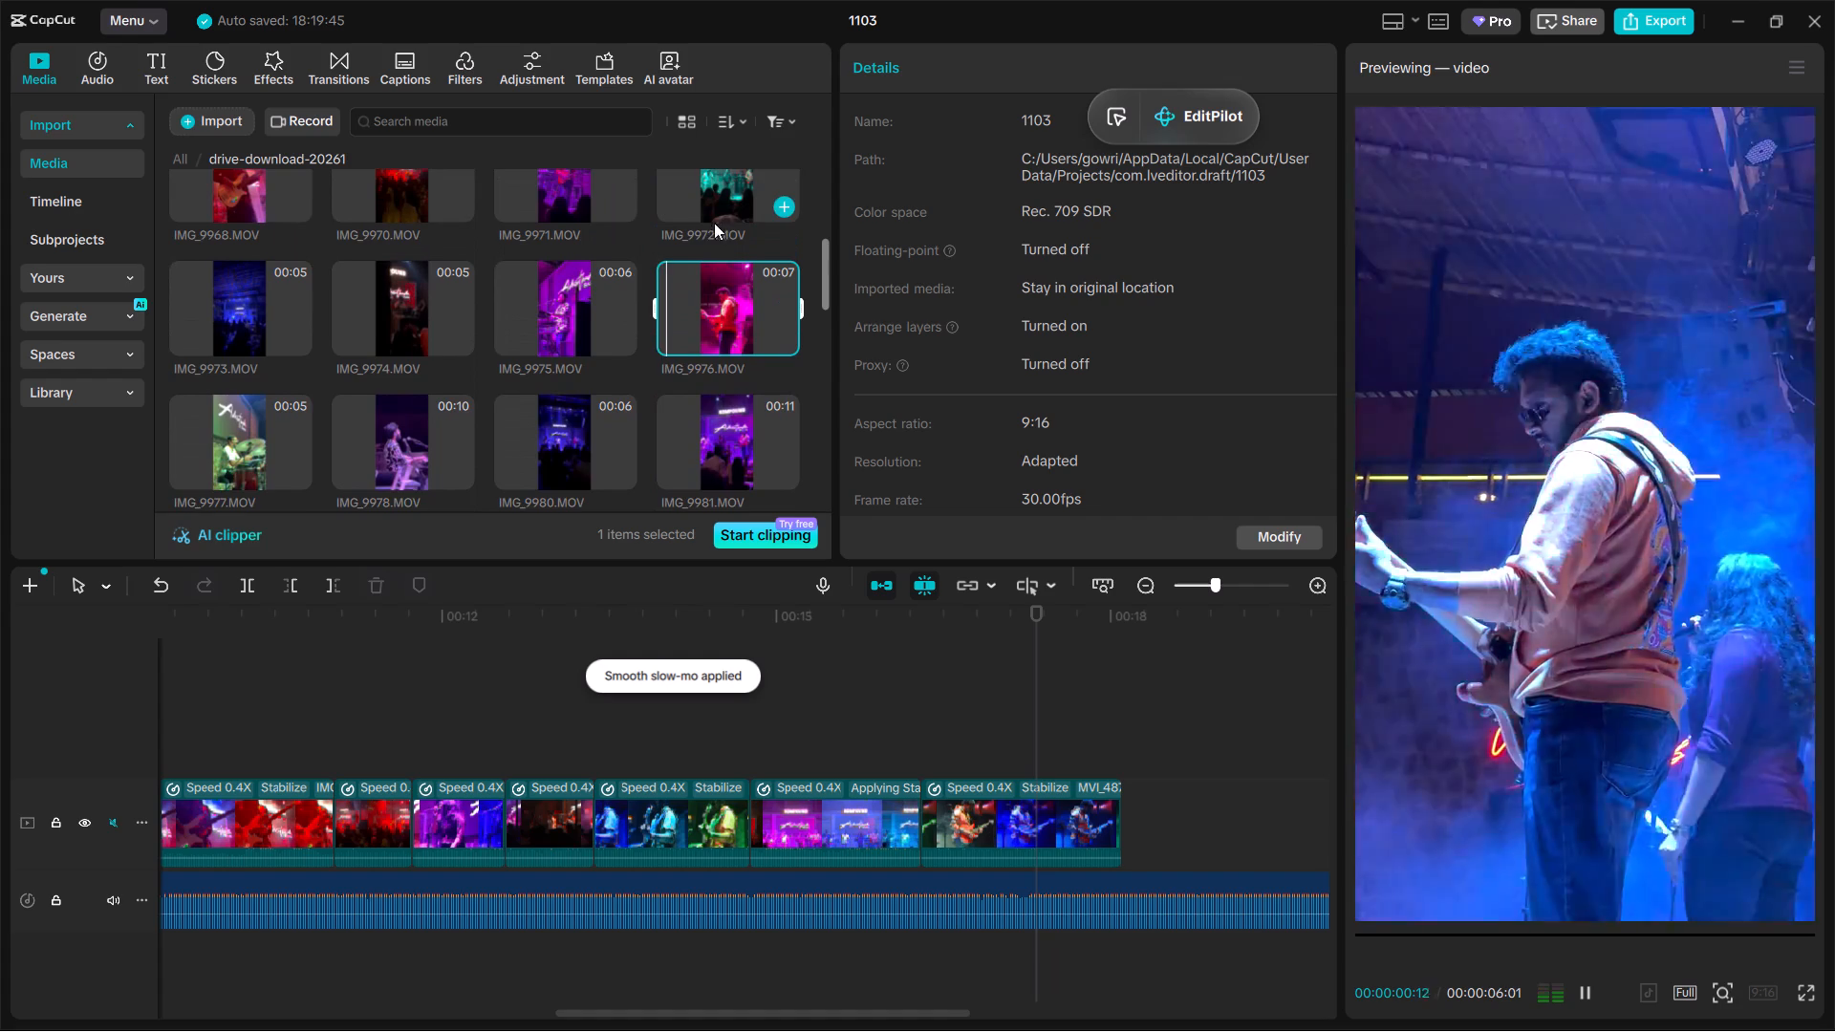
pyautogui.scroll(1, 734, 290)
pyautogui.click(709, 241)
pyautogui.scroll(1, 550, 394)
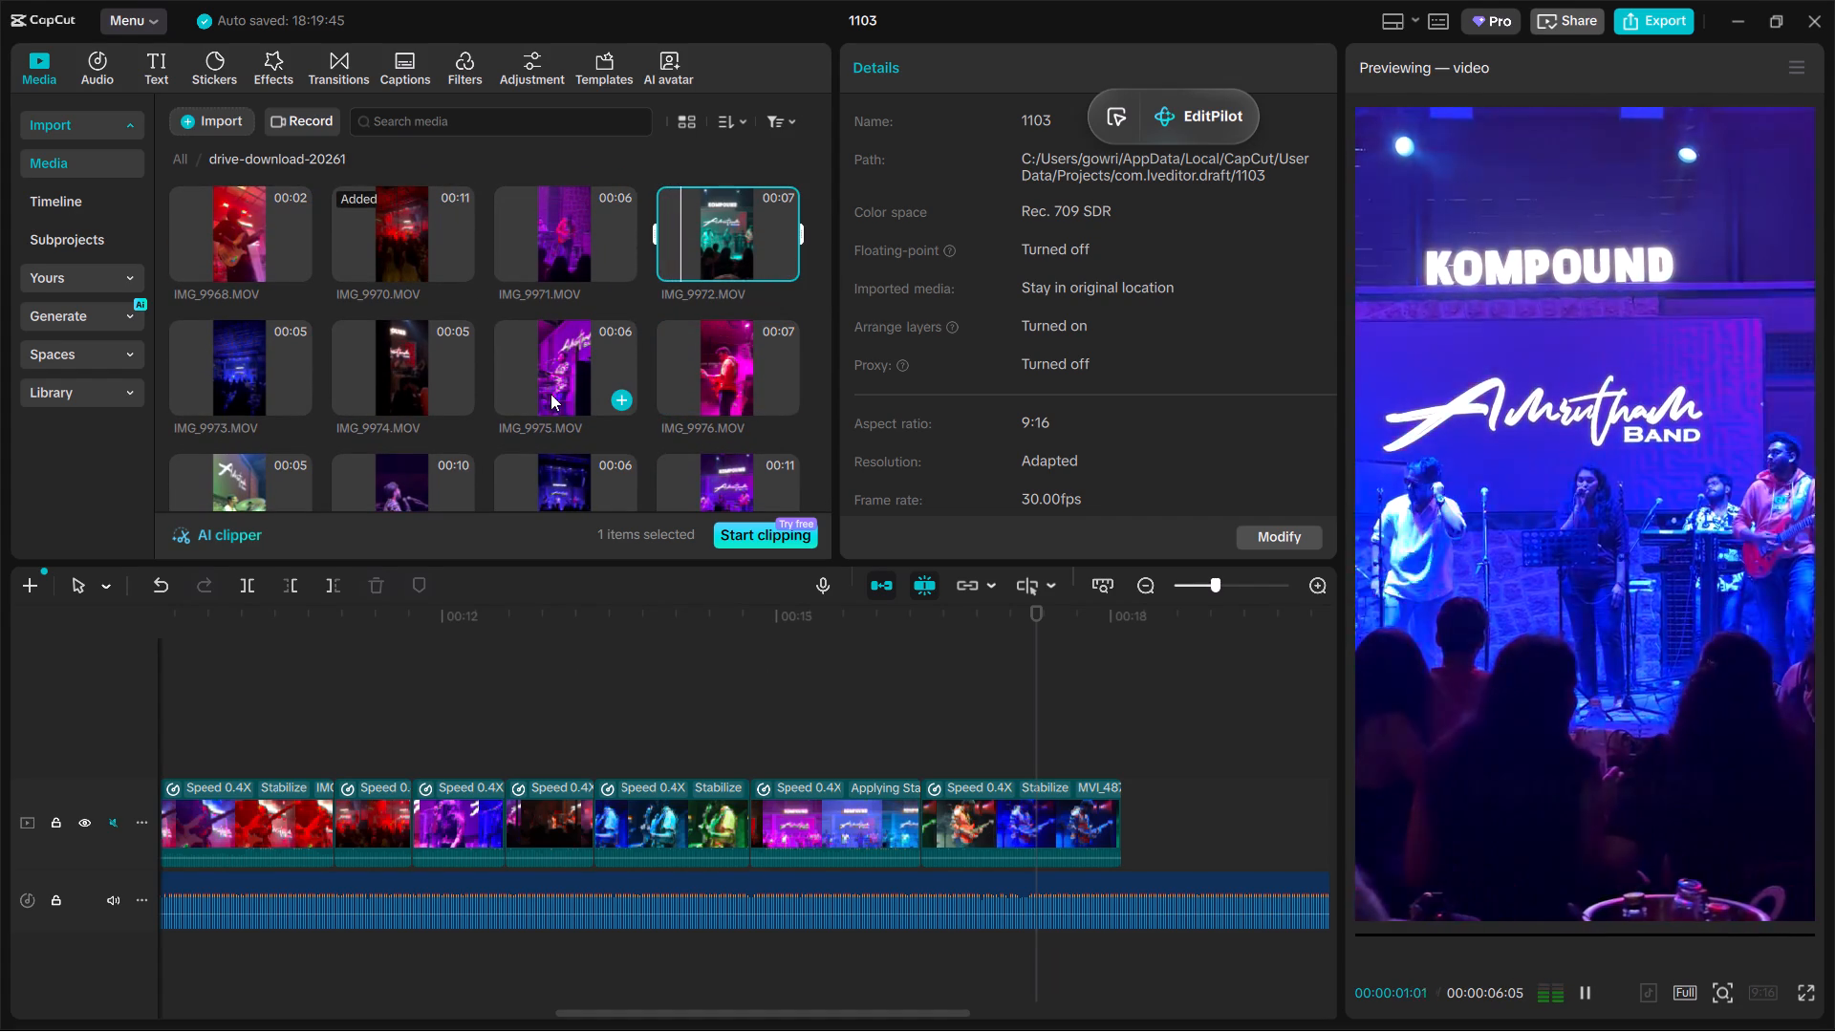
pyautogui.click(550, 394)
pyautogui.scroll(1, 550, 394)
pyautogui.click(404, 371)
pyautogui.scroll(1, 404, 371)
pyautogui.scroll(1, 579, 346)
# Replace the last segment, after IMG_9994, with the keyboardist clip IMG_9975, keeping the original video effect.
pyautogui.click(613, 342)
pyautogui.scroll(1, 613, 342)
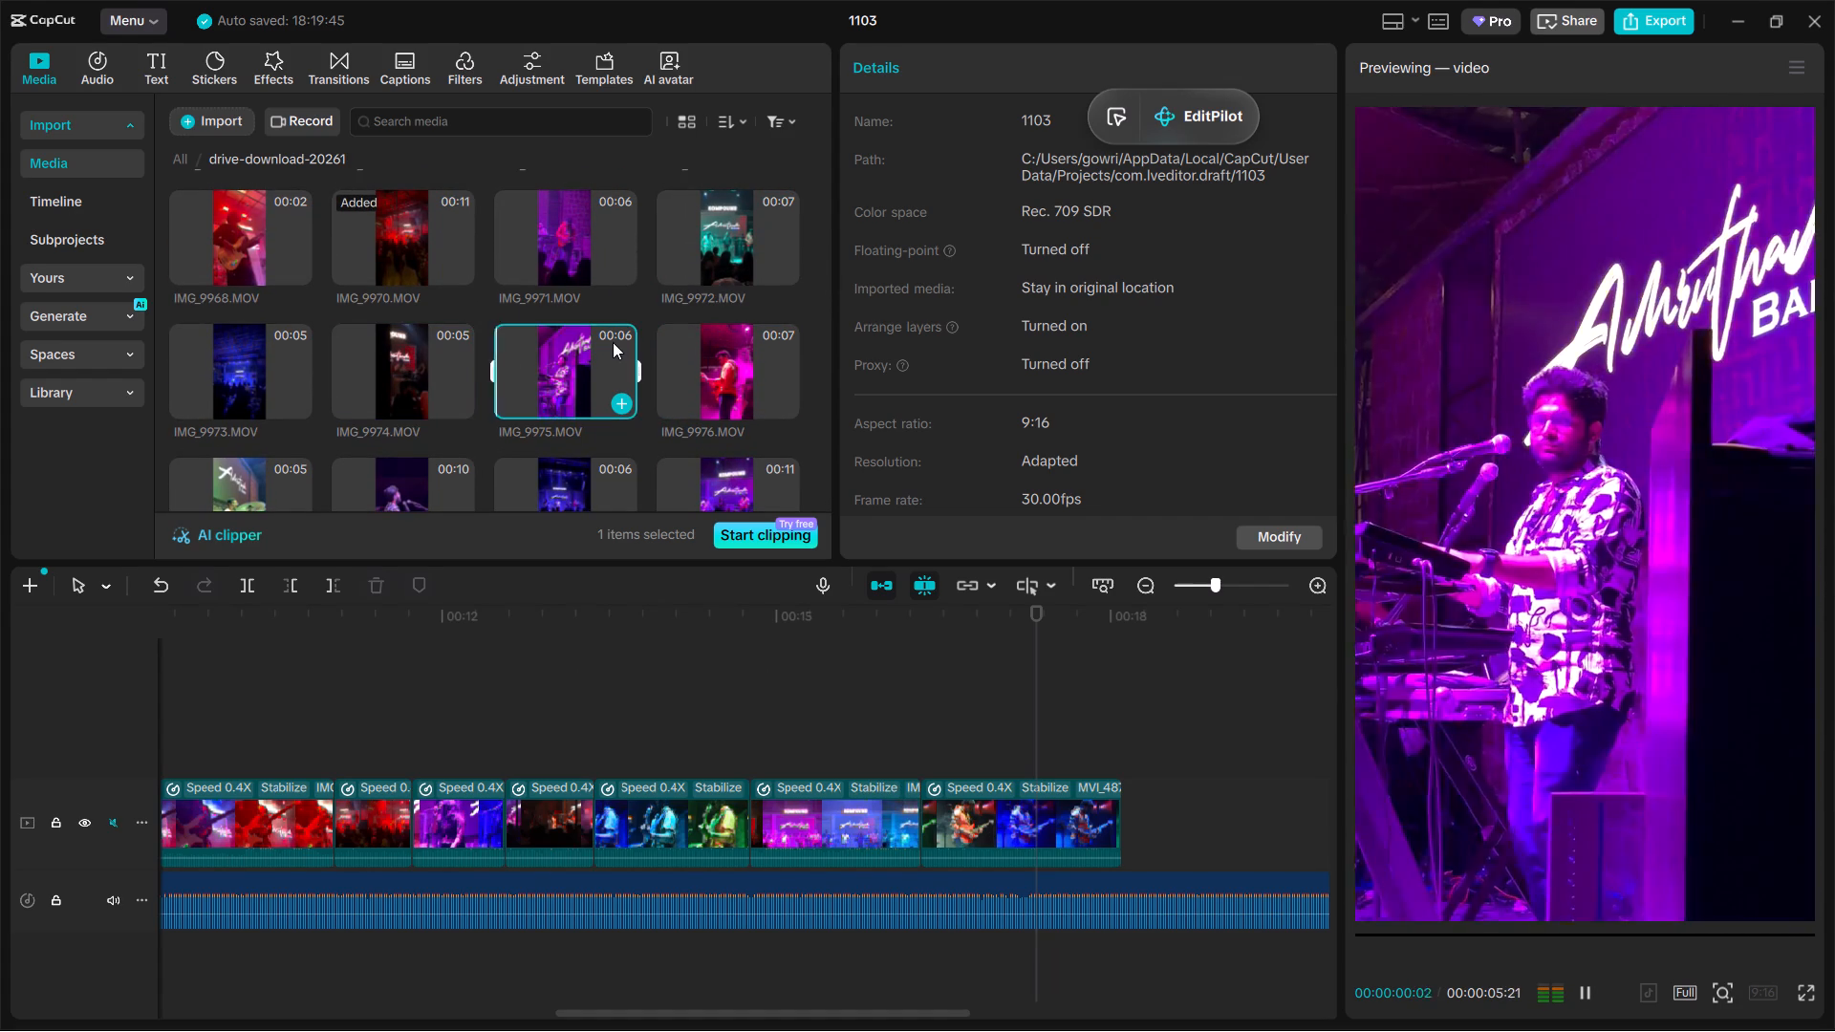
pyautogui.moveTo(613, 342); pyautogui.dragTo(1033, 827)
pyautogui.click(963, 759)
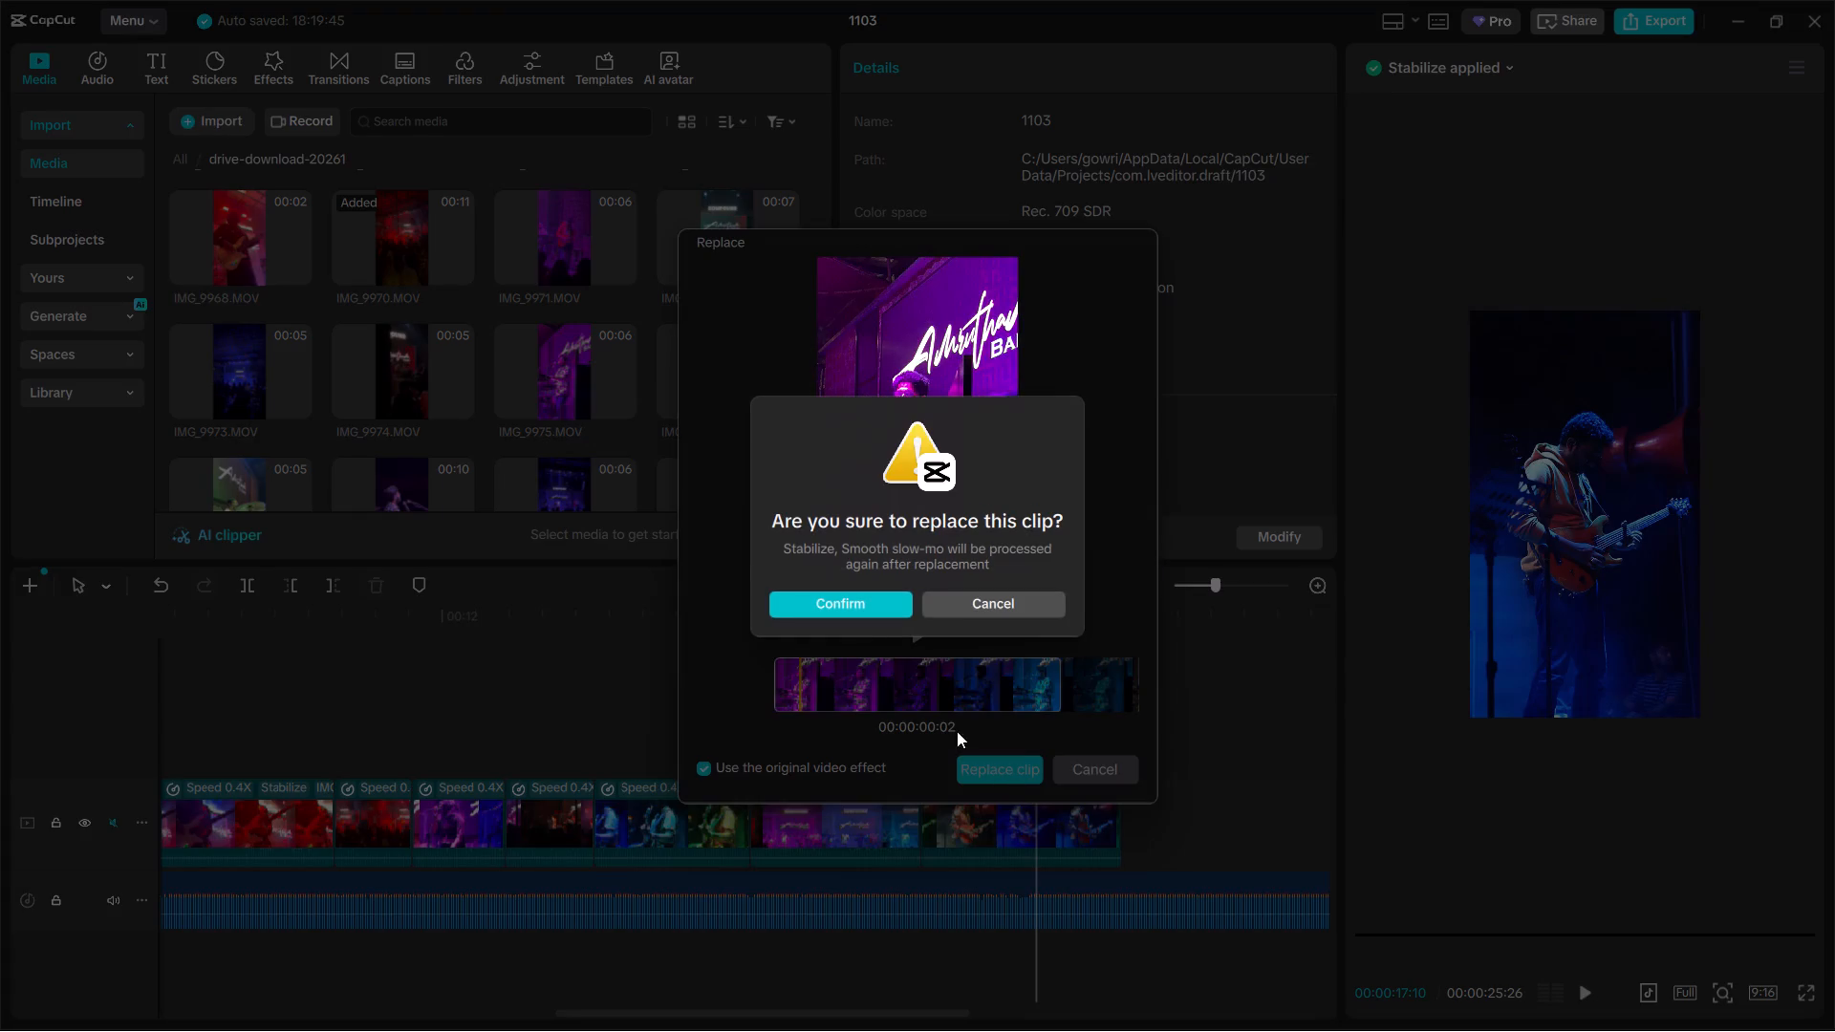
pyautogui.click(865, 625)
pyautogui.scroll(1, 865, 624)
pyautogui.click(860, 608)
# Play from the IMG_9994 segment through the new IMG_9975 segment to check the cut against the song.
pyautogui.click(840, 761)
pyautogui.press('space')
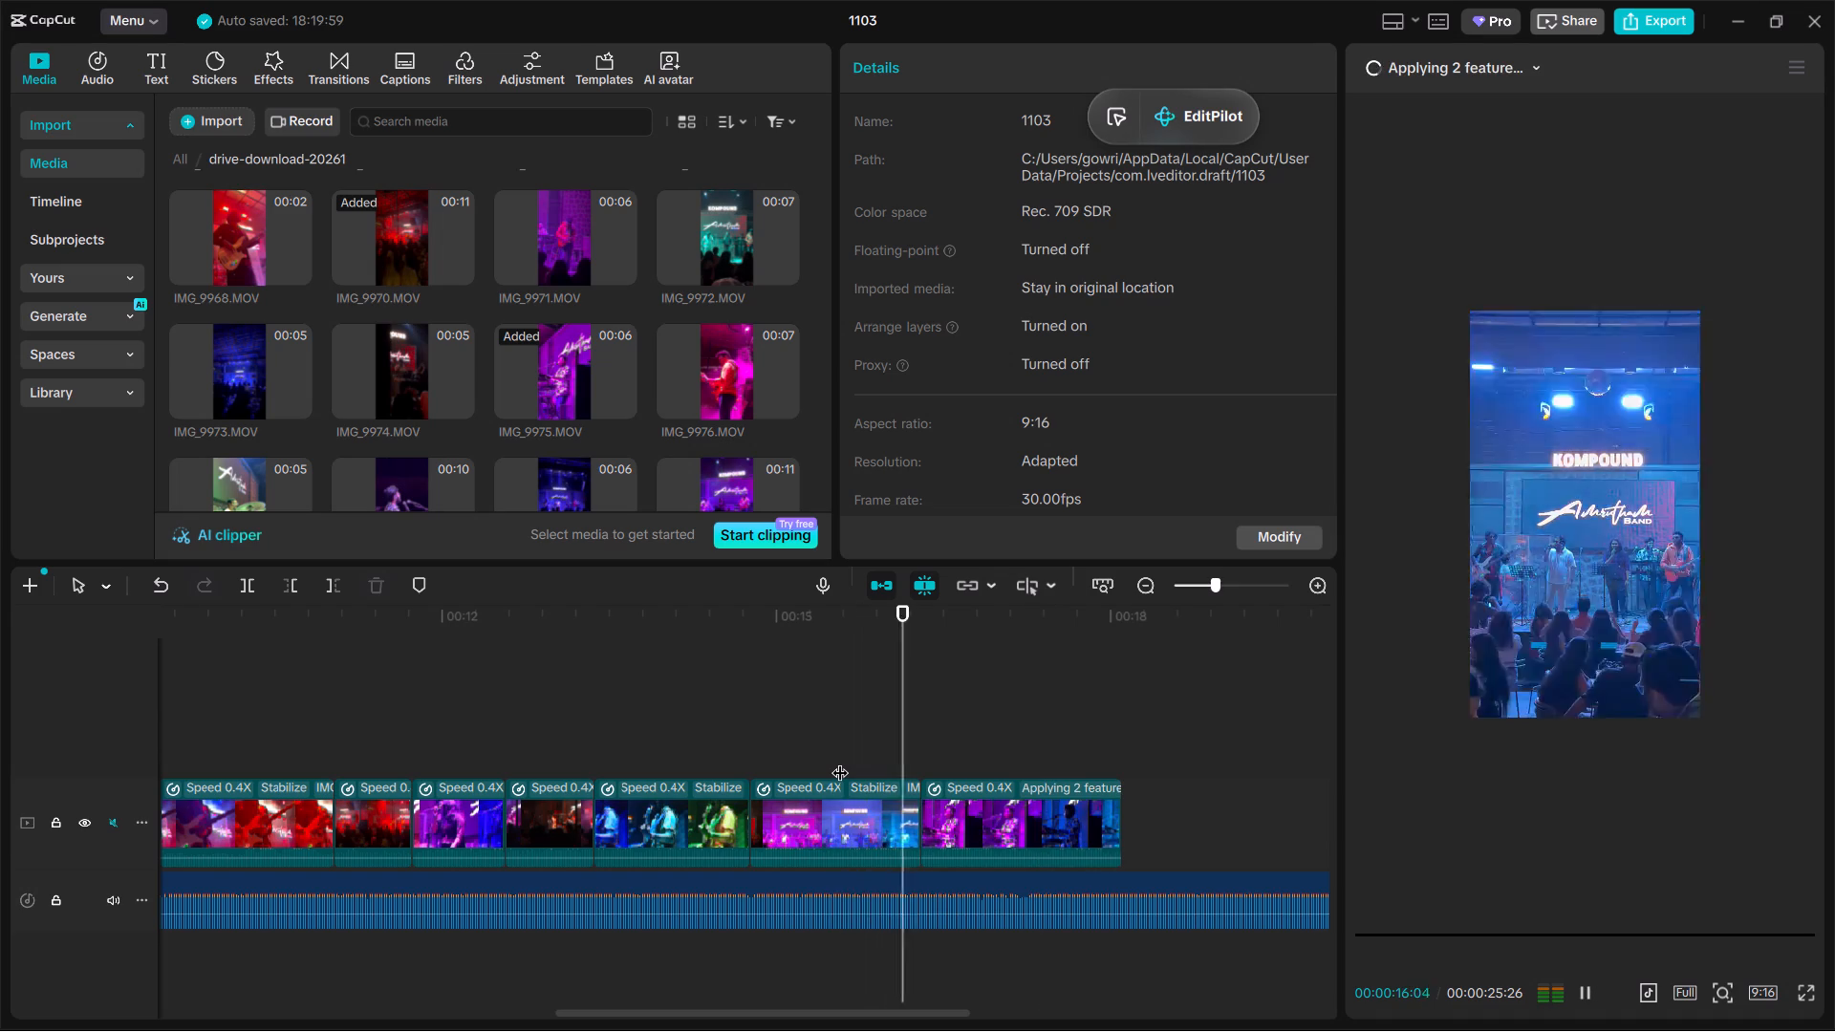
pyautogui.press('space')
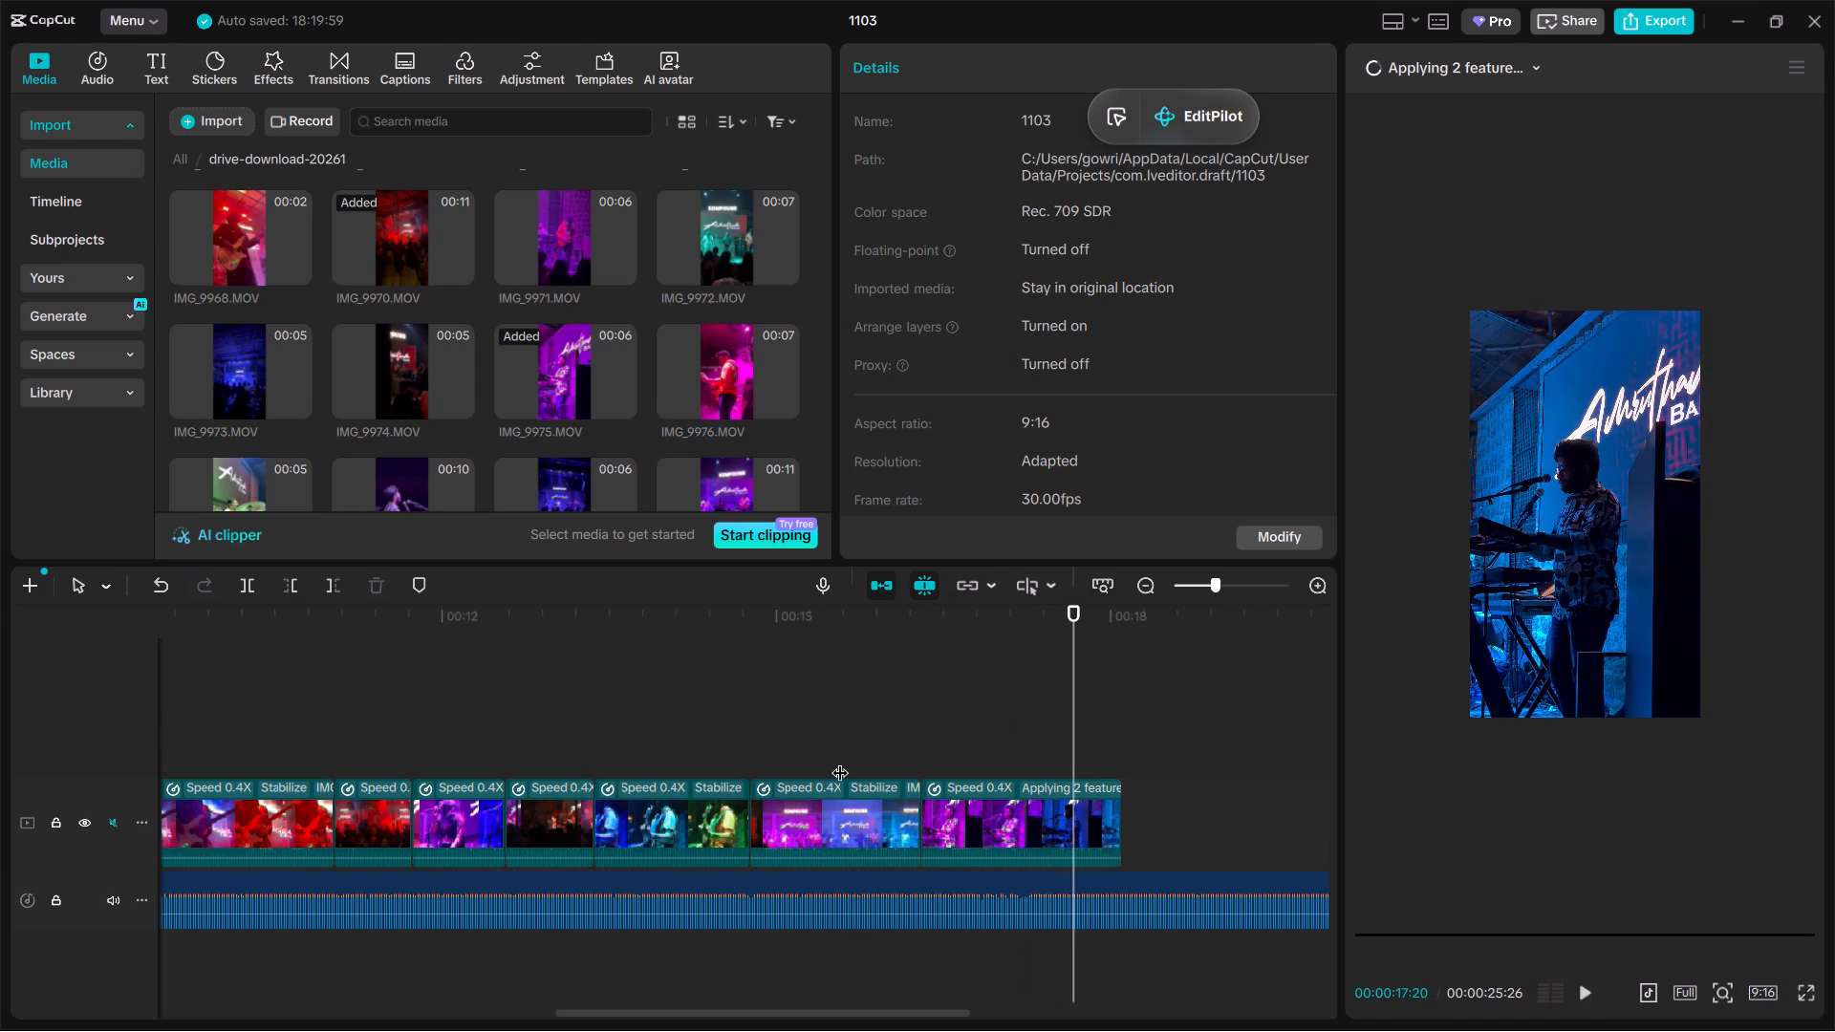
pyautogui.press('space')
pyautogui.press('space')
pyautogui.press('space')
# Paste the copied segments onto the main track directly after the IMG_9975 segment and play across the join.
pyautogui.click(1121, 771)
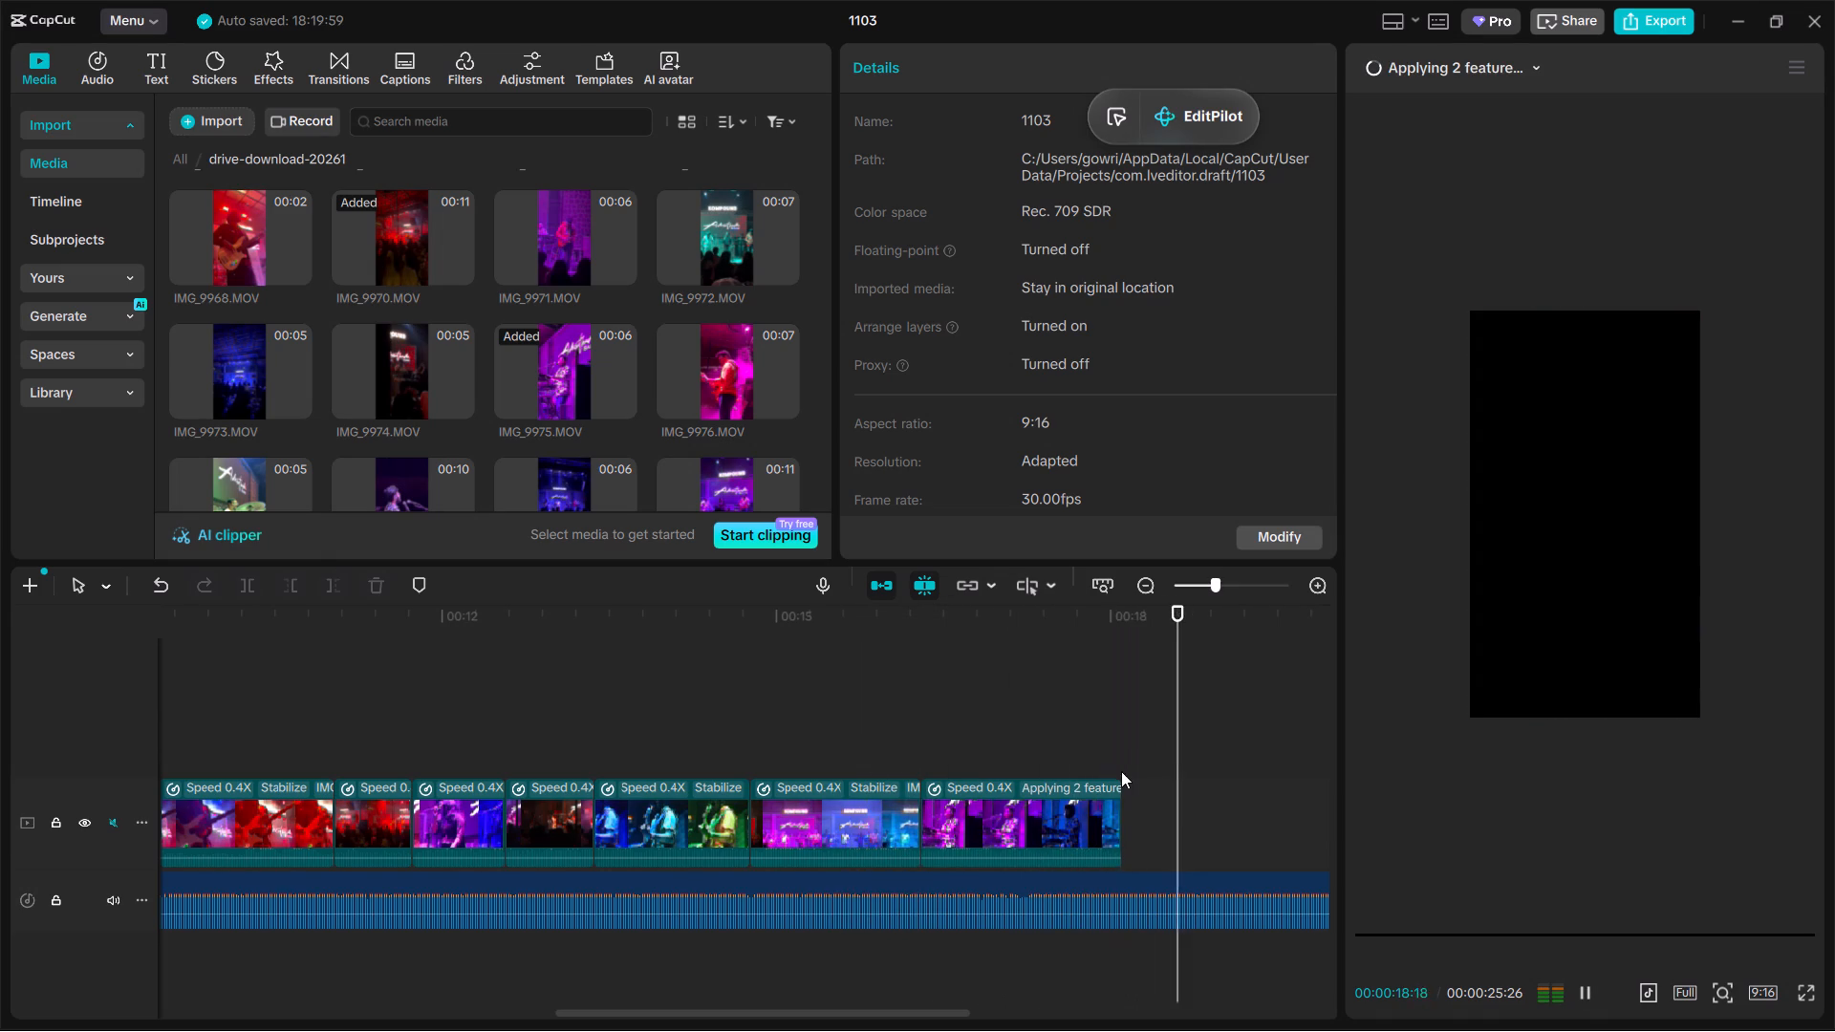
pyautogui.hotkey('ctrl', 'v')
pyautogui.moveTo(1191, 758); pyautogui.dragTo(1193, 857)
pyautogui.click(1070, 729)
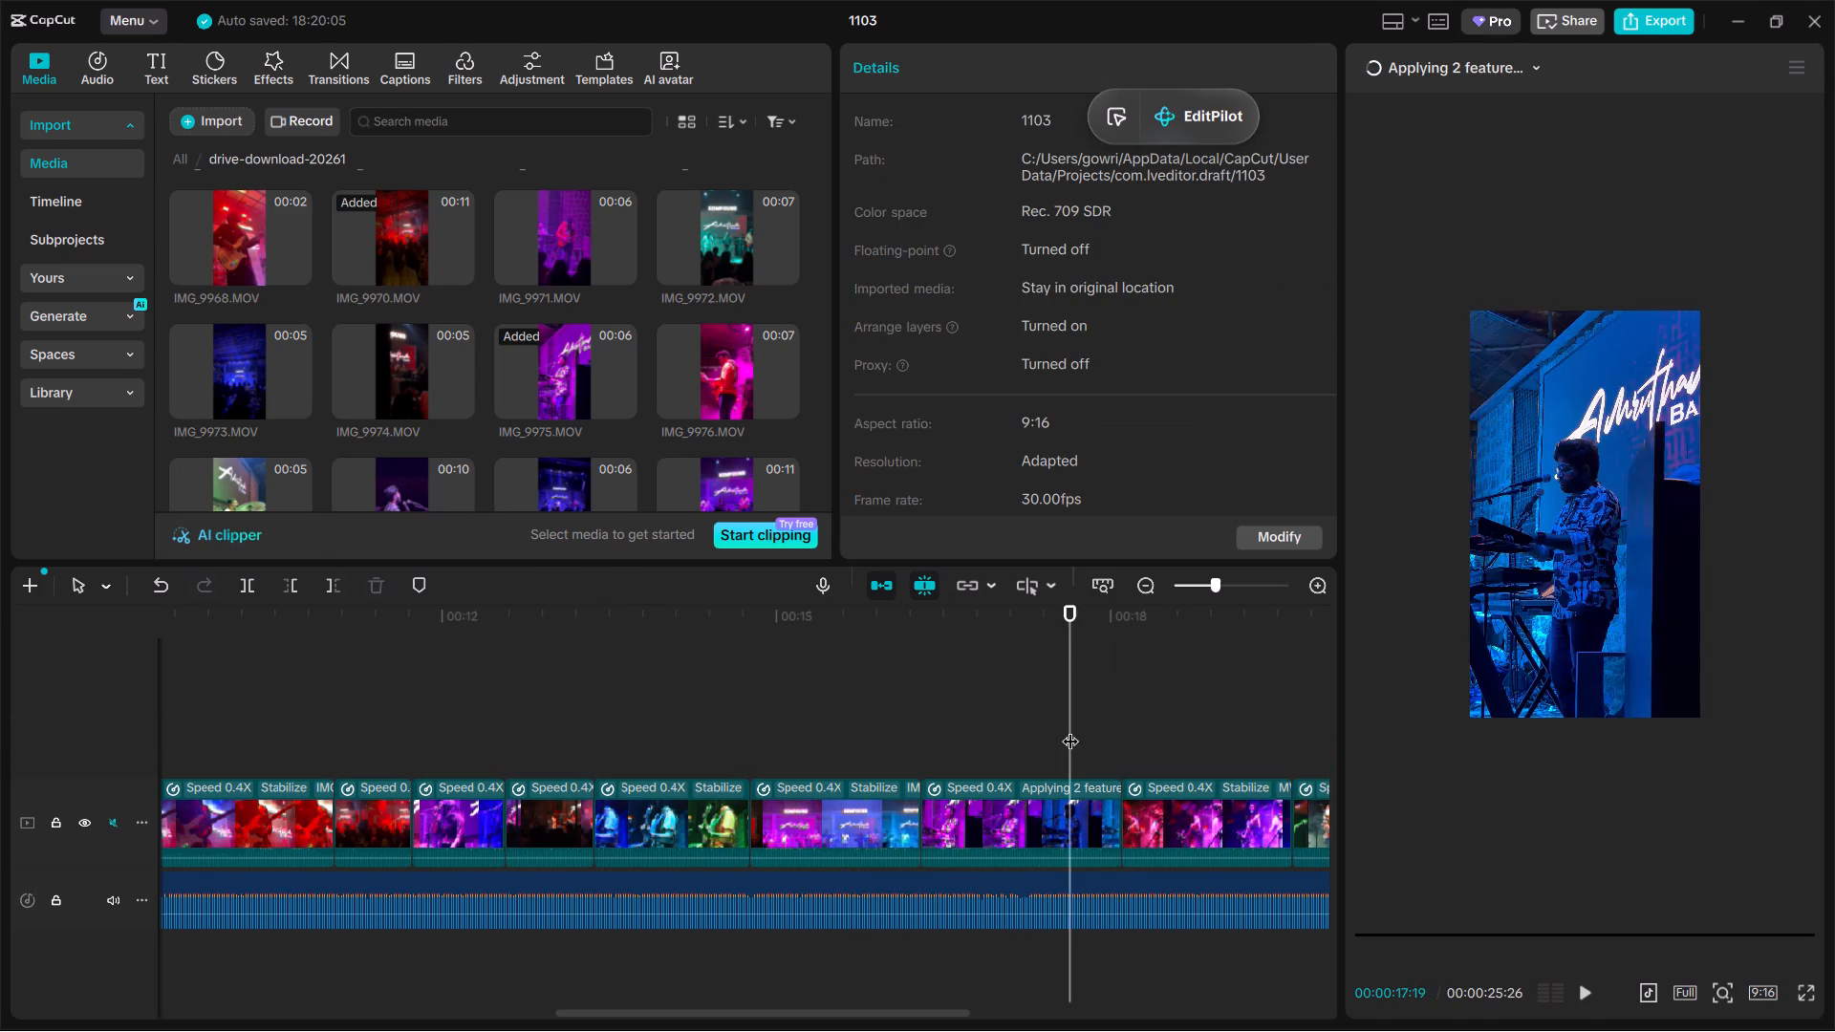
pyautogui.press('space')
pyautogui.press('space')
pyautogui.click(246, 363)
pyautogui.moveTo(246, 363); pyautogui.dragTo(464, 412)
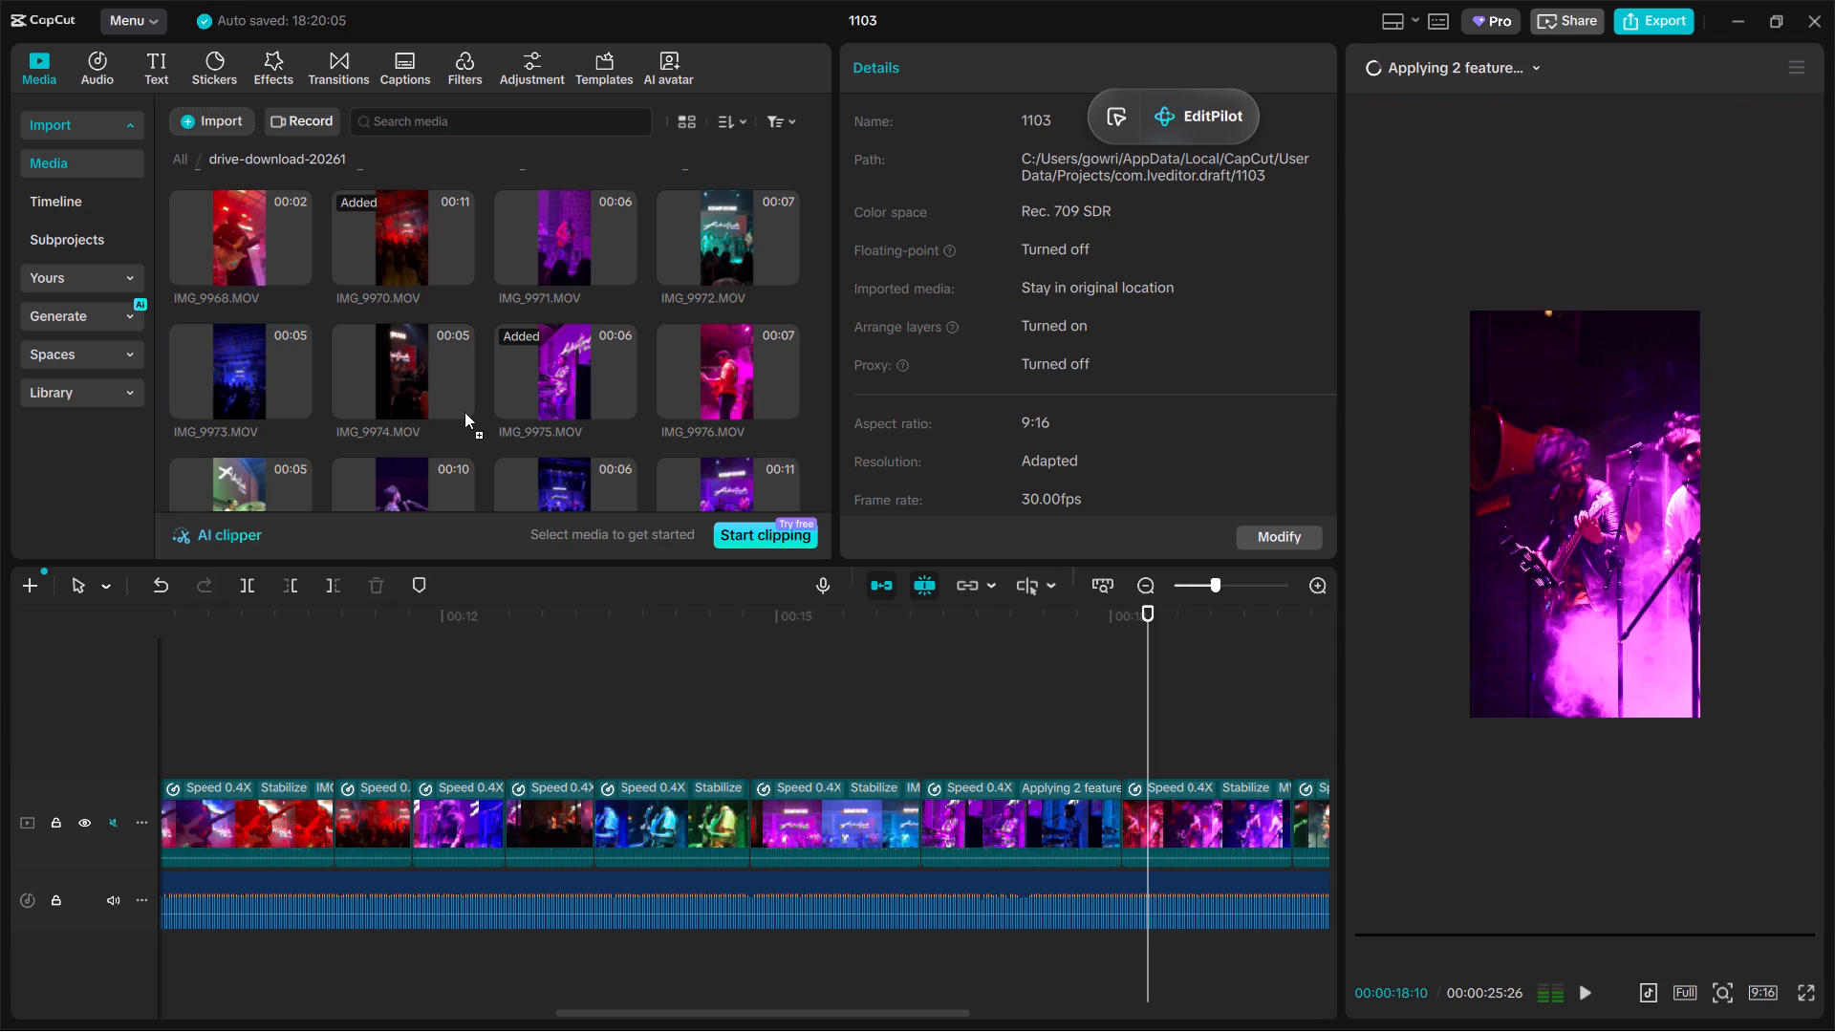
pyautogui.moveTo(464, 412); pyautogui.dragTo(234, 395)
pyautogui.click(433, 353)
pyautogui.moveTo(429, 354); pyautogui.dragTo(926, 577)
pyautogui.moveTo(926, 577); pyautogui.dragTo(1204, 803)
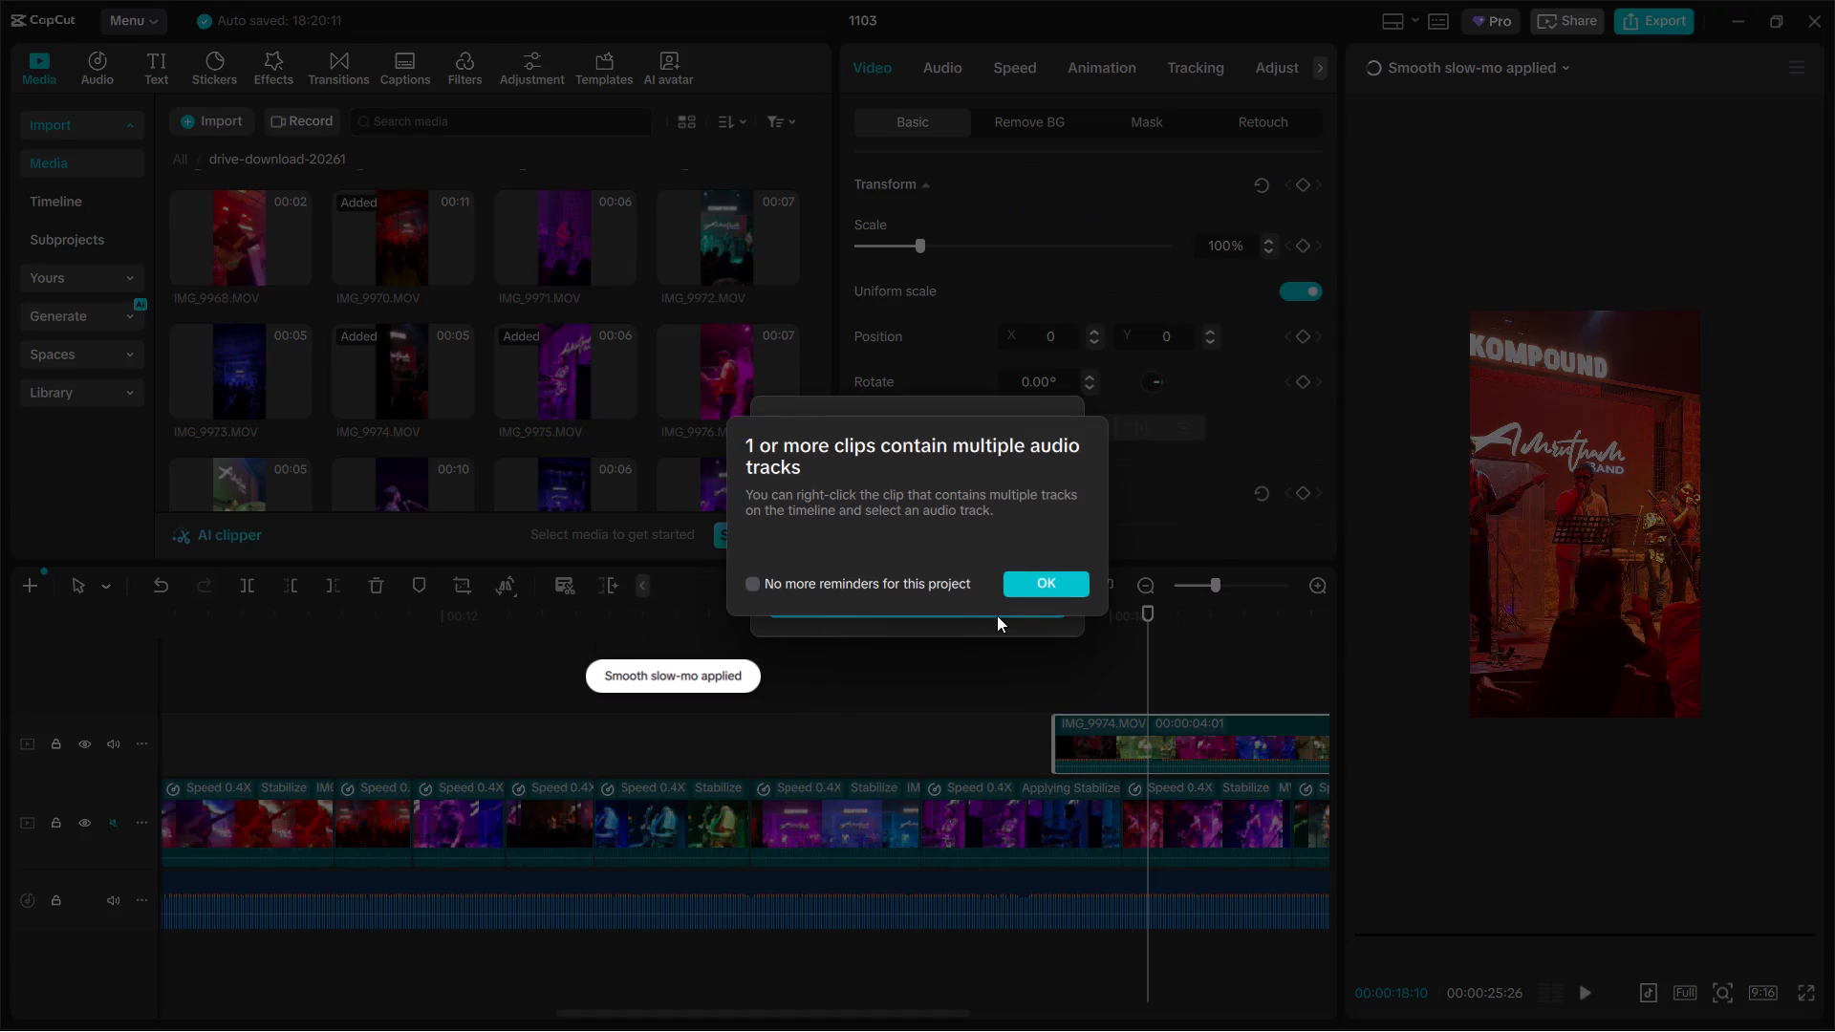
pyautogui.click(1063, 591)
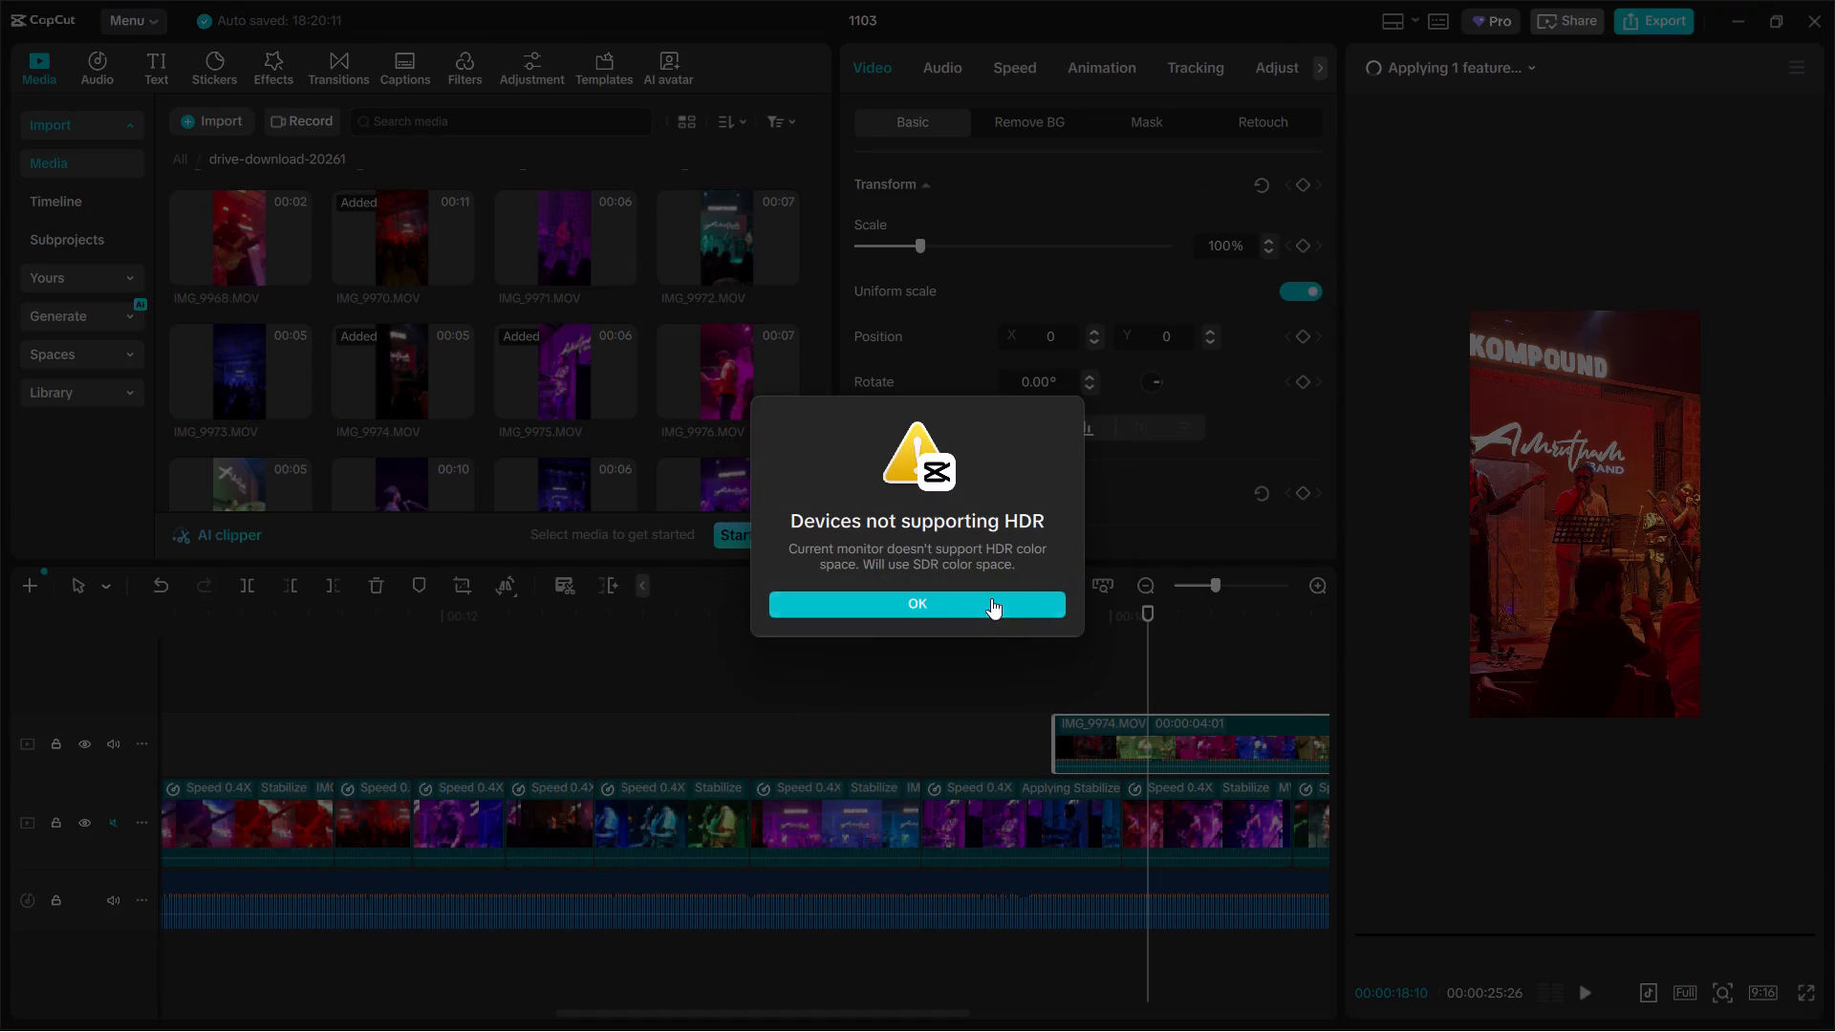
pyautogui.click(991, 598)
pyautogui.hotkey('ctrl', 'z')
# Replace the segment right after IMG_9975 with IMG_9974, starting at 00:00:00:11 in the clip and keeping the original video effect.
pyautogui.moveTo(421, 360); pyautogui.dragTo(1124, 733)
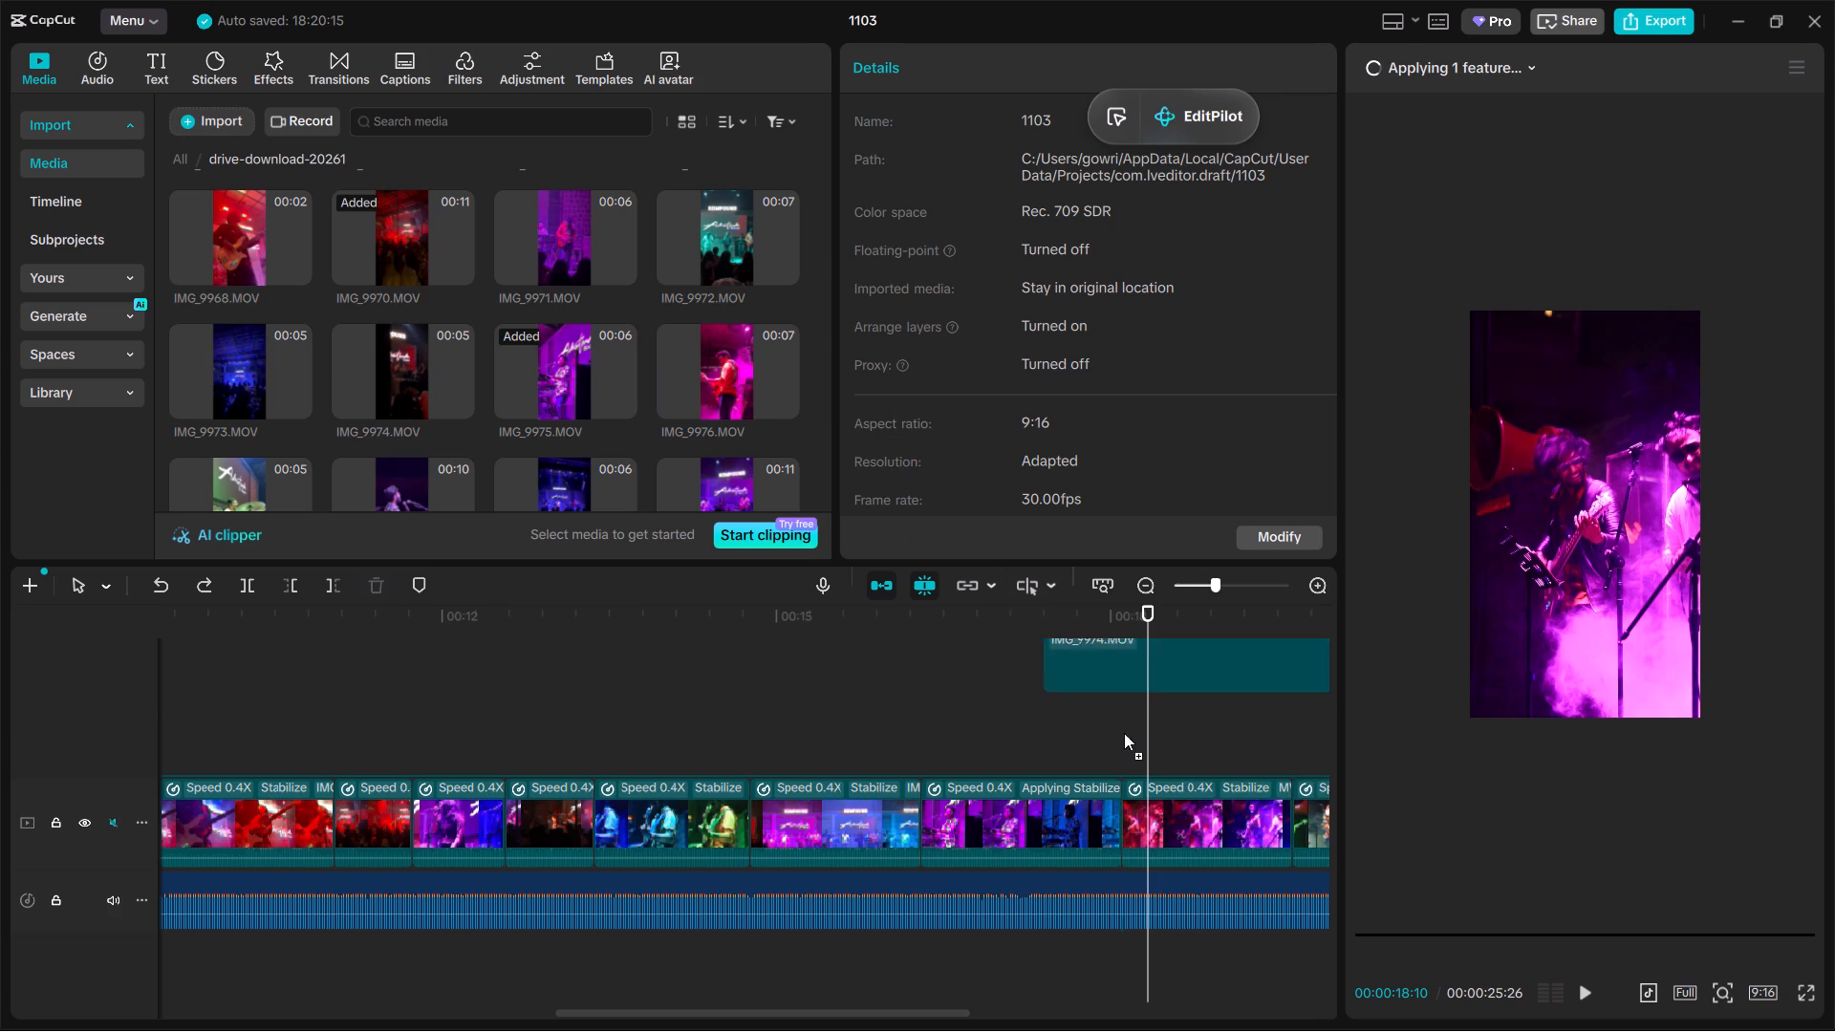
pyautogui.moveTo(1124, 733); pyautogui.dragTo(1179, 787)
pyautogui.moveTo(990, 688); pyautogui.dragTo(875, 695)
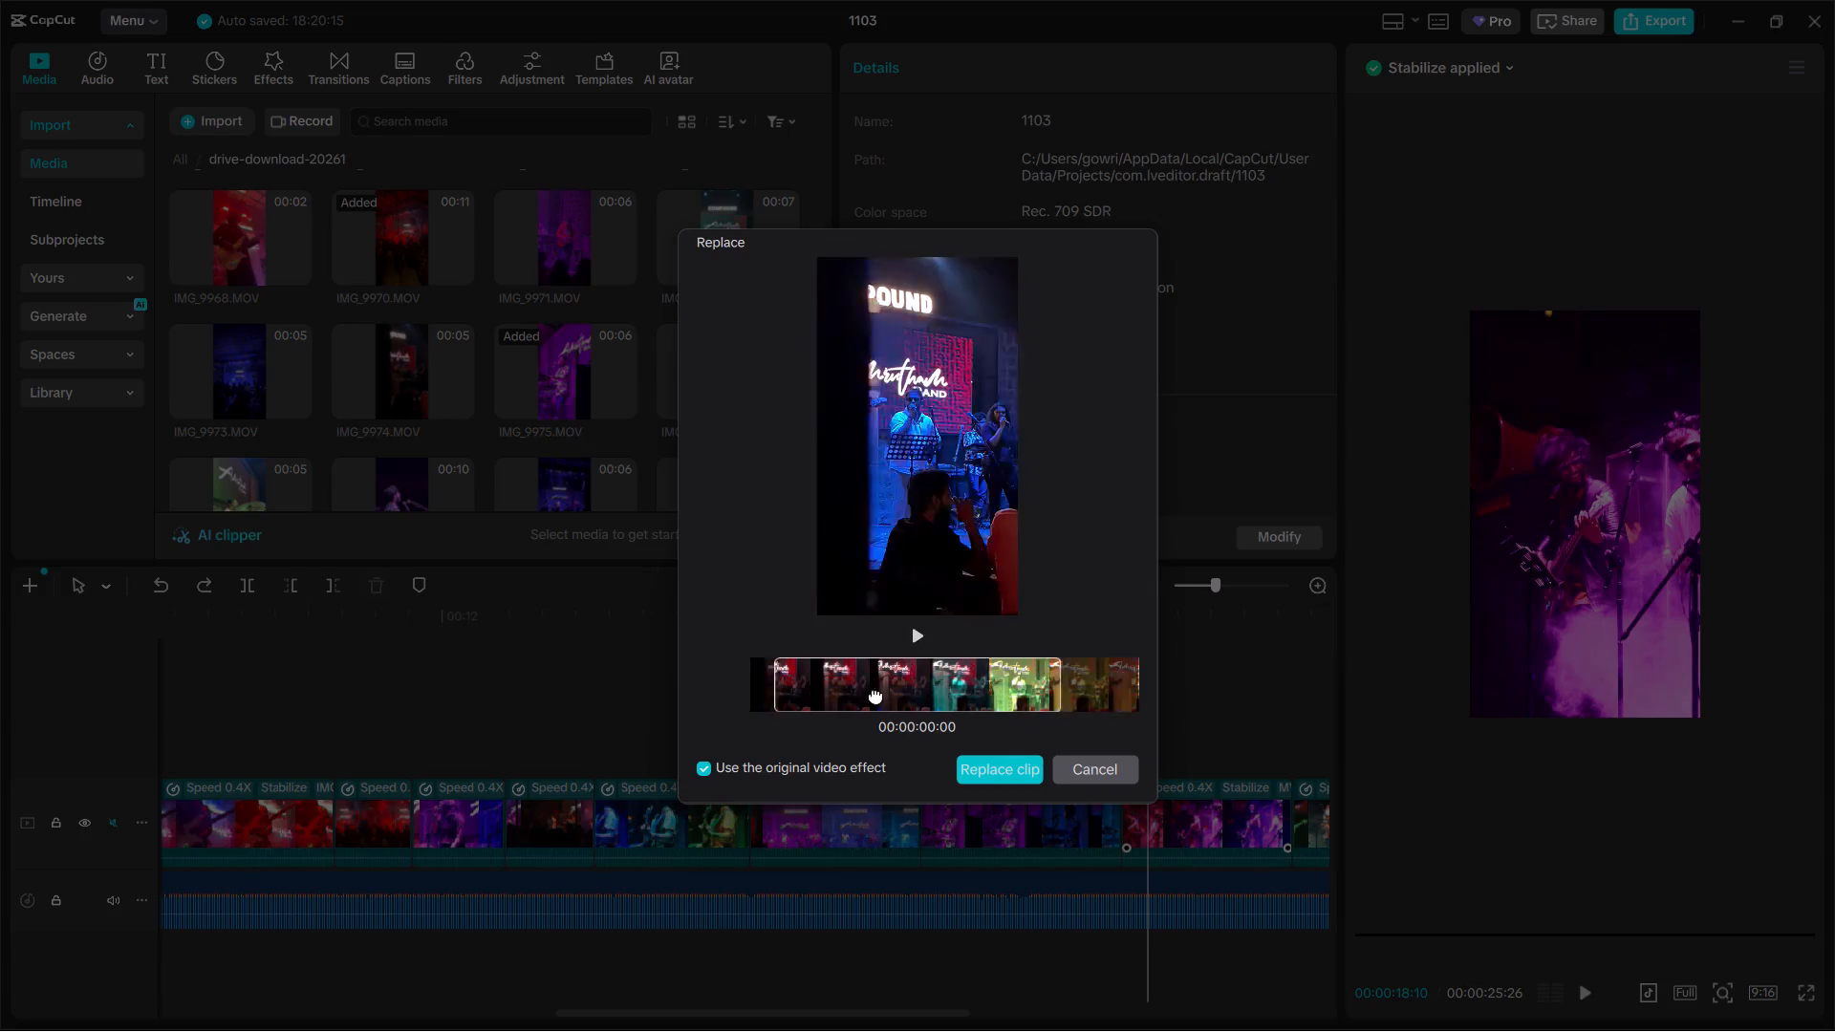
pyautogui.moveTo(875, 695); pyautogui.dragTo(788, 708)
pyautogui.moveTo(939, 702); pyautogui.dragTo(995, 707)
pyautogui.click(1018, 770)
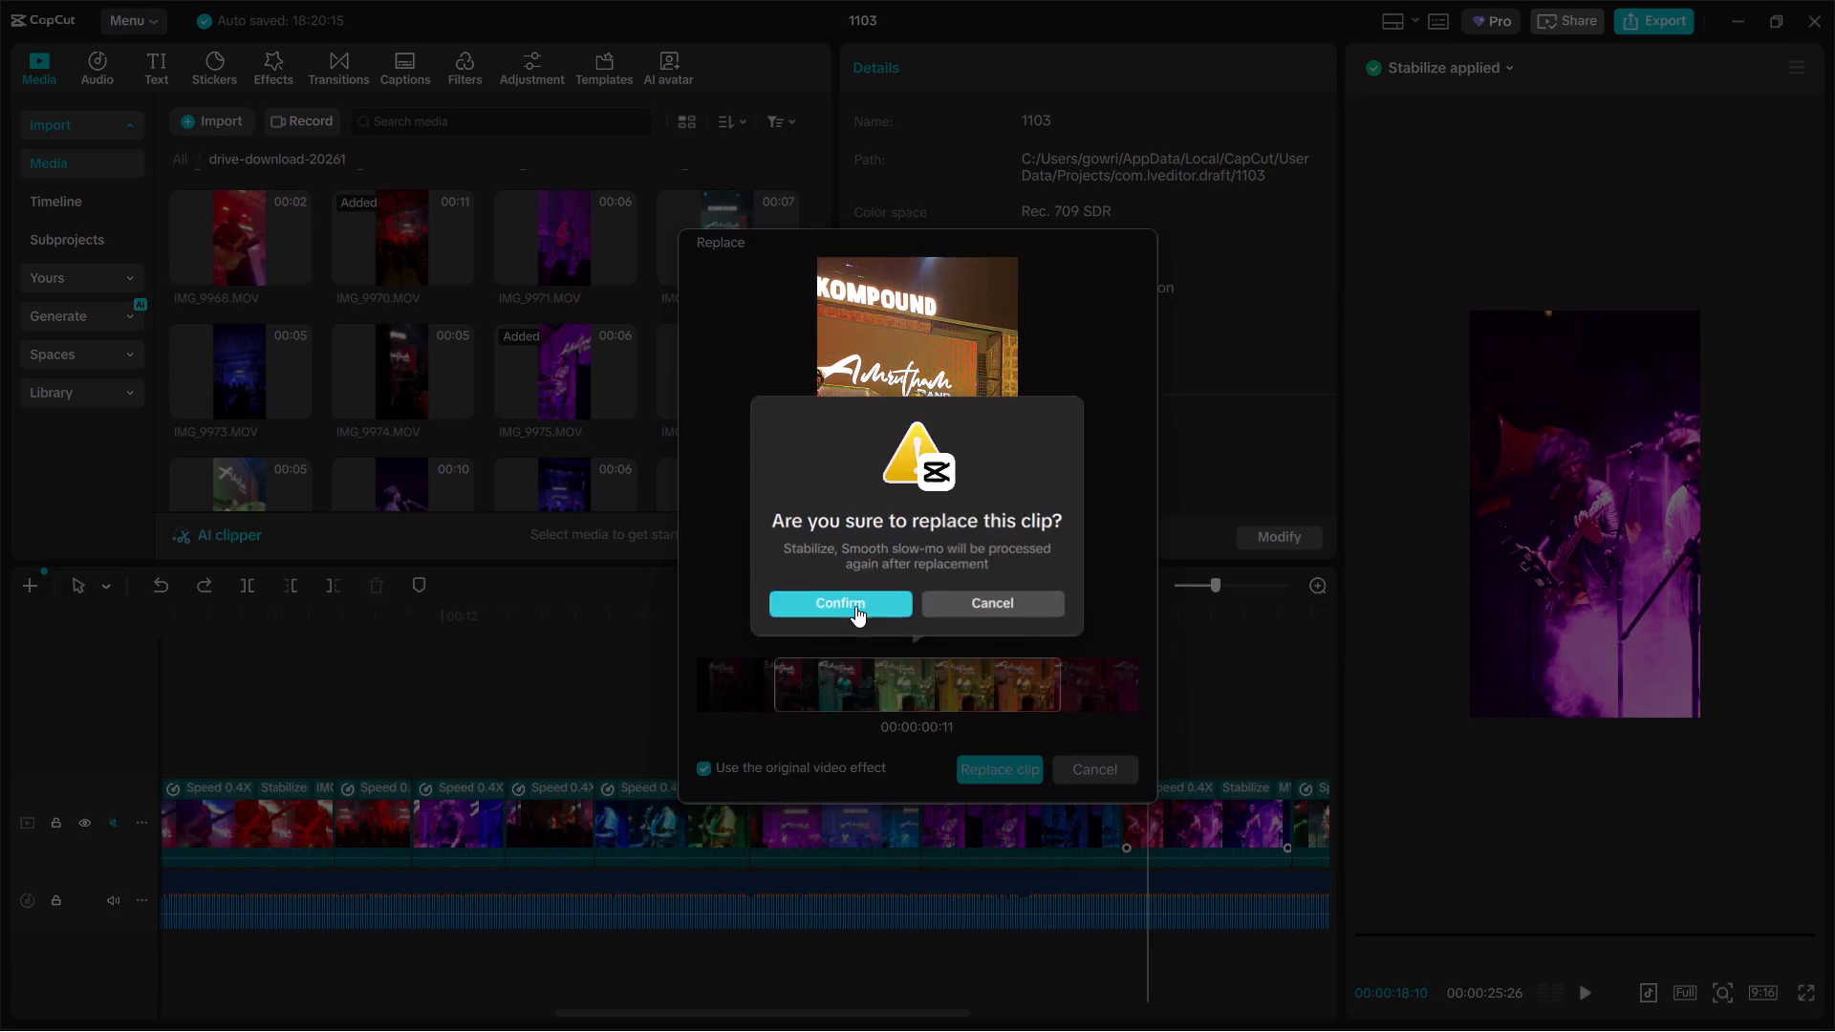
pyautogui.click(855, 606)
# Cut off the part of the new IMG_9974 segment after 00:00:19:00 and play back the shortened segment.
pyautogui.press('space')
pyautogui.press('space')
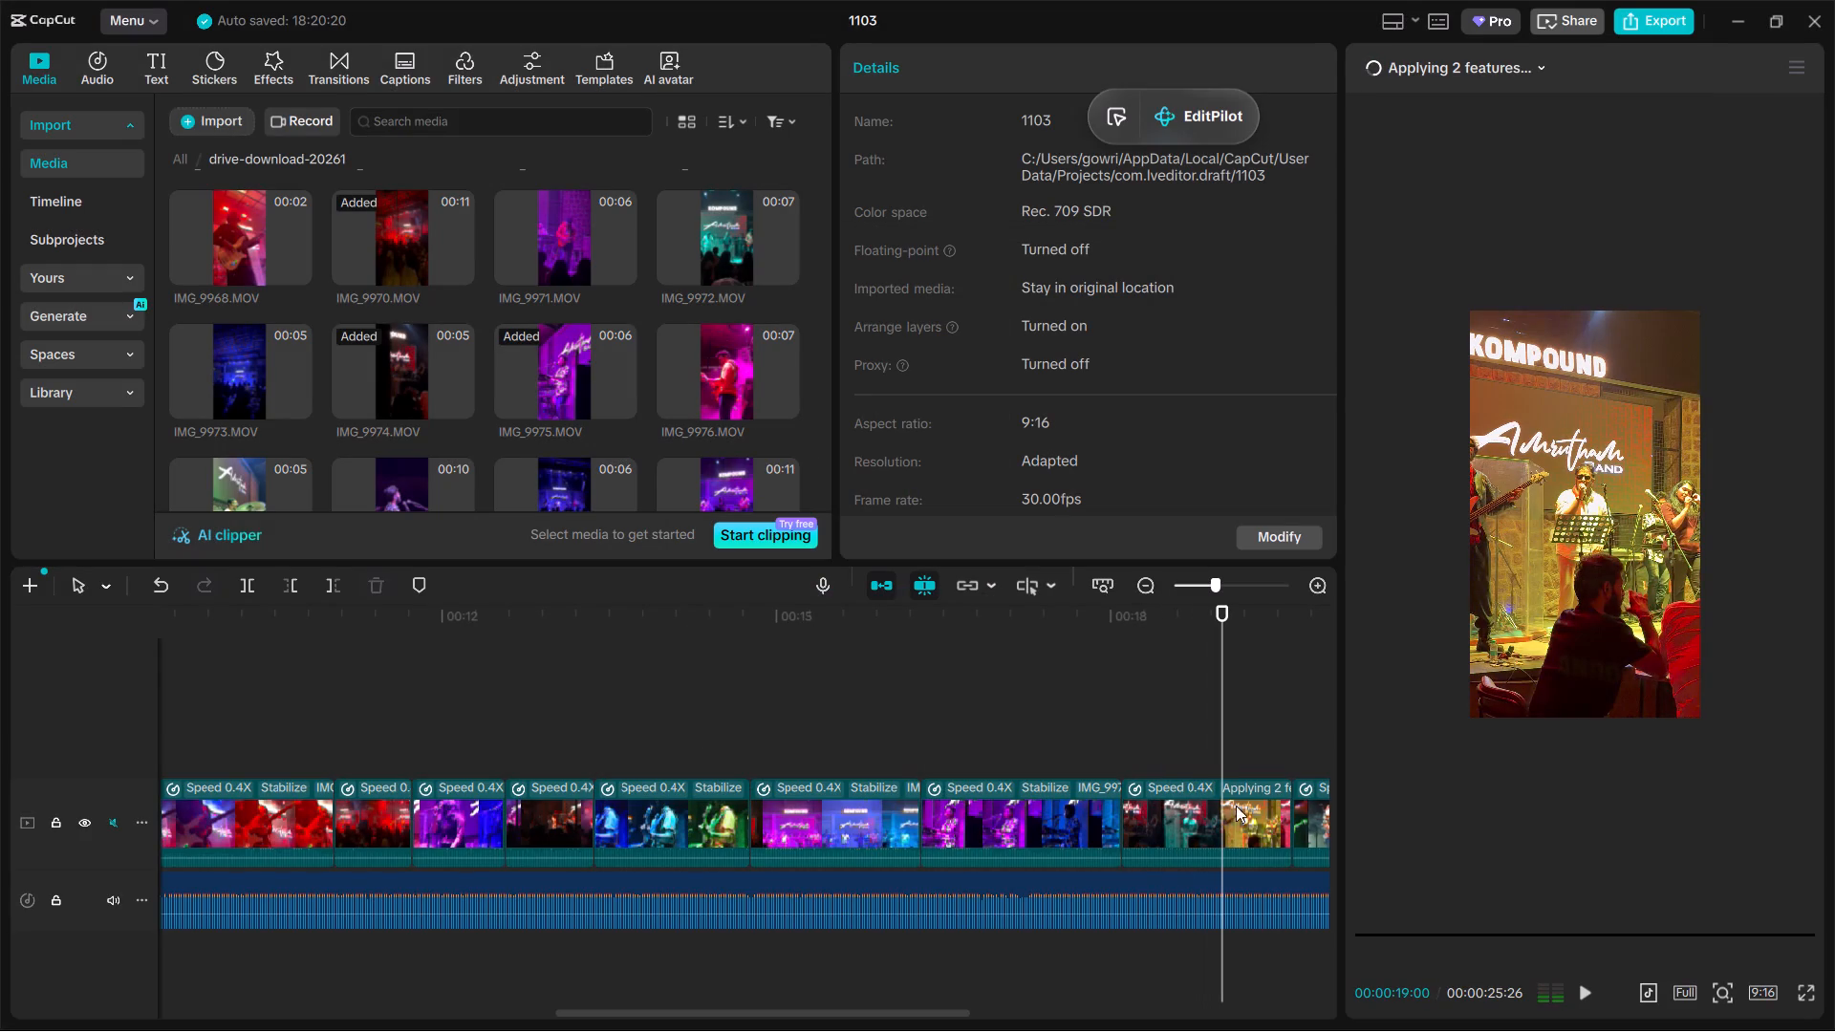
pyautogui.click(1247, 824)
pyautogui.click(347, 591)
pyautogui.keyDown('ctrl'); pyautogui.scroll(-4, 1045, 738); pyautogui.keyUp('ctrl')
pyautogui.keyDown('ctrl'); pyautogui.click(1038, 737); pyautogui.keyUp('ctrl')
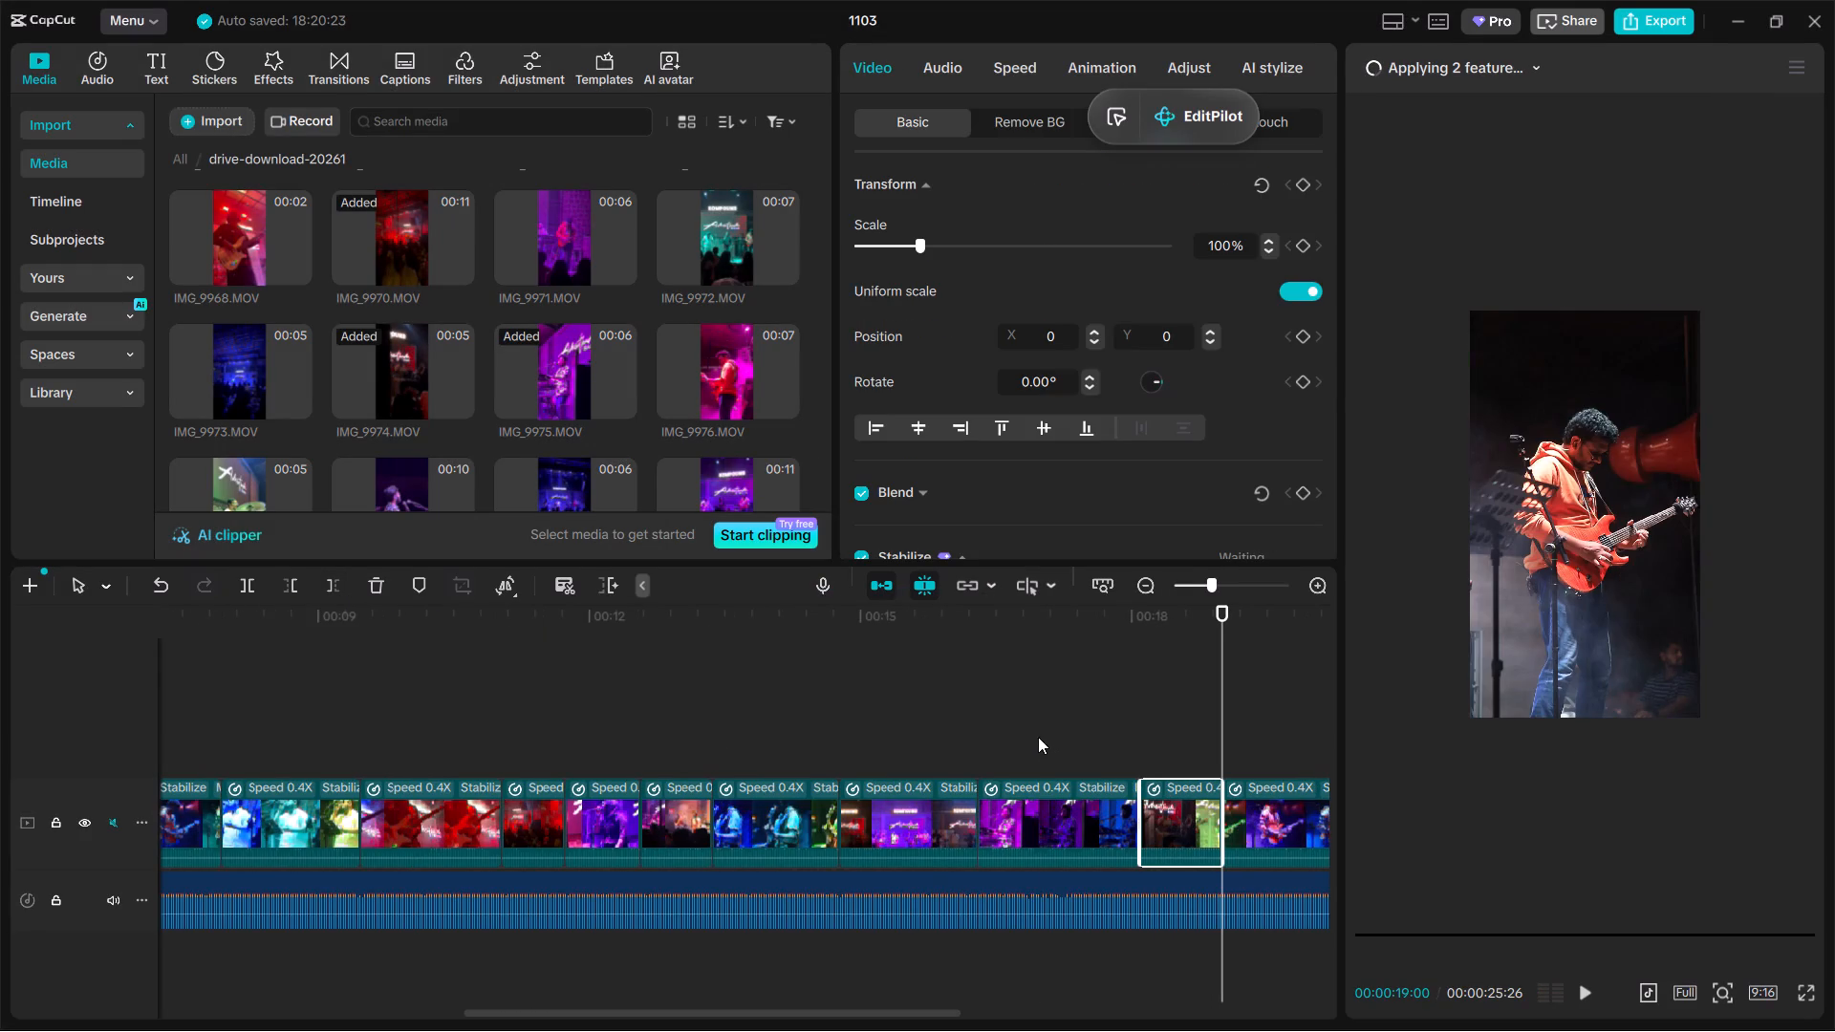
pyautogui.press('space')
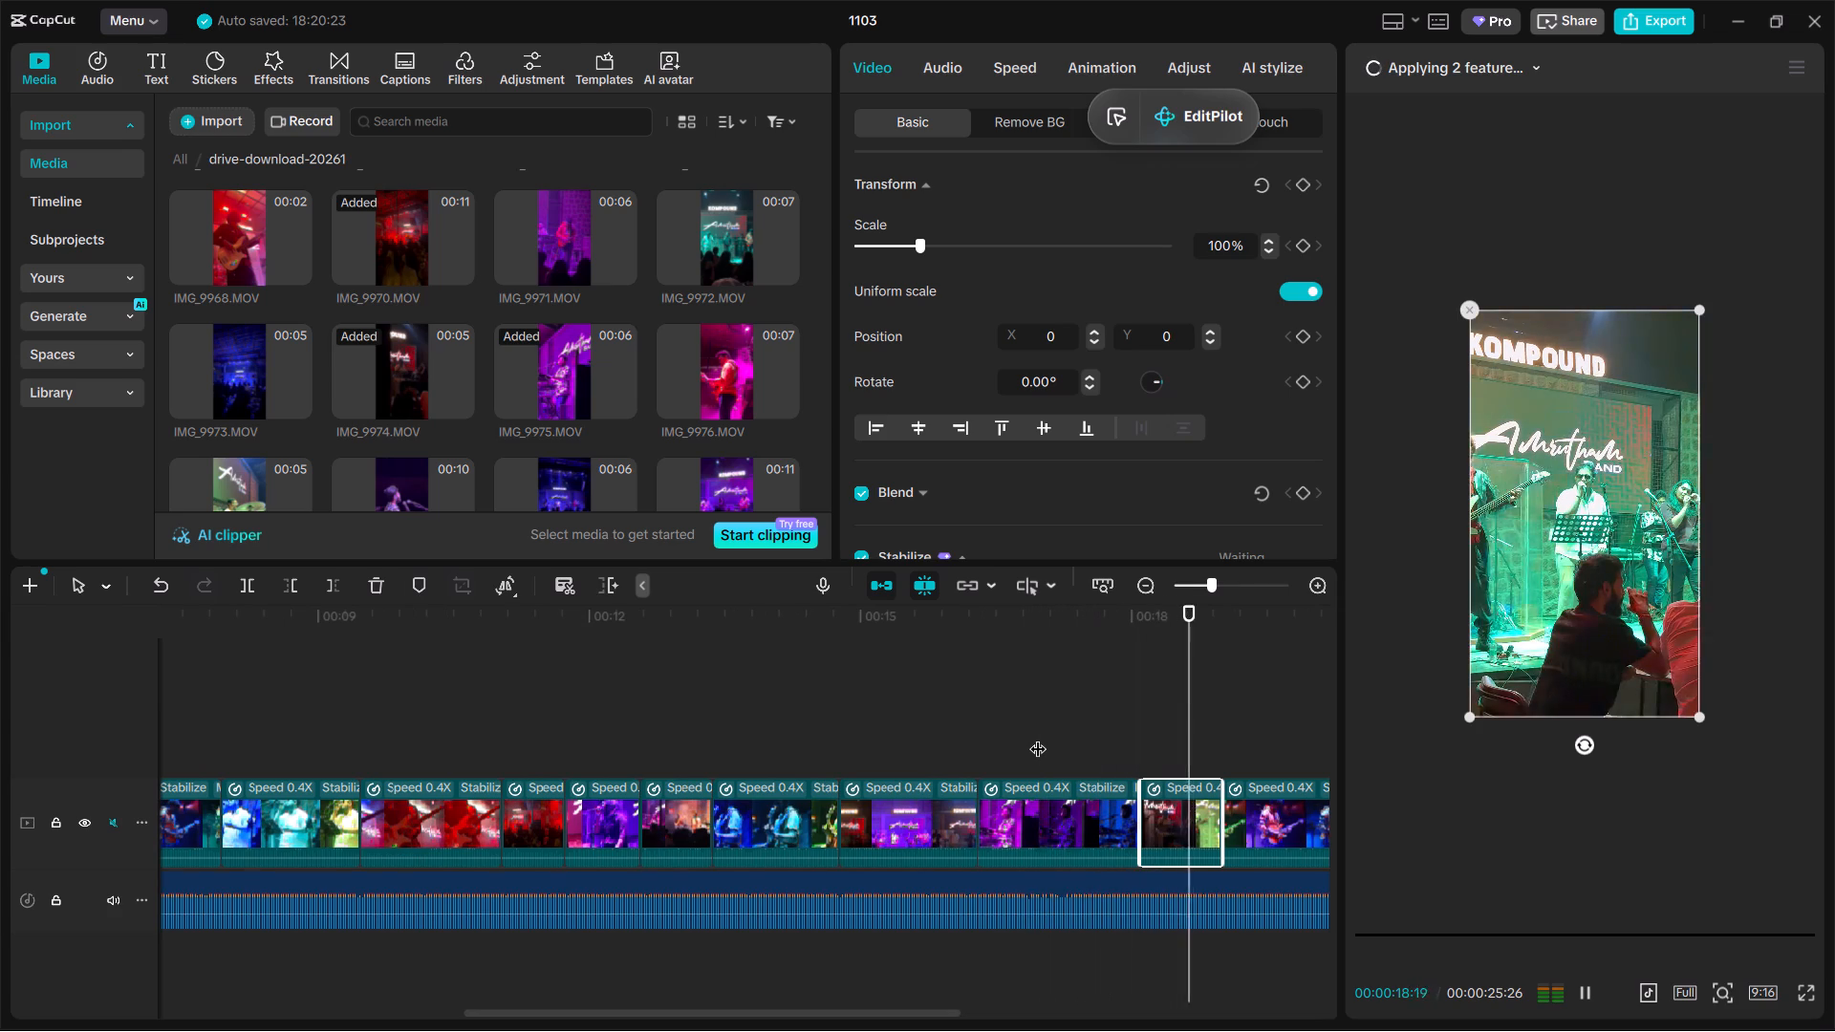
pyautogui.press('space')
# Trim the end of the IMG_9975 segment by about a third of a second and play across the cut into IMG_9974.
pyautogui.click(1112, 746)
pyautogui.click(1129, 855)
pyautogui.moveTo(1140, 824); pyautogui.dragTo(1112, 823)
pyautogui.click(1065, 727)
pyautogui.press('space')
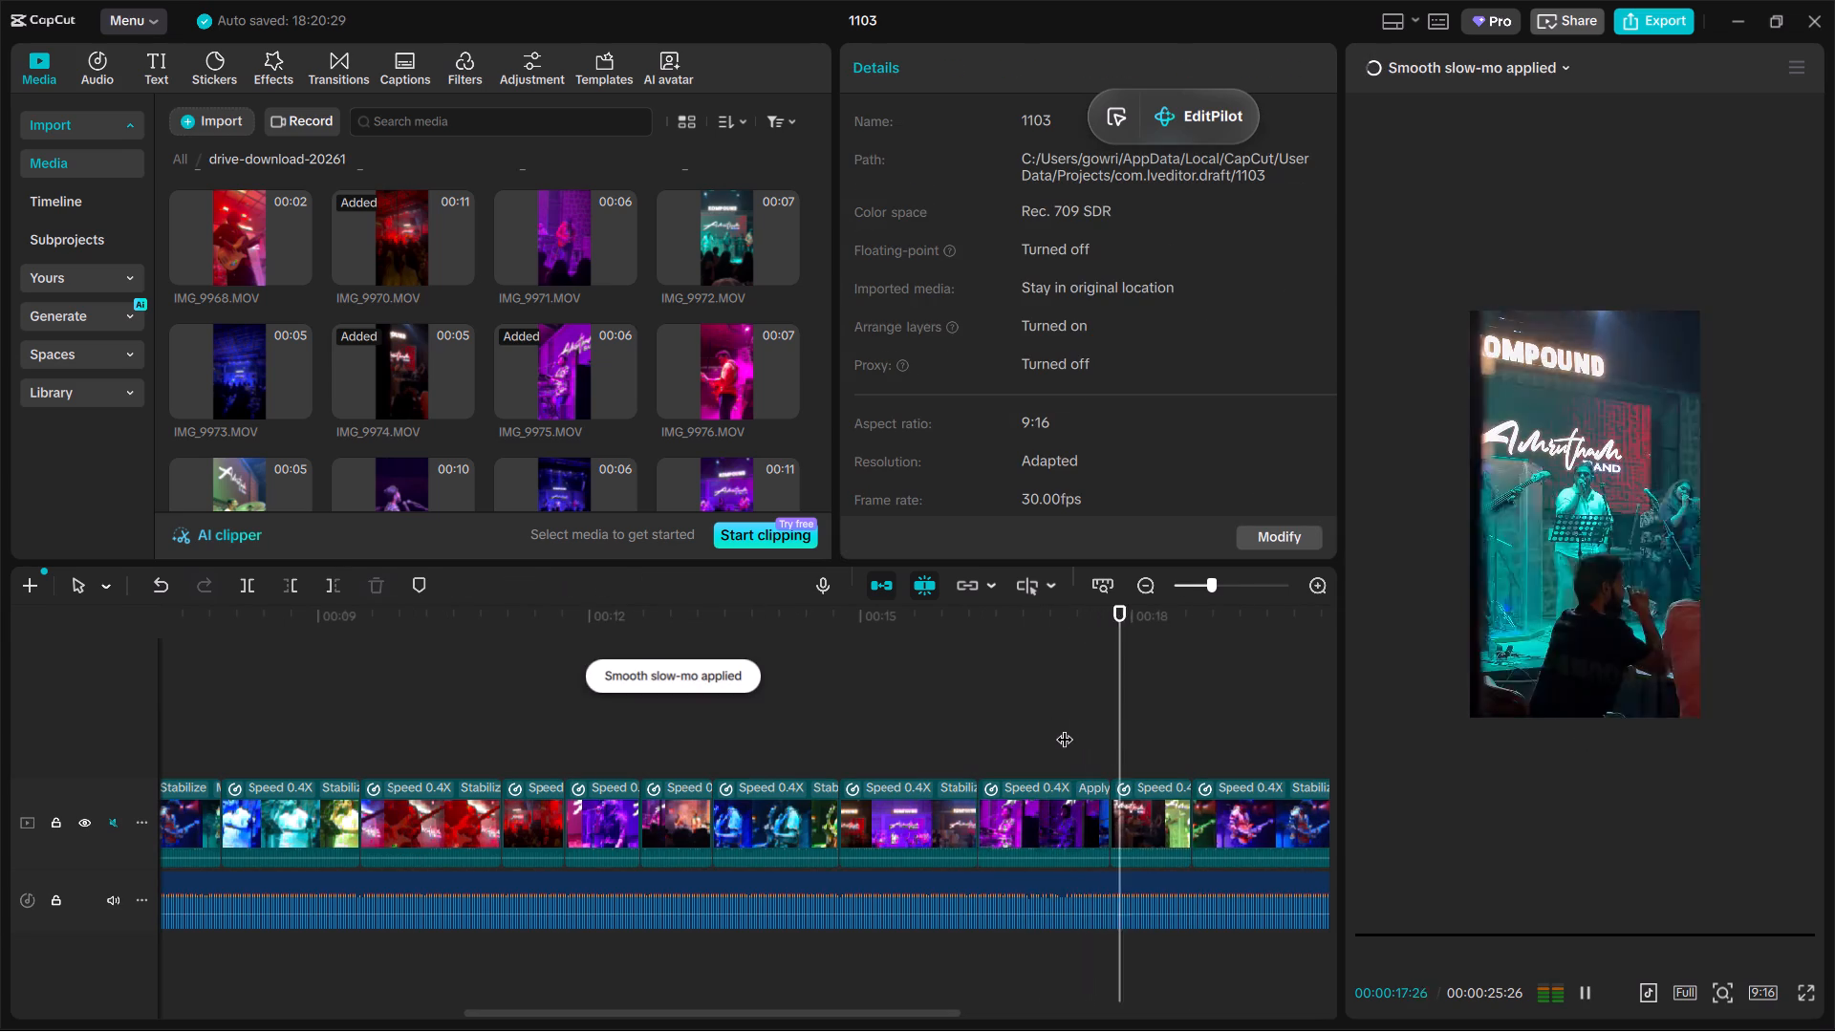
pyautogui.press('space')
# Play on into the guitarist segment after IMG_9974 and split it at 00:00:19:14.
pyautogui.press('space')
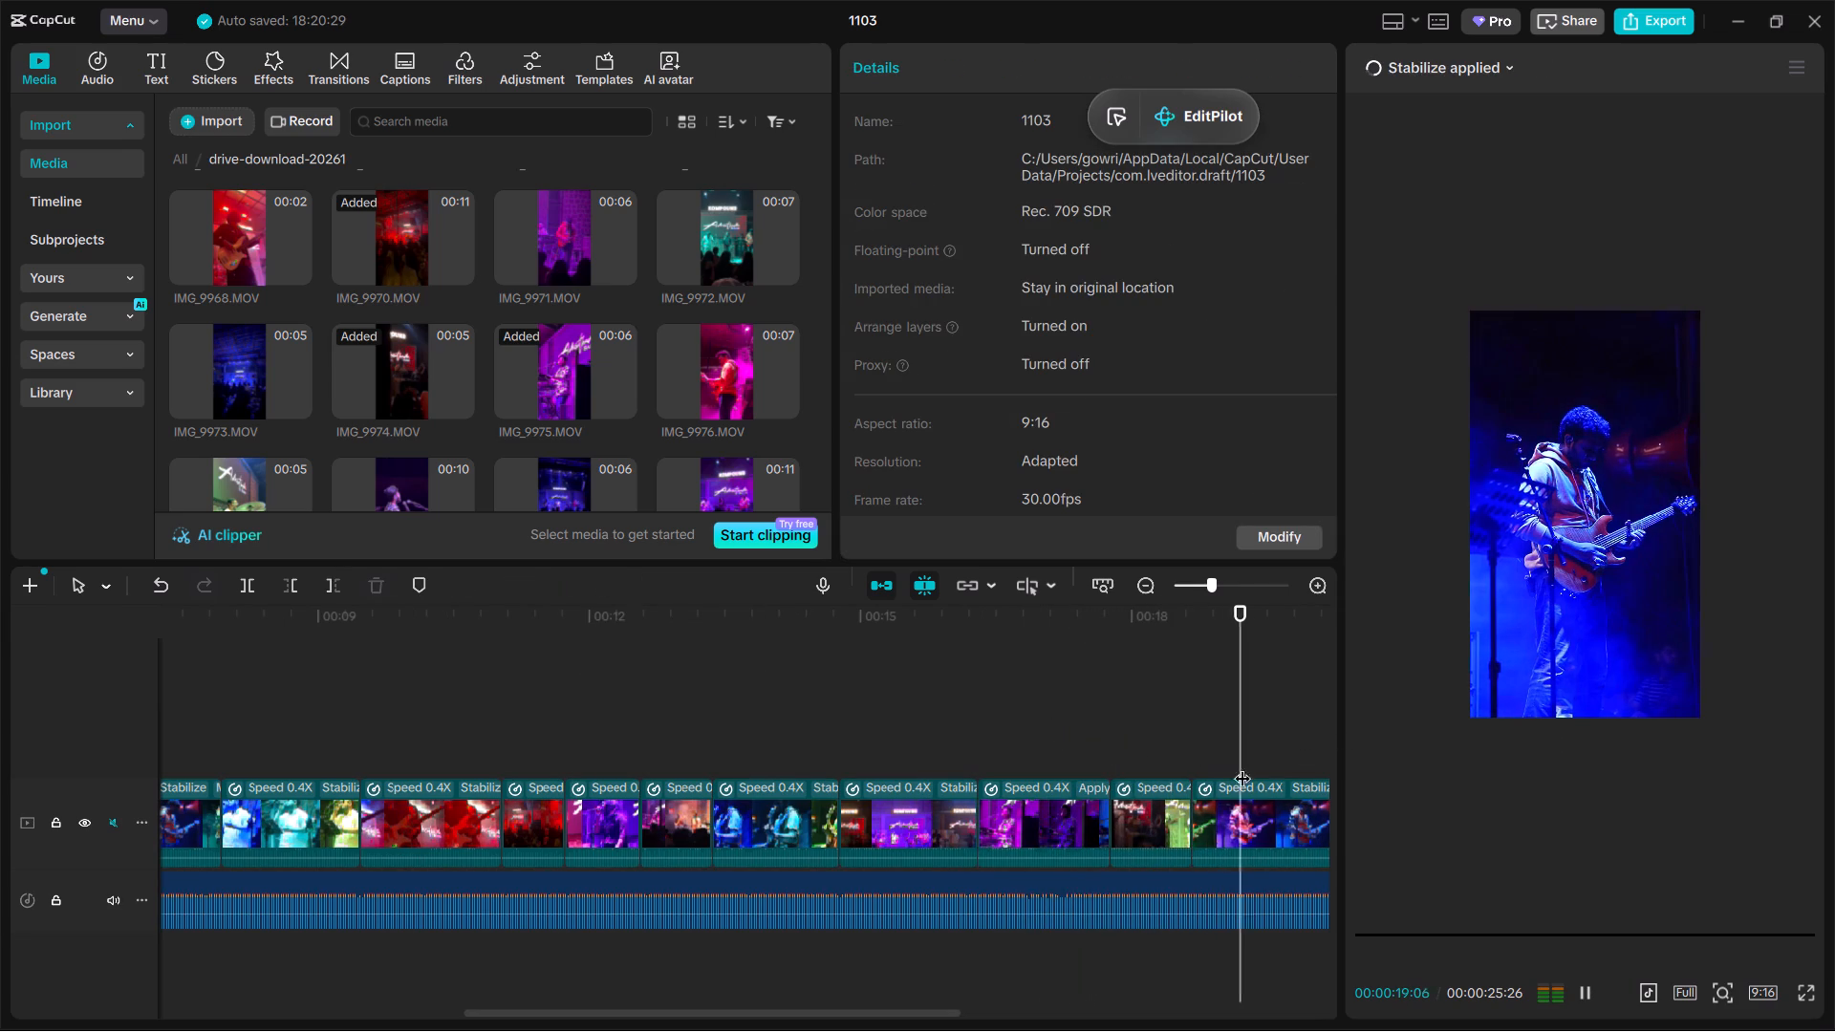
pyautogui.press('space')
pyautogui.click(1249, 798)
pyautogui.press('space')
pyautogui.press('space')
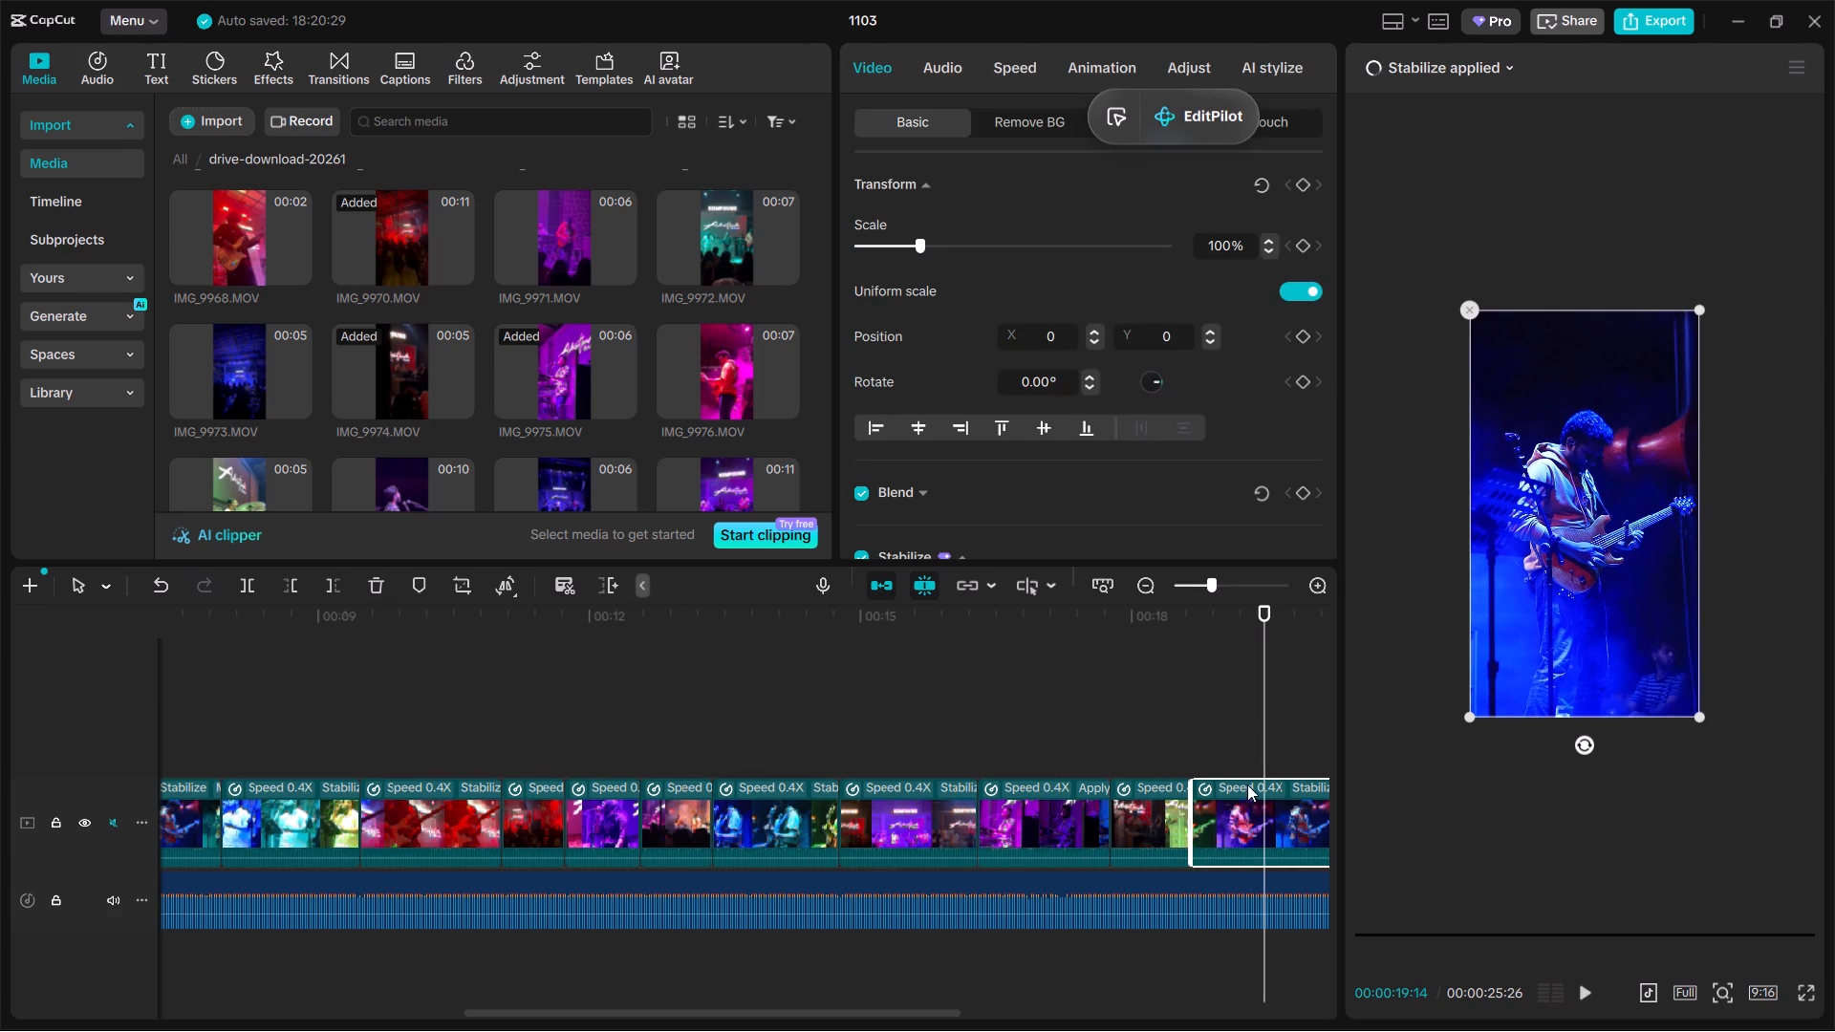
pyautogui.hotkey('ctrl', 'b')
# Play the two guitarist pieces against the song and trim the end of the second one to 00:00:20:09.
pyautogui.moveTo(1270, 731); pyautogui.dragTo(772, 726)
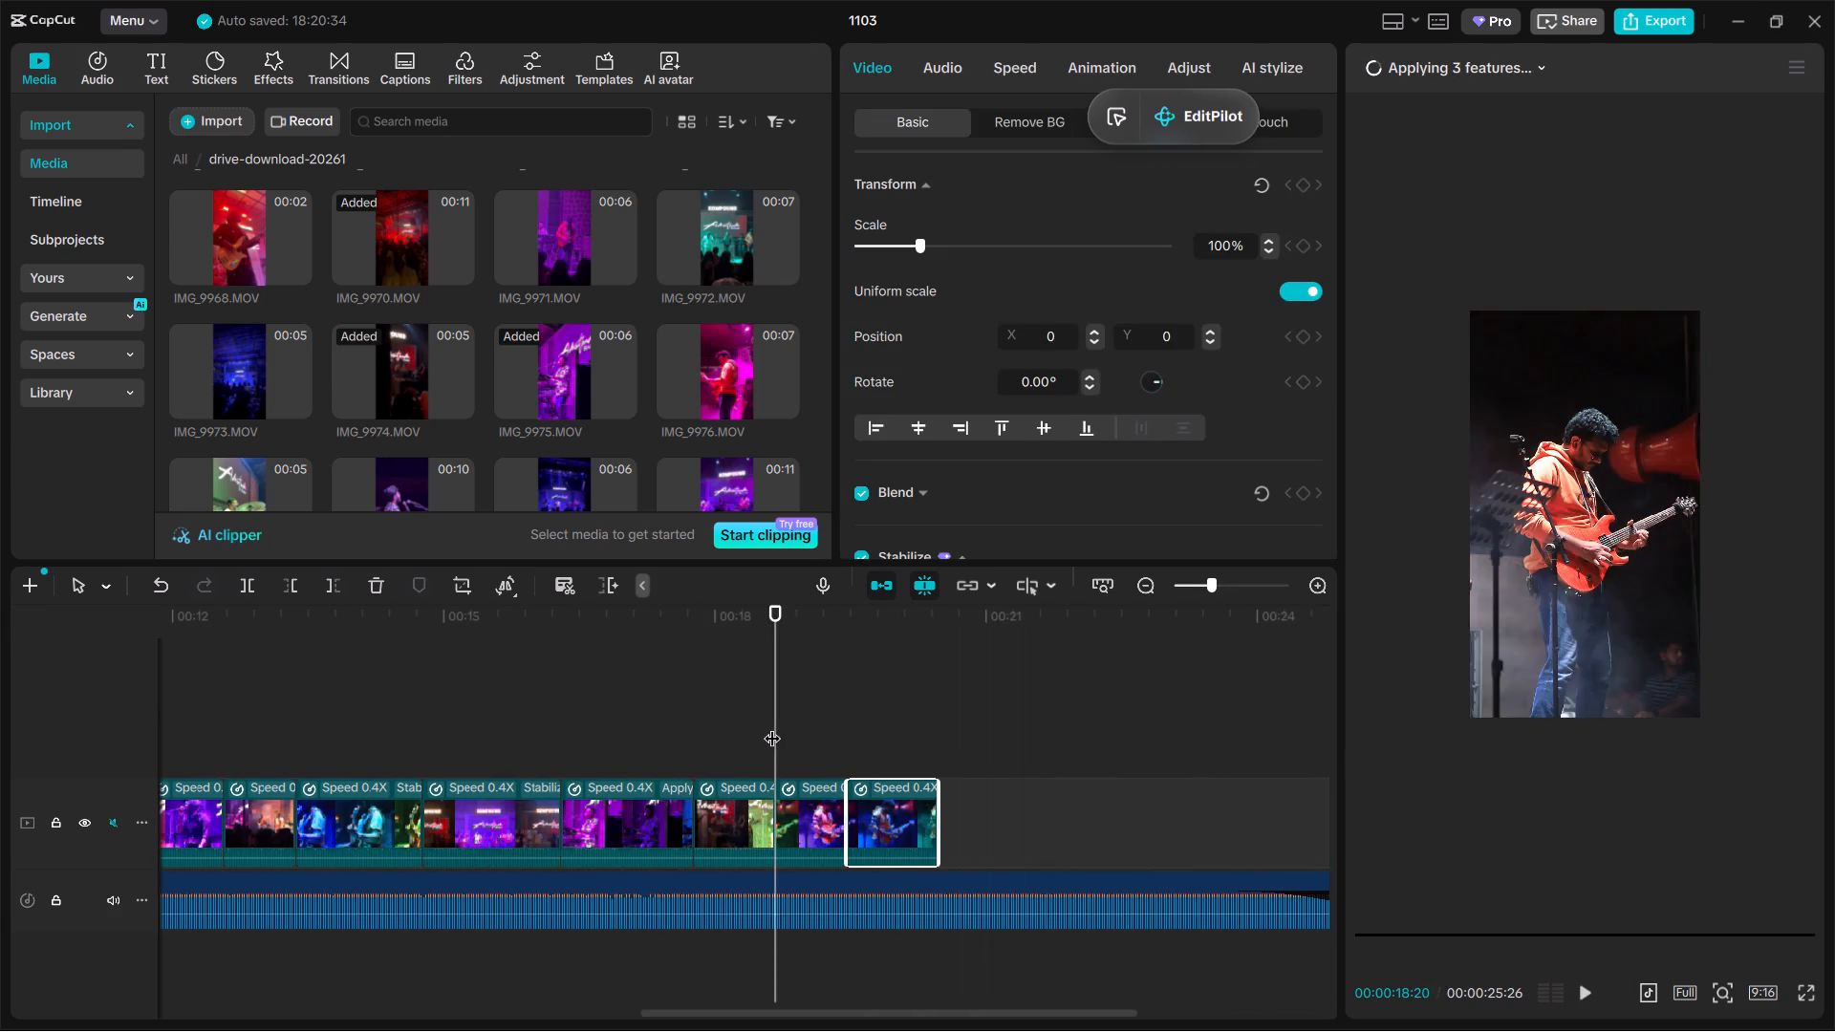
pyautogui.press('space')
pyautogui.press('space')
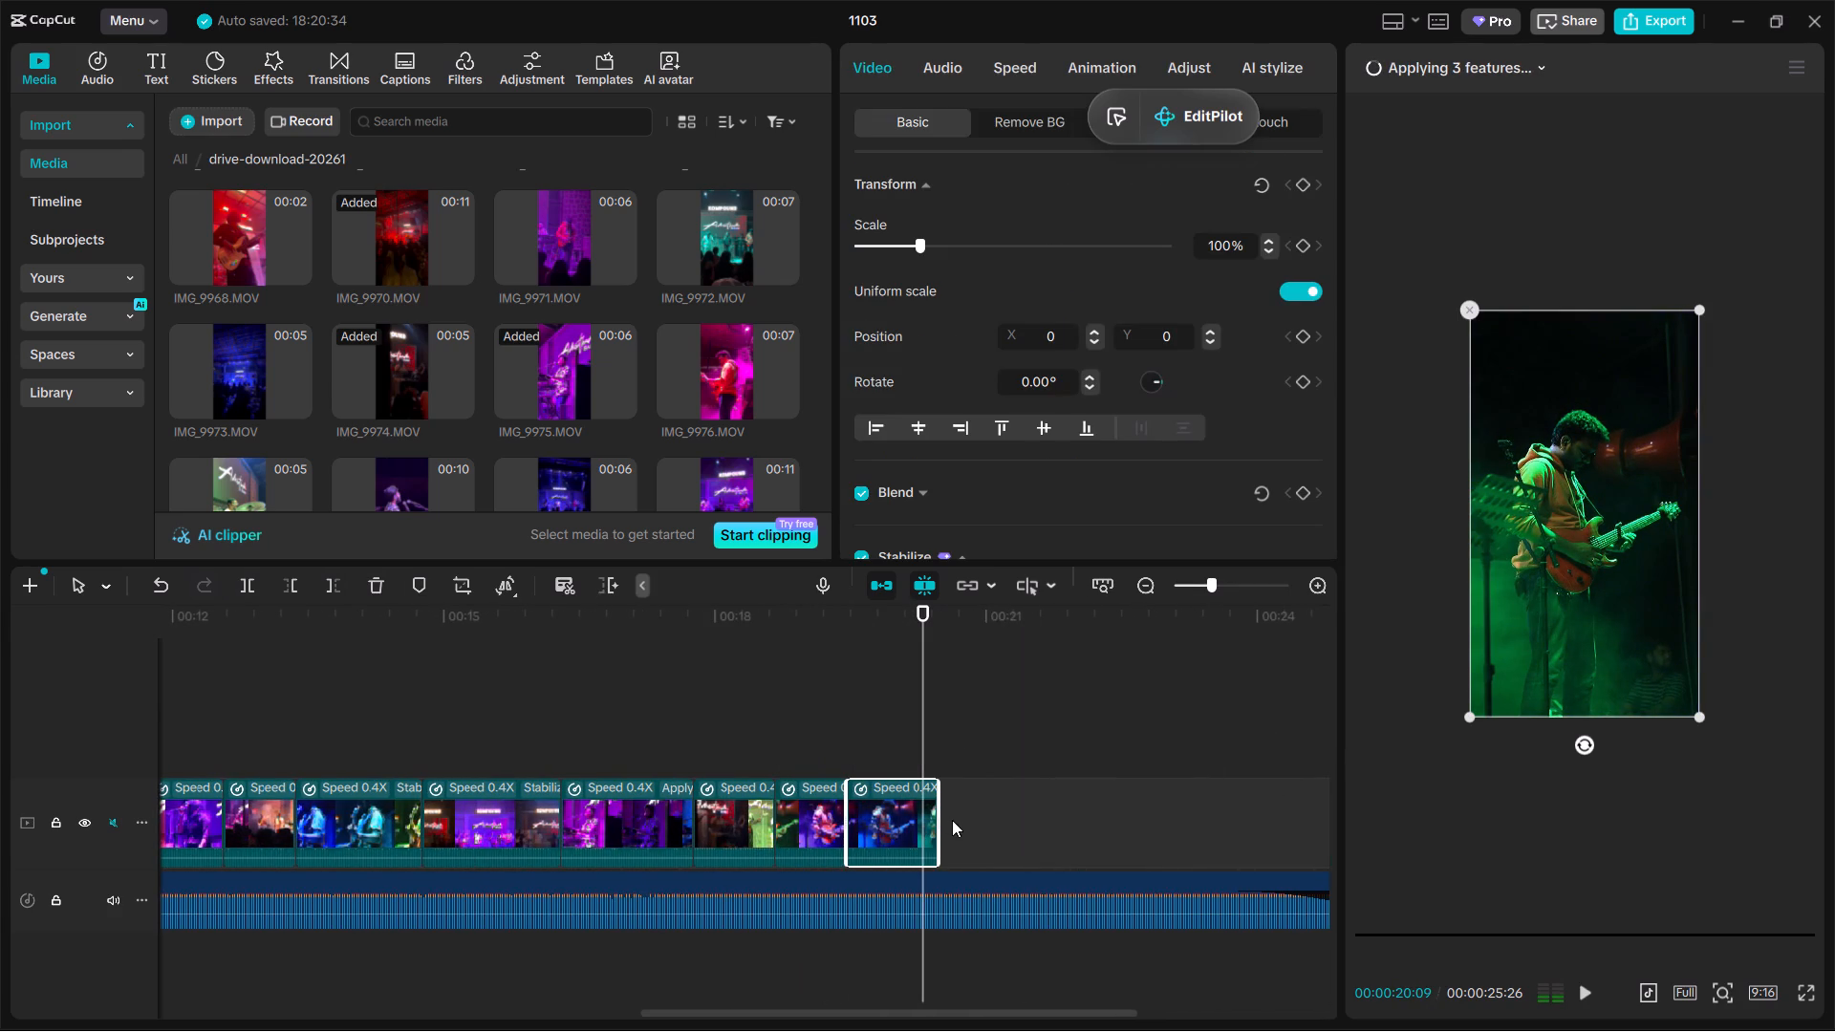
pyautogui.moveTo(934, 817); pyautogui.dragTo(921, 819)
# Duplicate the trimmed last guitarist segment, place the copy directly after it on the main track, and play from the join.
pyautogui.hotkey('ctrl', 'c')
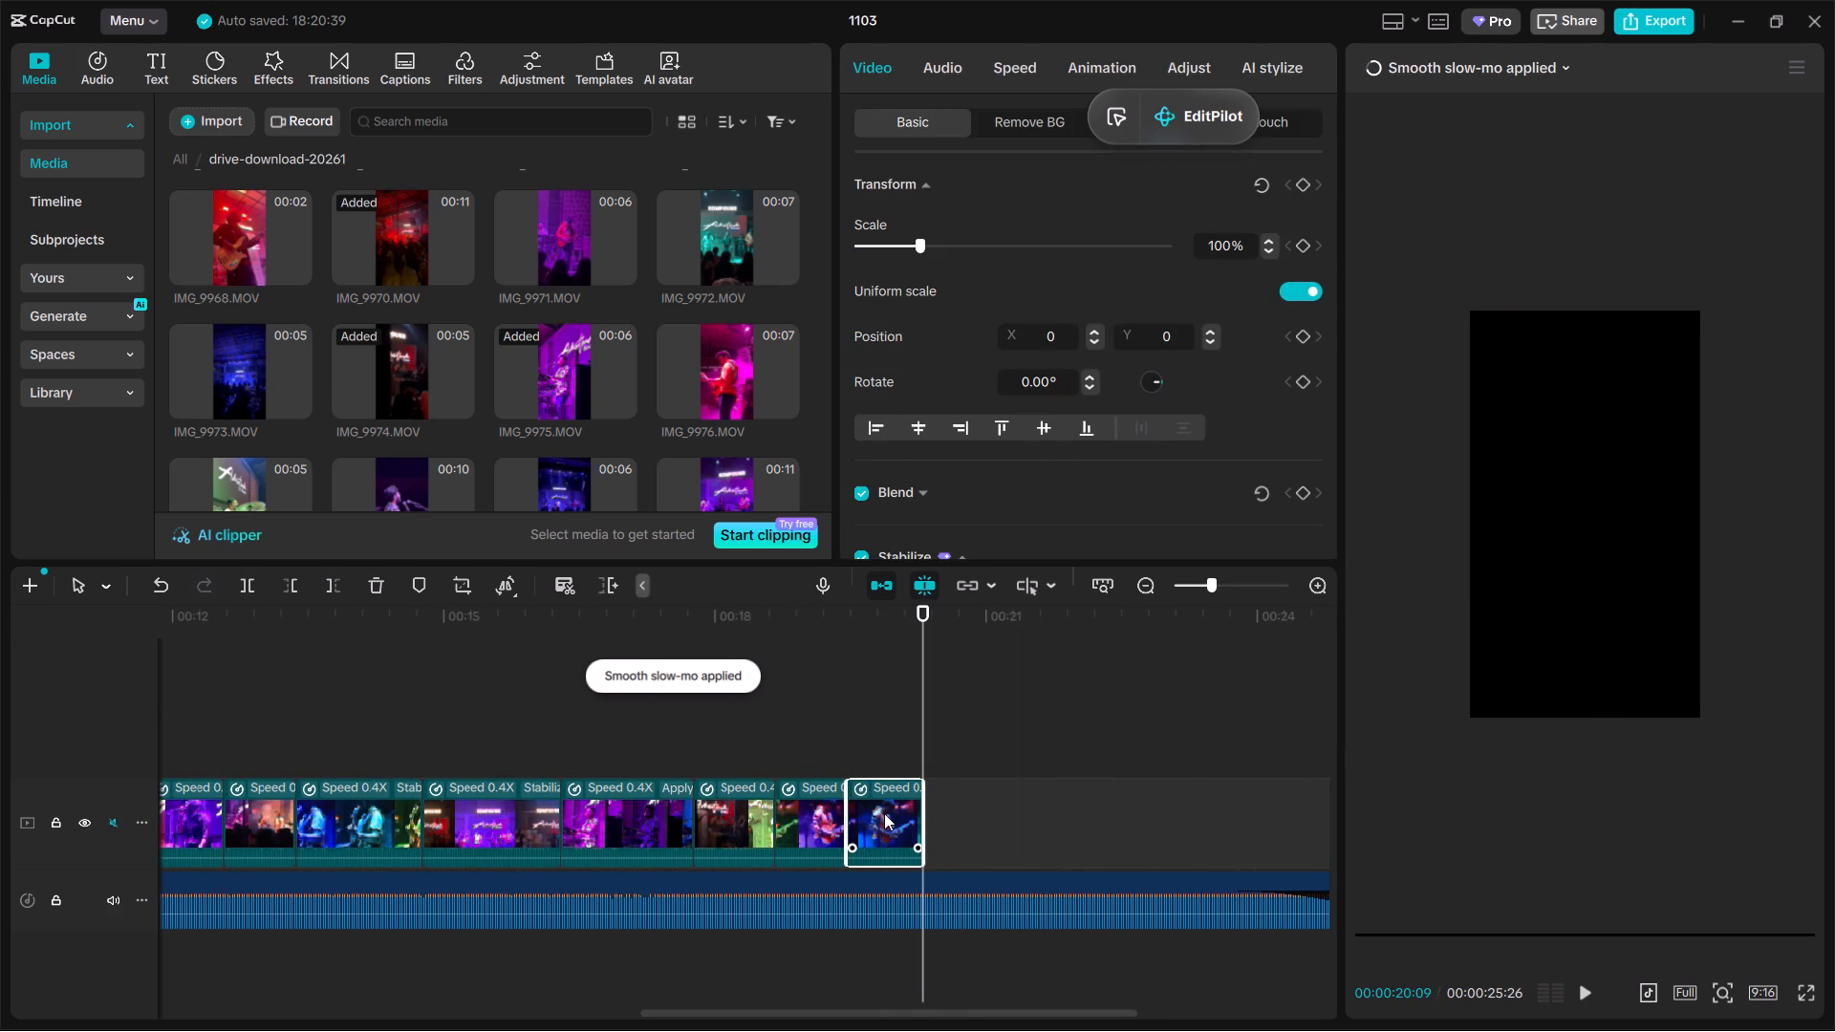
pyautogui.hotkey('ctrl', 'v')
pyautogui.moveTo(954, 751); pyautogui.dragTo(956, 824)
pyautogui.click(903, 739)
pyautogui.press('space')
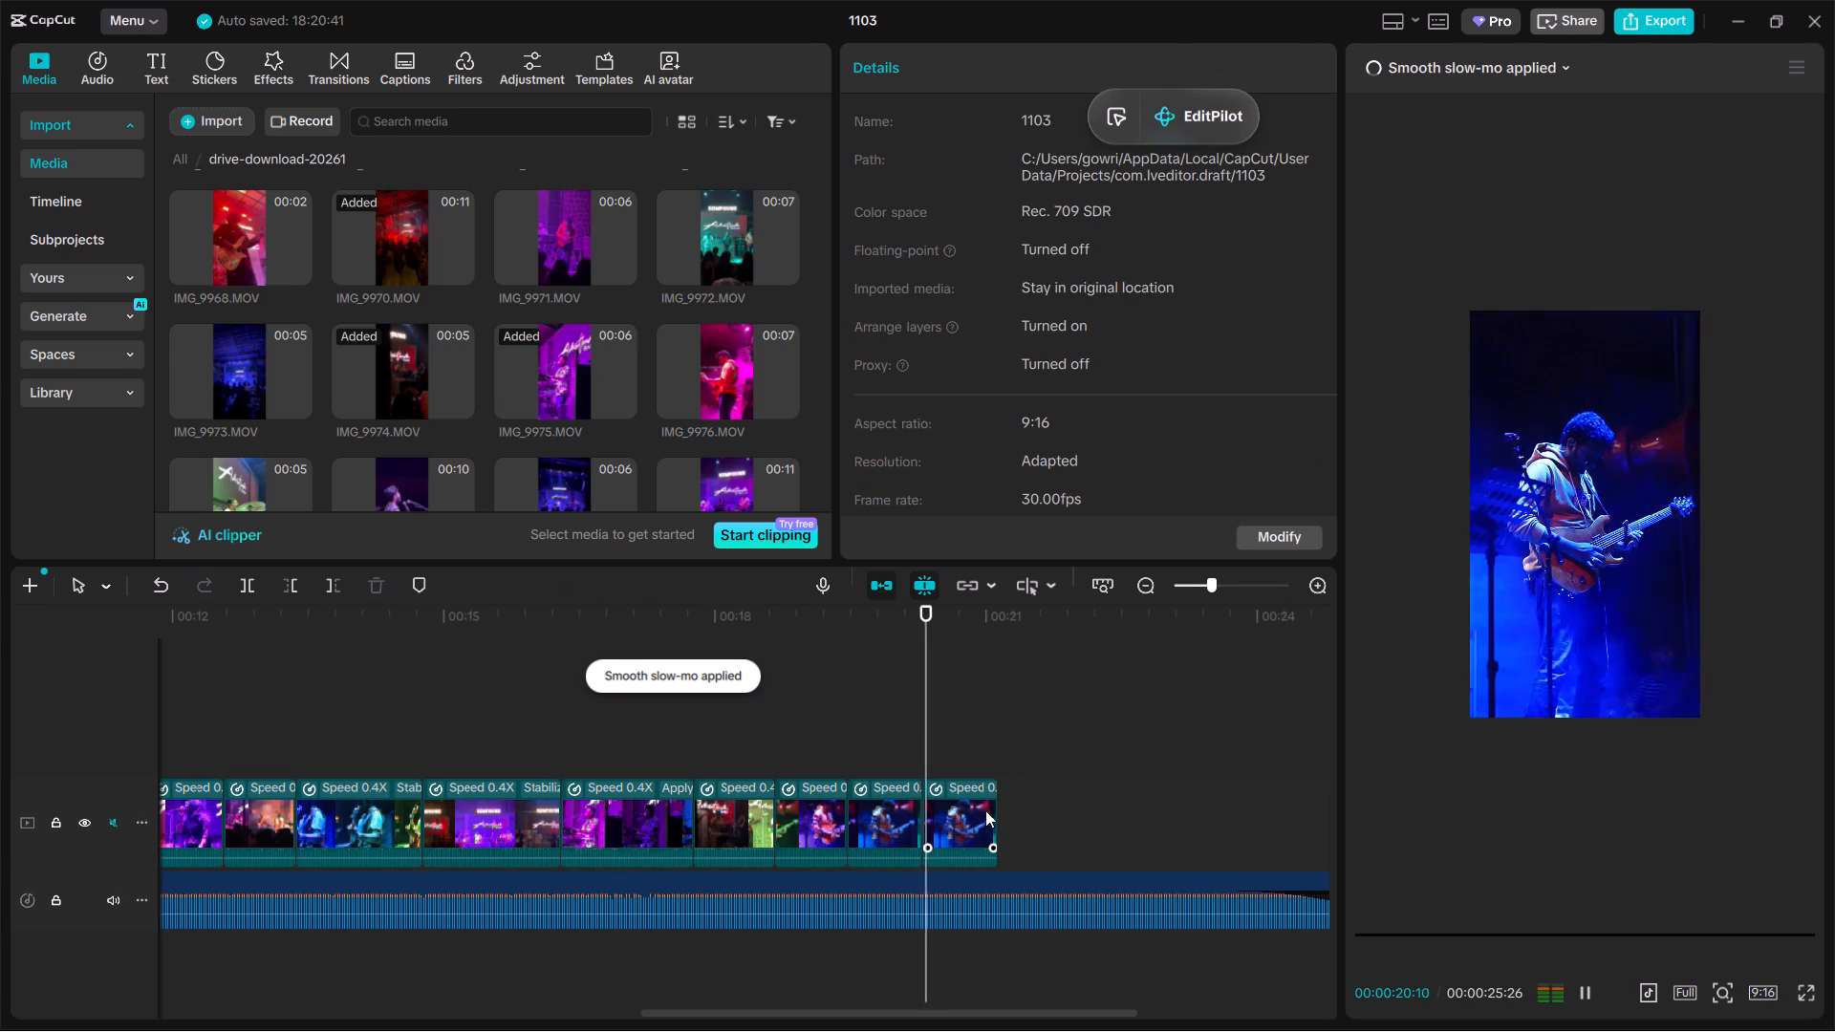
pyautogui.press('space')
# Play the copied guitarist segment and trim its end to just before the 21-second mark.
pyautogui.click(991, 823)
pyautogui.click(996, 827)
pyautogui.press('space')
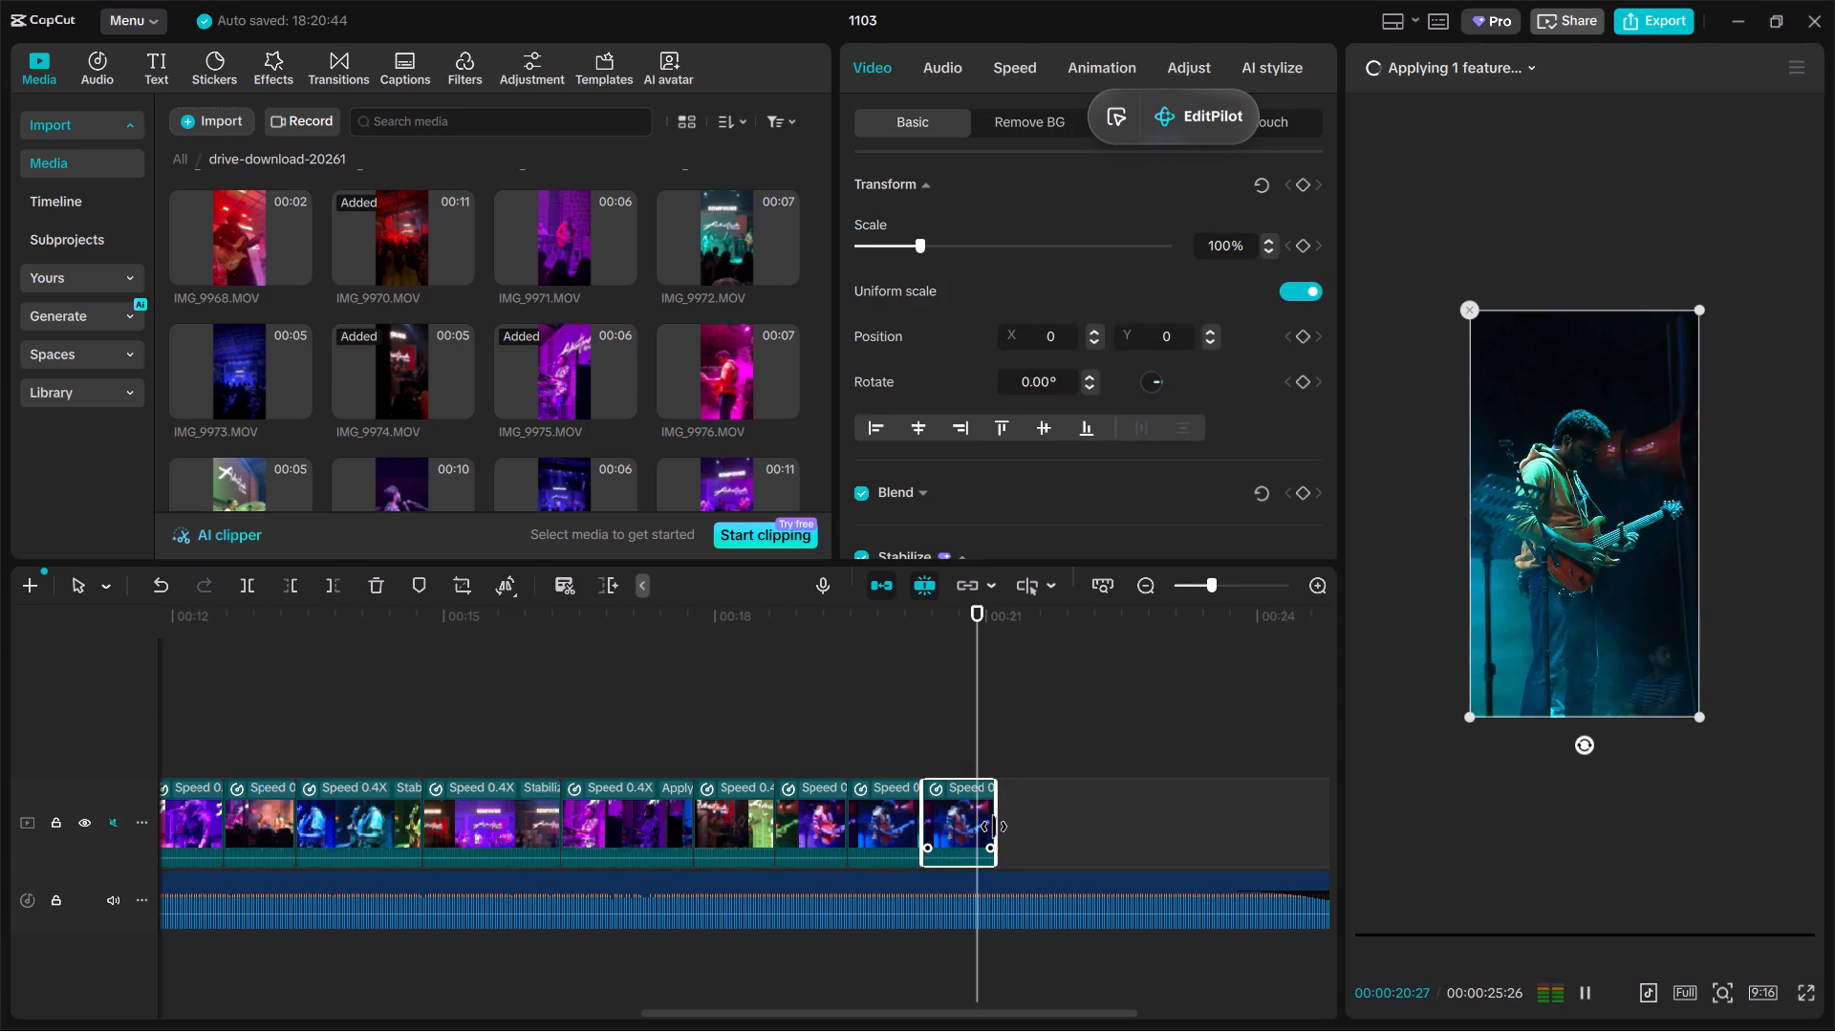
pyautogui.press('space')
pyautogui.moveTo(994, 827); pyautogui.dragTo(978, 828)
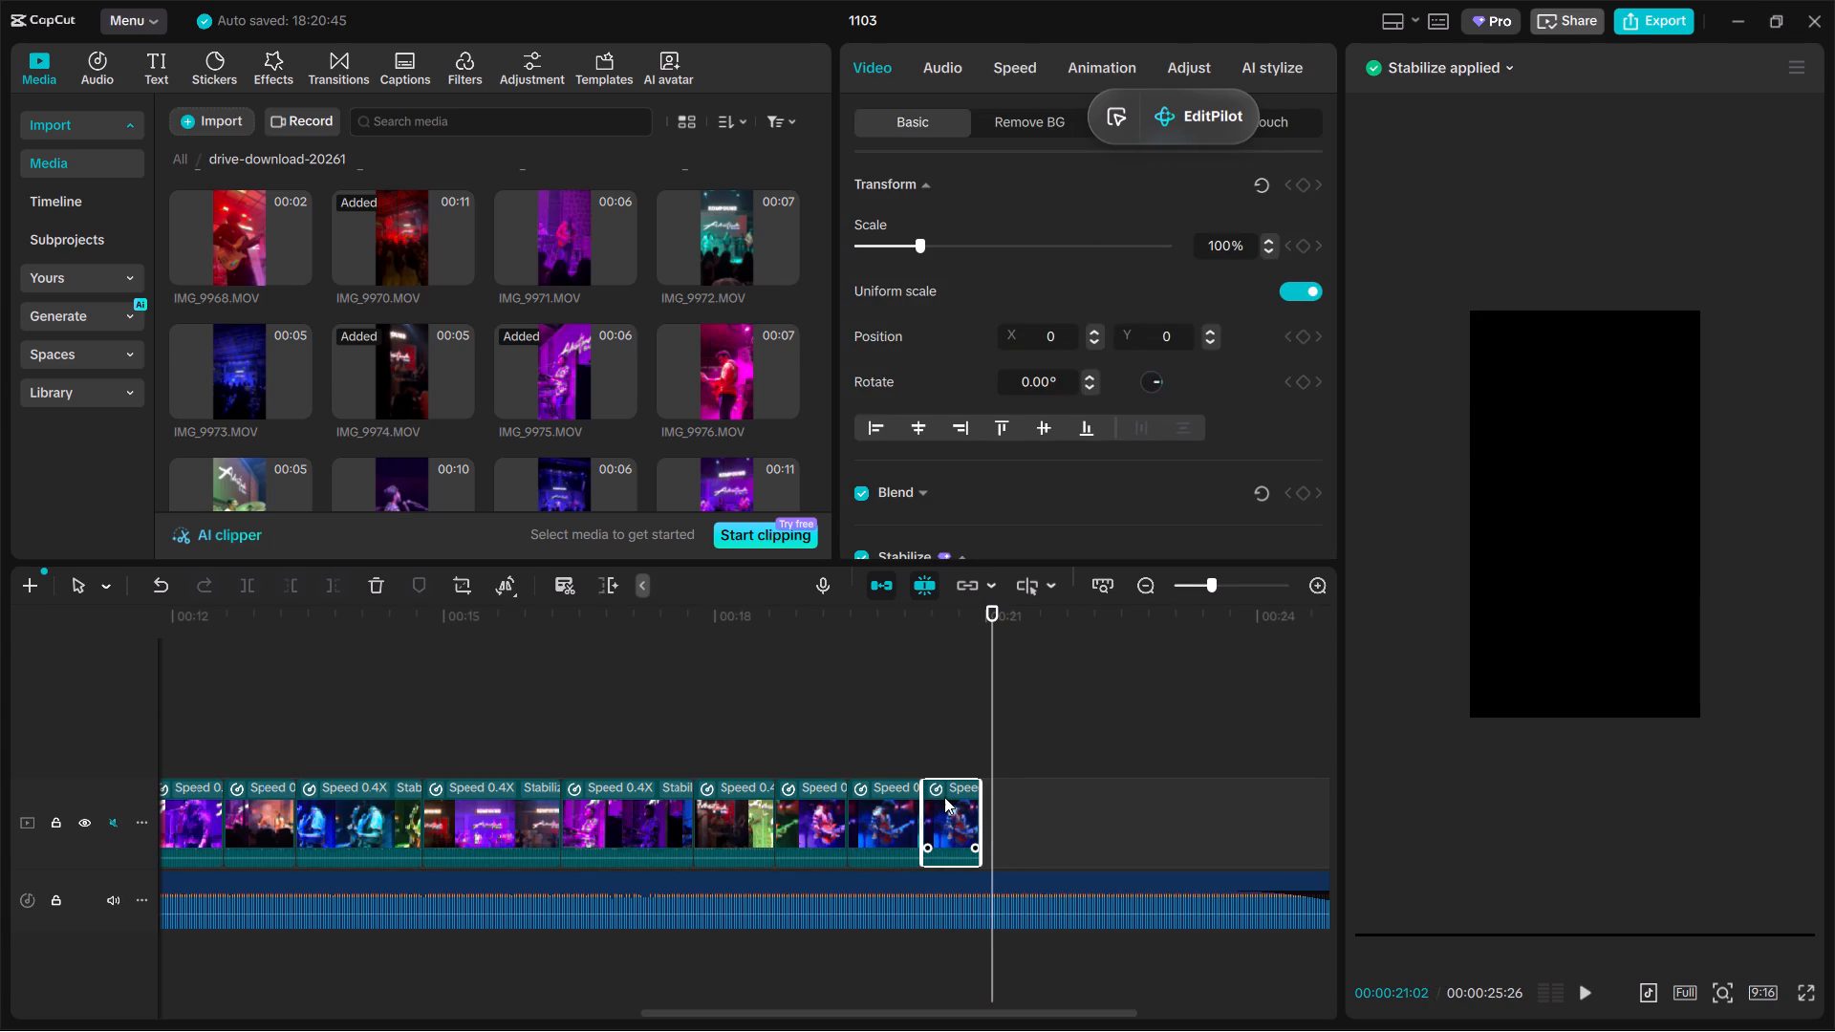
# Paste another copy of the guitarist segment at the end of the main track and play the sequence from 00:00:18:10.
pyautogui.hotkey('ctrl', 'v')
pyautogui.moveTo(1031, 750); pyautogui.dragTo(1039, 822)
pyautogui.click(745, 728)
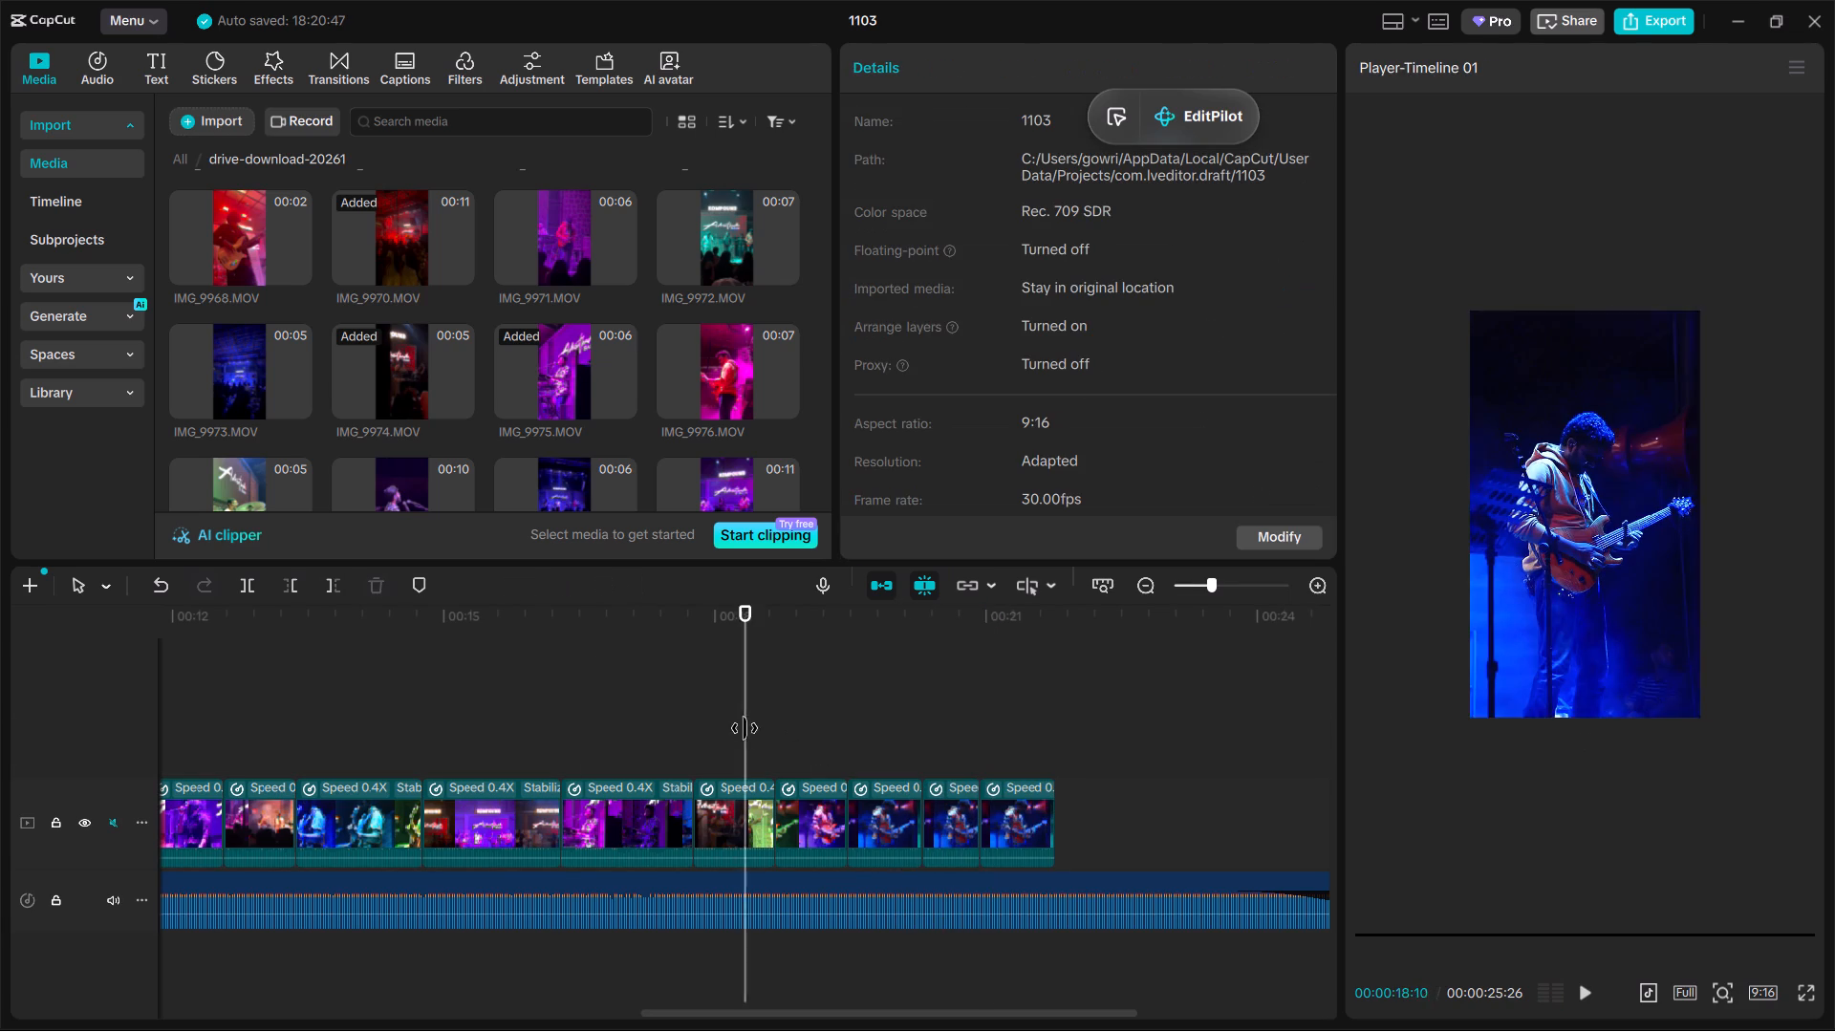
pyautogui.press('space')
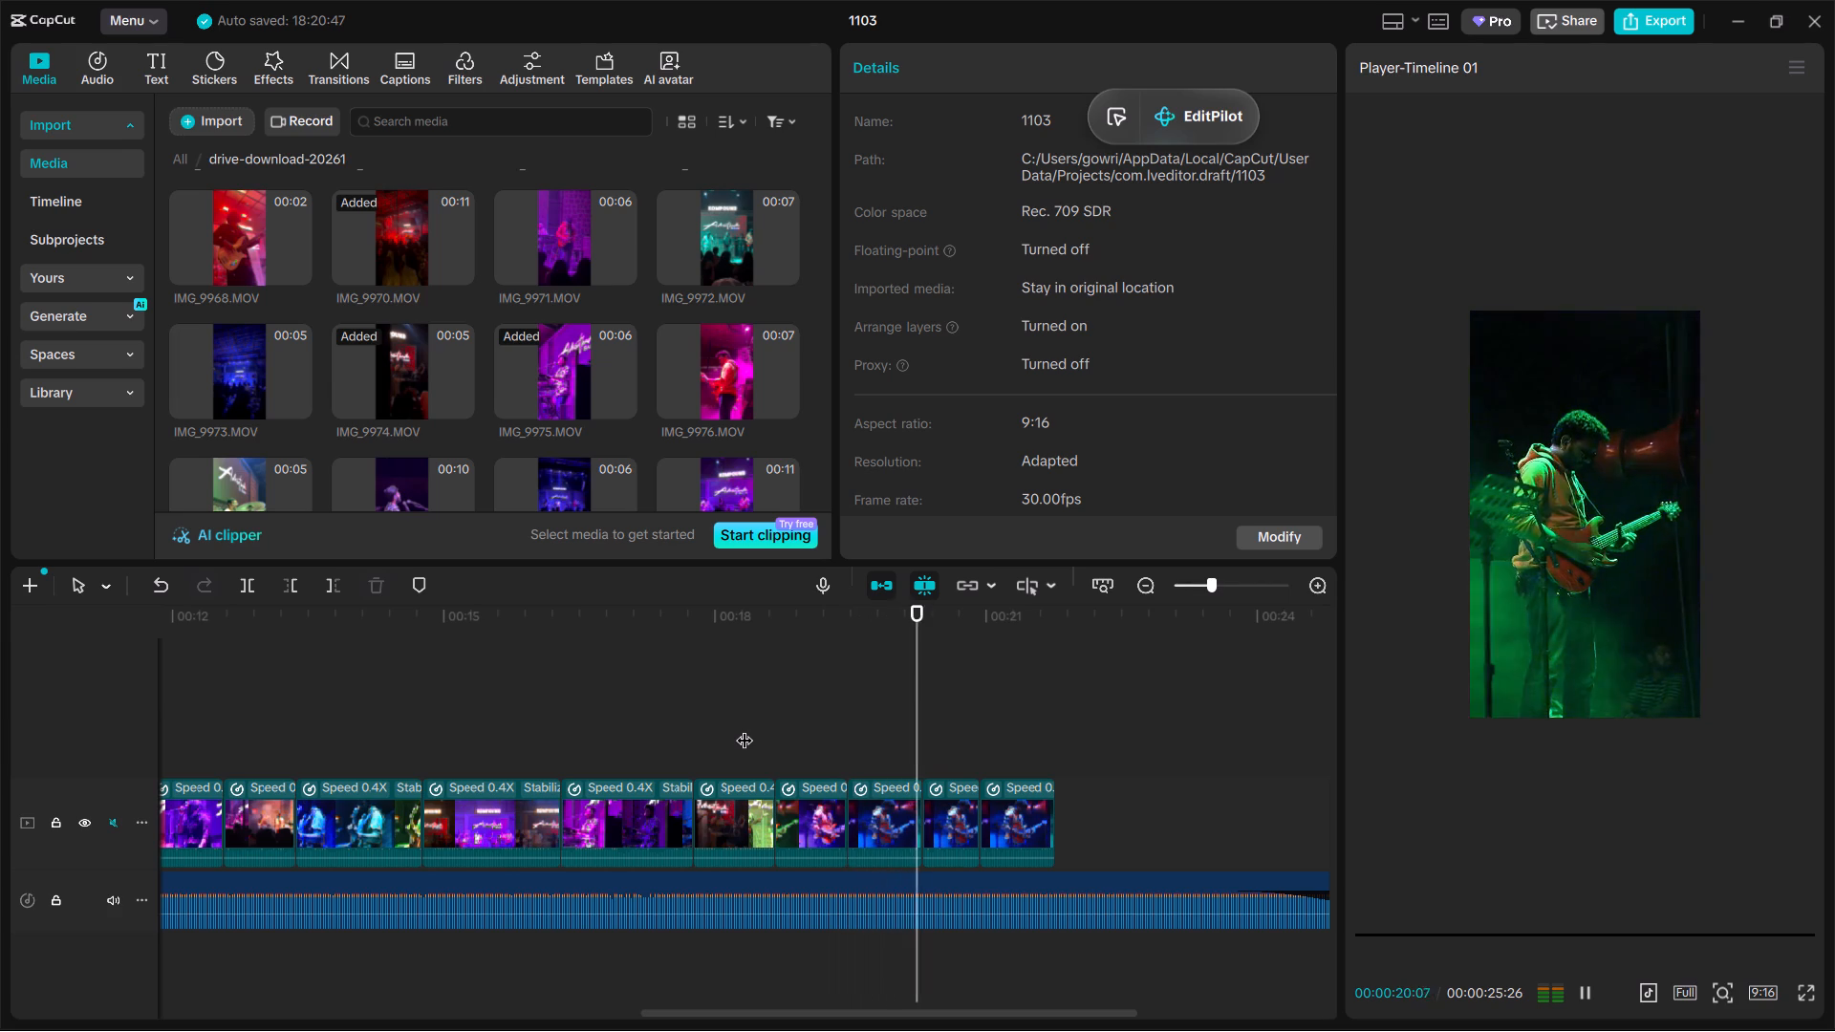
pyautogui.press('space')
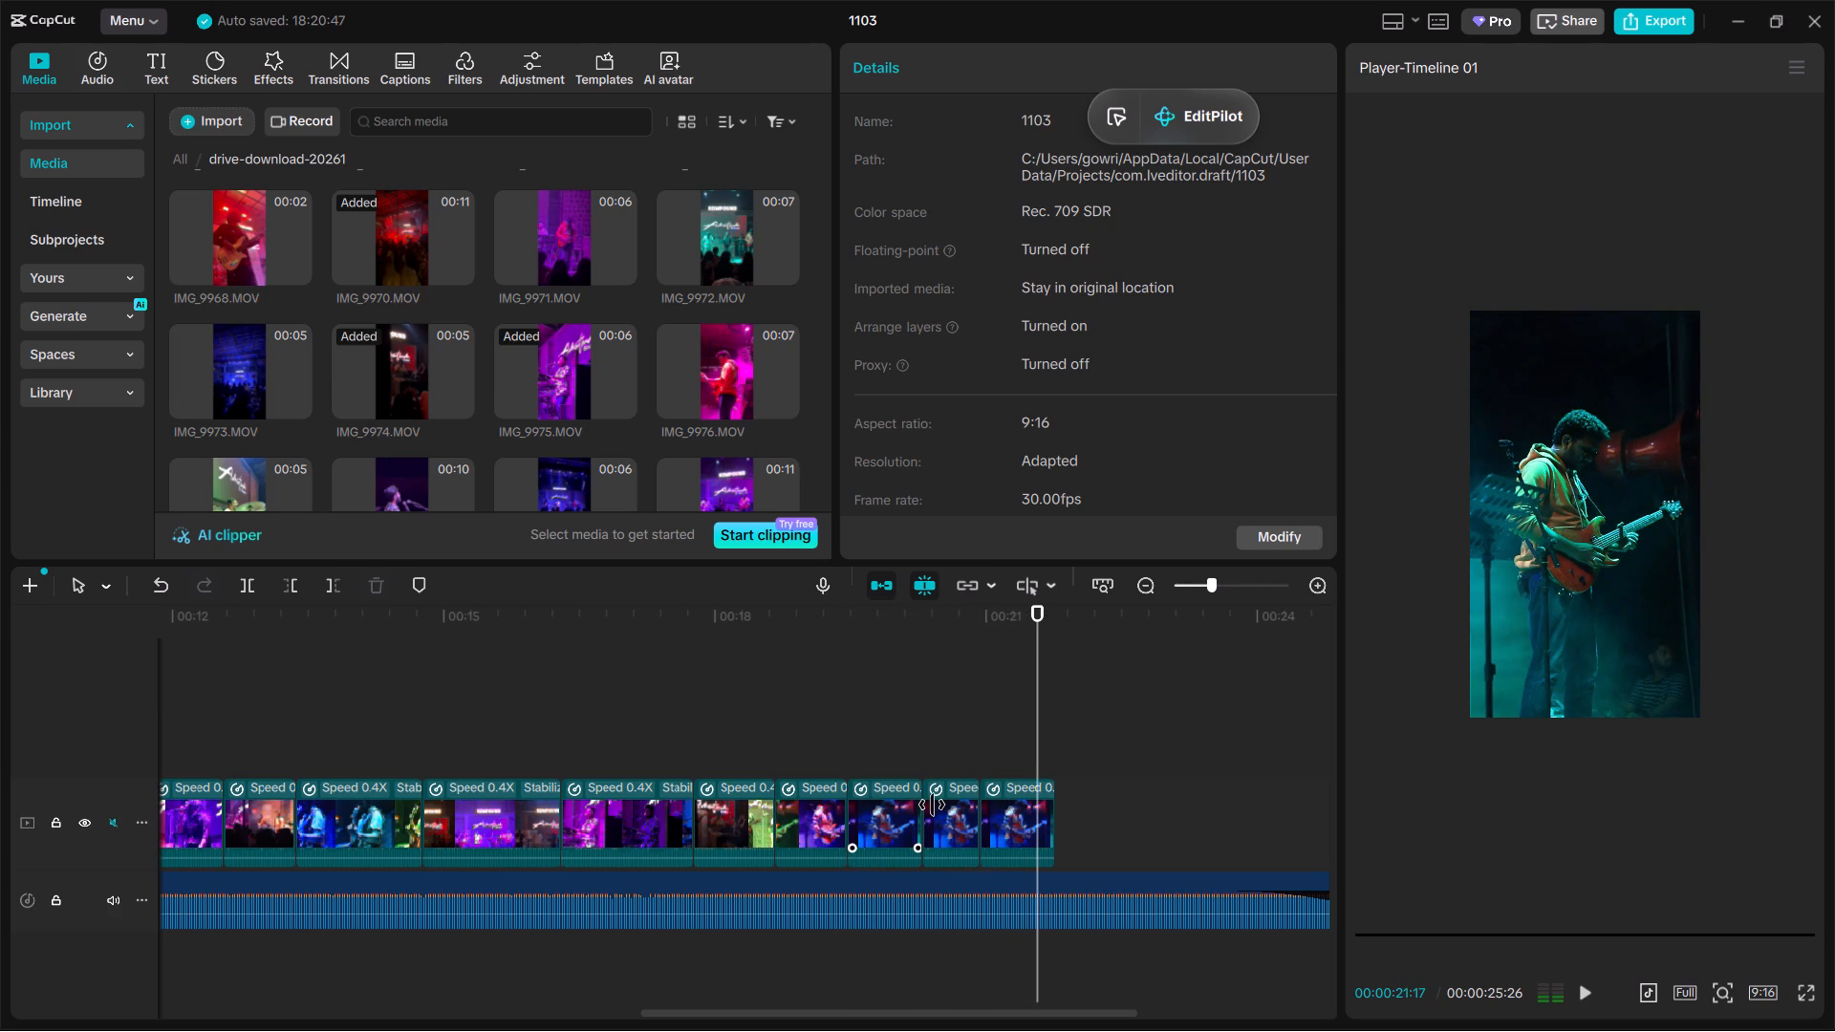
pyautogui.press('space')
pyautogui.press('space')
# Duplicate the last two guitarist segments together at the end of the main track and play through the copies.
pyautogui.moveTo(939, 763); pyautogui.dragTo(1029, 845)
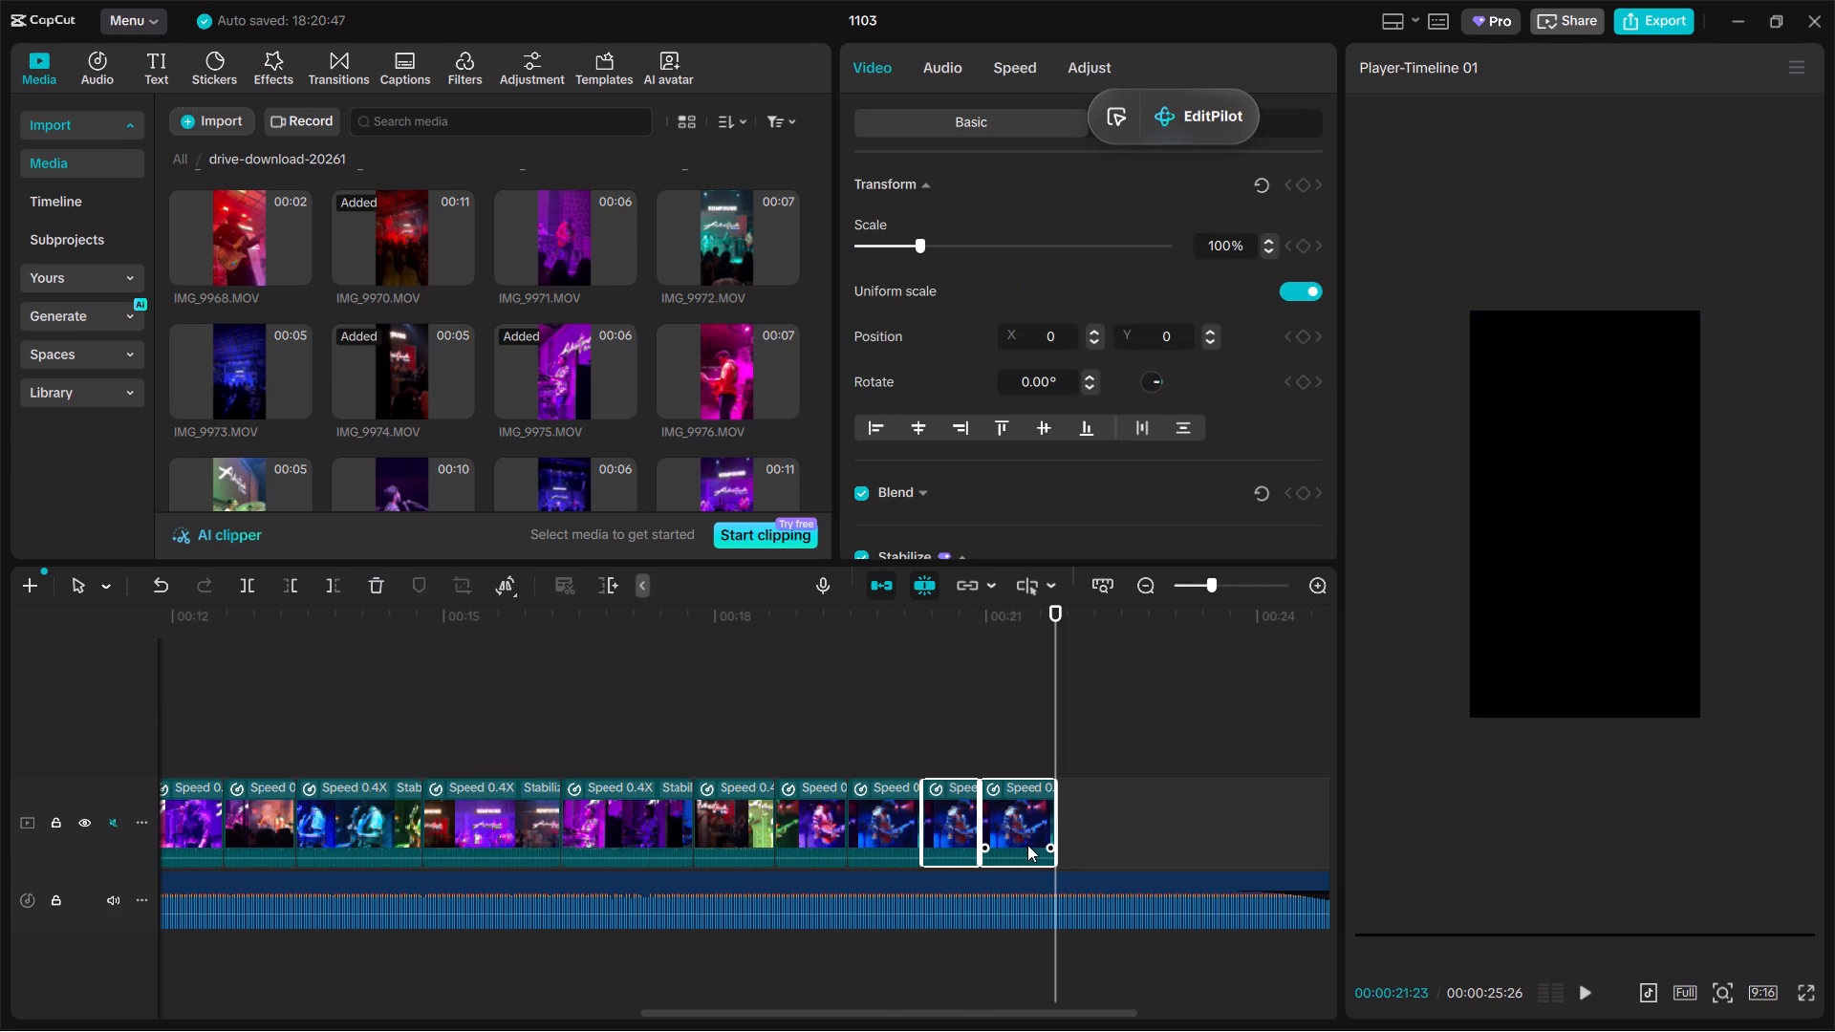
pyautogui.hotkey('ctrl', 'c')
pyautogui.hotkey('ctrl', 'v')
pyautogui.moveTo(1062, 728); pyautogui.dragTo(1077, 816)
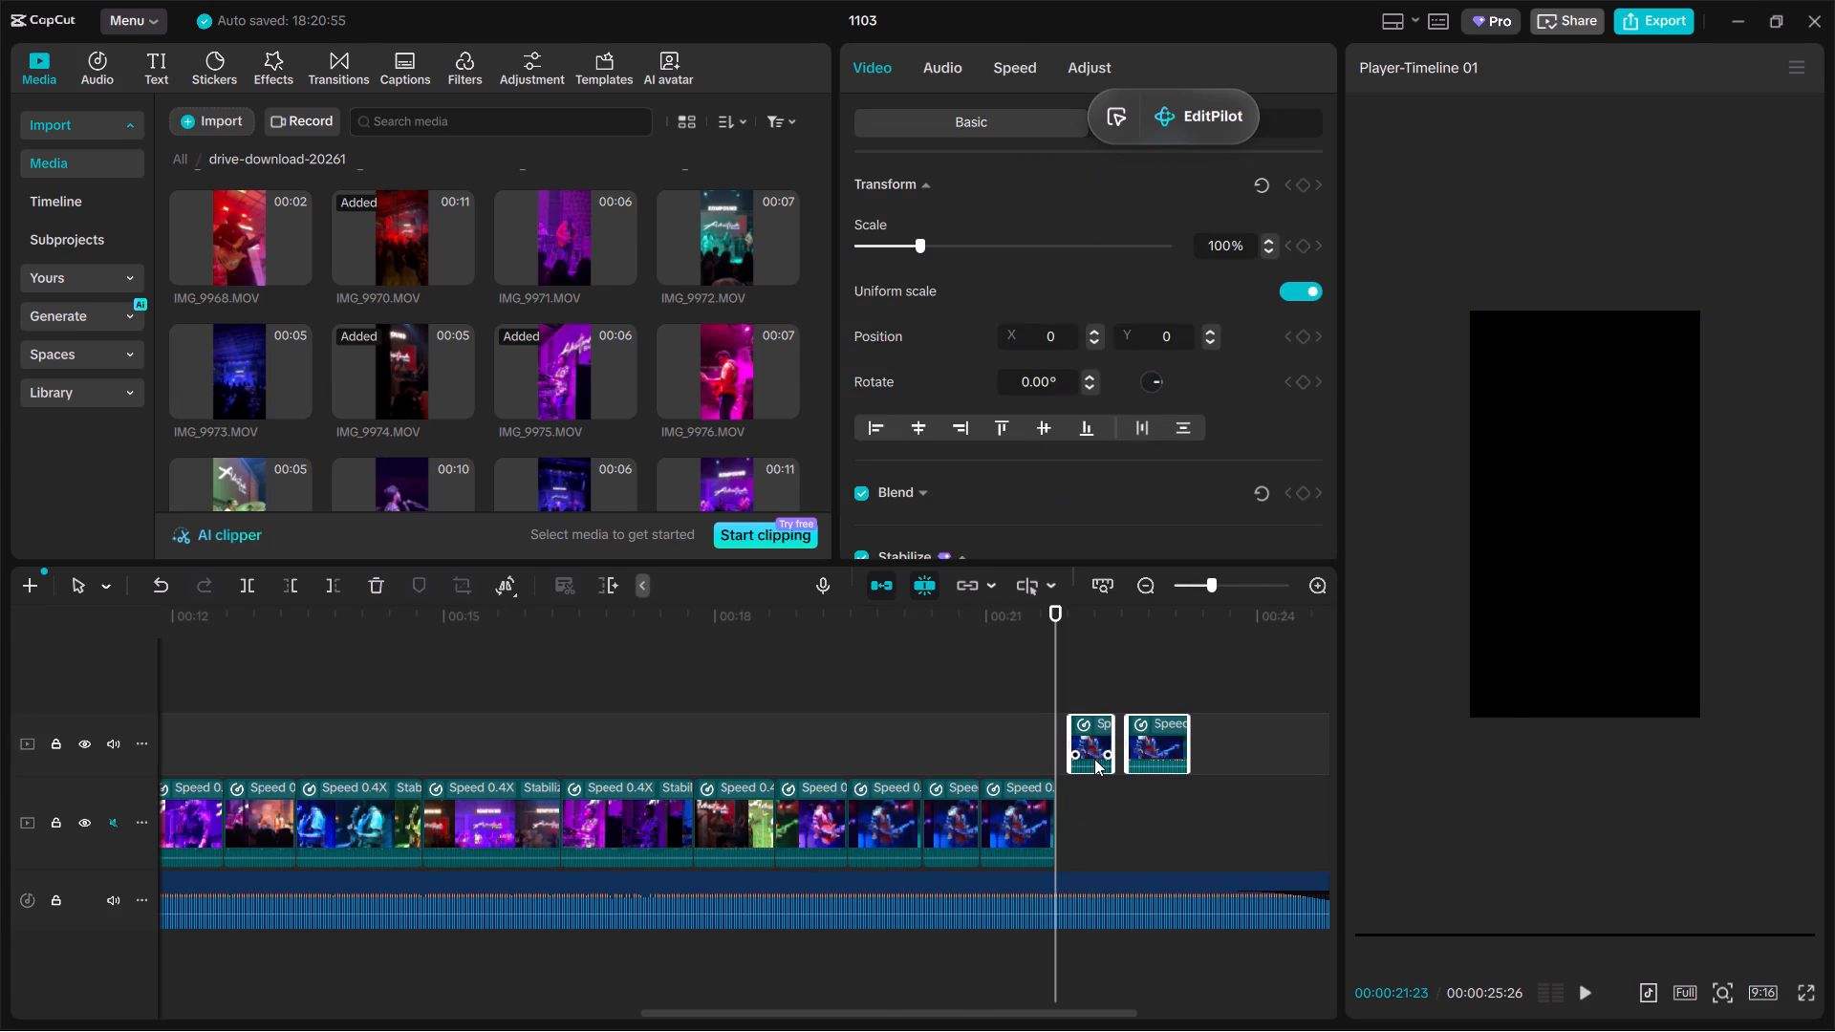
pyautogui.hotkey('ctrl', 'z')
pyautogui.moveTo(1152, 749); pyautogui.dragTo(1150, 811)
pyautogui.click(999, 728)
pyautogui.press('space')
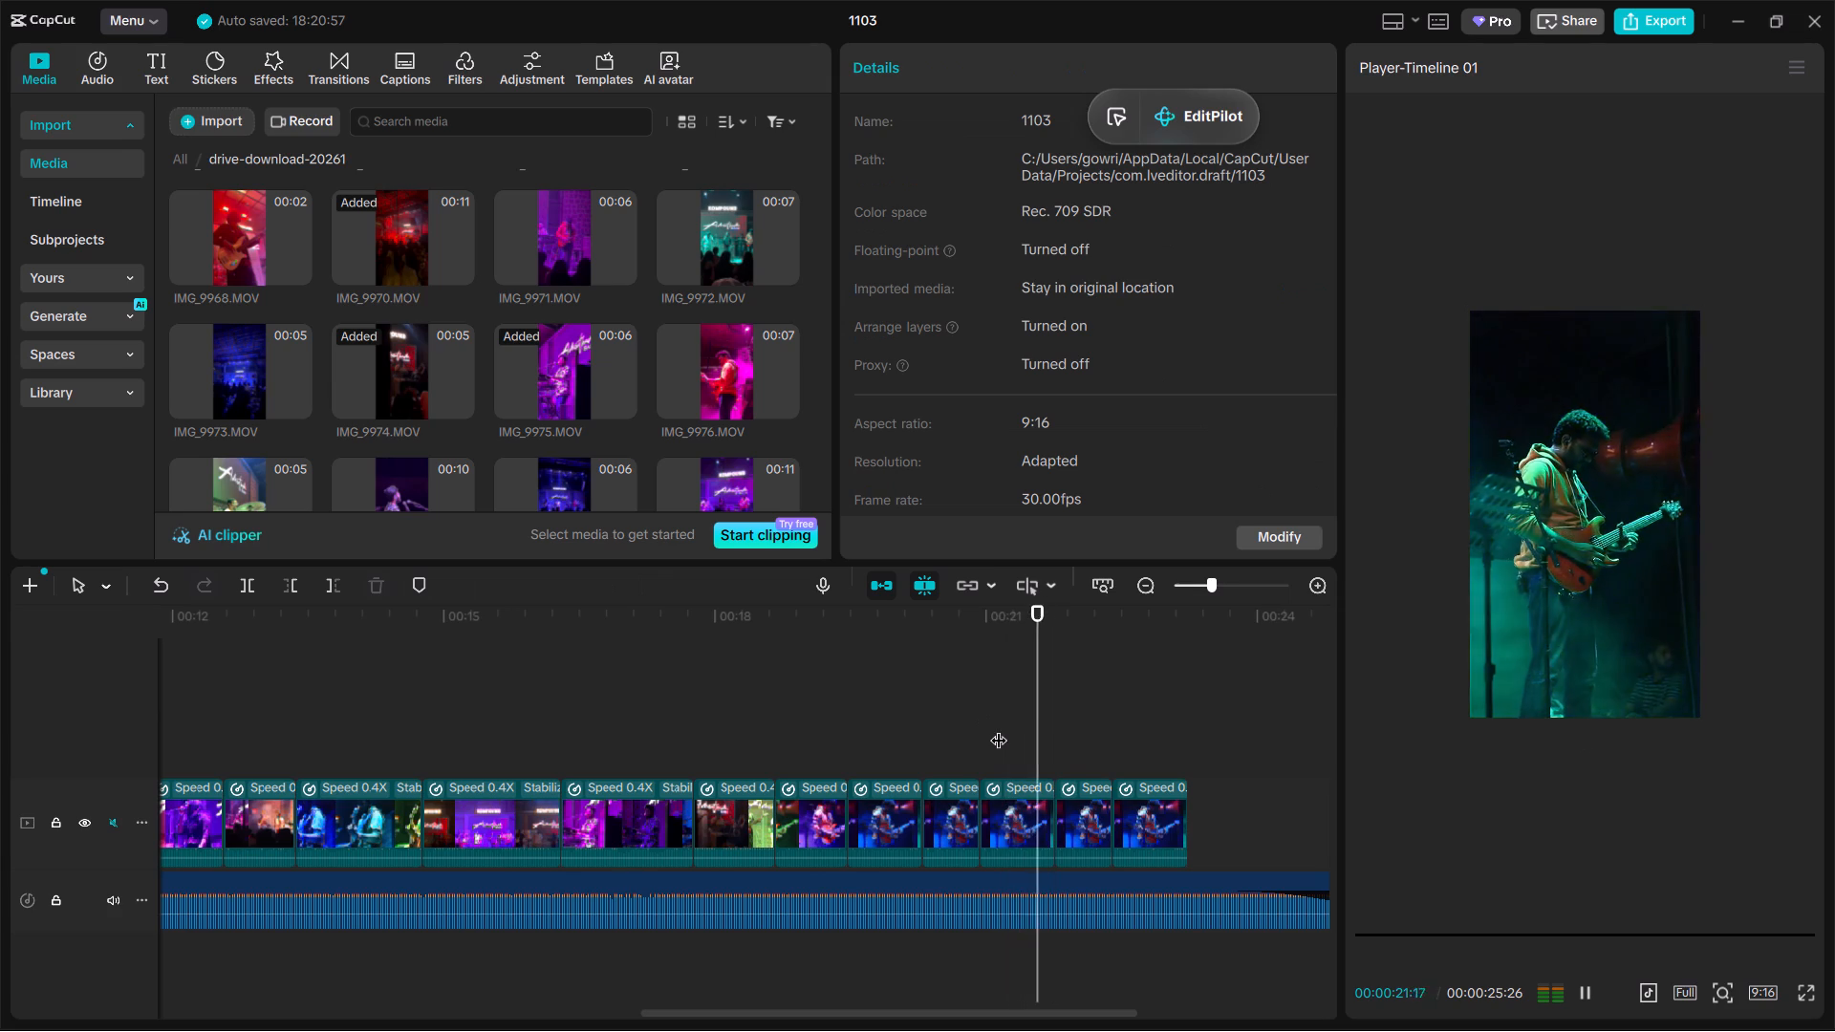
pyautogui.press('space')
pyautogui.press('space')
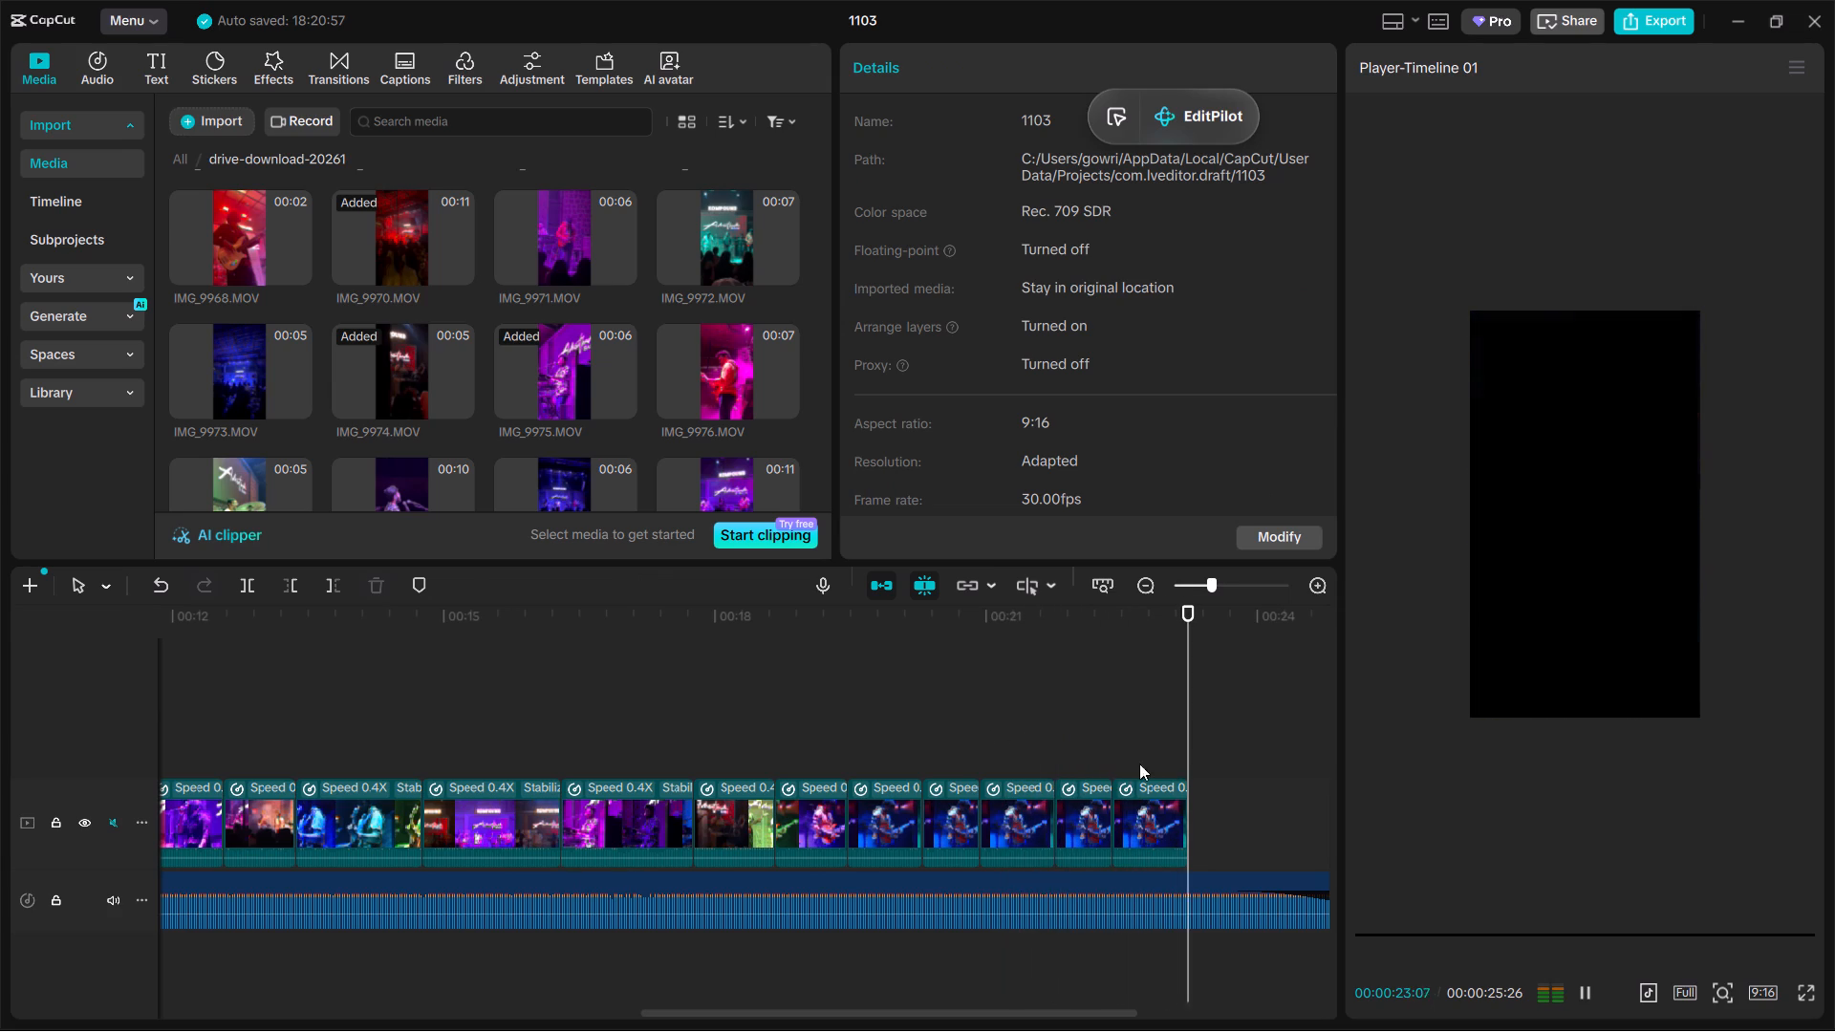
pyautogui.press('space')
# Extend the end of the last guitarist segment to about 23.5 seconds and play on to check it against the song.
pyautogui.click(1163, 748)
pyautogui.press('space')
pyautogui.press('space')
pyautogui.press('space')
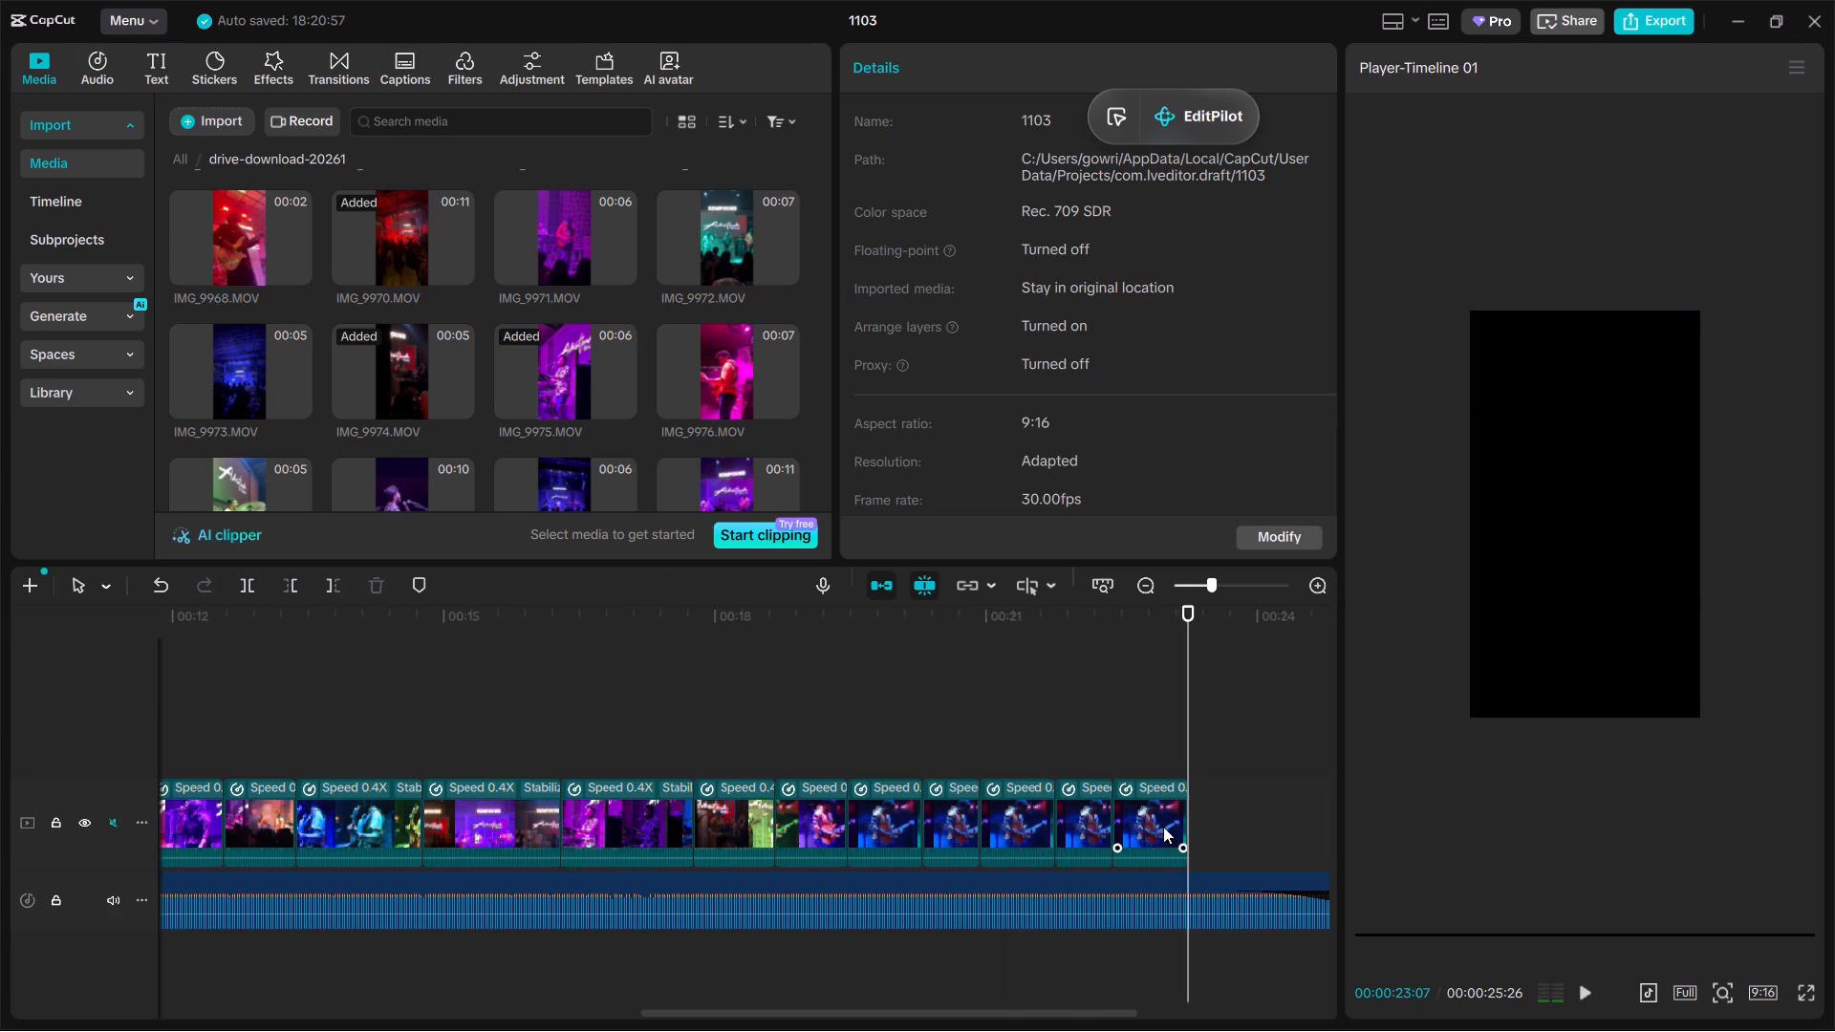
pyautogui.press('space')
pyautogui.click(1163, 827)
pyautogui.moveTo(1191, 811); pyautogui.dragTo(1203, 817)
pyautogui.press('space')
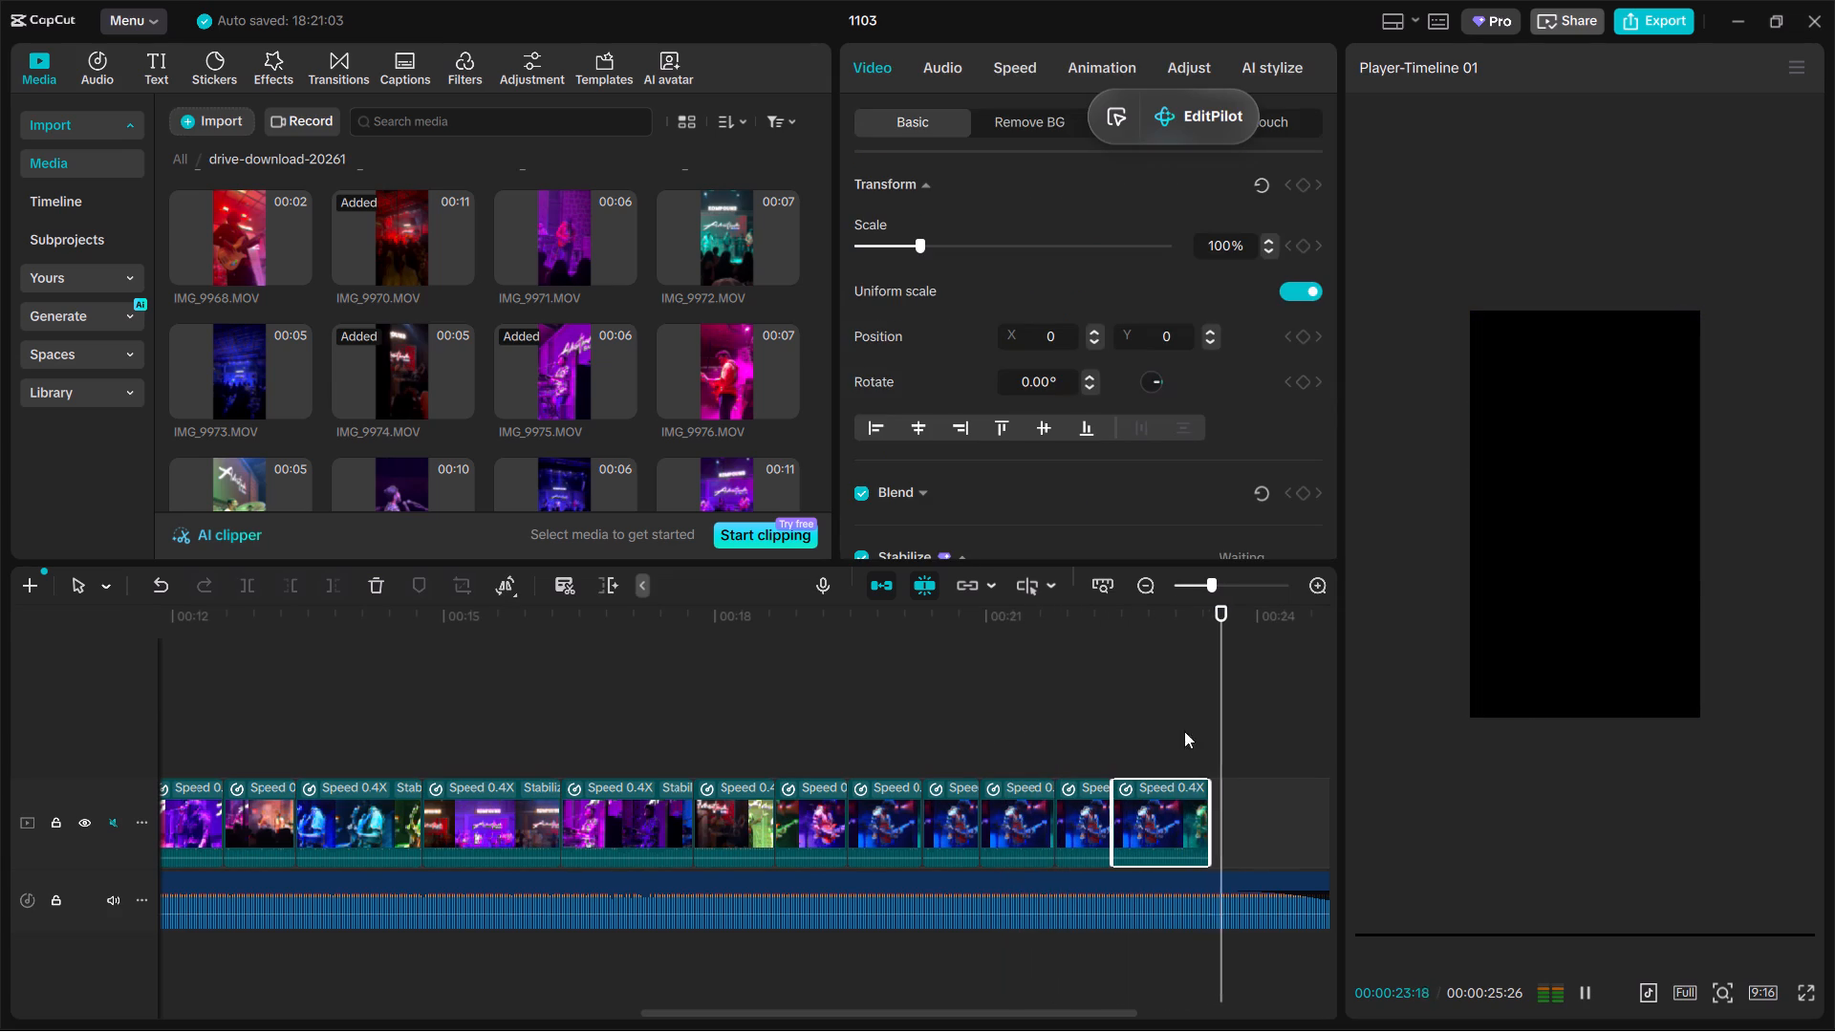
# Copy the first two guitarist segments after IMG_9974, place the copies at the end of the main track, and play across the join.
pyautogui.moveTo(822, 744); pyautogui.dragTo(868, 786)
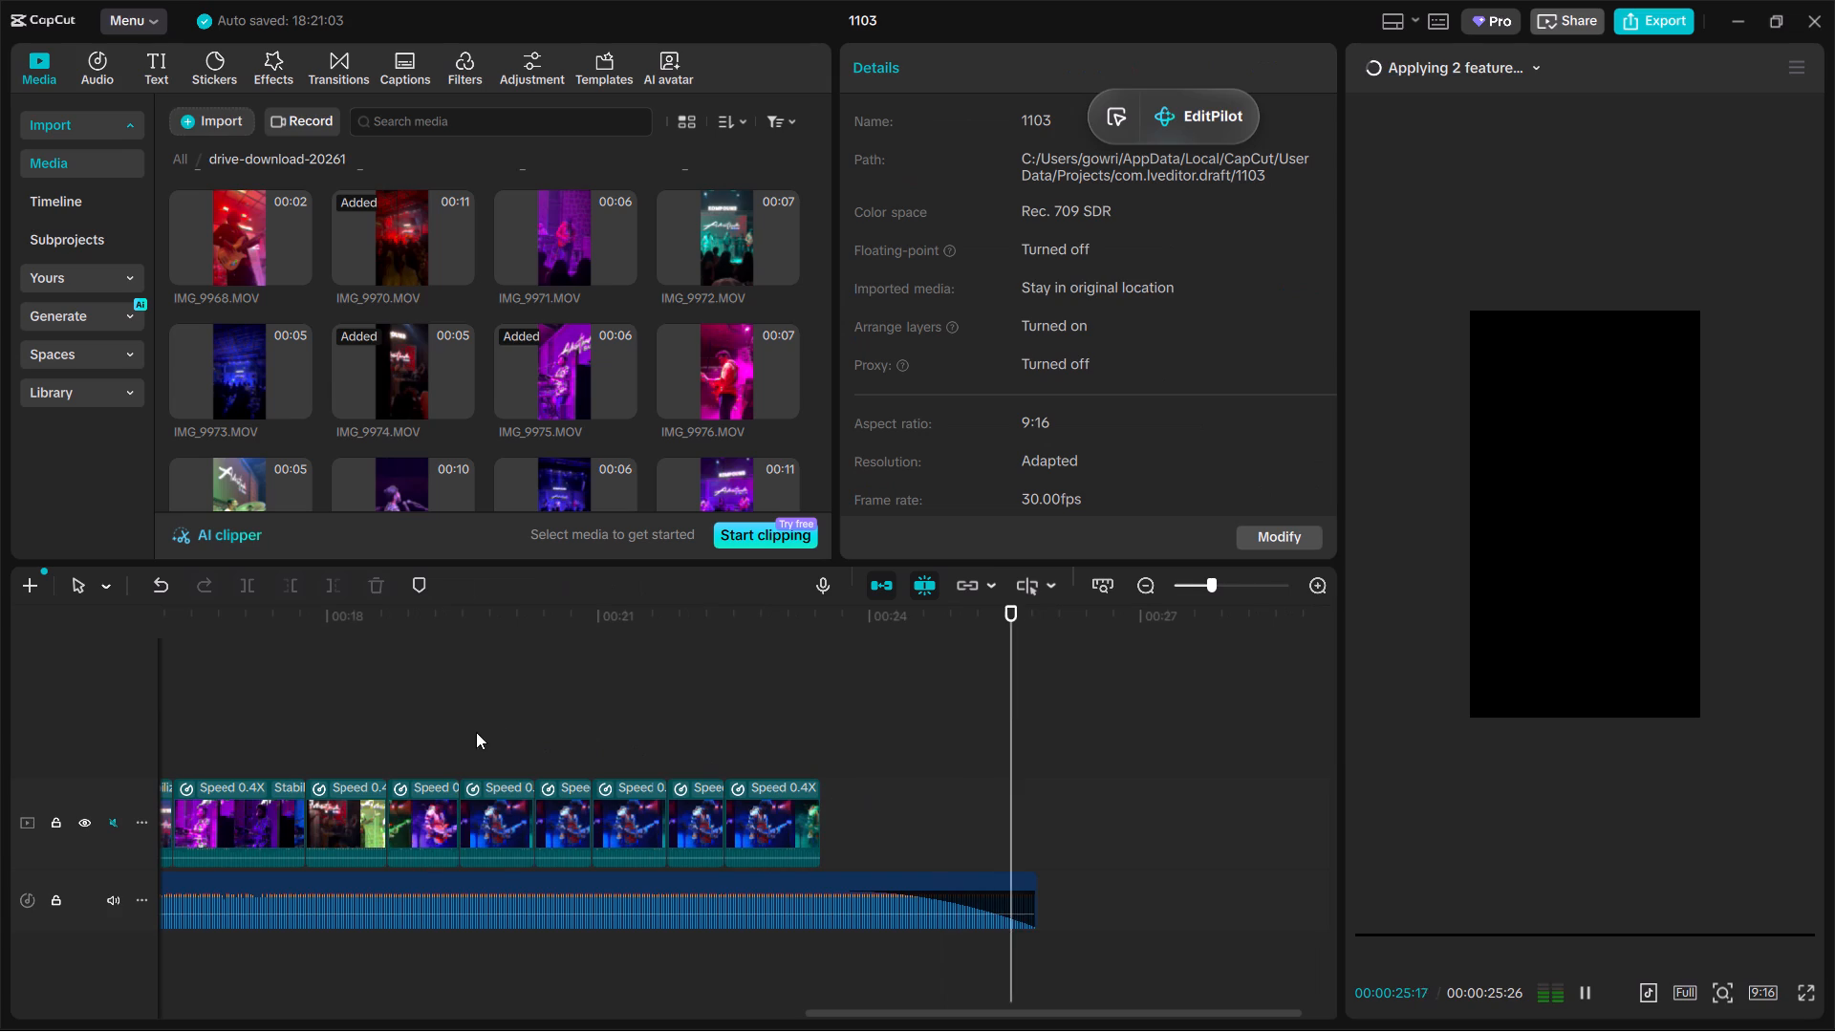
pyautogui.moveTo(425, 741); pyautogui.dragTo(501, 827)
pyautogui.hotkey('ctrl', 'c')
pyautogui.hotkey('ctrl', 'v')
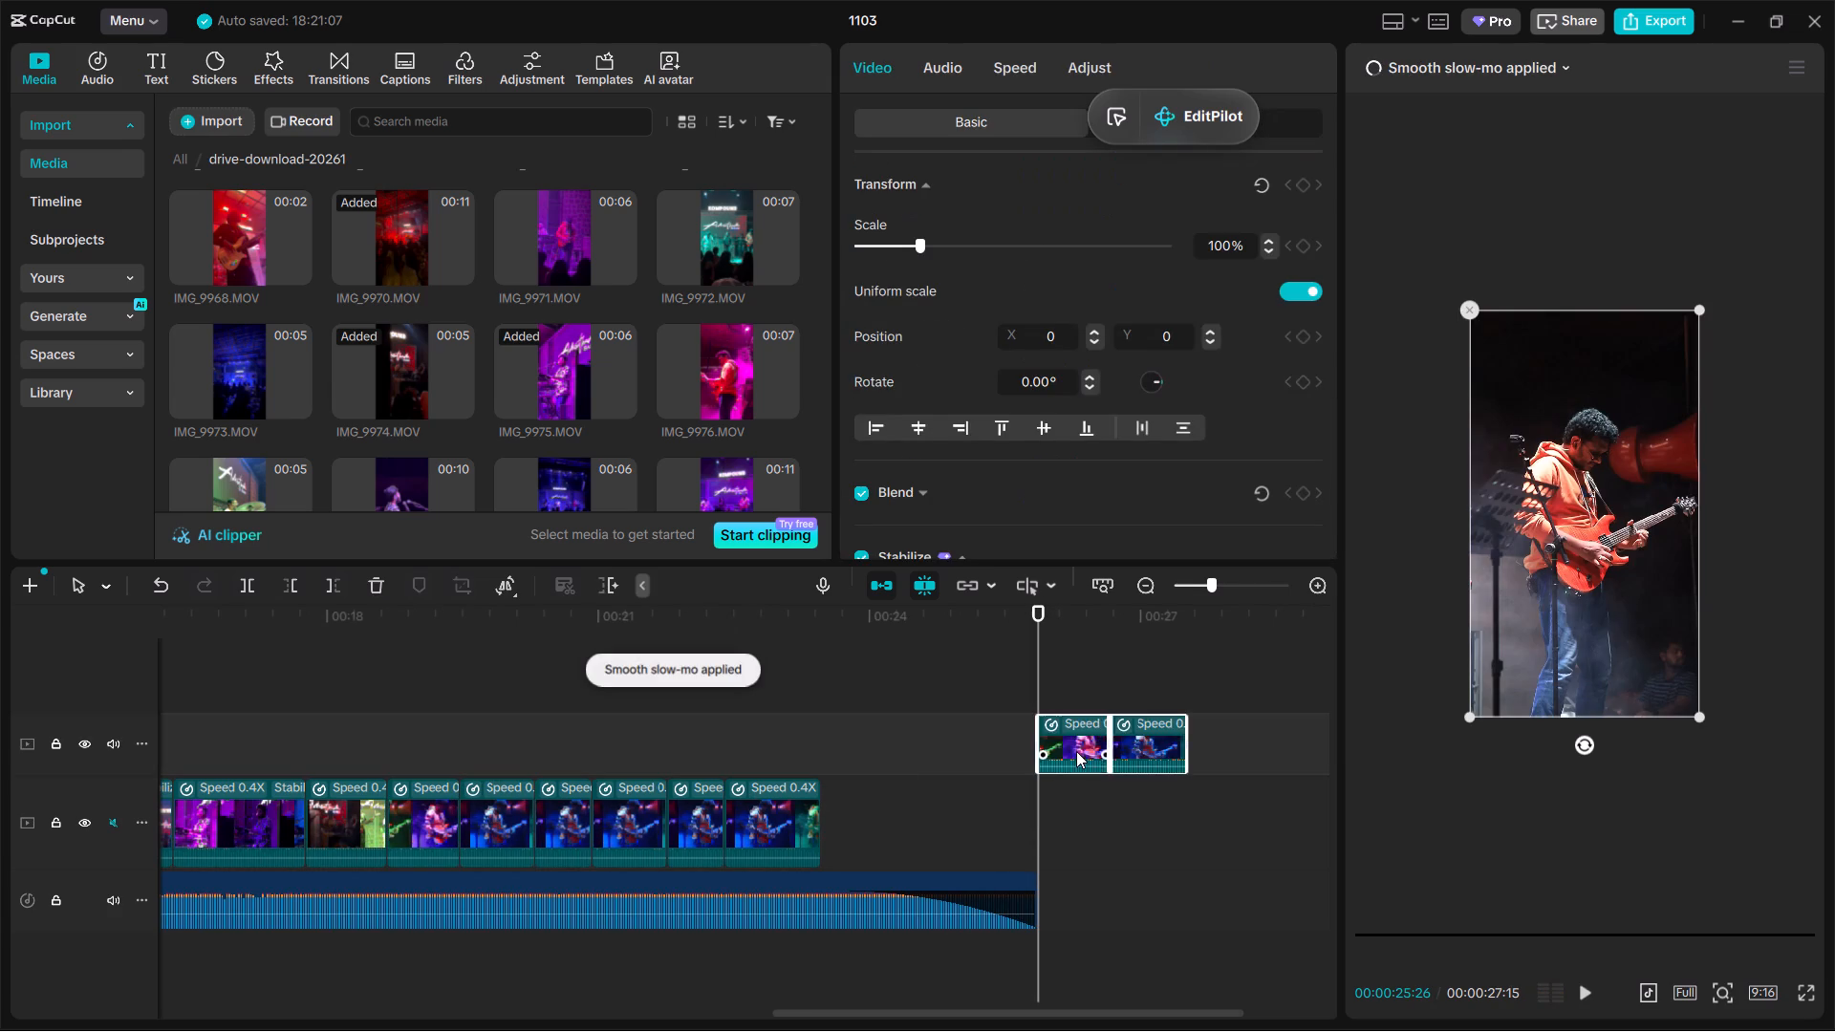
pyautogui.moveTo(1076, 751); pyautogui.dragTo(922, 844)
pyautogui.click(816, 764)
pyautogui.press('space')
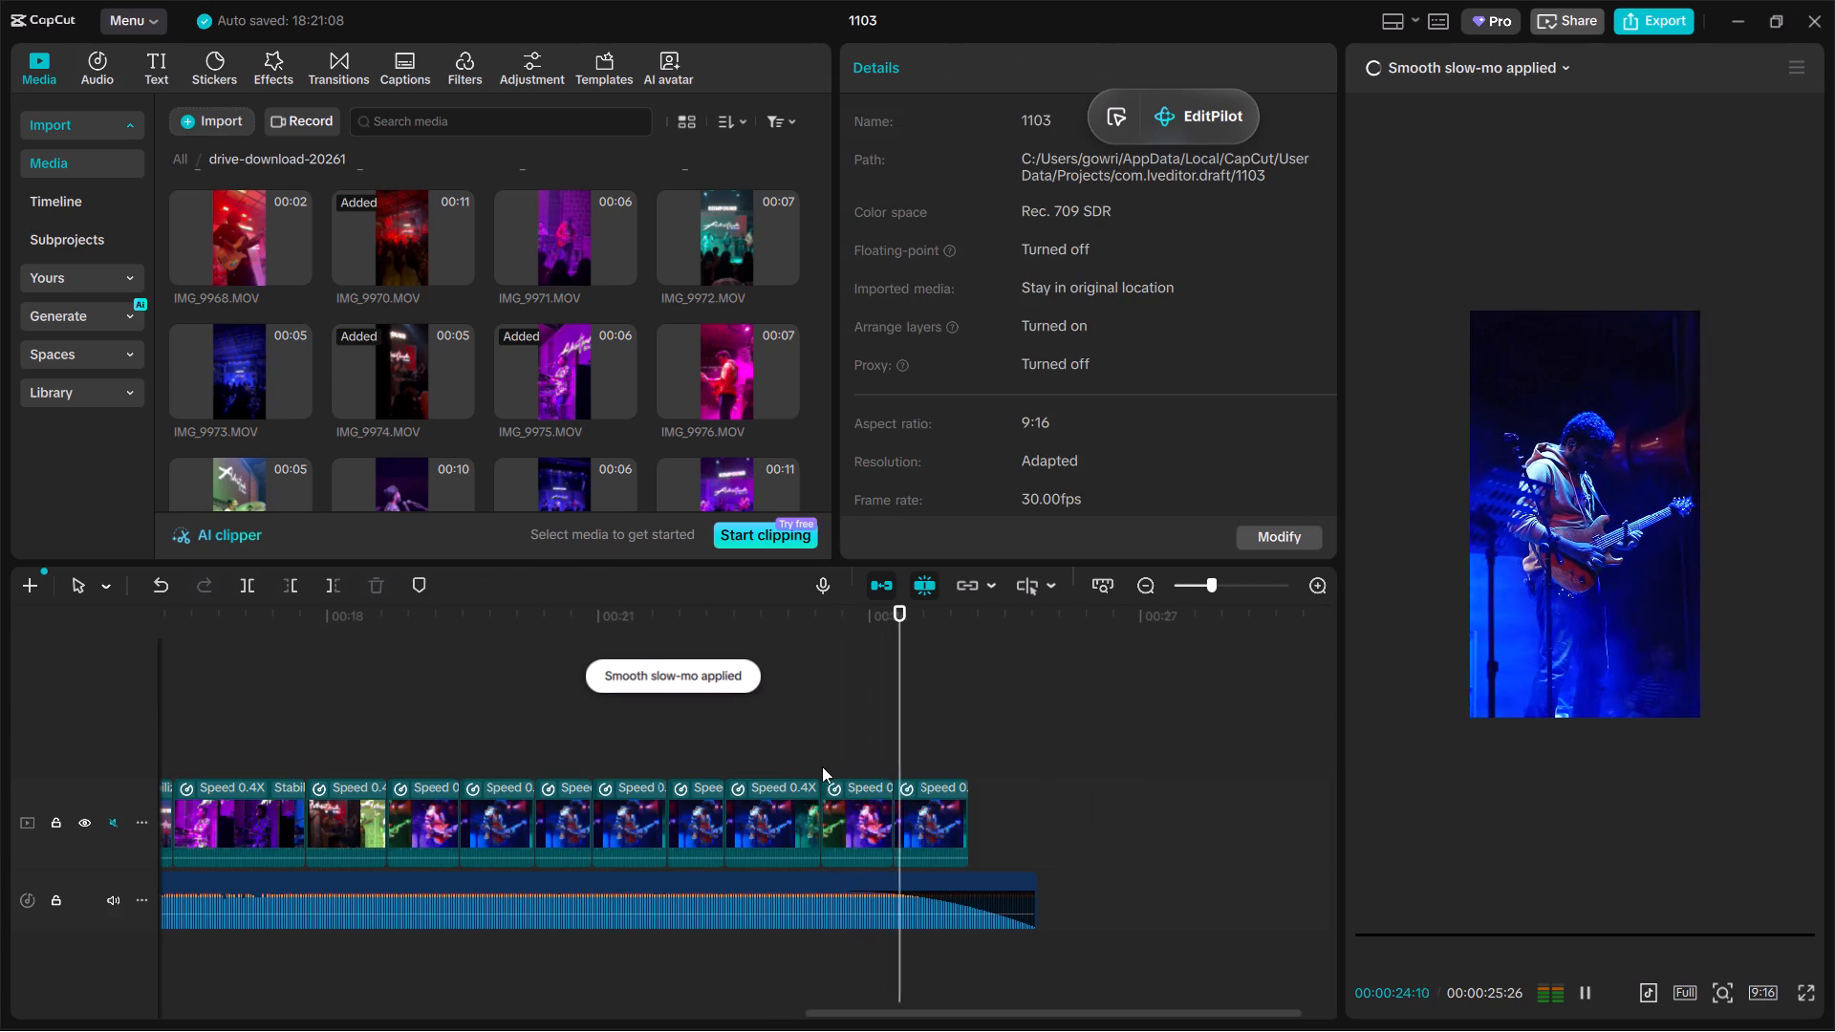
pyautogui.press('space')
# Extend the end of the first newly pasted guitarist segment to about 00:00:24:22 and play it back.
pyautogui.click(890, 834)
pyautogui.click(873, 818)
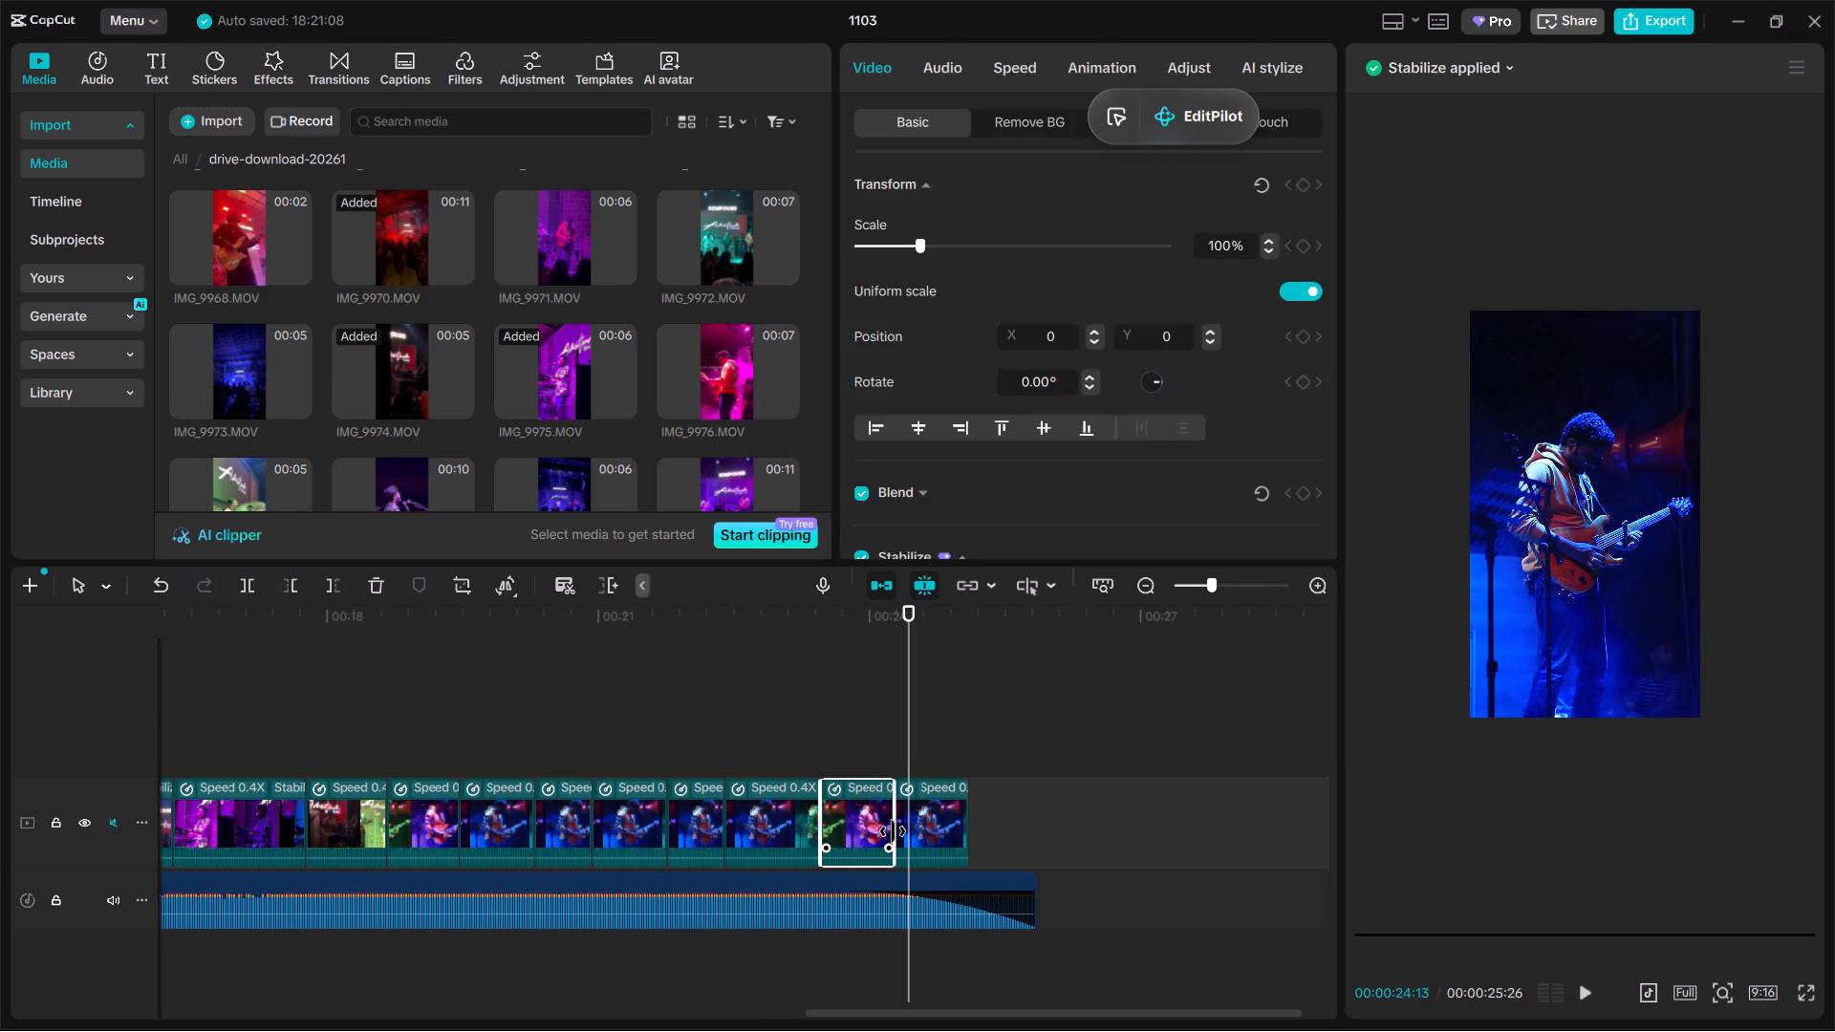
pyautogui.moveTo(893, 831); pyautogui.dragTo(929, 853)
pyautogui.press('space')
pyautogui.click(849, 764)
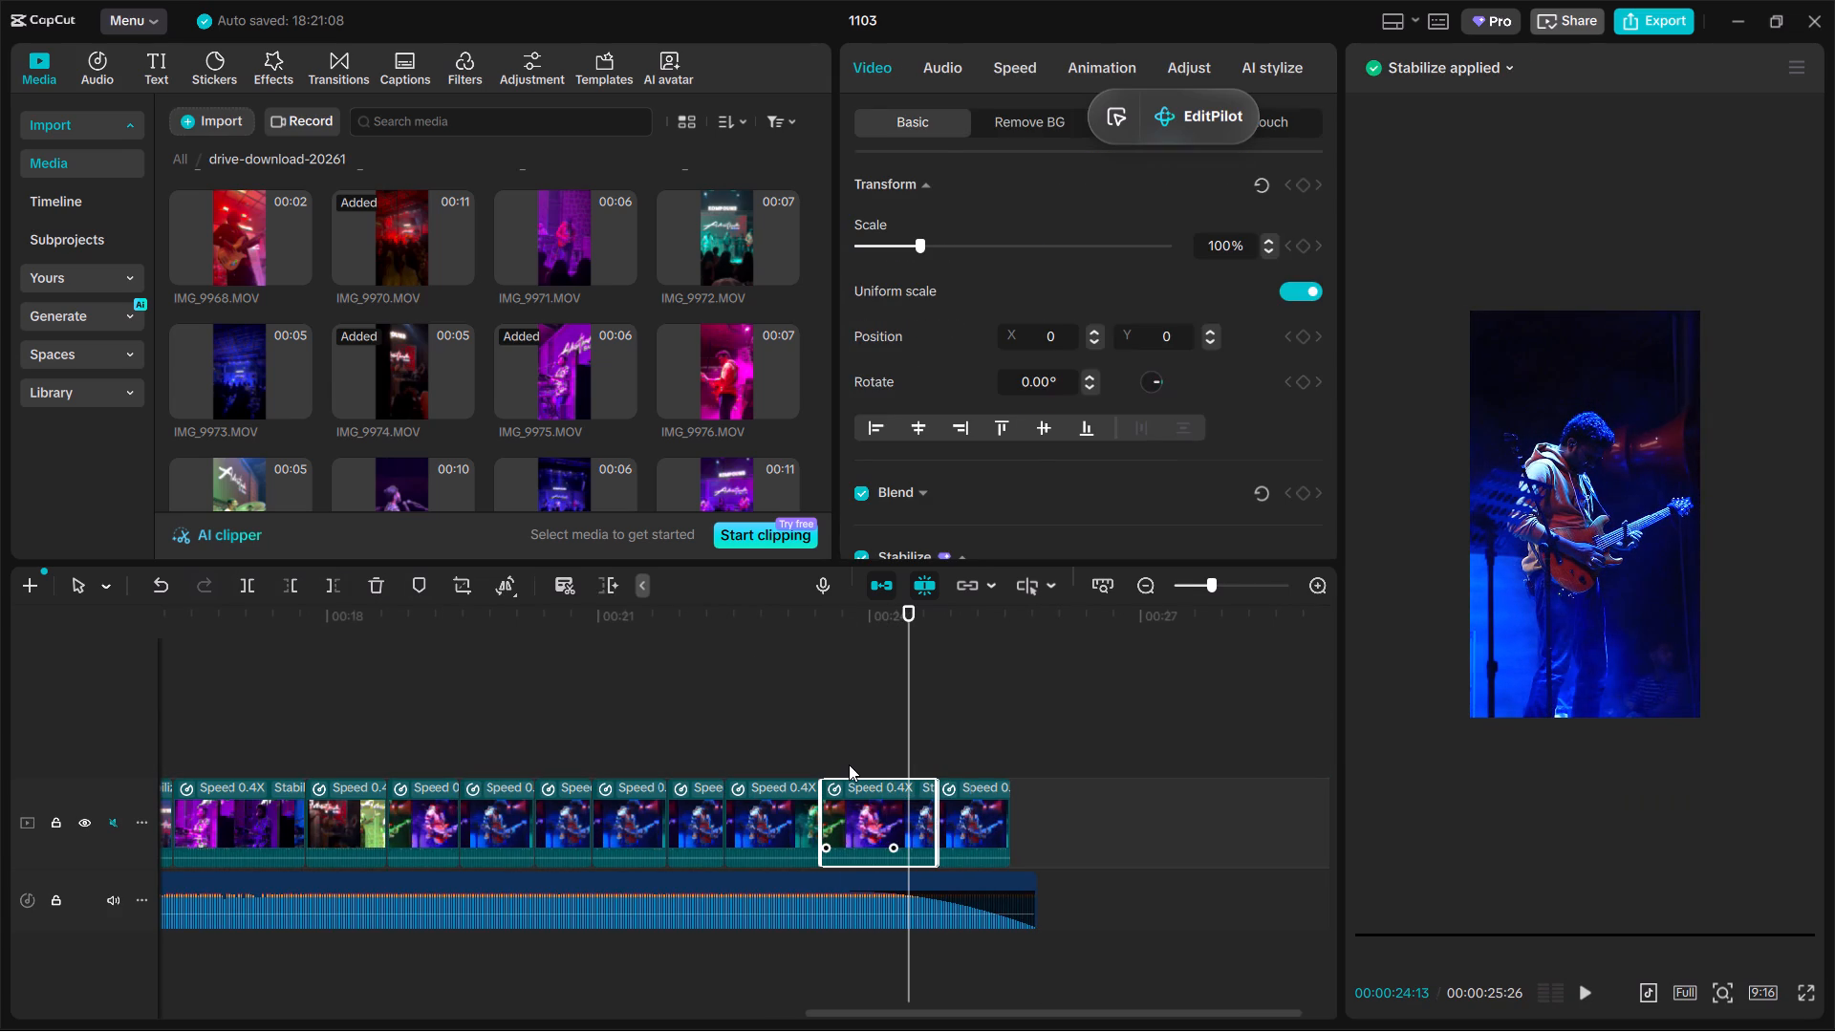
pyautogui.press('space')
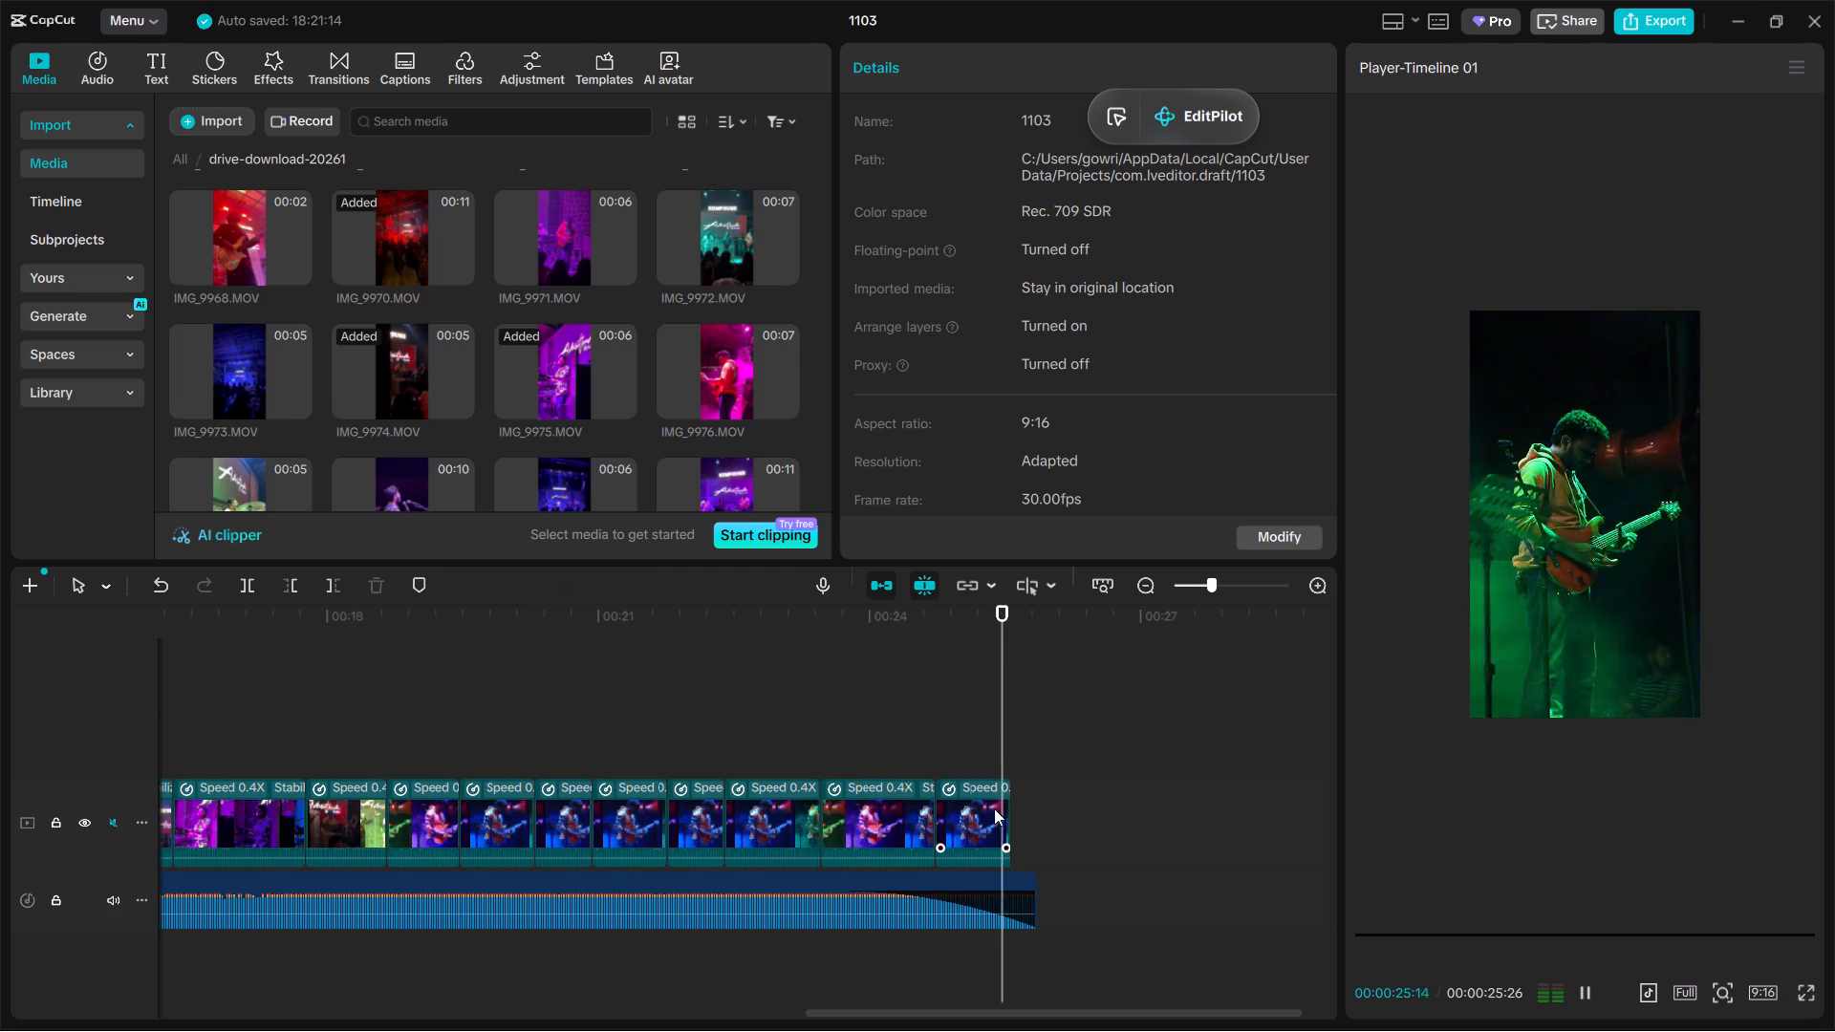
# Extend the last guitarist segment to the end of the song at 00:00:25:26.
pyautogui.press('space')
pyautogui.press('space')
pyautogui.click(1003, 819)
pyautogui.moveTo(1011, 821); pyautogui.dragTo(1036, 841)
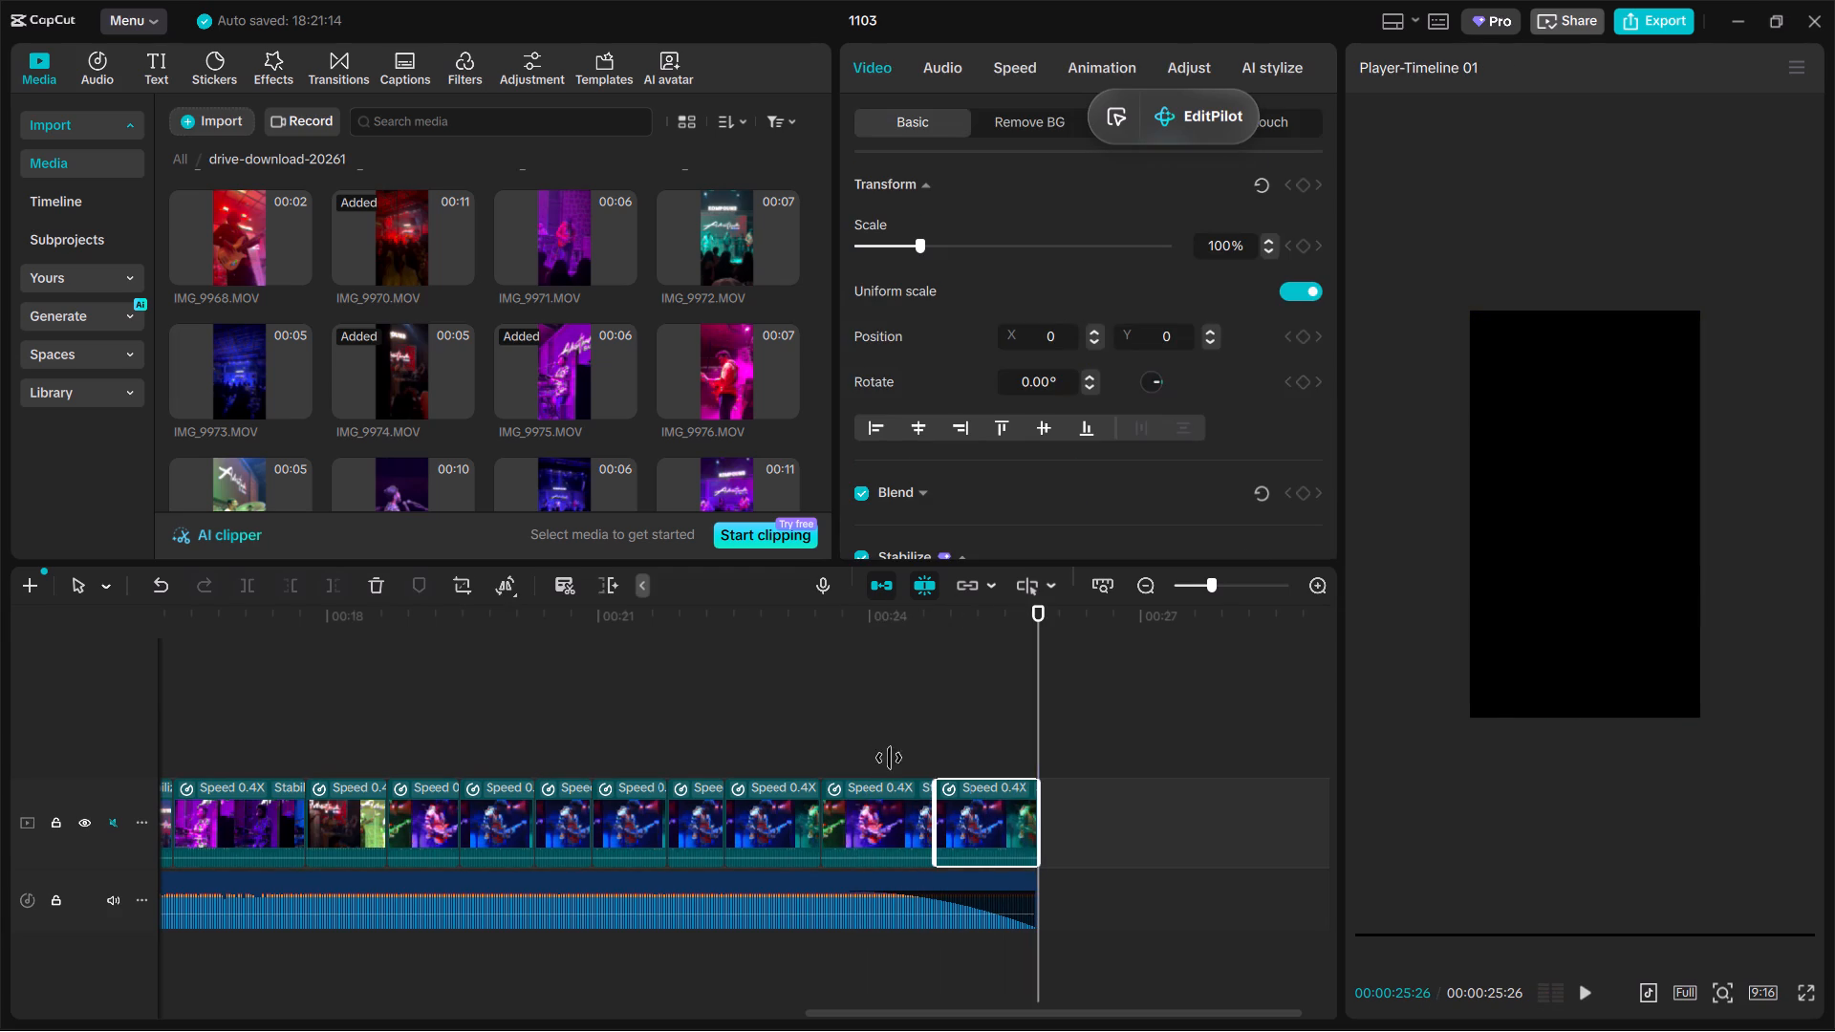
# Preview candidate clips, replace the first guitarist segment after IMG_9974 with a portion just past the start of IMG_9967, and play it back.
pyautogui.click(872, 746)
pyautogui.moveTo(872, 746); pyautogui.dragTo(354, 728)
pyautogui.press('space')
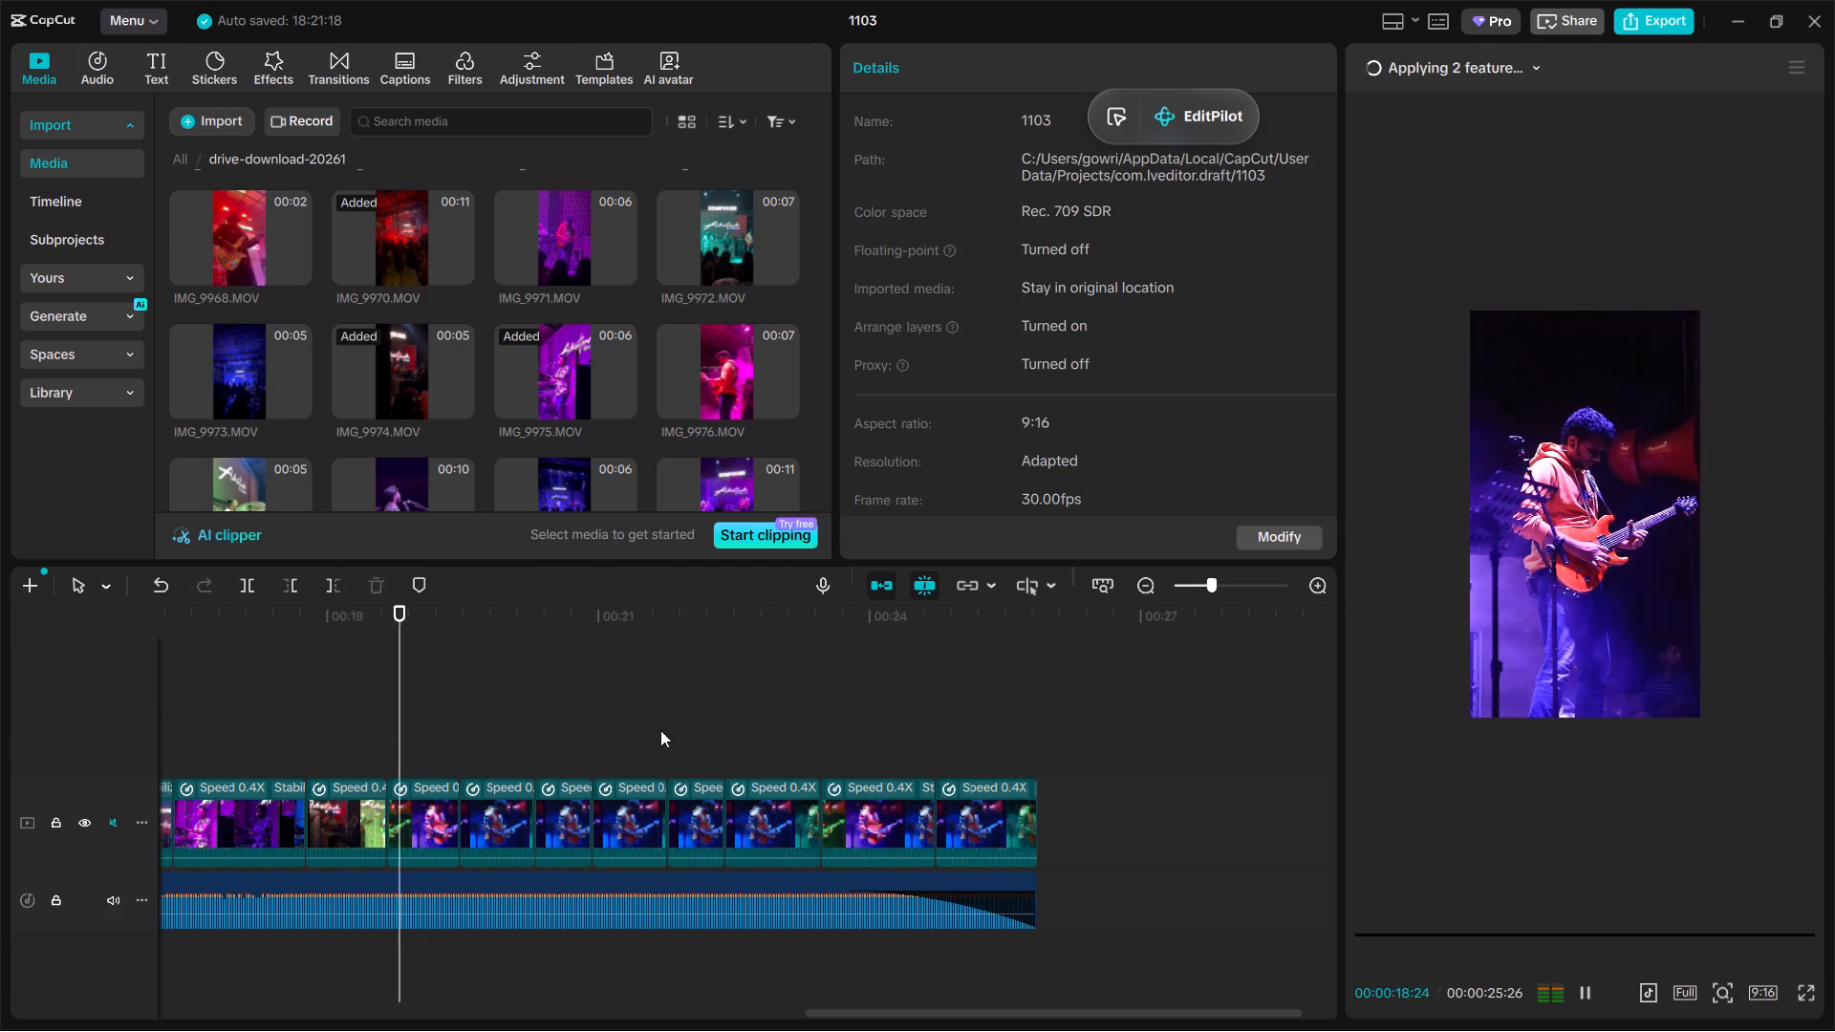
pyautogui.press('space')
pyautogui.click(566, 381)
pyautogui.scroll(1, 580, 265)
pyautogui.click(580, 258)
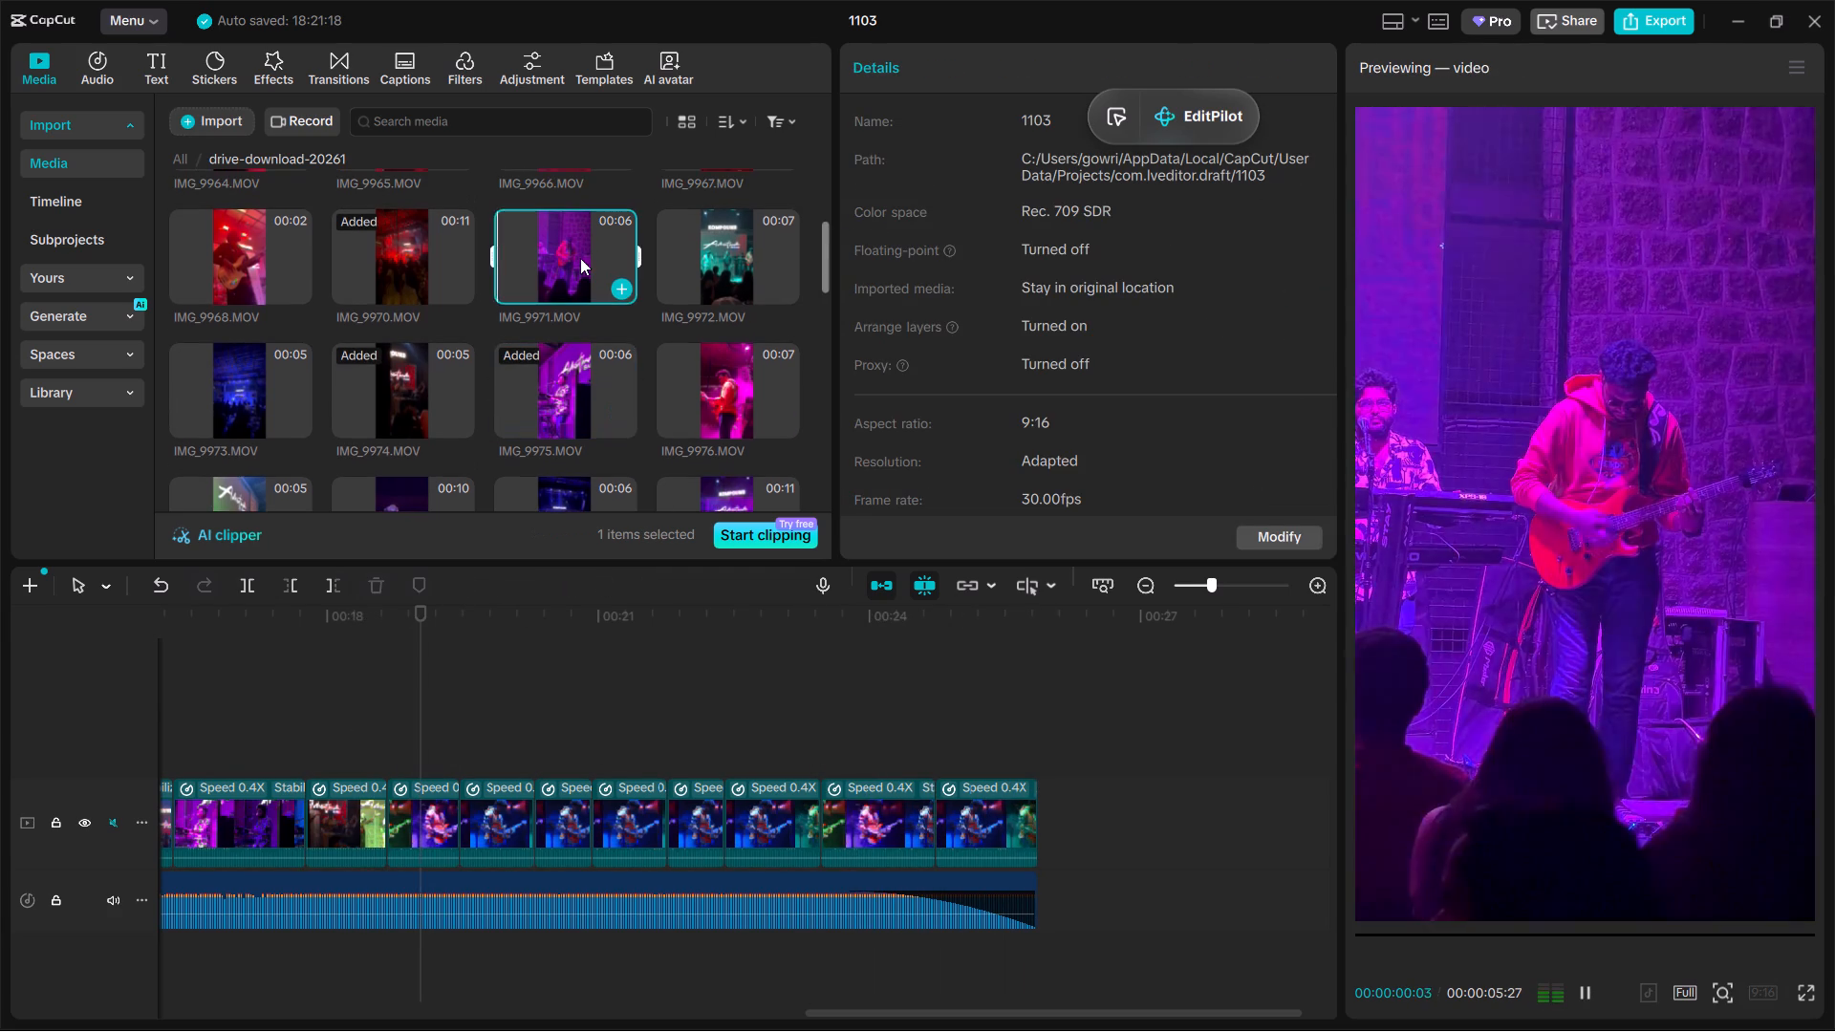
pyautogui.scroll(1, 580, 258)
pyautogui.click(707, 308)
pyautogui.scroll(1, 707, 308)
pyautogui.click(746, 181)
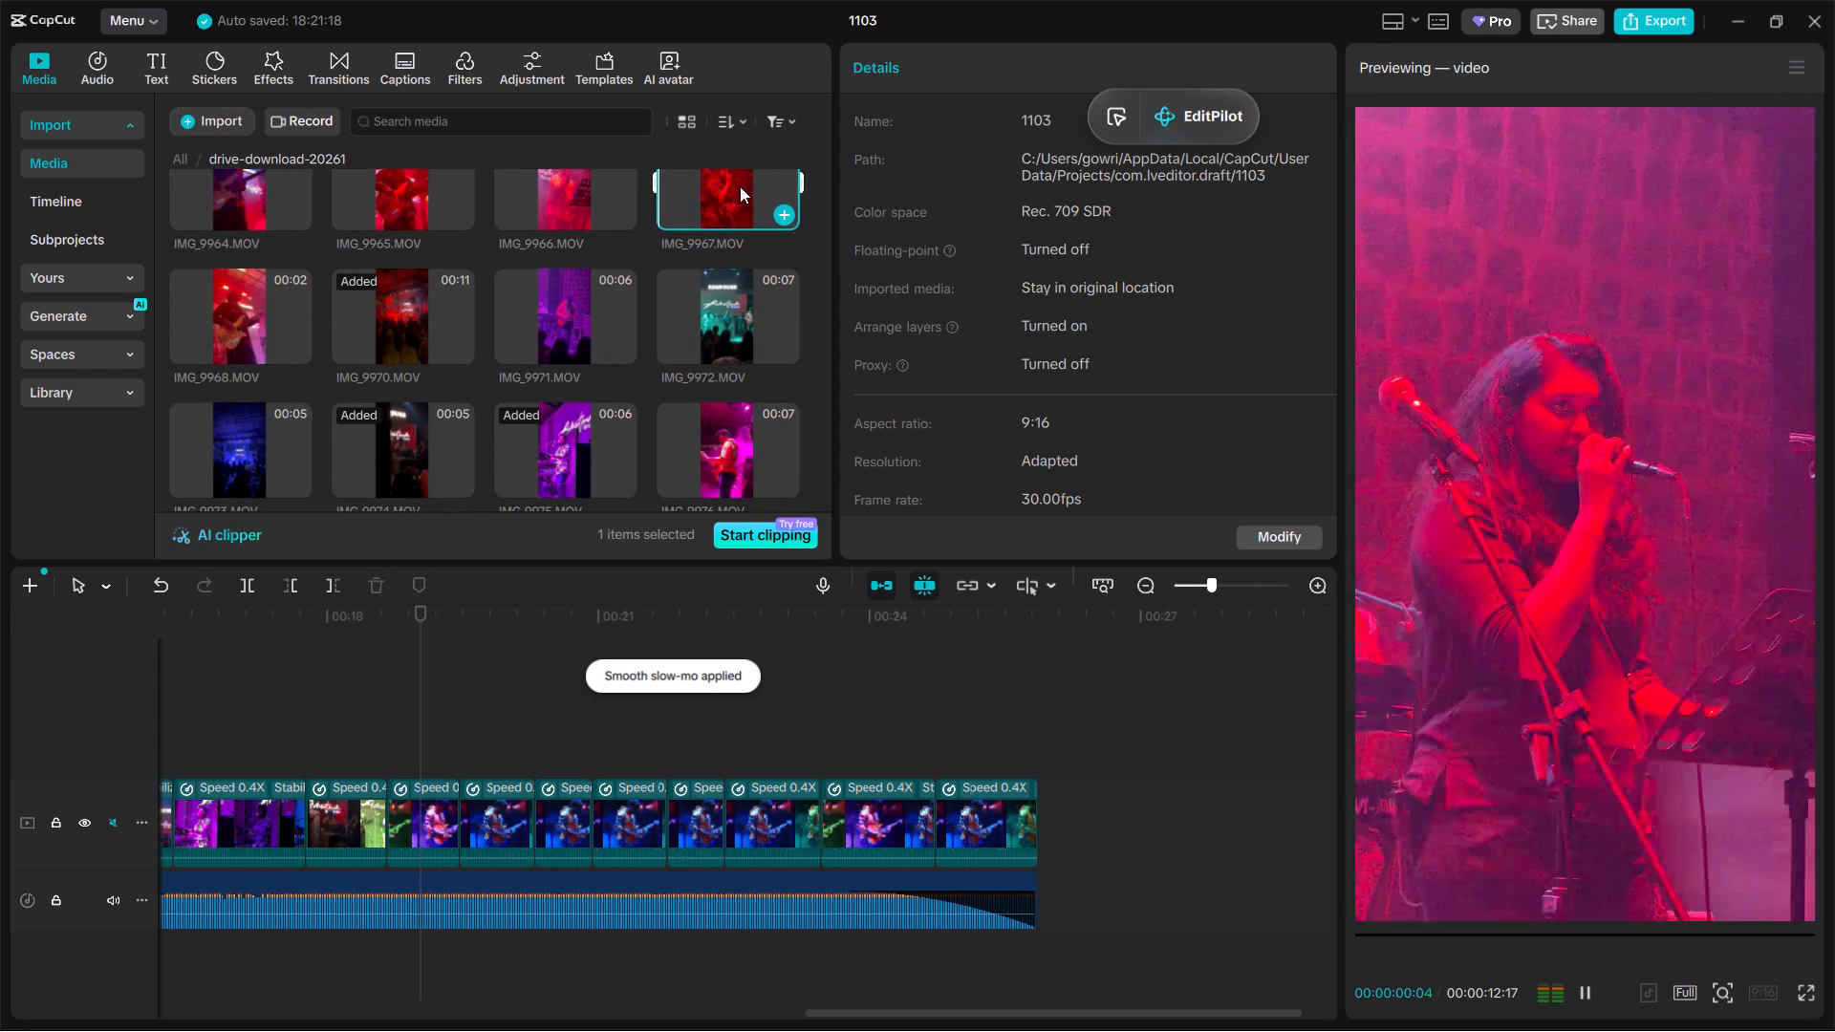
pyautogui.scroll(1, 739, 190)
pyautogui.moveTo(737, 255); pyautogui.dragTo(428, 837)
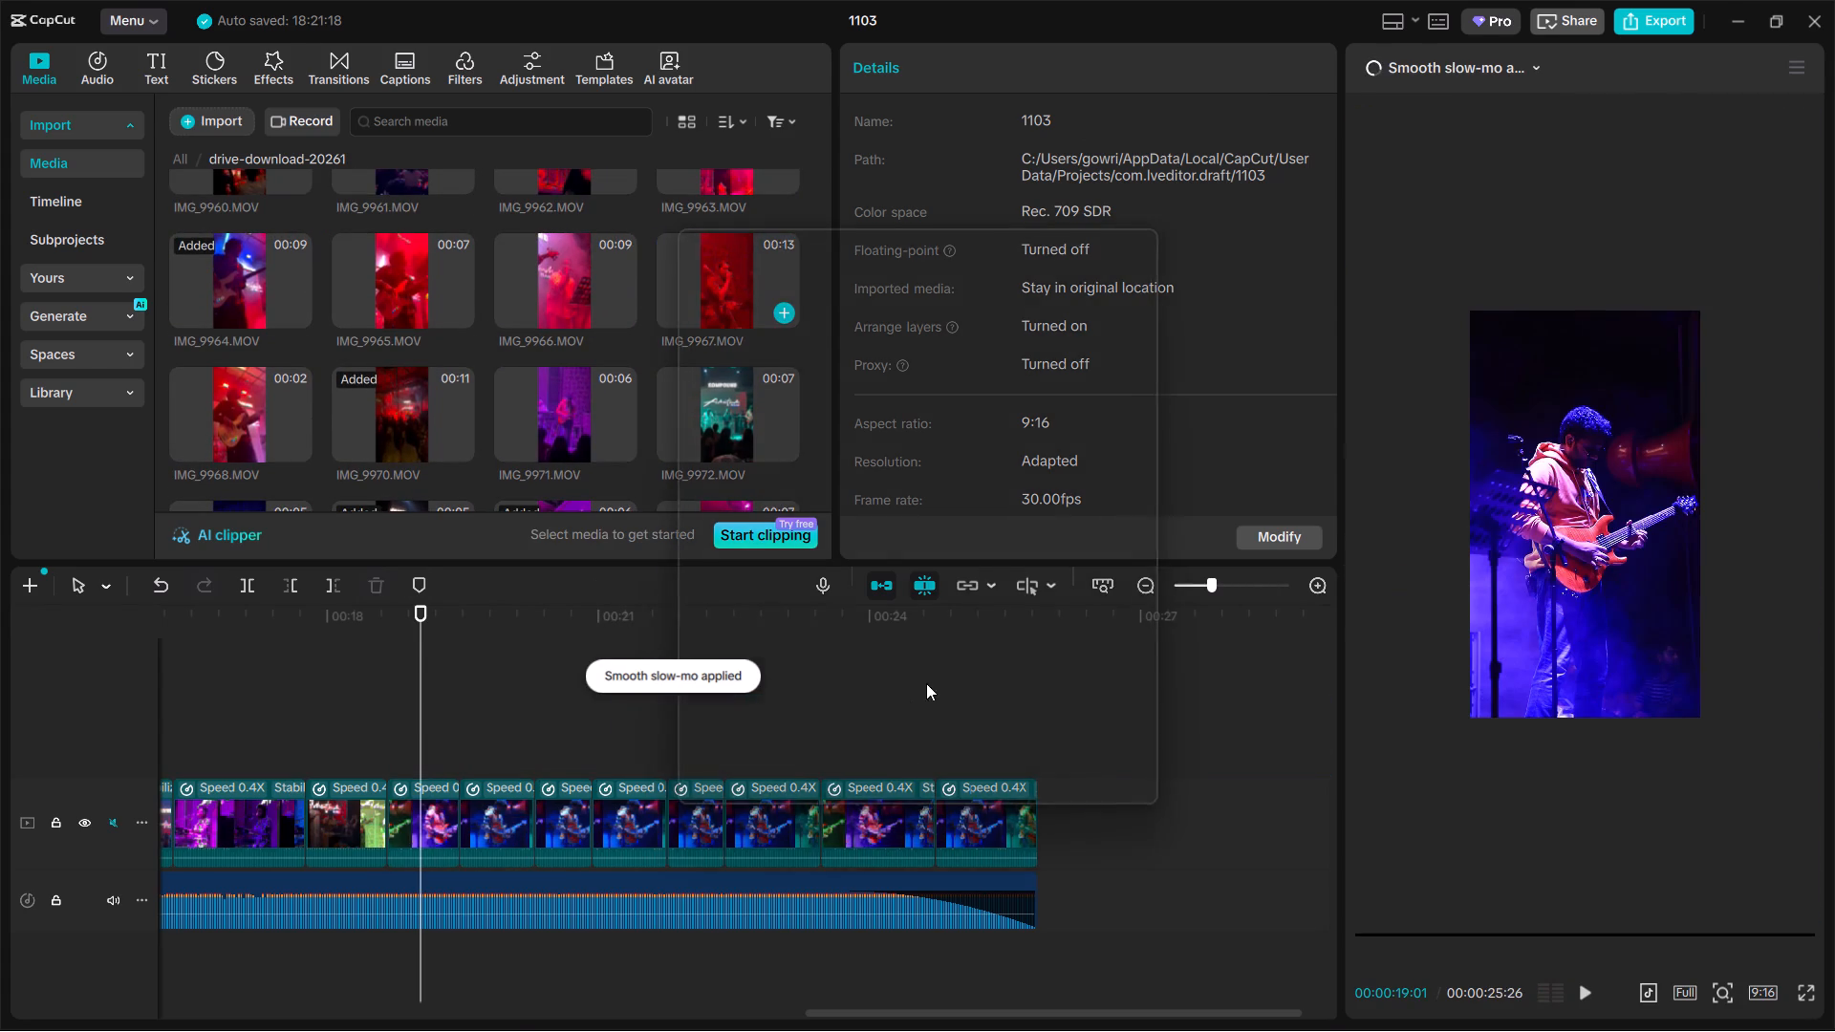
pyautogui.moveTo(932, 683); pyautogui.dragTo(876, 693)
pyautogui.click(1001, 760)
pyautogui.click(831, 611)
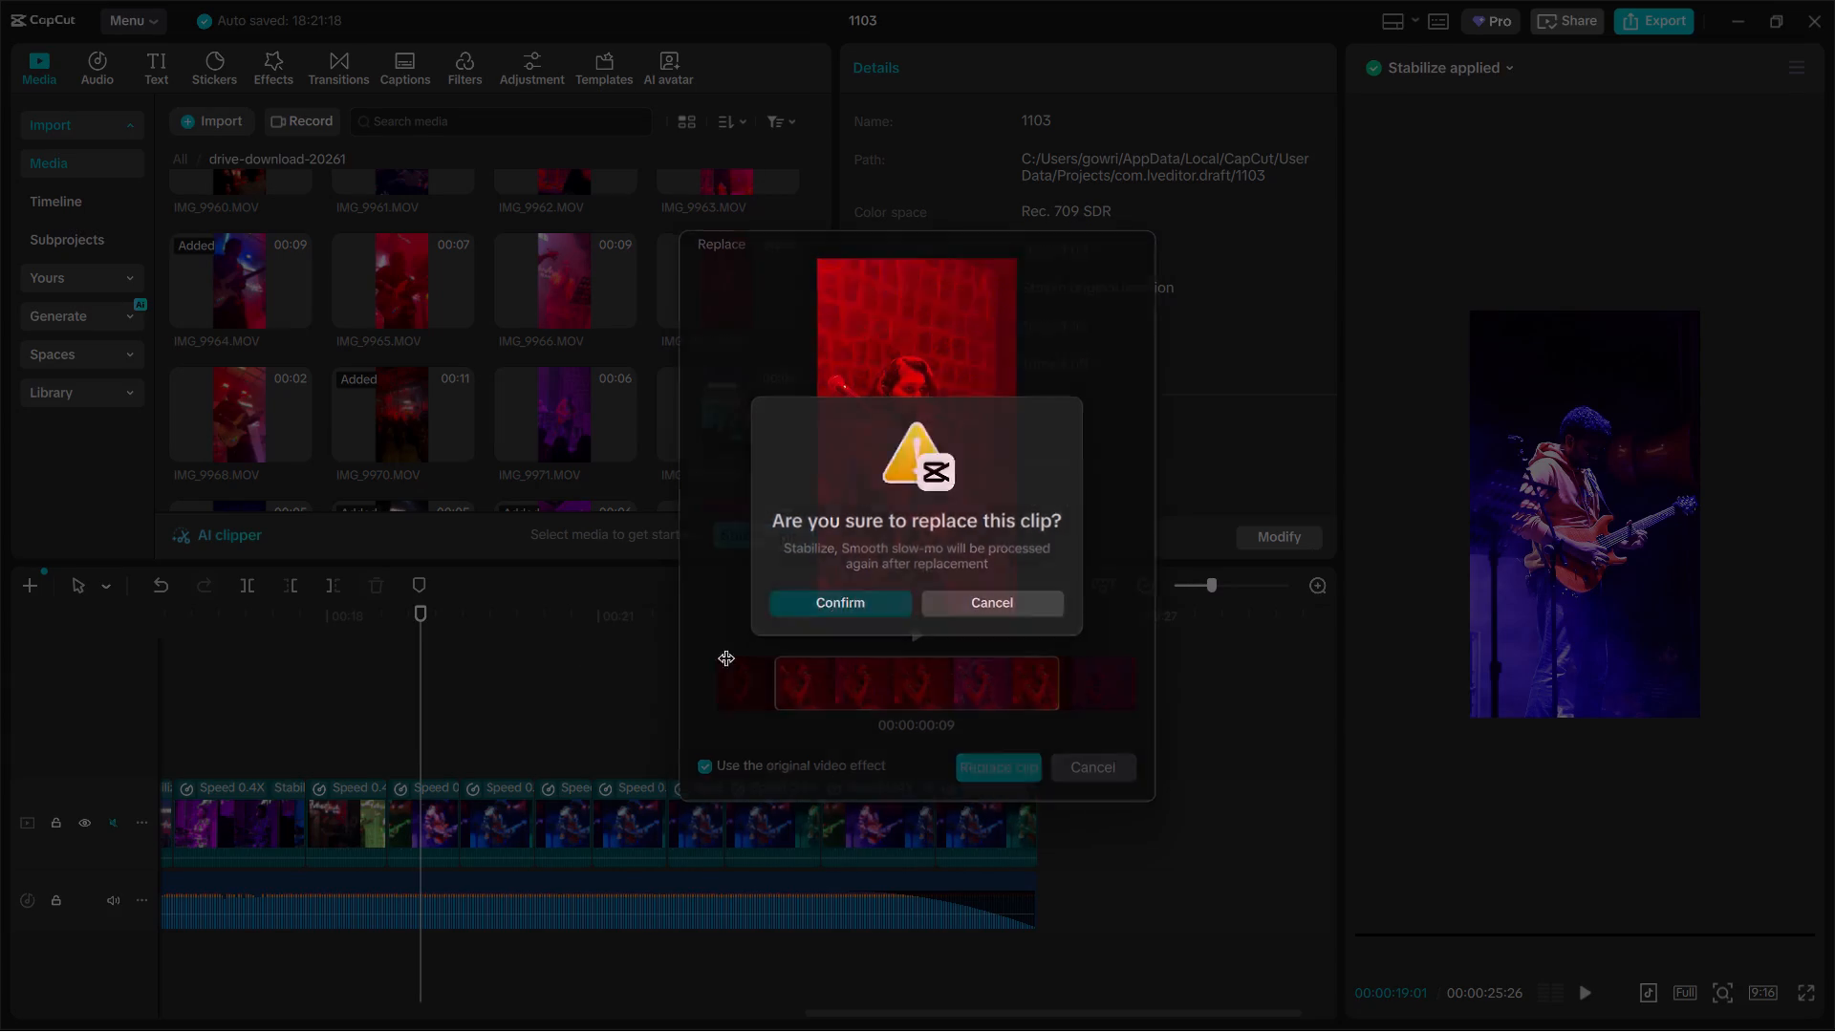
pyautogui.press('space')
pyautogui.press('space')
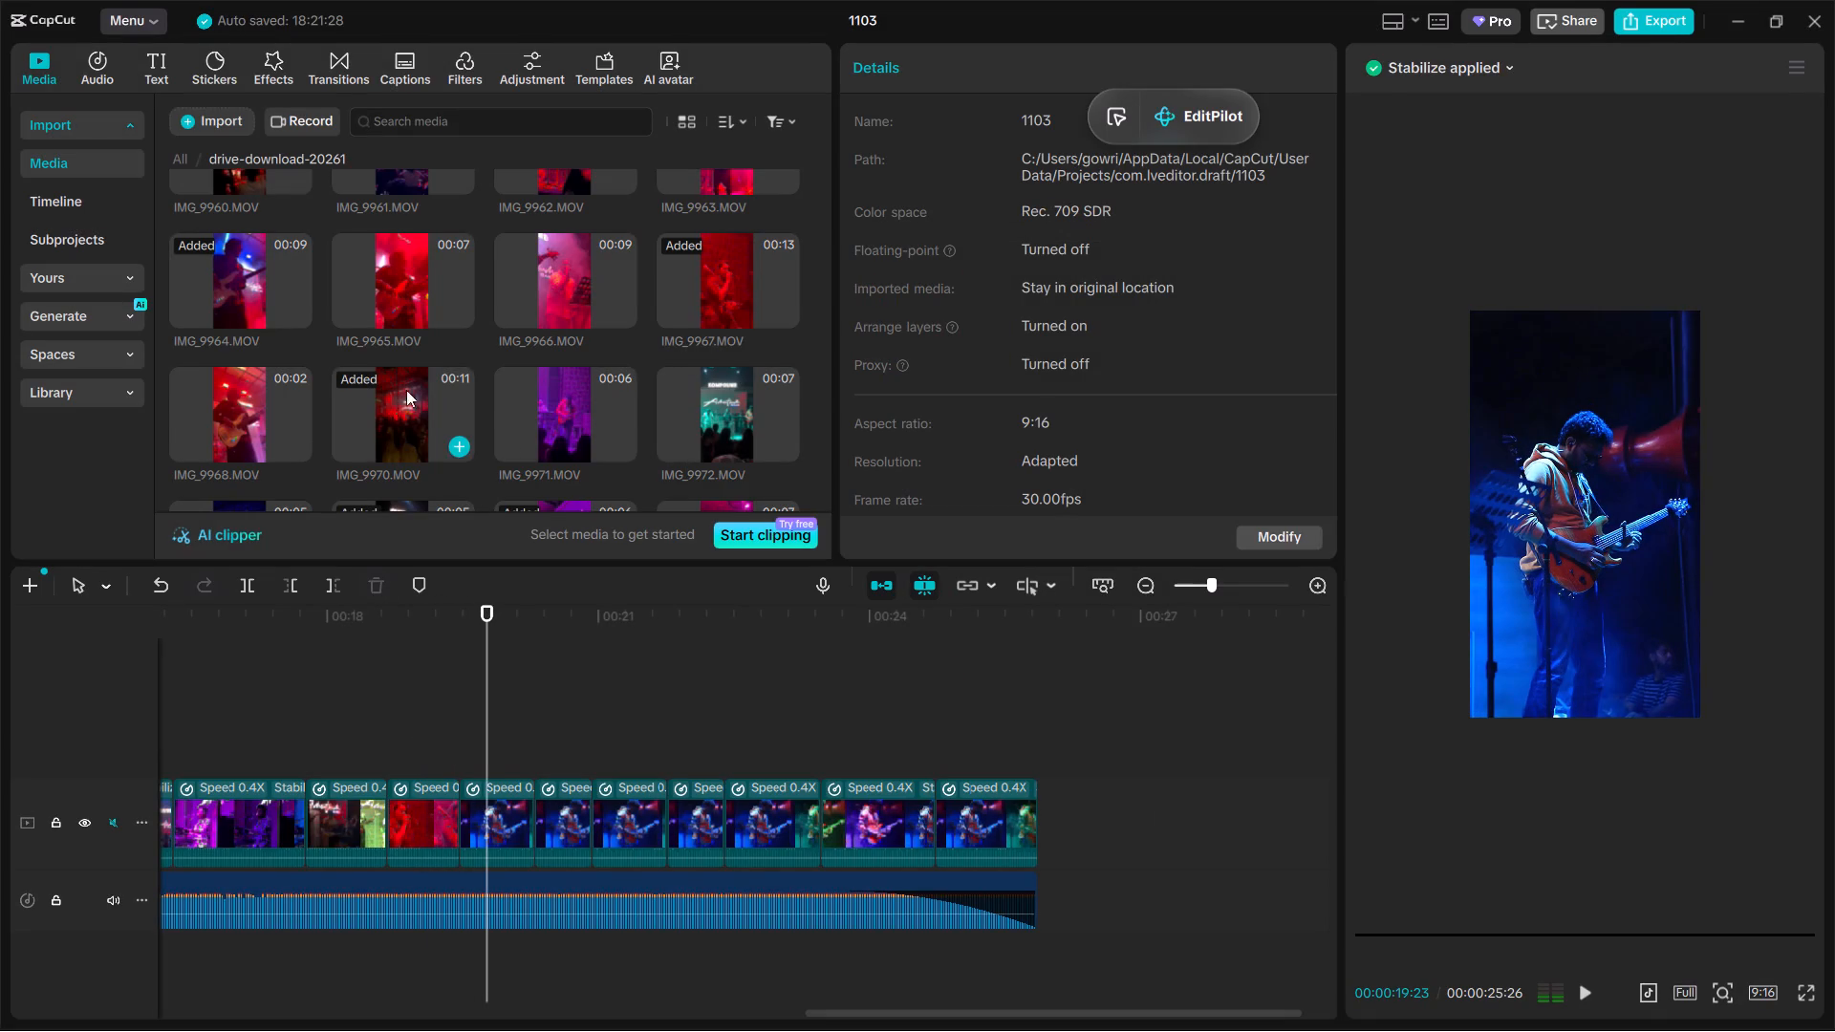
# Replace the guitarist segment following IMG_9967 with a portion of IMG_9965 slightly past its start, keeping the original effects, and play on.
pyautogui.scroll(1, 454, 326)
pyautogui.click(393, 359)
pyautogui.scroll(1, 393, 359)
pyautogui.moveTo(393, 359); pyautogui.dragTo(585, 692)
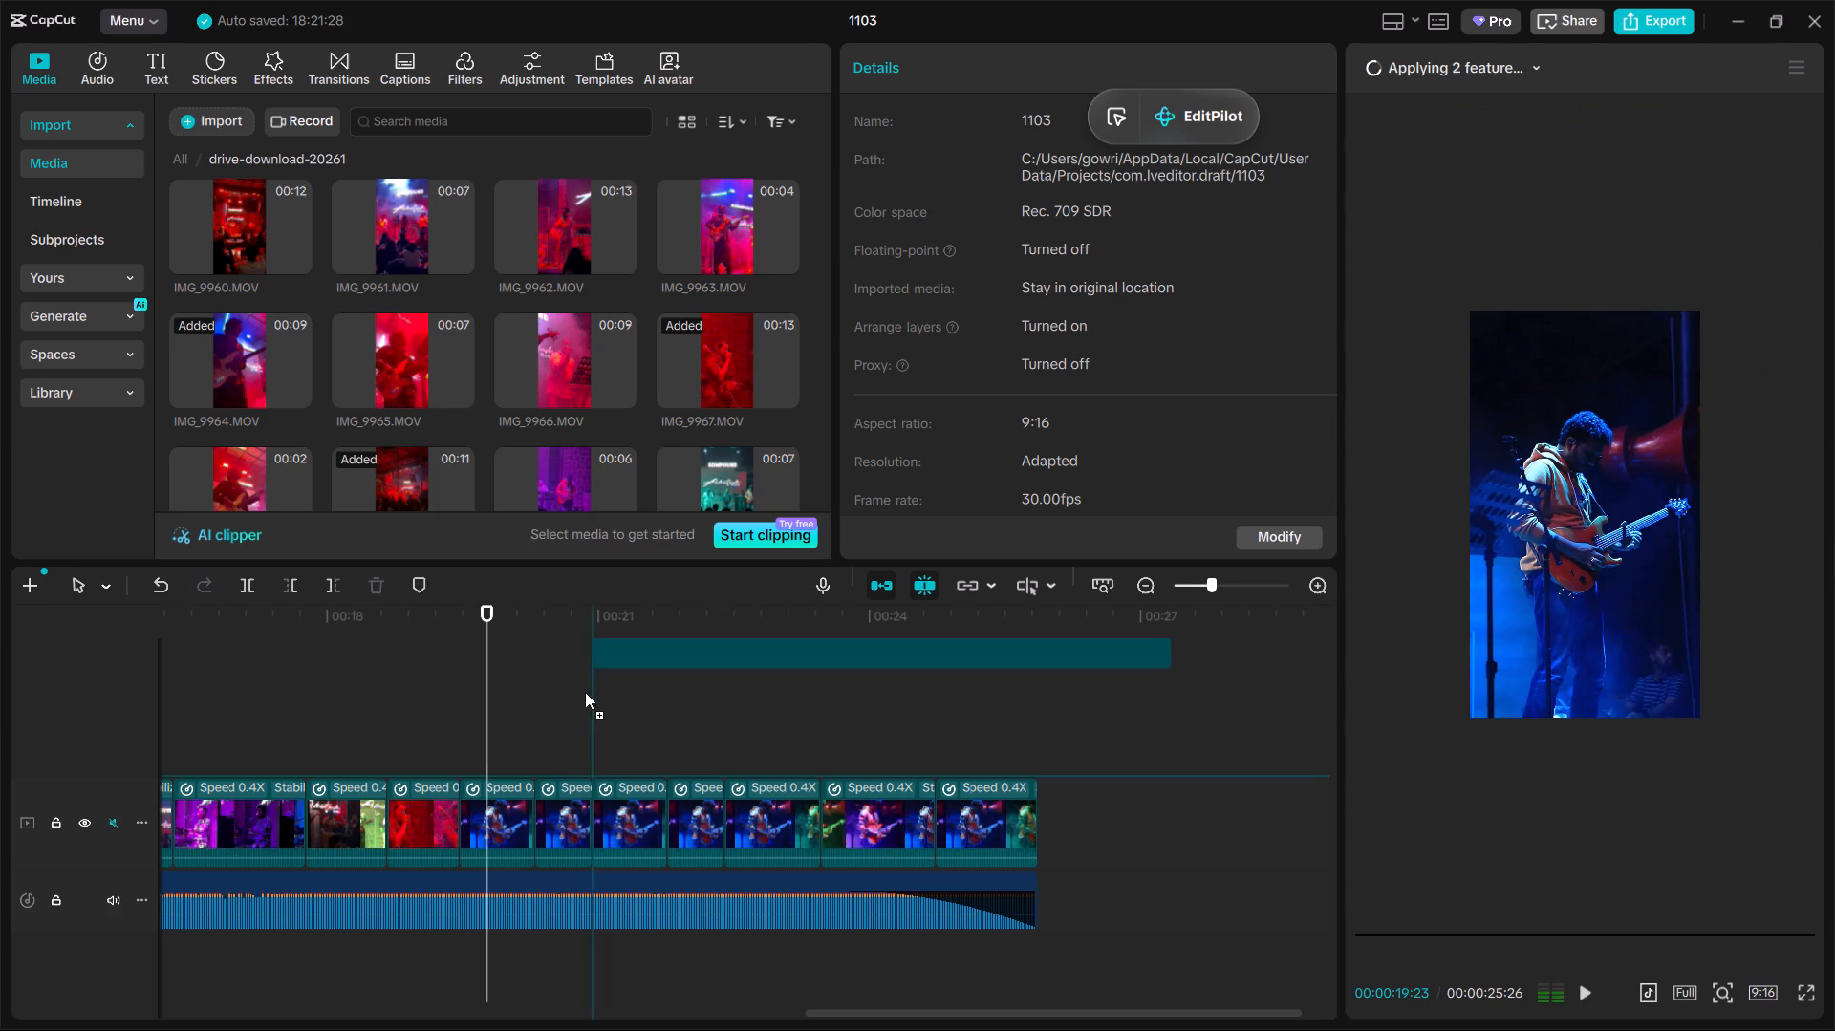
pyautogui.moveTo(585, 692); pyautogui.dragTo(509, 799)
pyautogui.moveTo(1017, 773); pyautogui.dragTo(1018, 763)
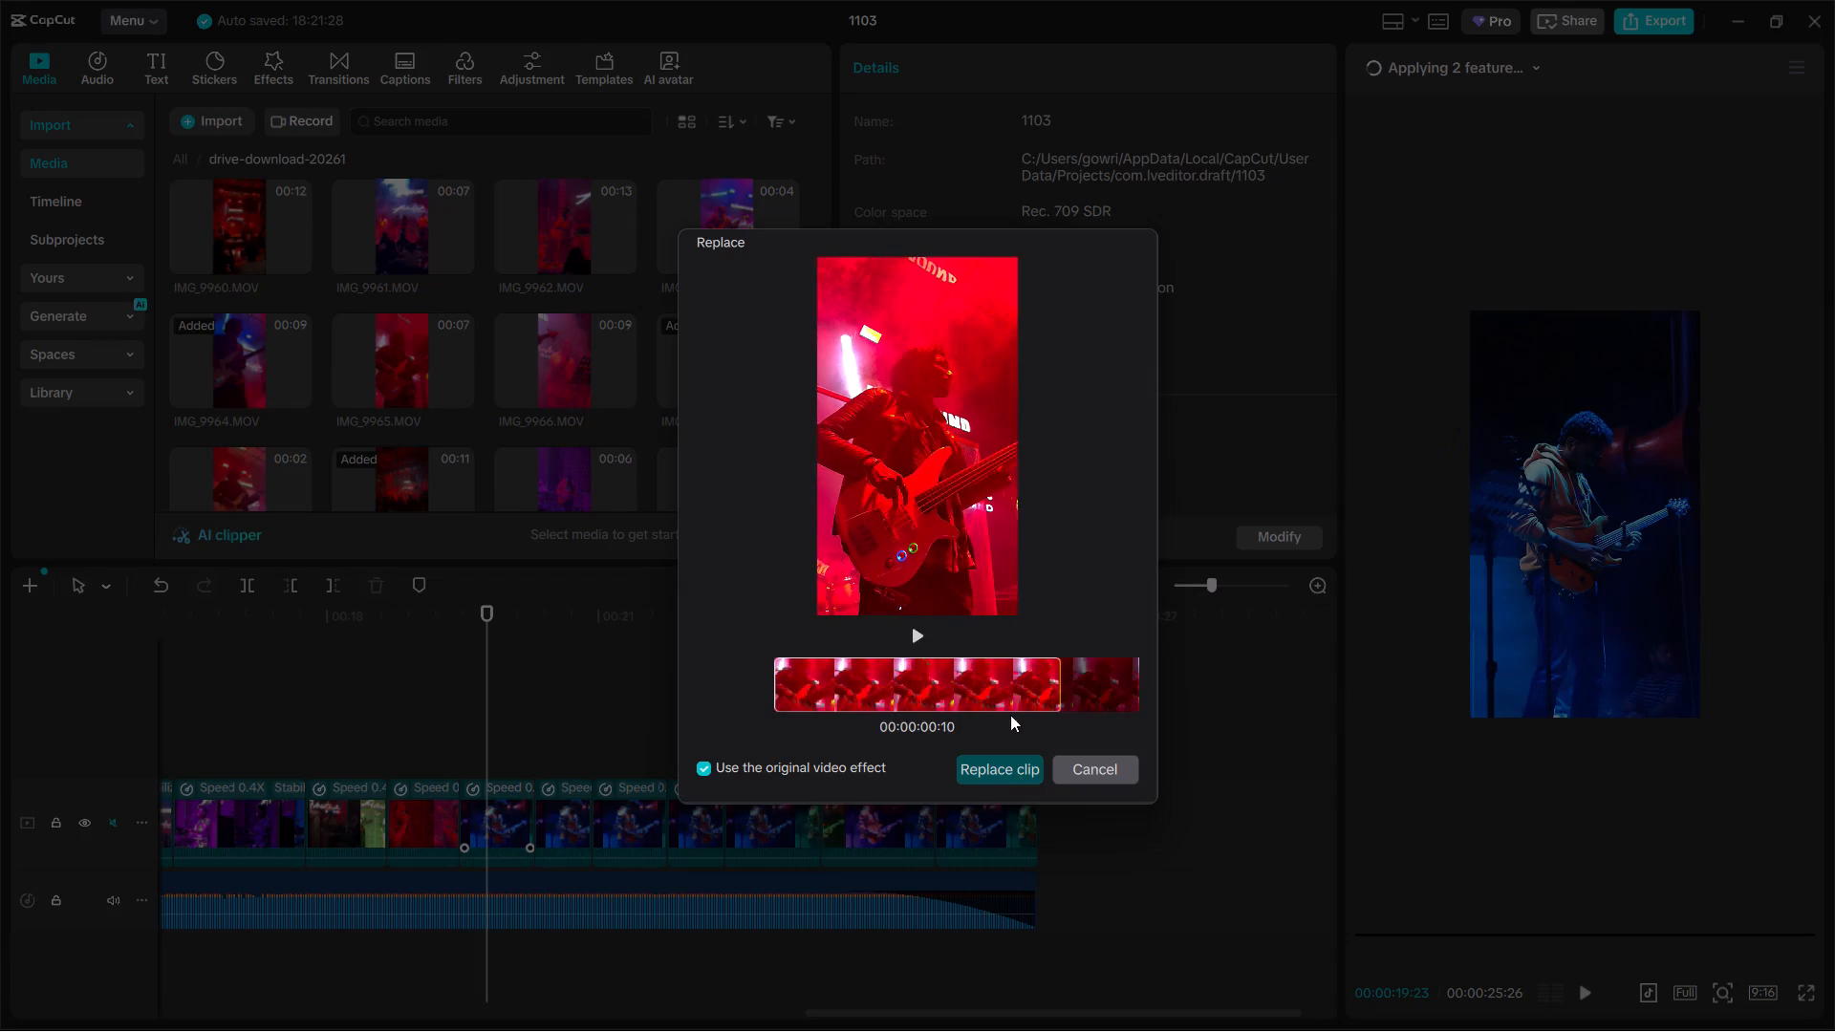
pyautogui.moveTo(1003, 698); pyautogui.dragTo(883, 705)
pyautogui.click(973, 612)
pyautogui.moveTo(985, 682); pyautogui.dragTo(841, 709)
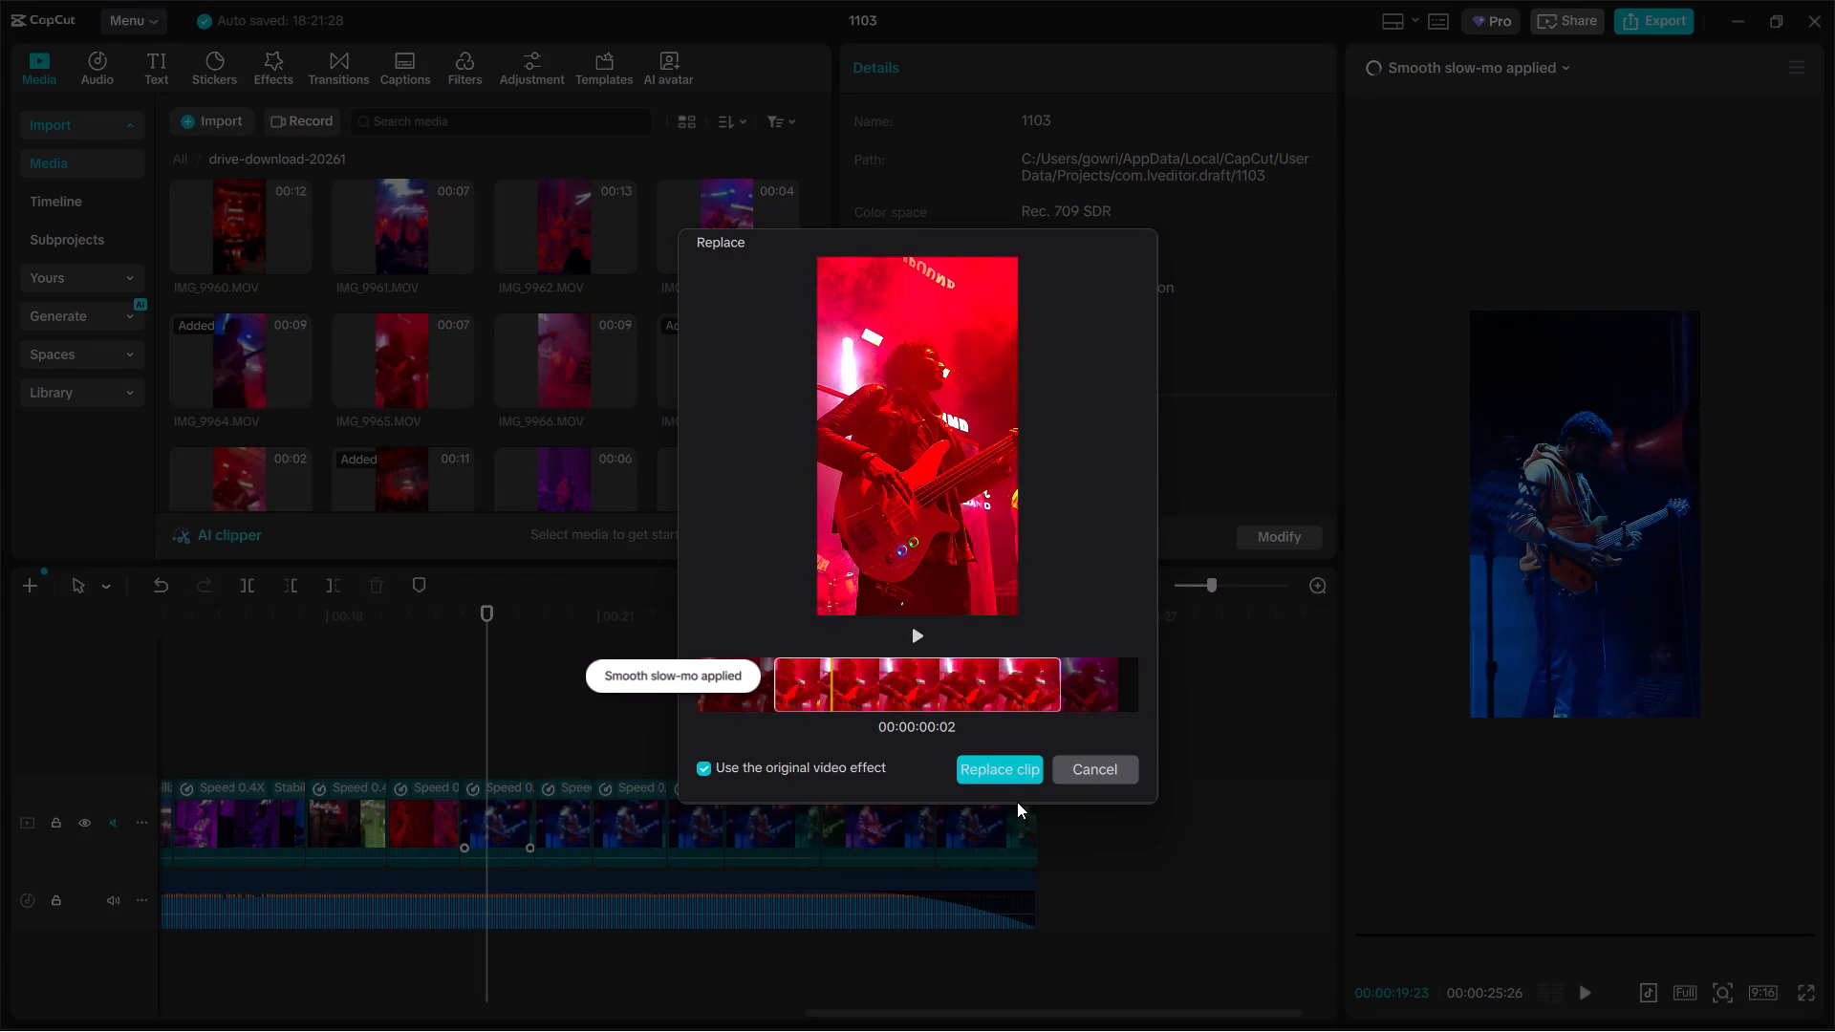
pyautogui.click(1017, 802)
pyautogui.click(990, 777)
pyautogui.moveTo(842, 624); pyautogui.dragTo(842, 611)
pyautogui.moveTo(842, 608); pyautogui.dragTo(833, 607)
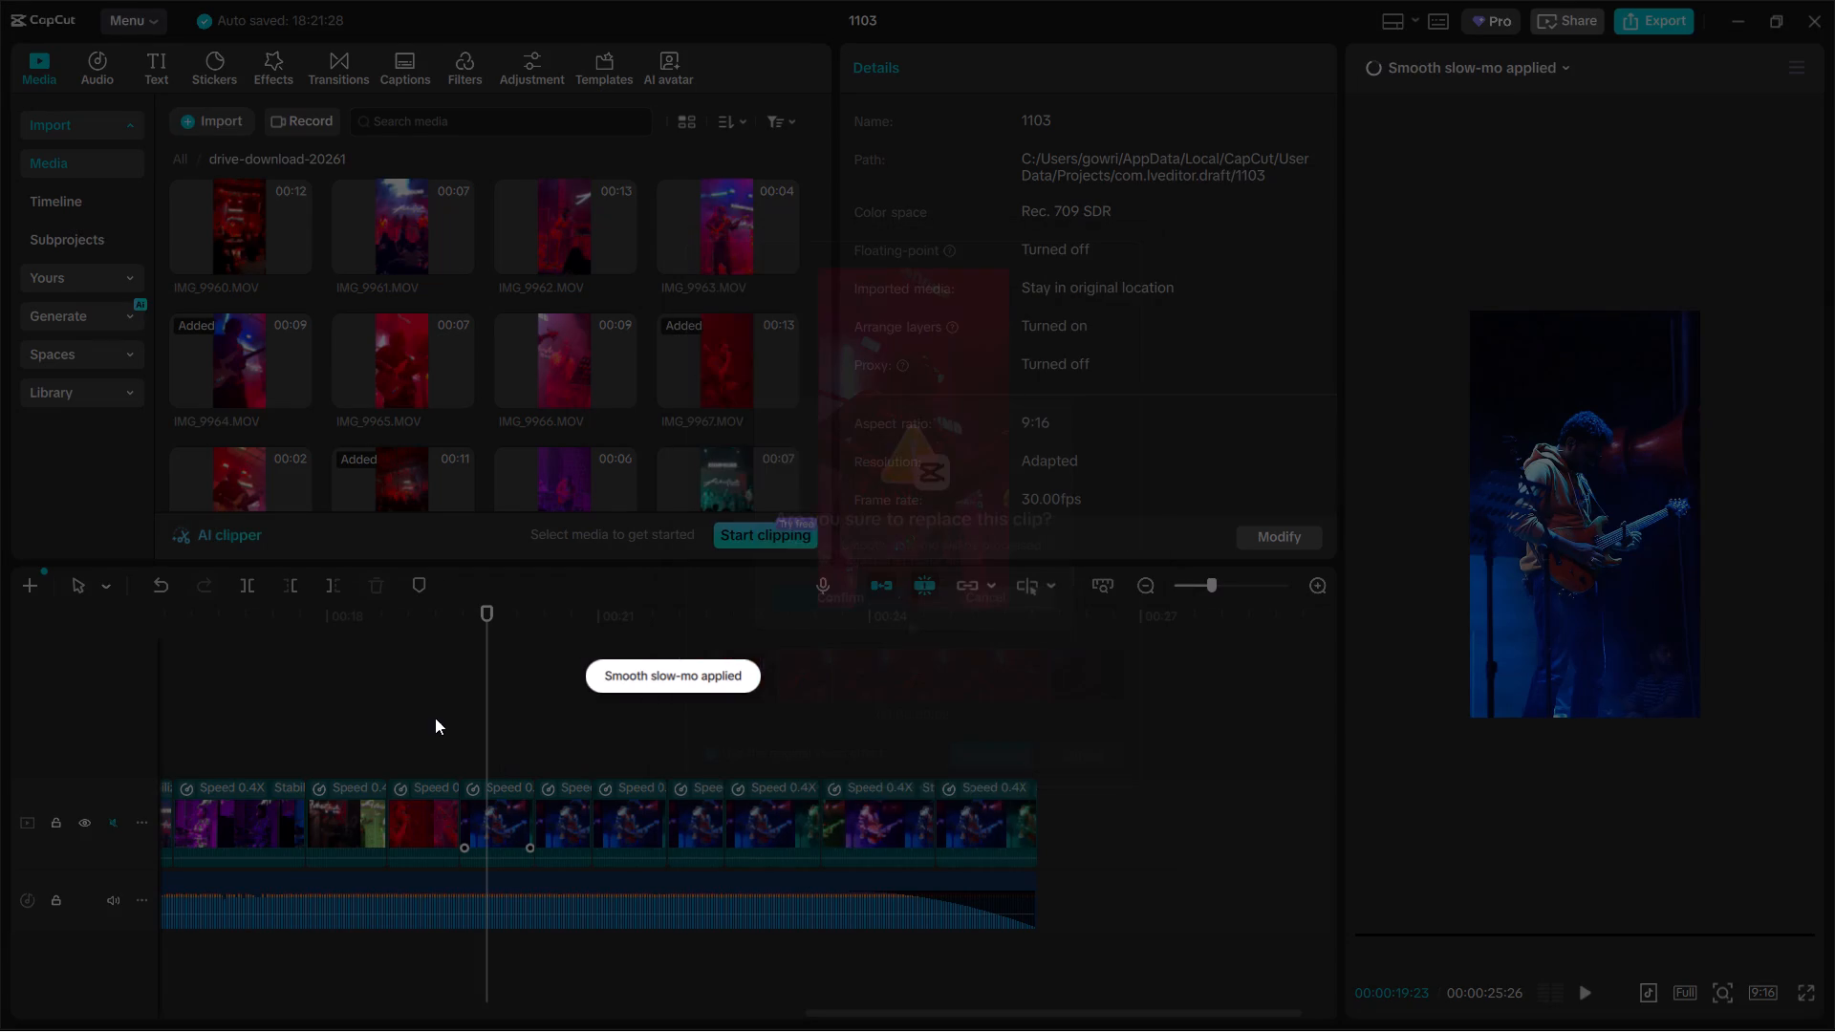
pyautogui.click(435, 718)
pyautogui.press('space')
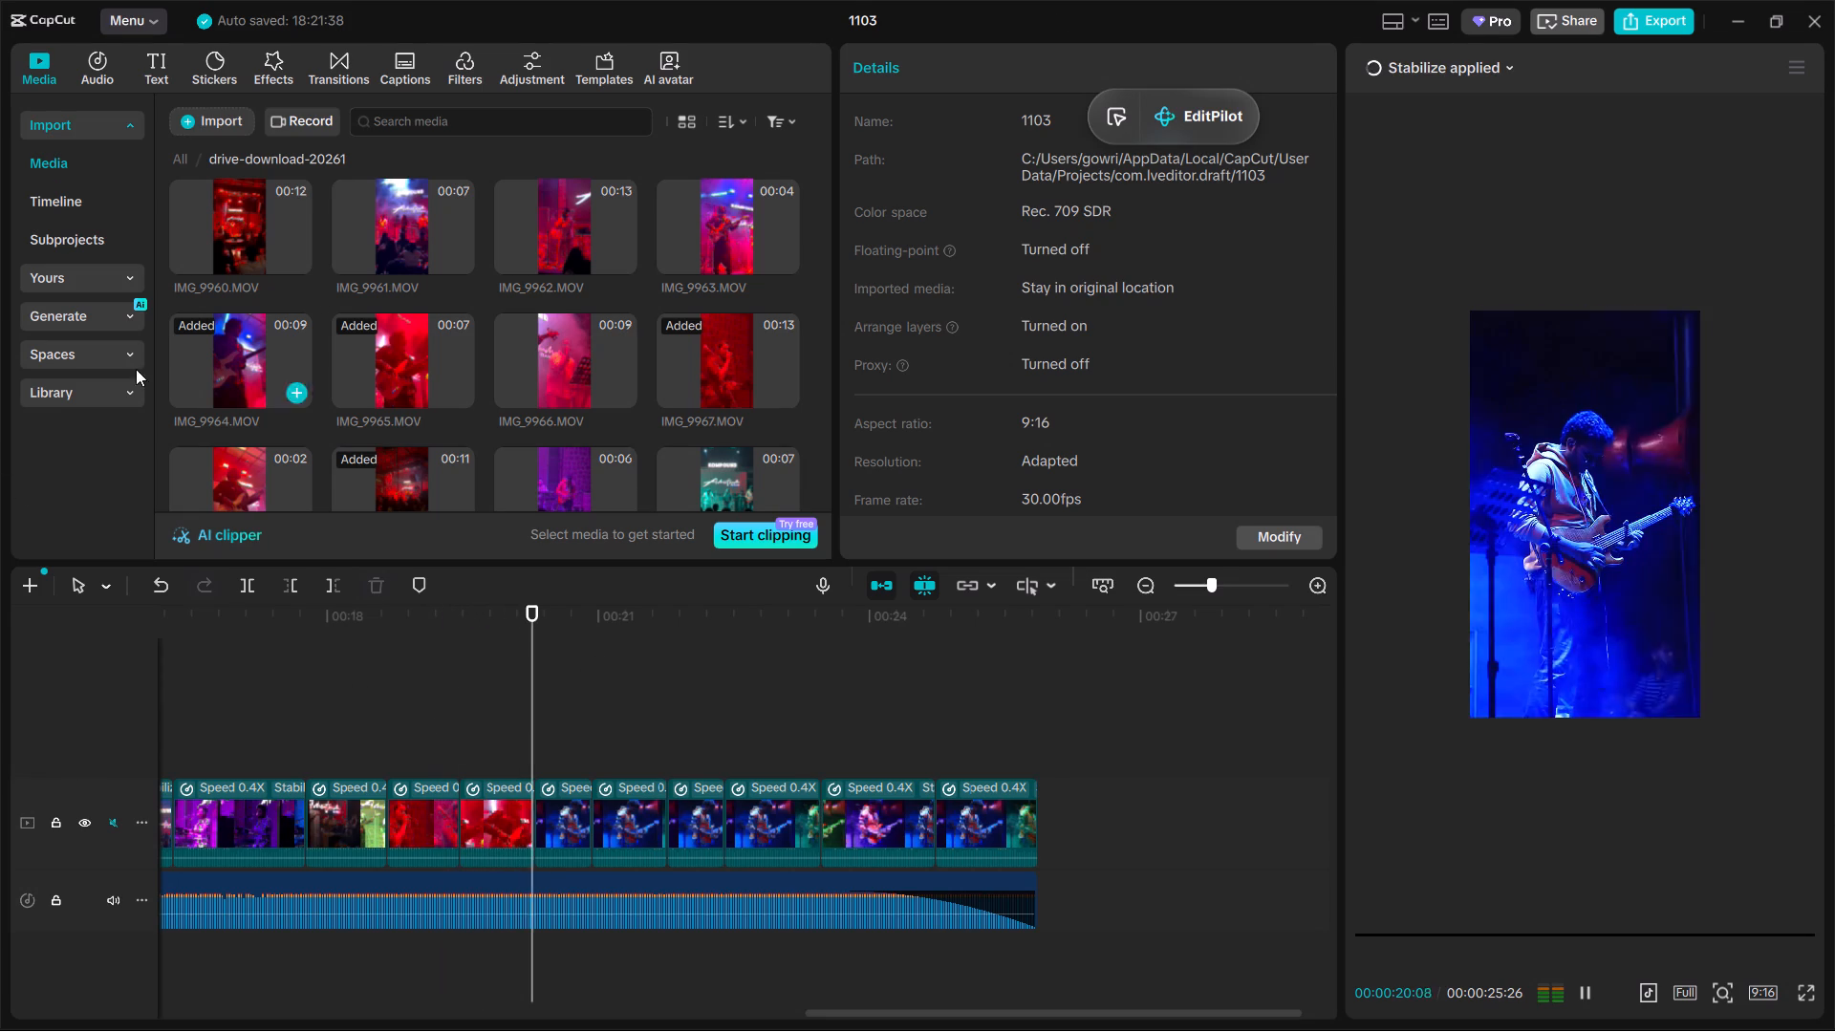
pyautogui.press('space')
# Replace the guitarist segment following IMG_9965 with a later portion of IMG_9962 where the singer's lighting shifts from blue to red, and play on.
pyautogui.scroll(1, 680, 432)
pyautogui.click(420, 209)
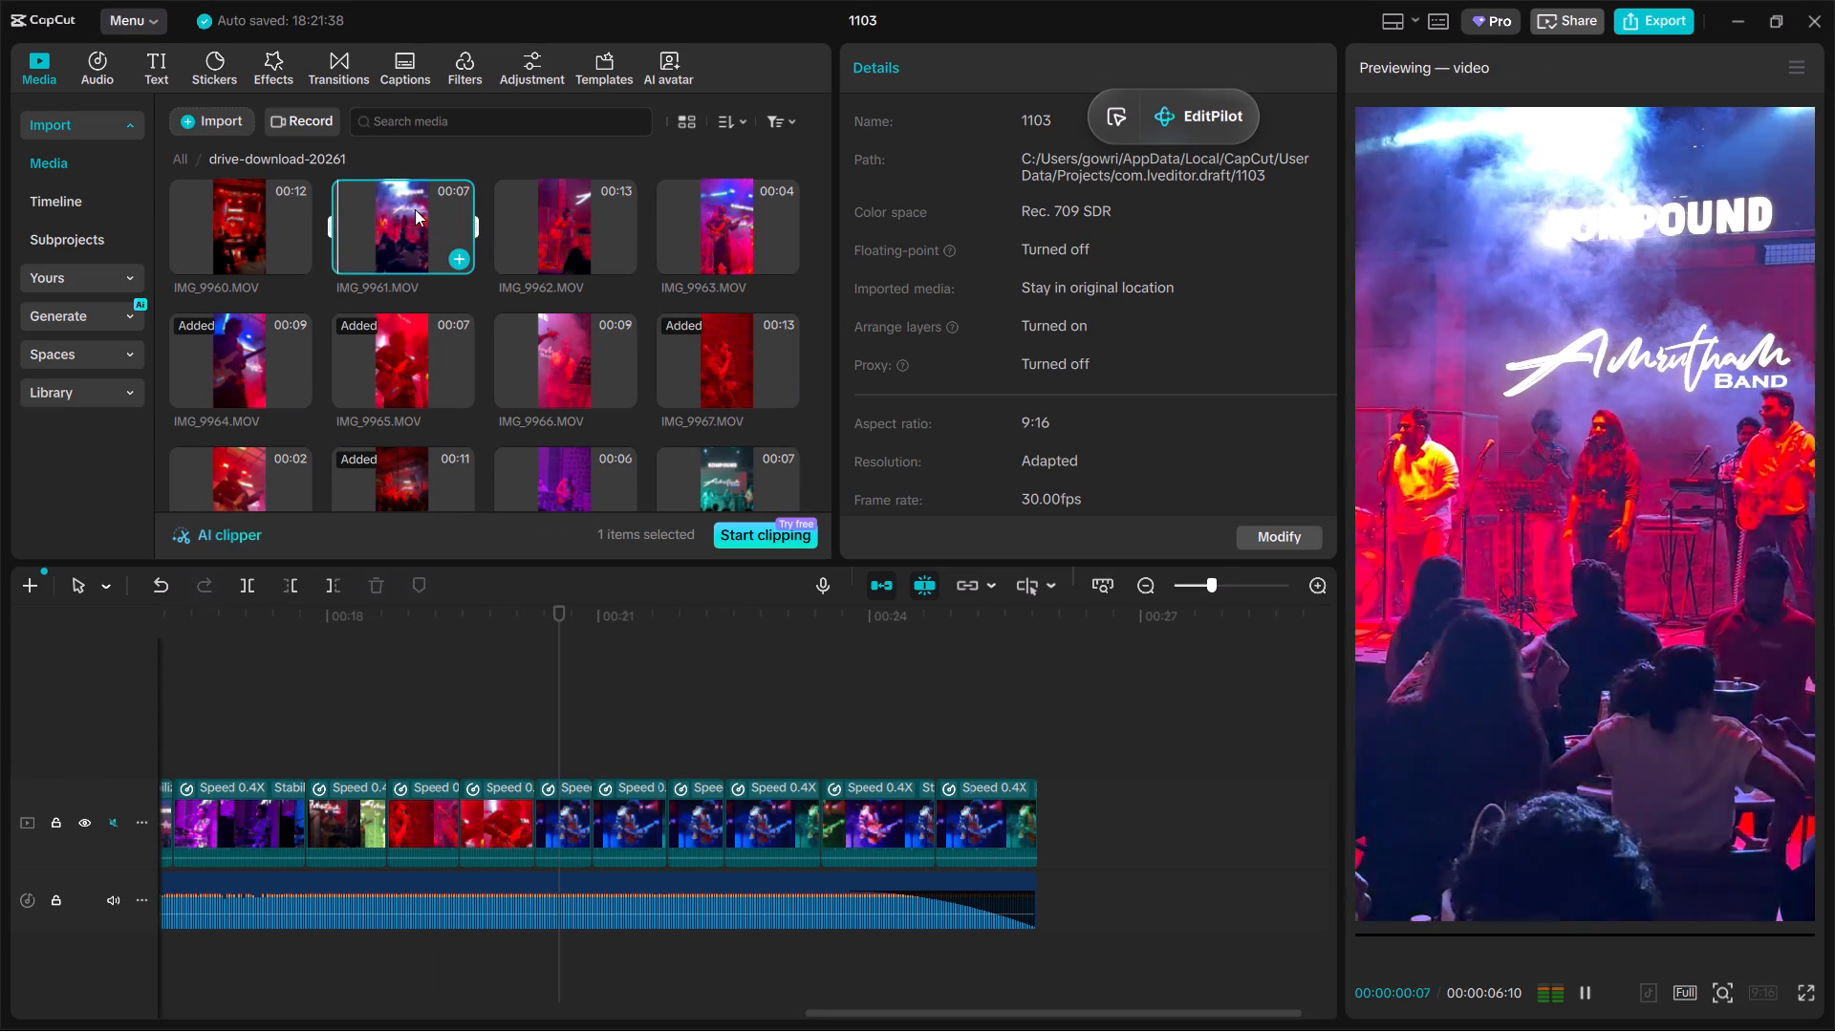
pyautogui.scroll(1, 399, 205)
pyautogui.click(539, 221)
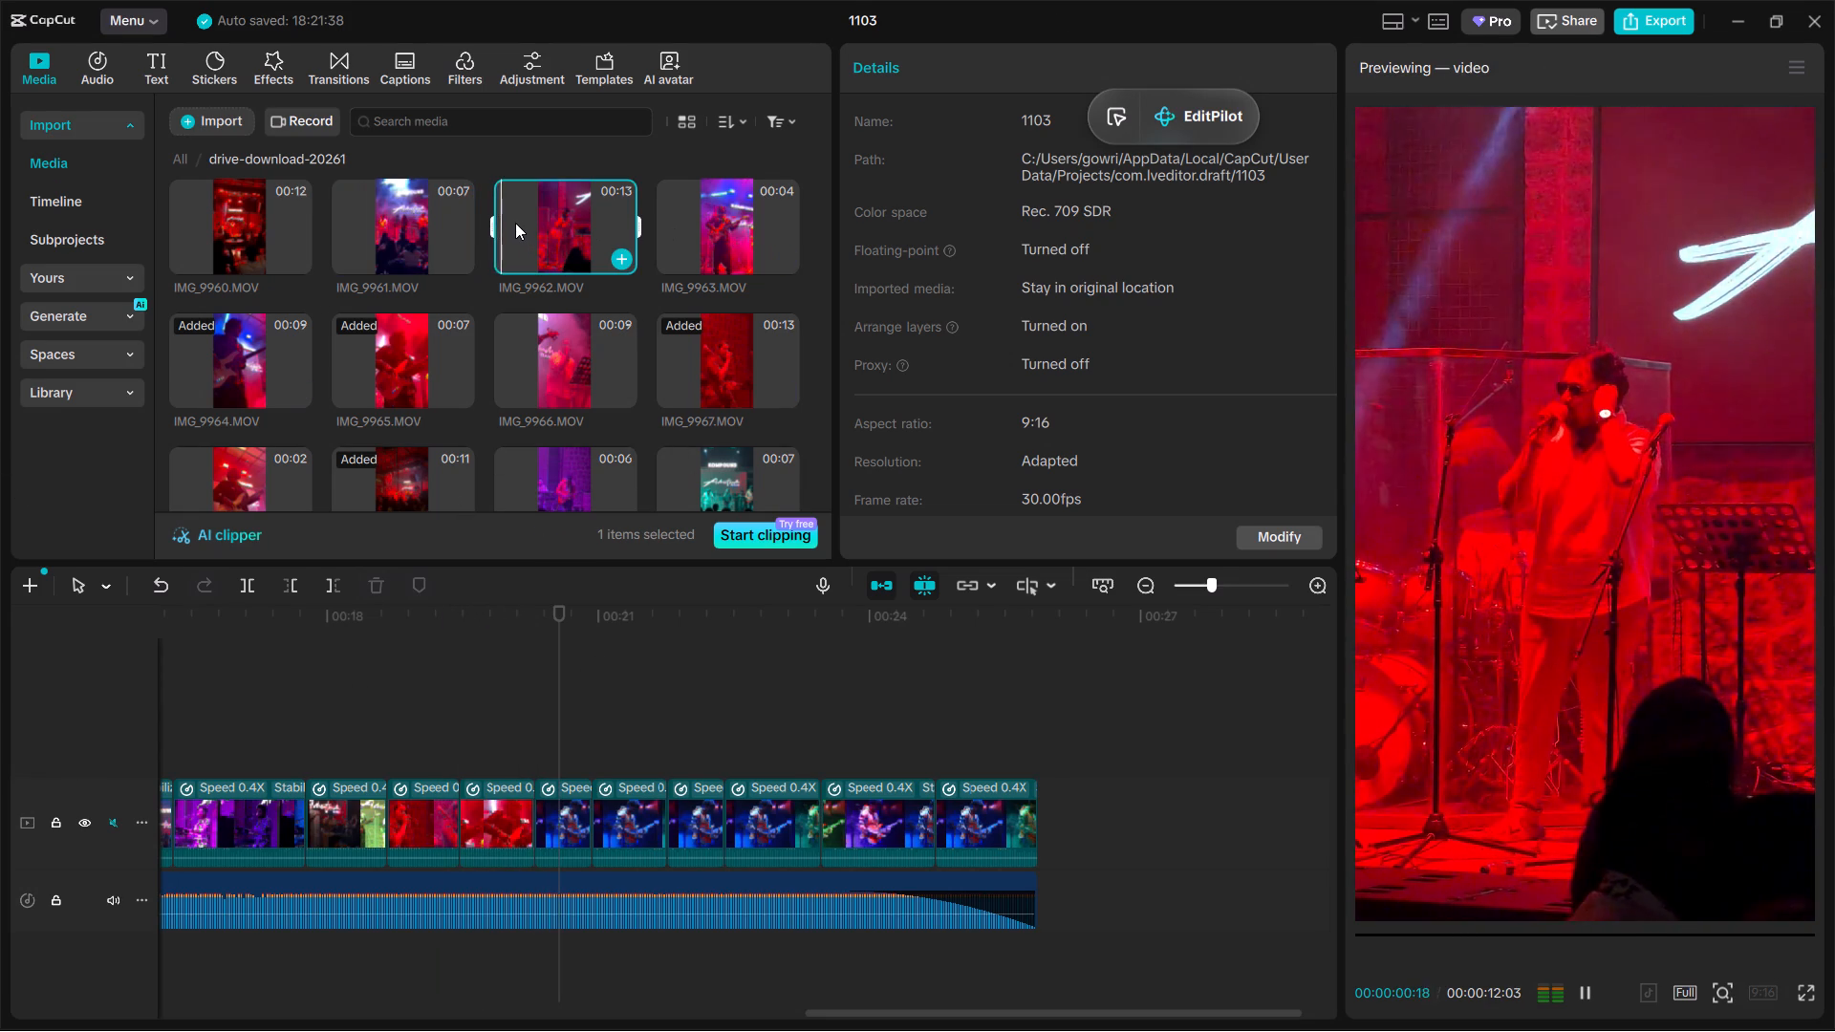
pyautogui.moveTo(515, 223); pyautogui.dragTo(550, 836)
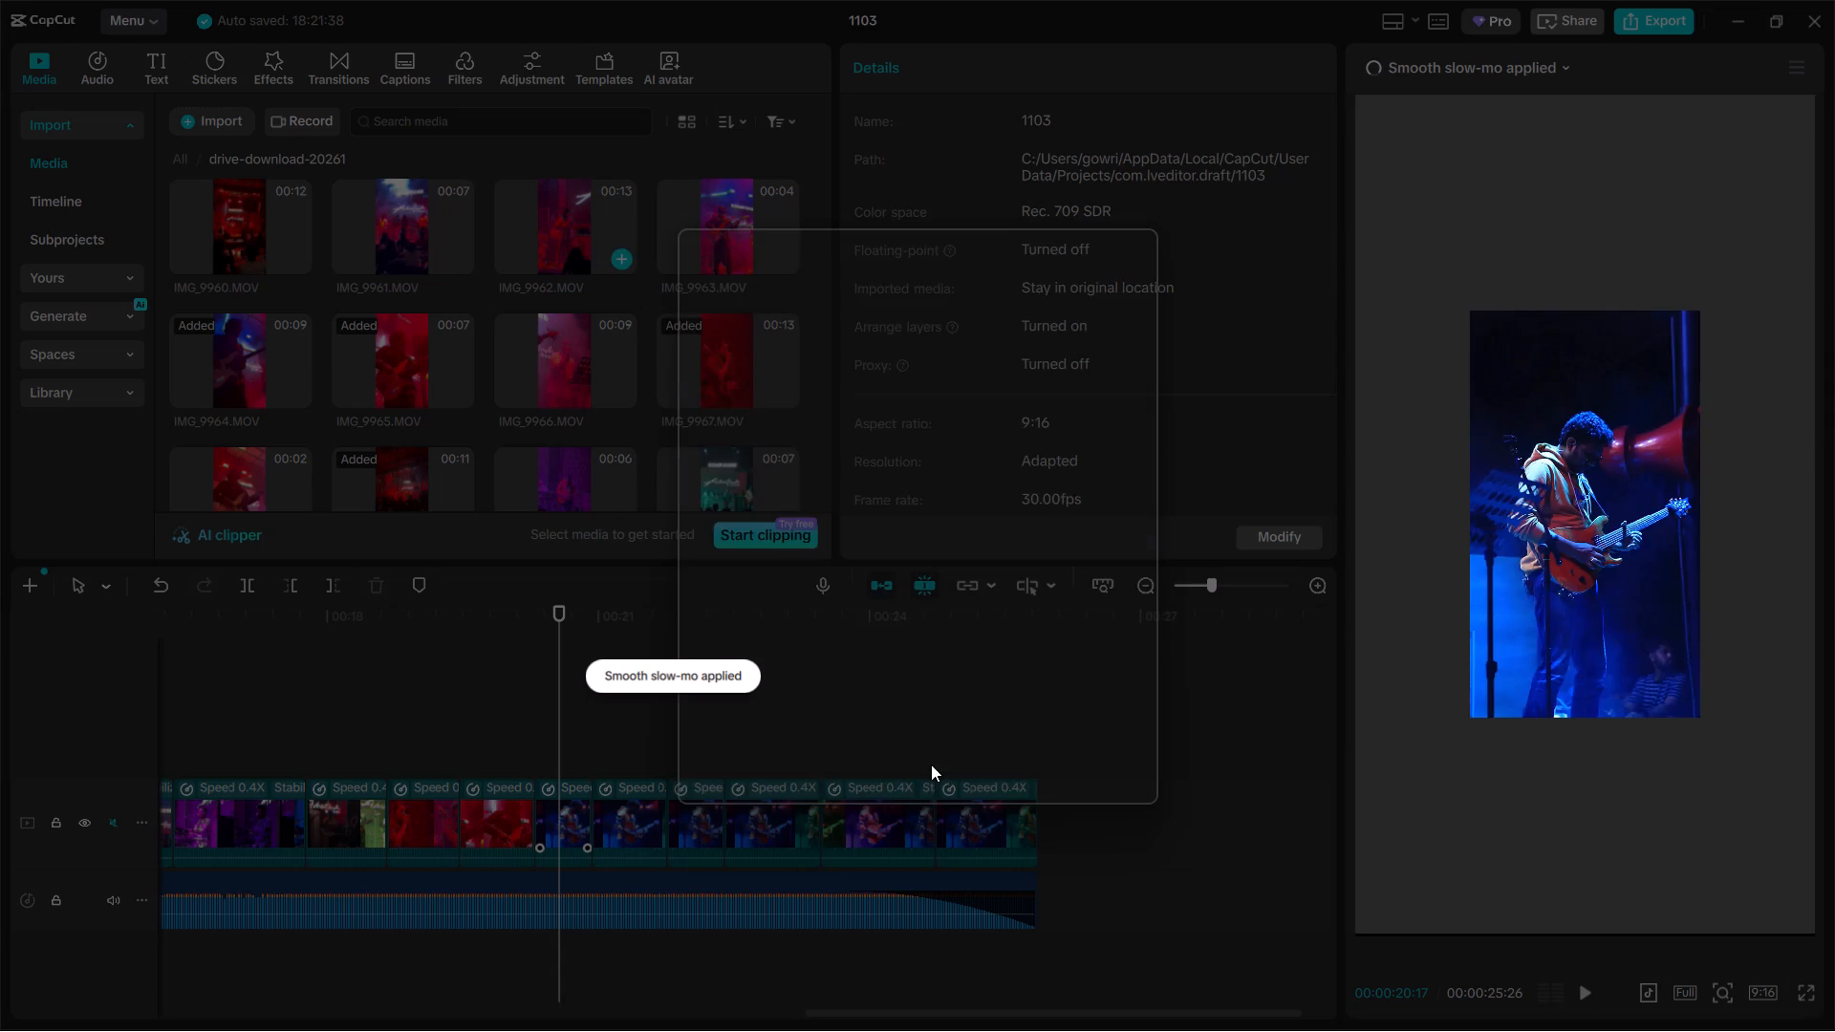
pyautogui.moveTo(951, 695); pyautogui.dragTo(937, 695)
pyautogui.moveTo(1010, 677); pyautogui.dragTo(693, 695)
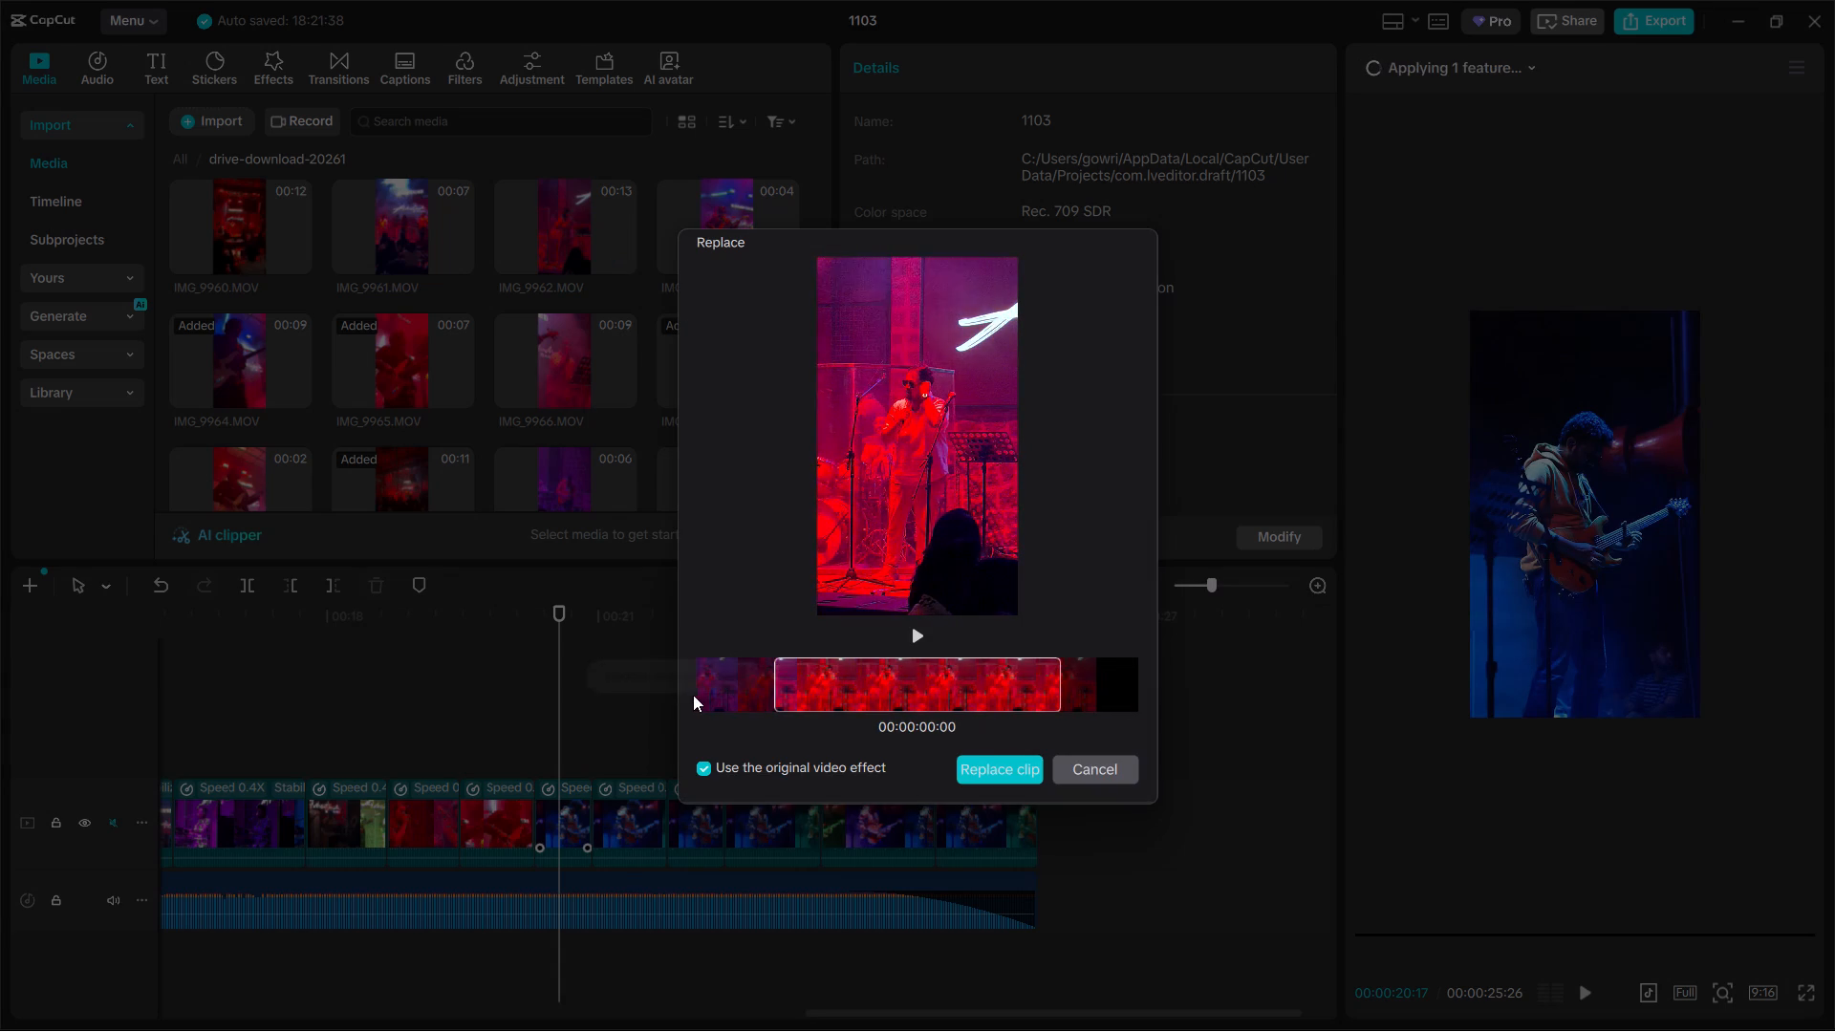
pyautogui.moveTo(693, 695); pyautogui.dragTo(691, 695)
pyautogui.moveTo(987, 686); pyautogui.dragTo(0, 756)
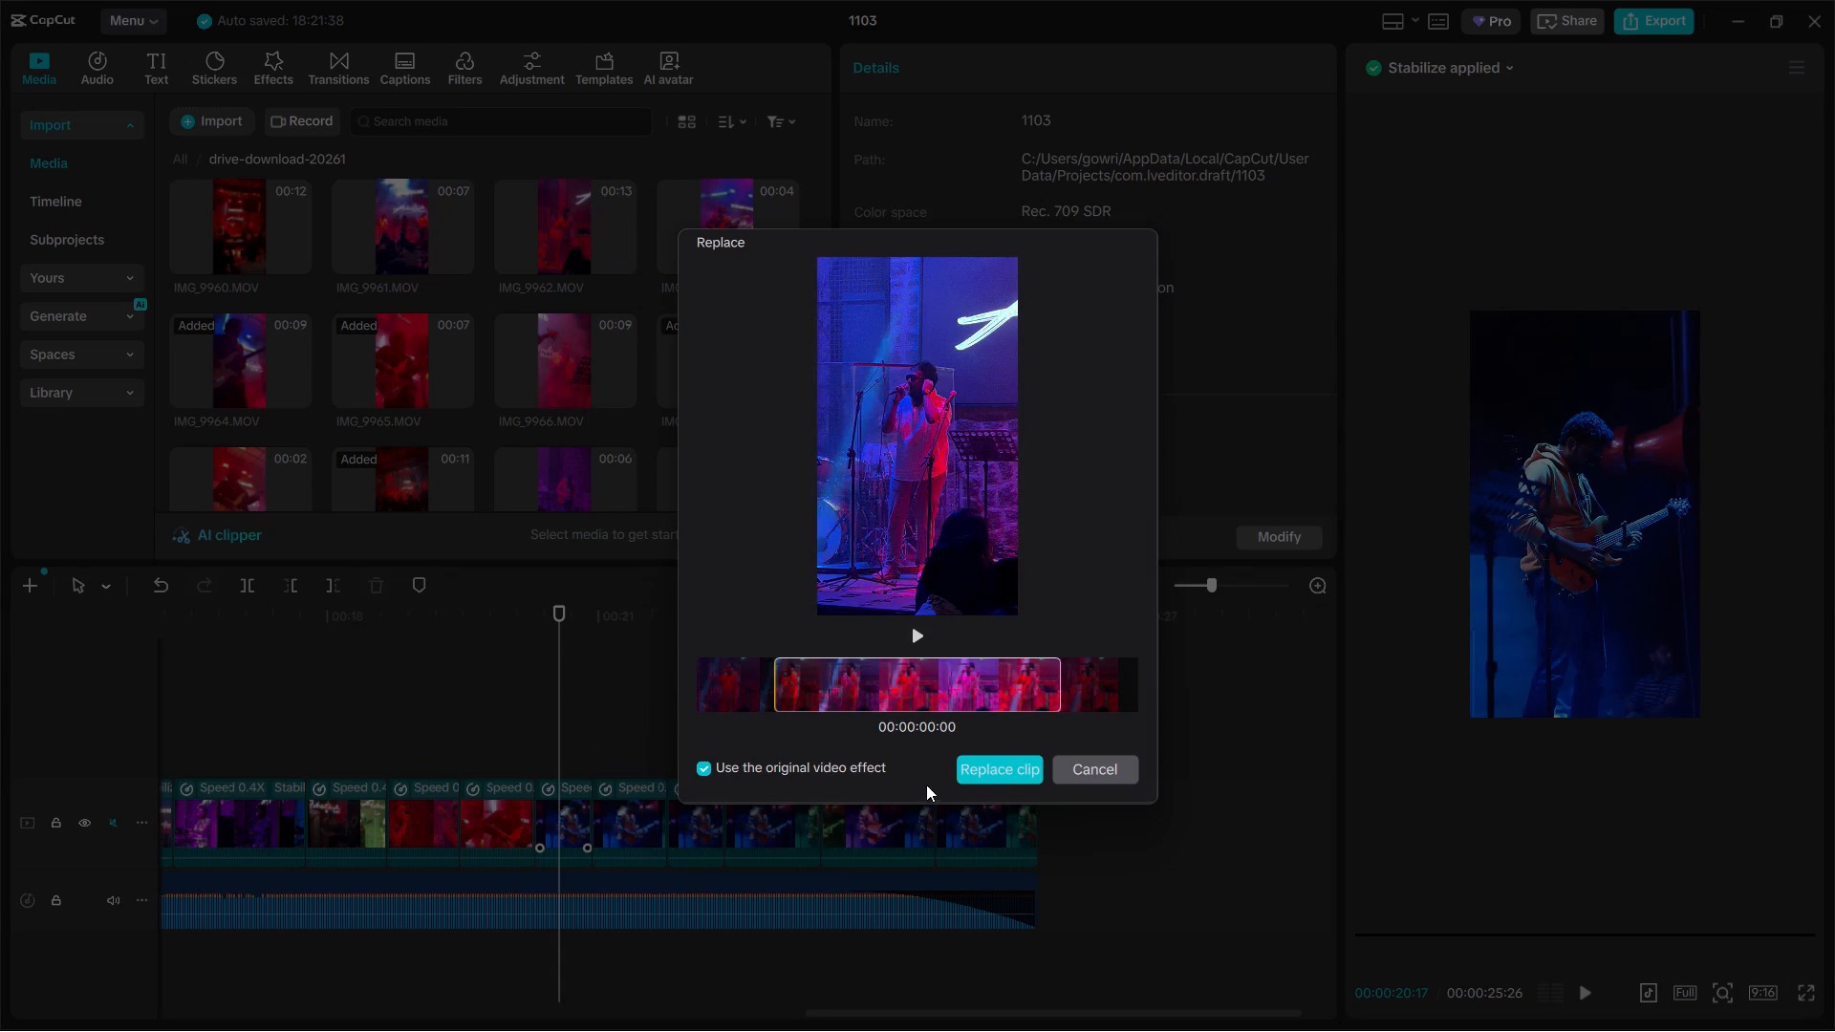
pyautogui.click(976, 769)
pyautogui.click(852, 624)
pyautogui.click(829, 607)
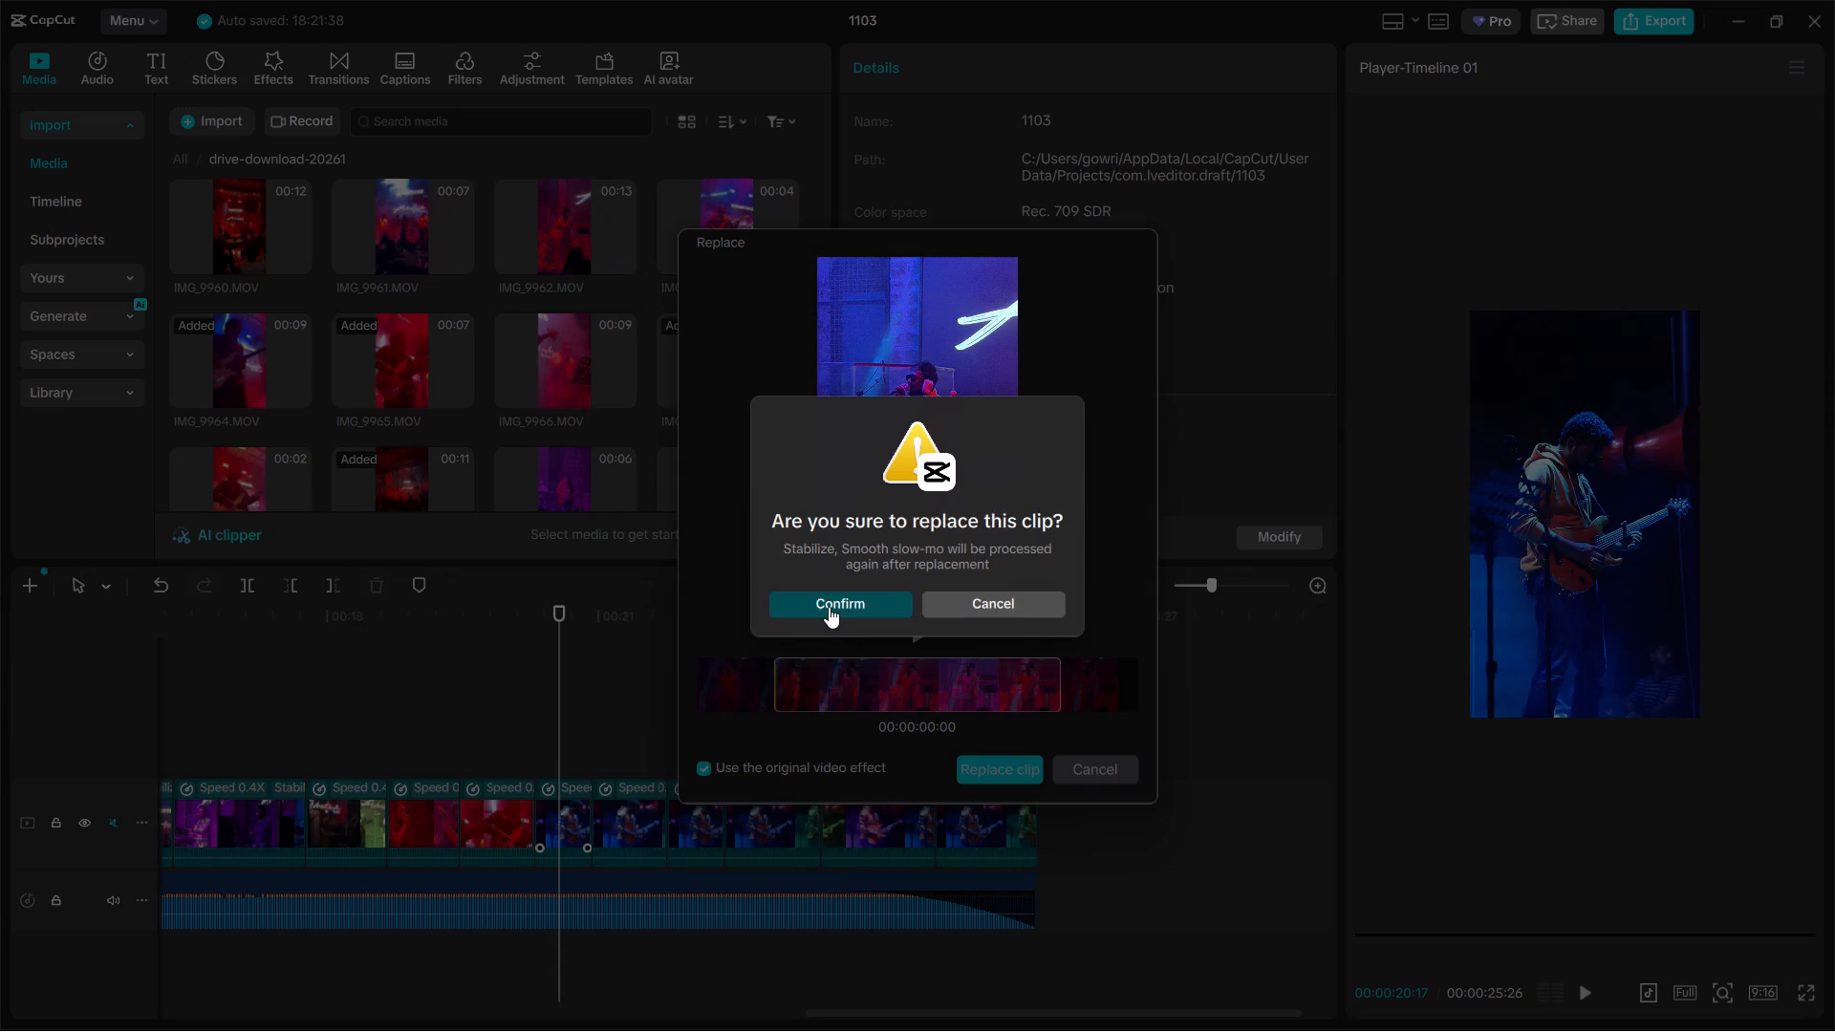
pyautogui.press('space')
pyautogui.press('space')
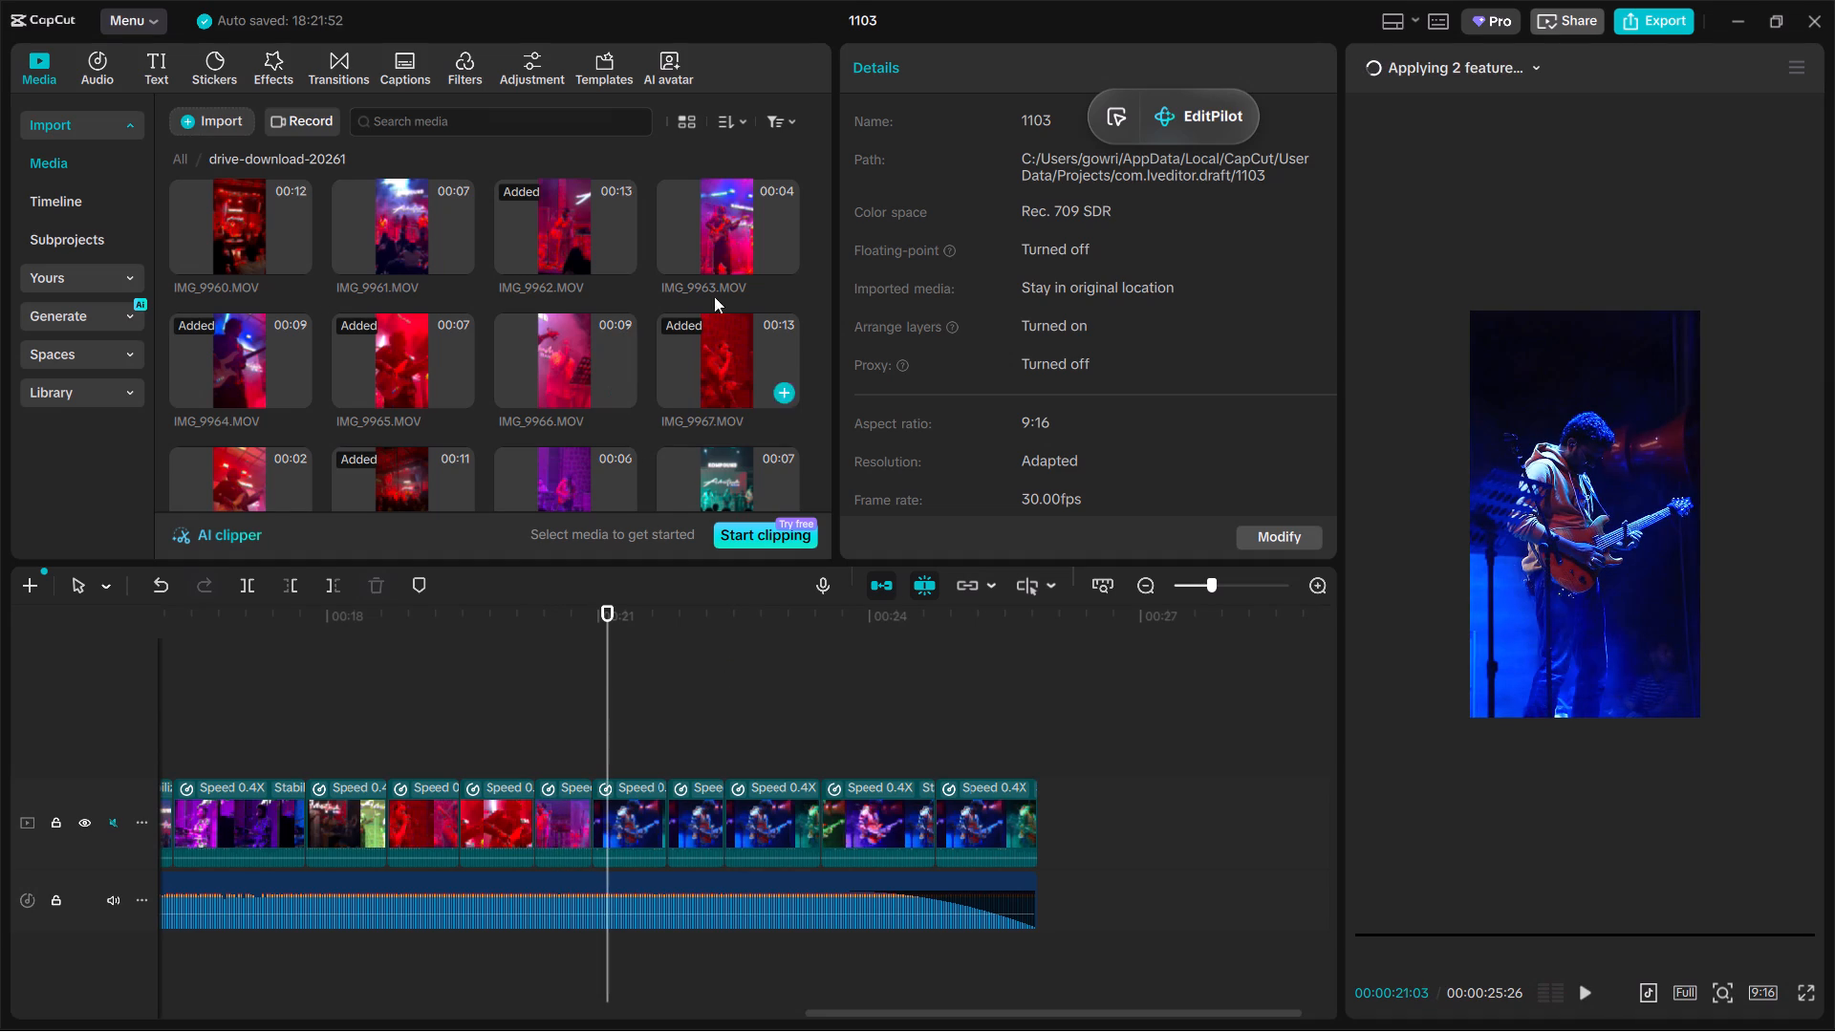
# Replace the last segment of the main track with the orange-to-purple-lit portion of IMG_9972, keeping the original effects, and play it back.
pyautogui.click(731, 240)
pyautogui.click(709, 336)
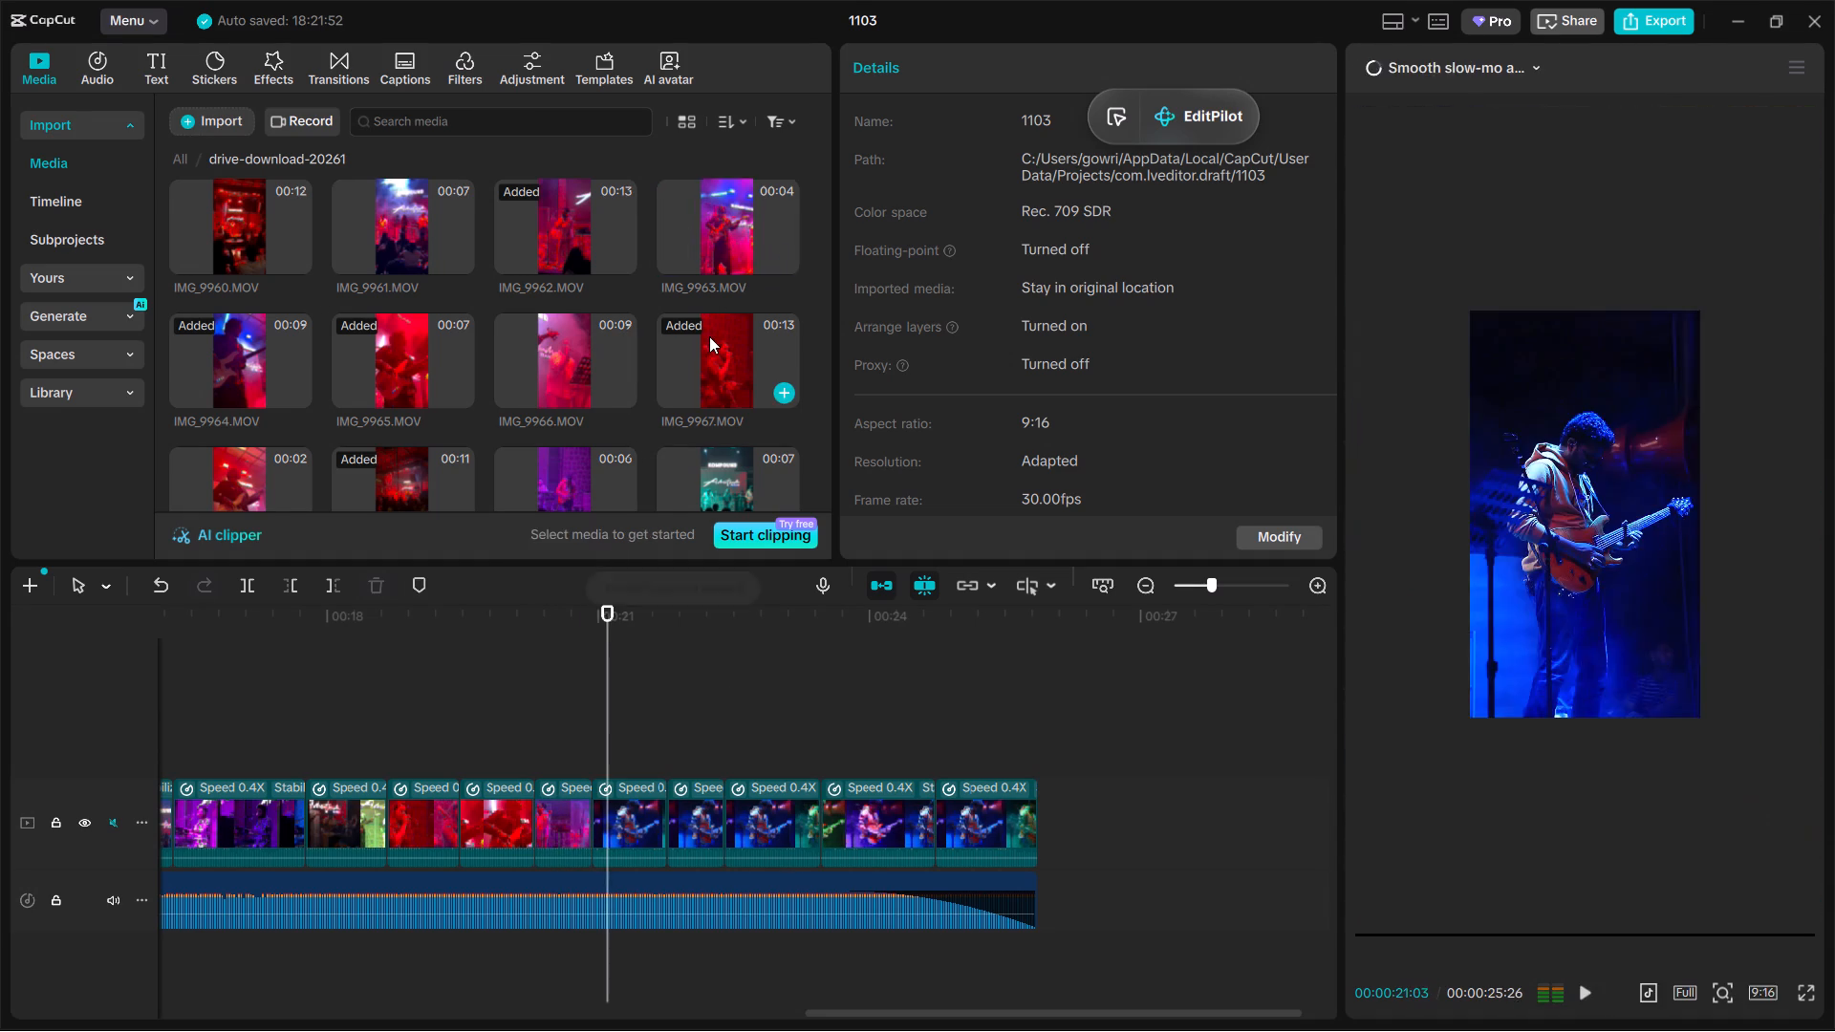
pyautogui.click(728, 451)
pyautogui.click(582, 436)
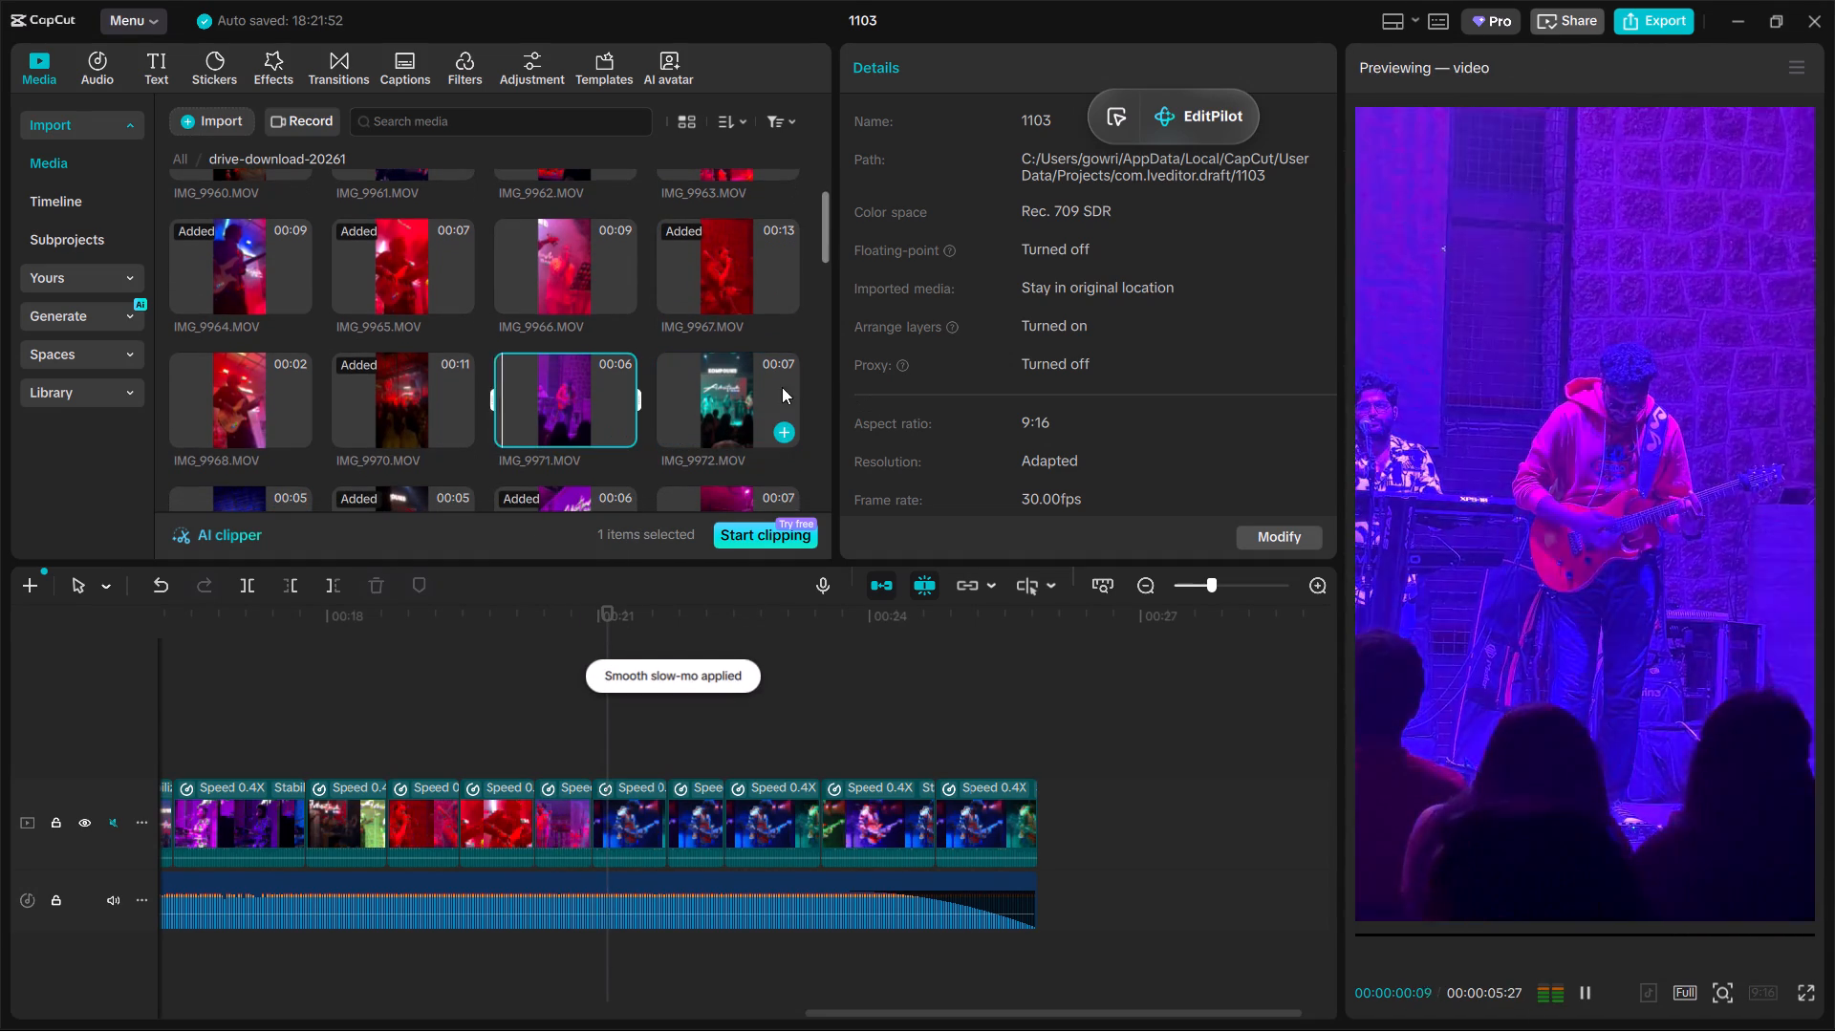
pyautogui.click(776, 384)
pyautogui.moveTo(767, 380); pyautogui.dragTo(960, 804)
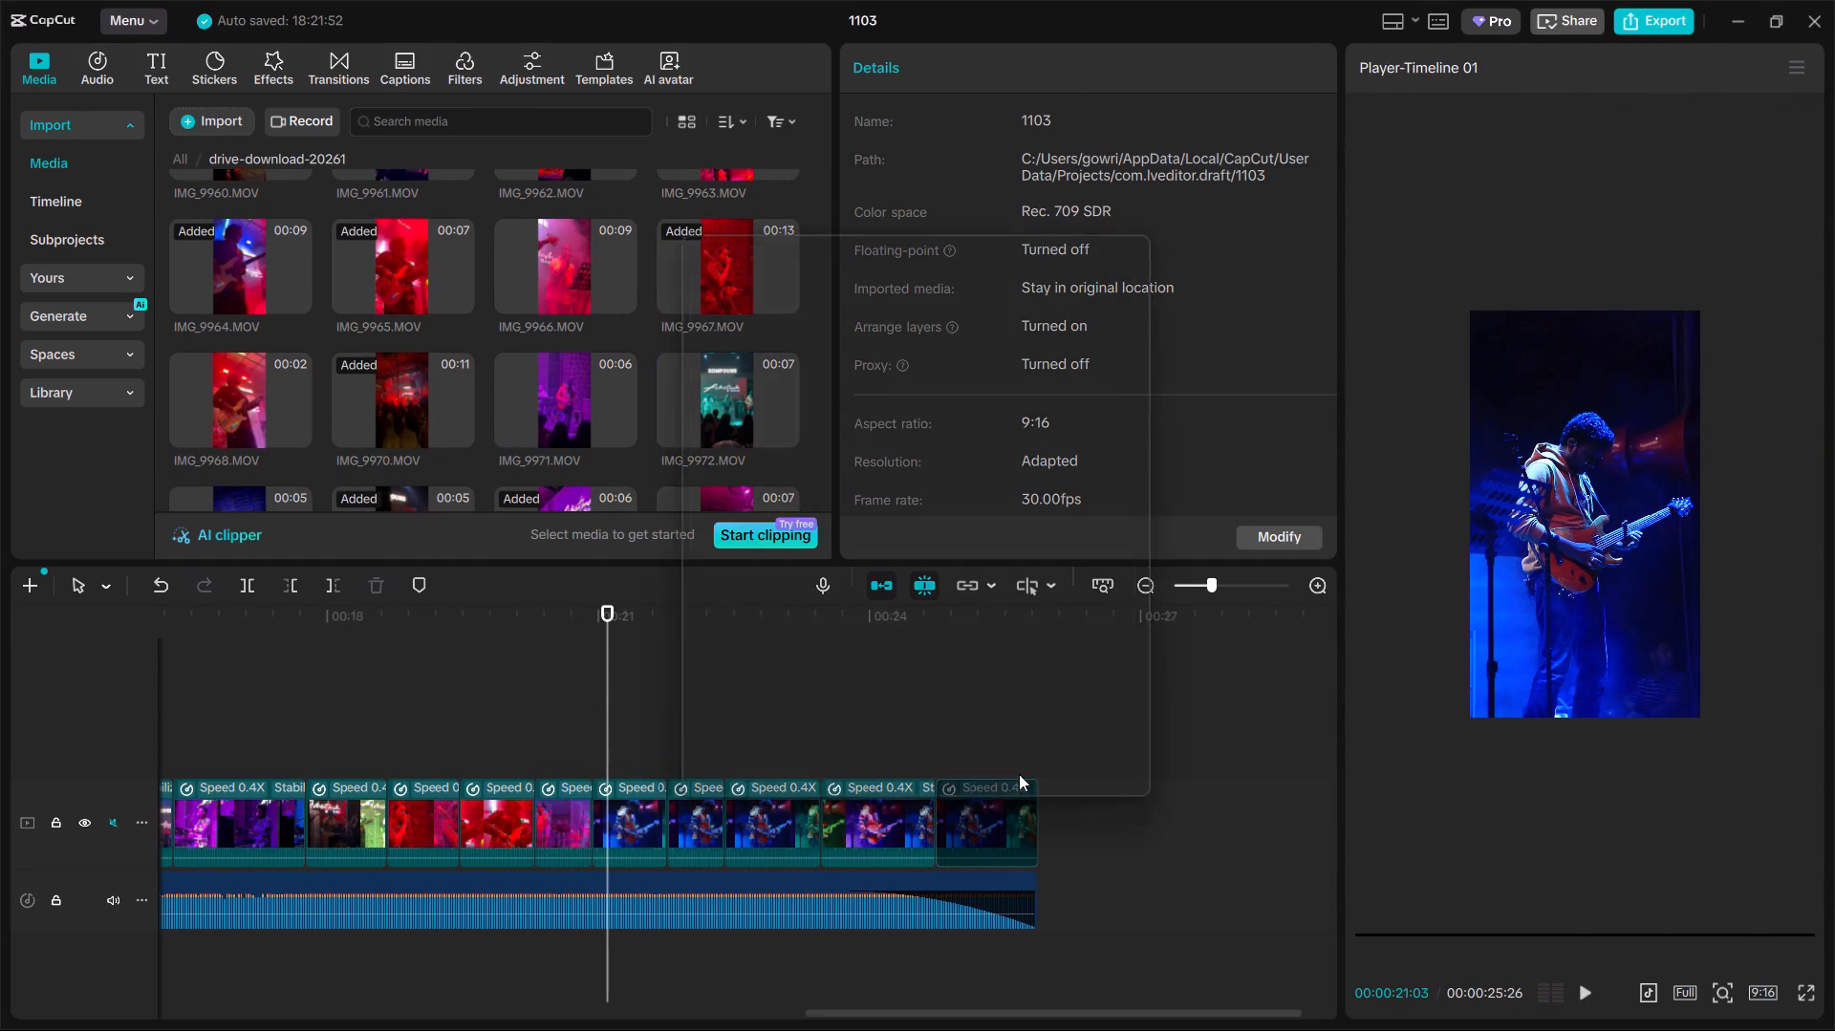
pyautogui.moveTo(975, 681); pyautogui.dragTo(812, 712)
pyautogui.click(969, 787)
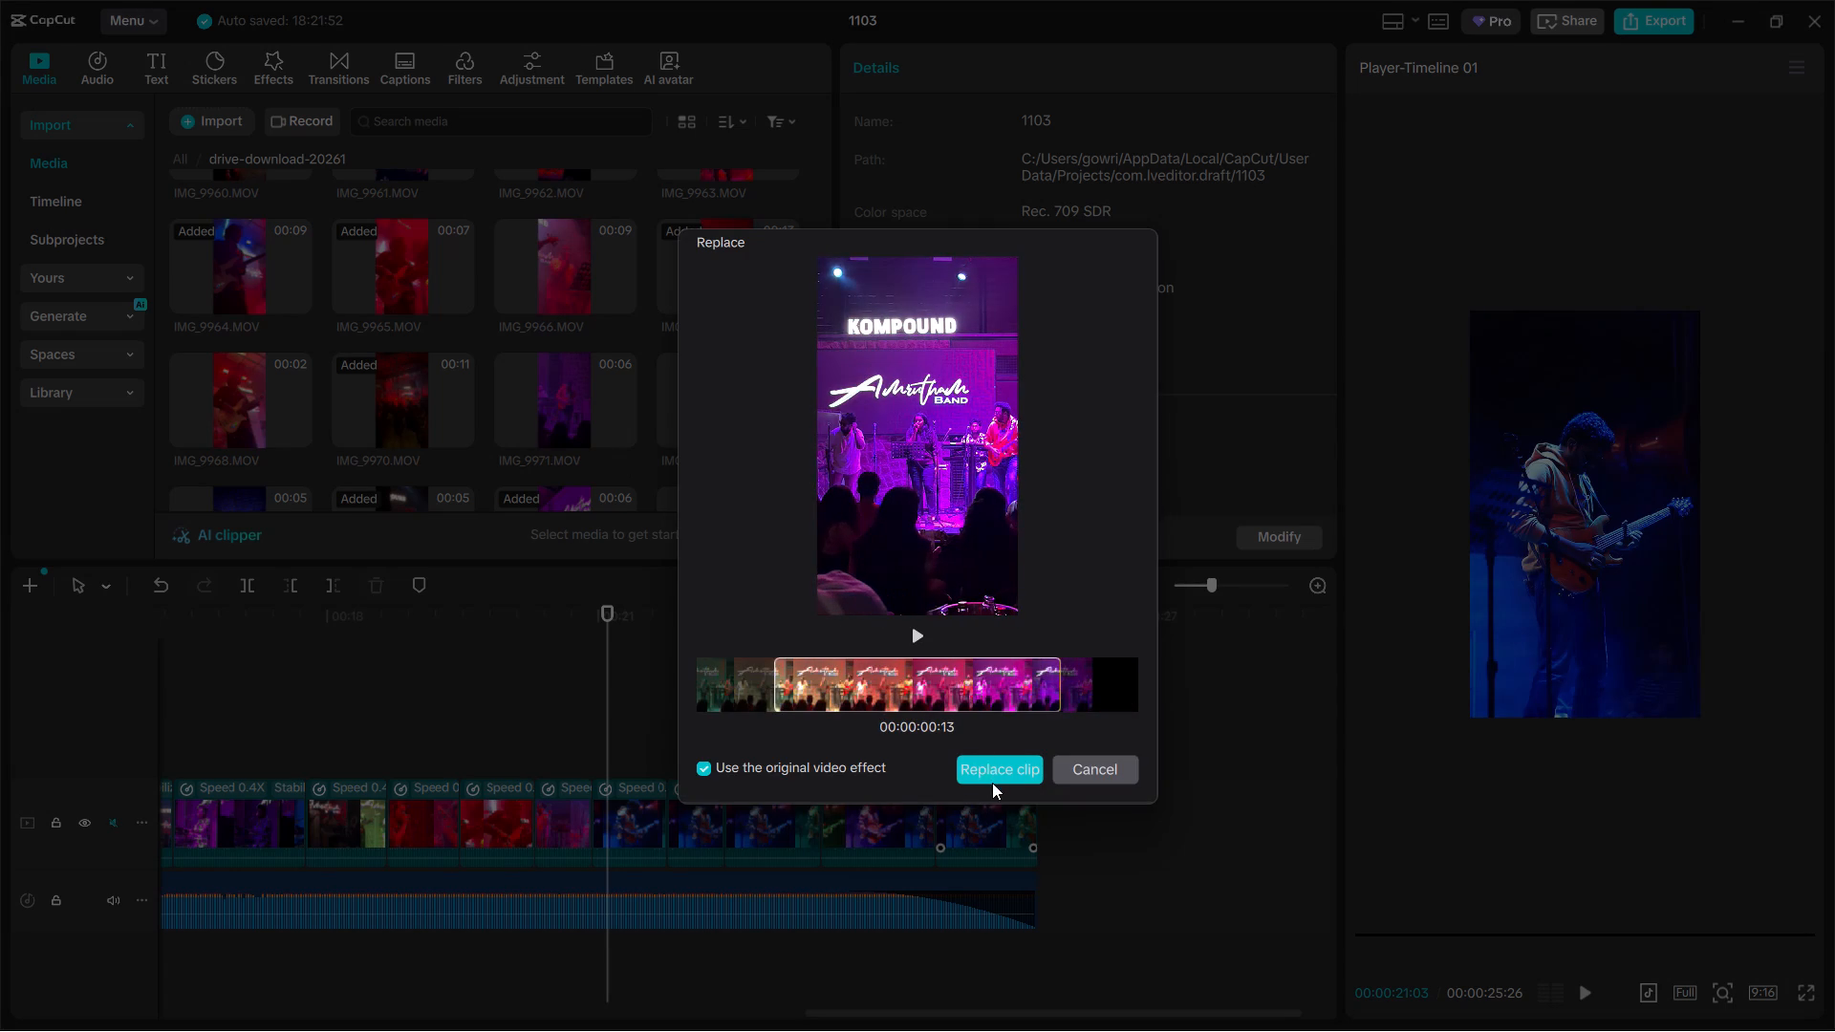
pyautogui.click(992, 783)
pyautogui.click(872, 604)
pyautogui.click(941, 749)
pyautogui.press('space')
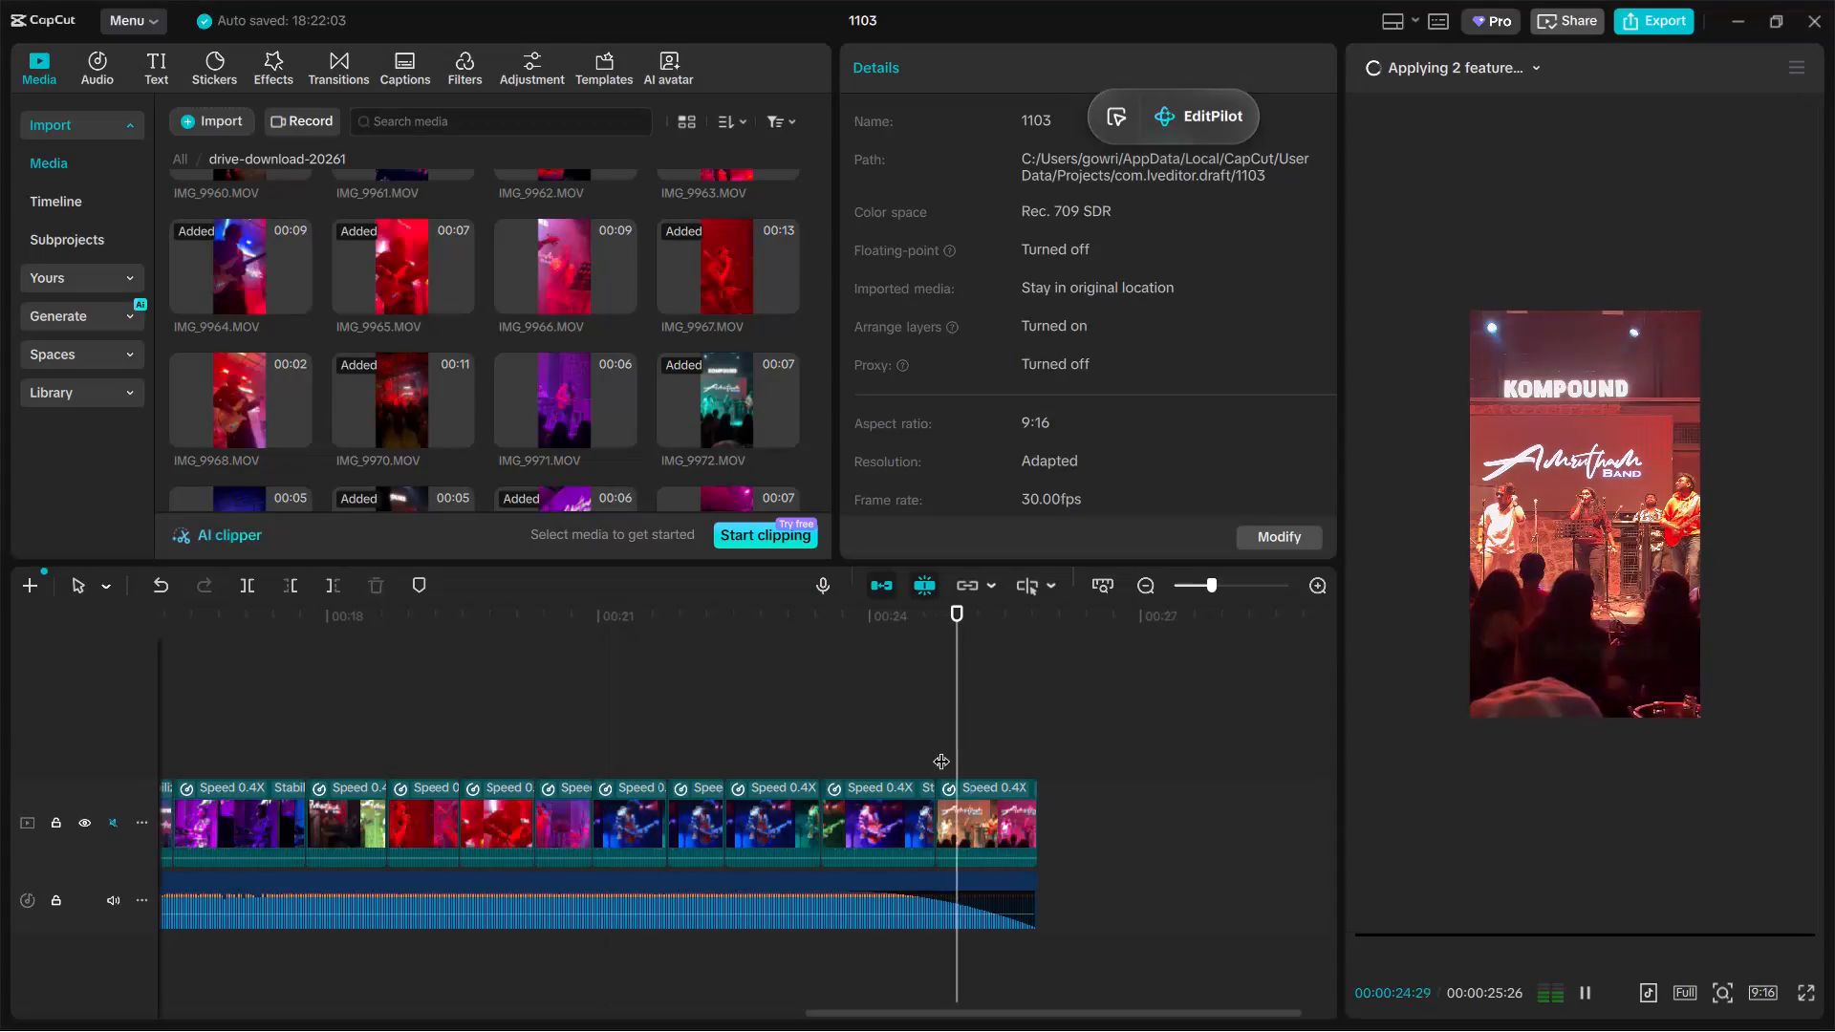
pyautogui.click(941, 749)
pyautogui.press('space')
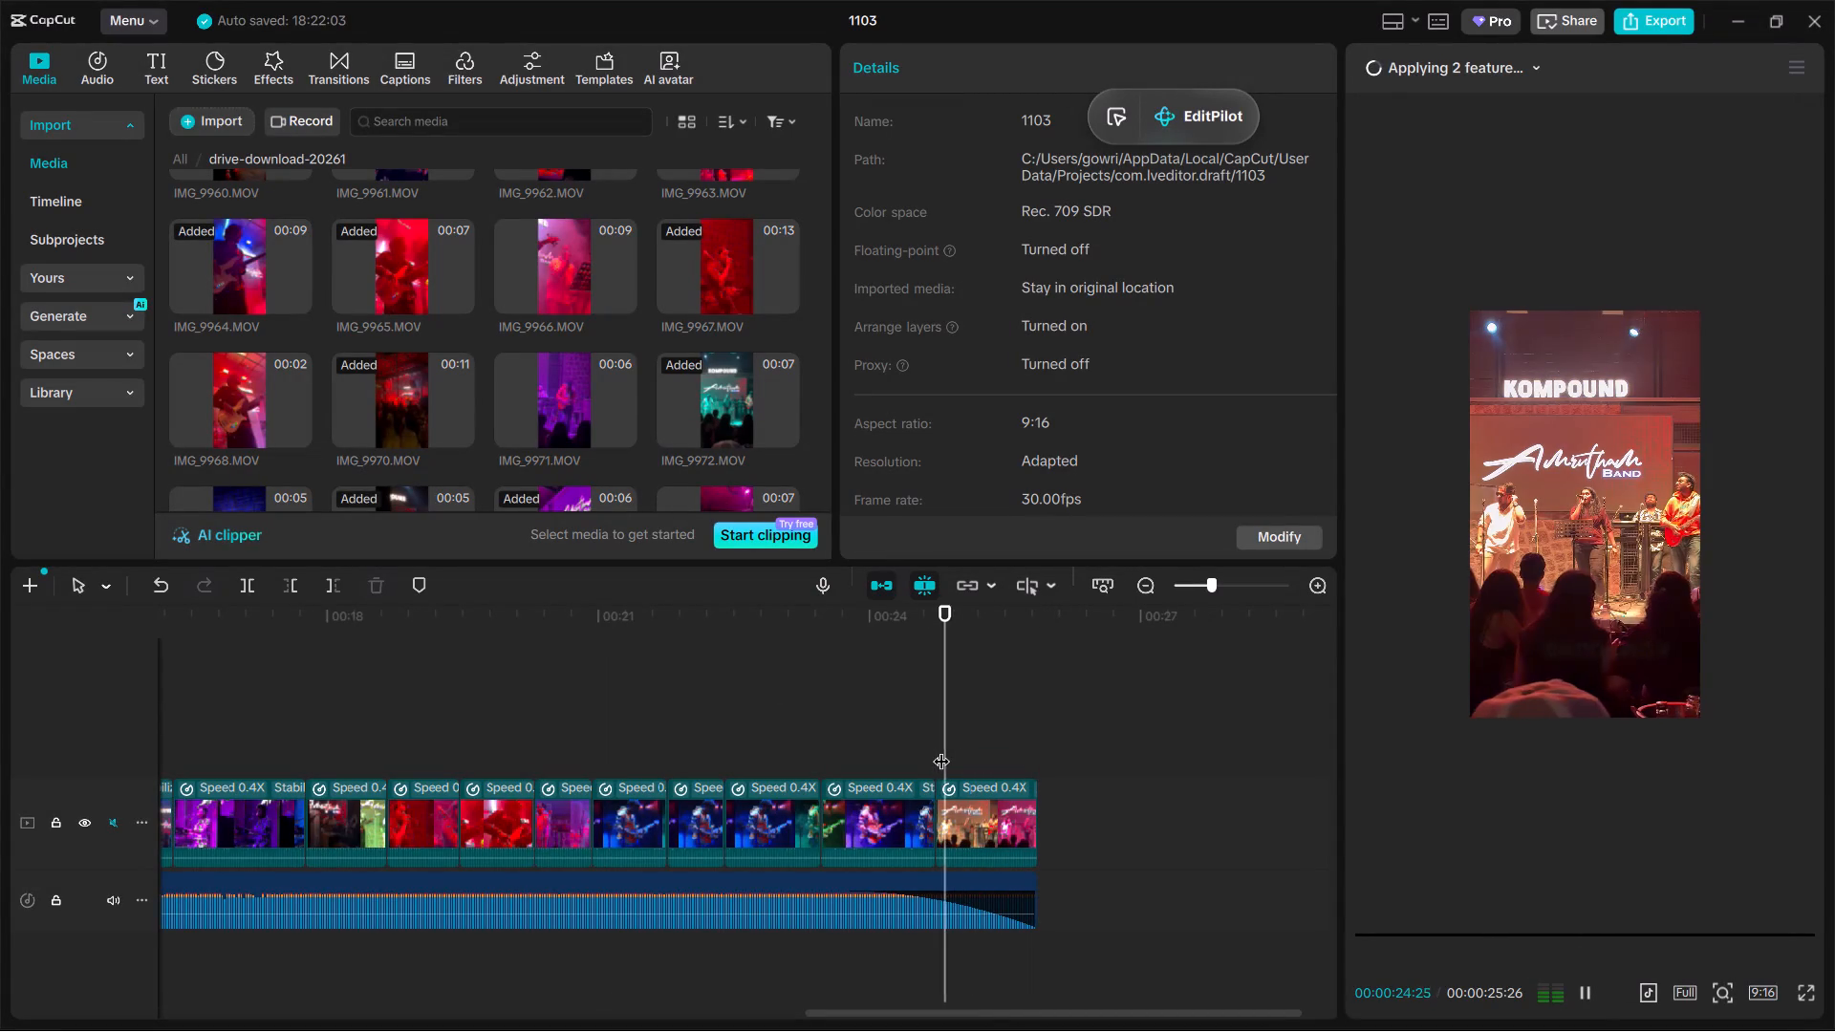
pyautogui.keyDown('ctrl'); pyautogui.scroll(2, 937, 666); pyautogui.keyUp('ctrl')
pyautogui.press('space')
# Replace the last segment with IMG_9972 again, using the later portion lit purple to blue, and play it back.
pyautogui.click(744, 424)
pyautogui.moveTo(742, 409); pyautogui.dragTo(1007, 807)
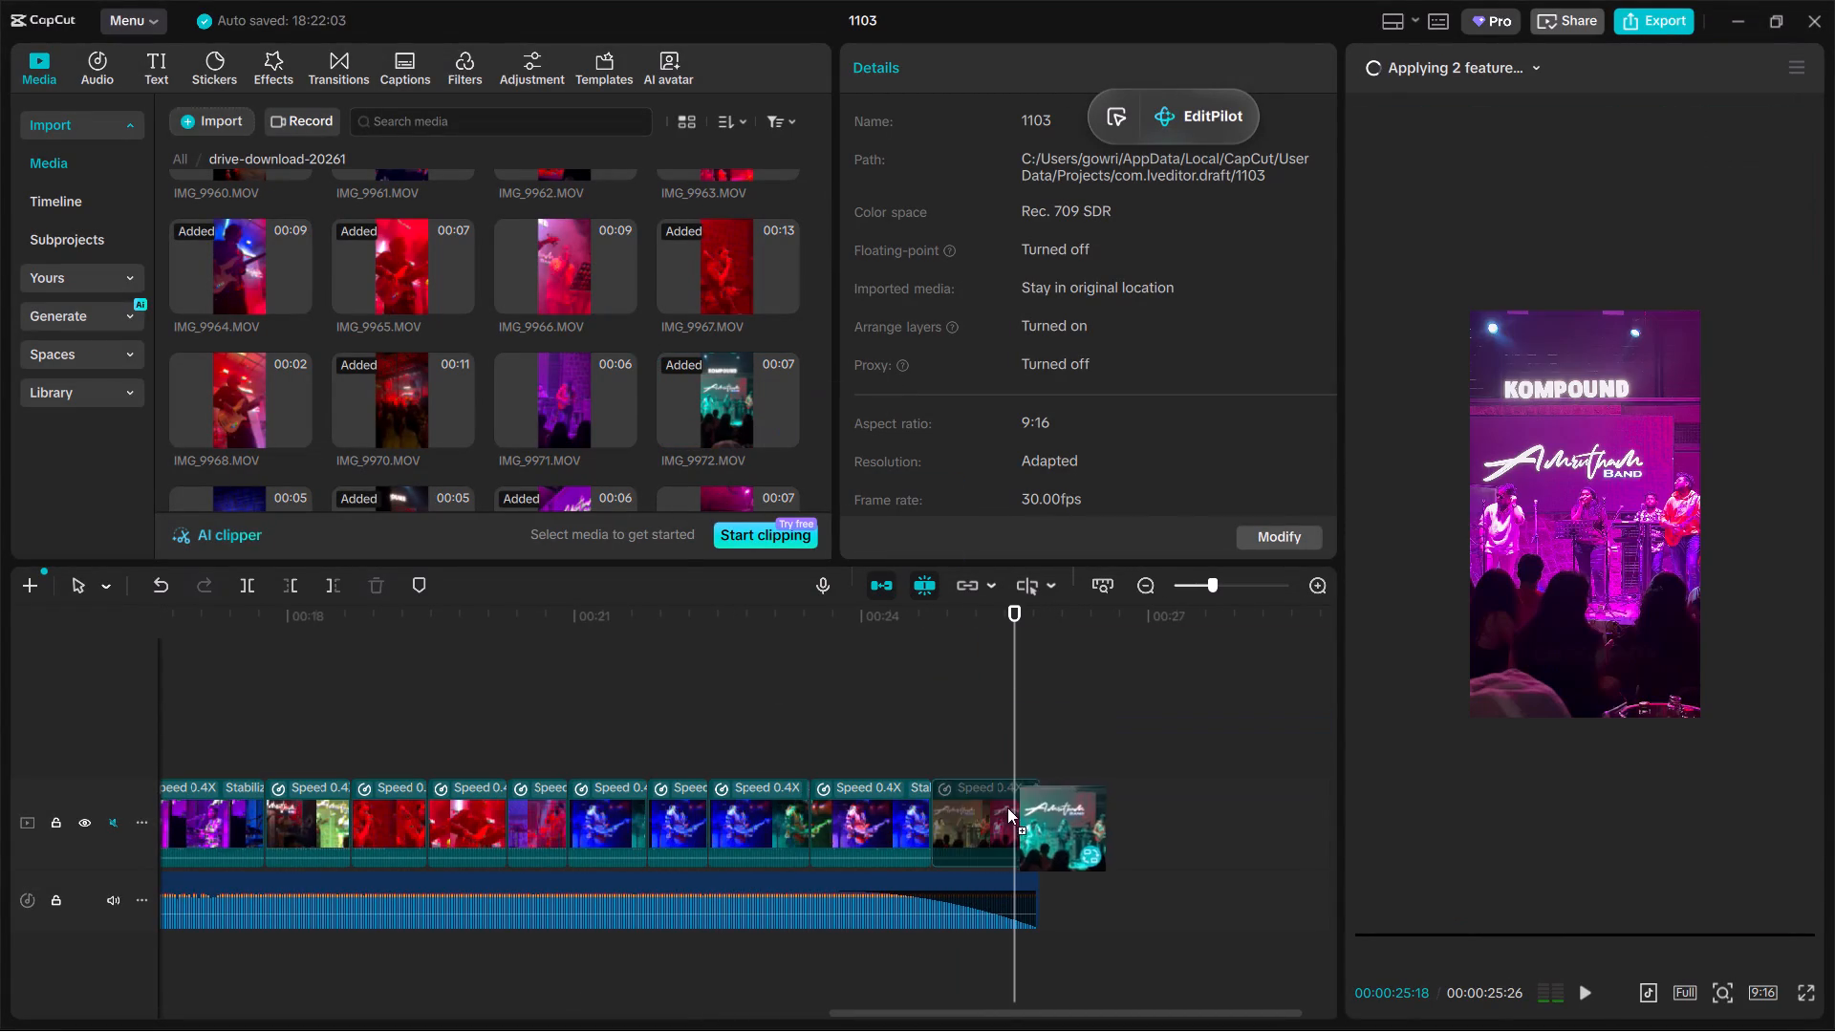
pyautogui.moveTo(1007, 807); pyautogui.dragTo(1004, 807)
pyautogui.moveTo(971, 696); pyautogui.dragTo(800, 728)
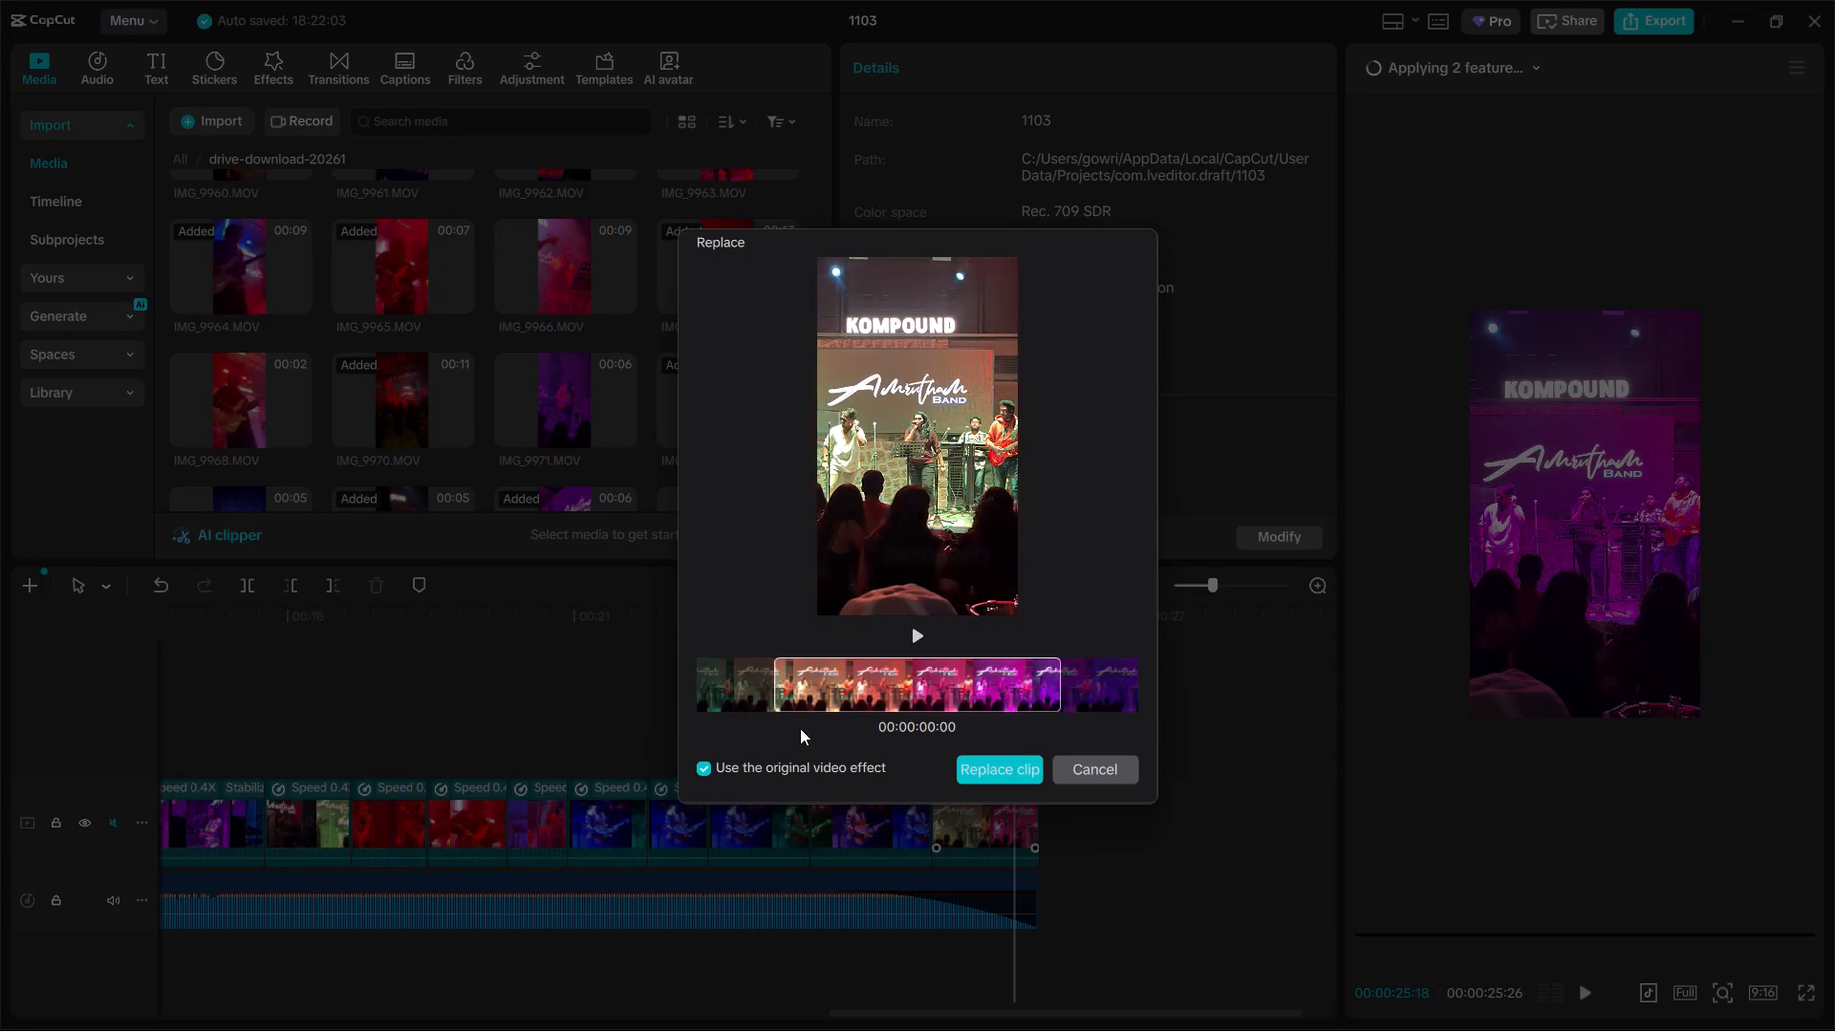
pyautogui.moveTo(800, 728); pyautogui.dragTo(582, 745)
pyautogui.click(994, 774)
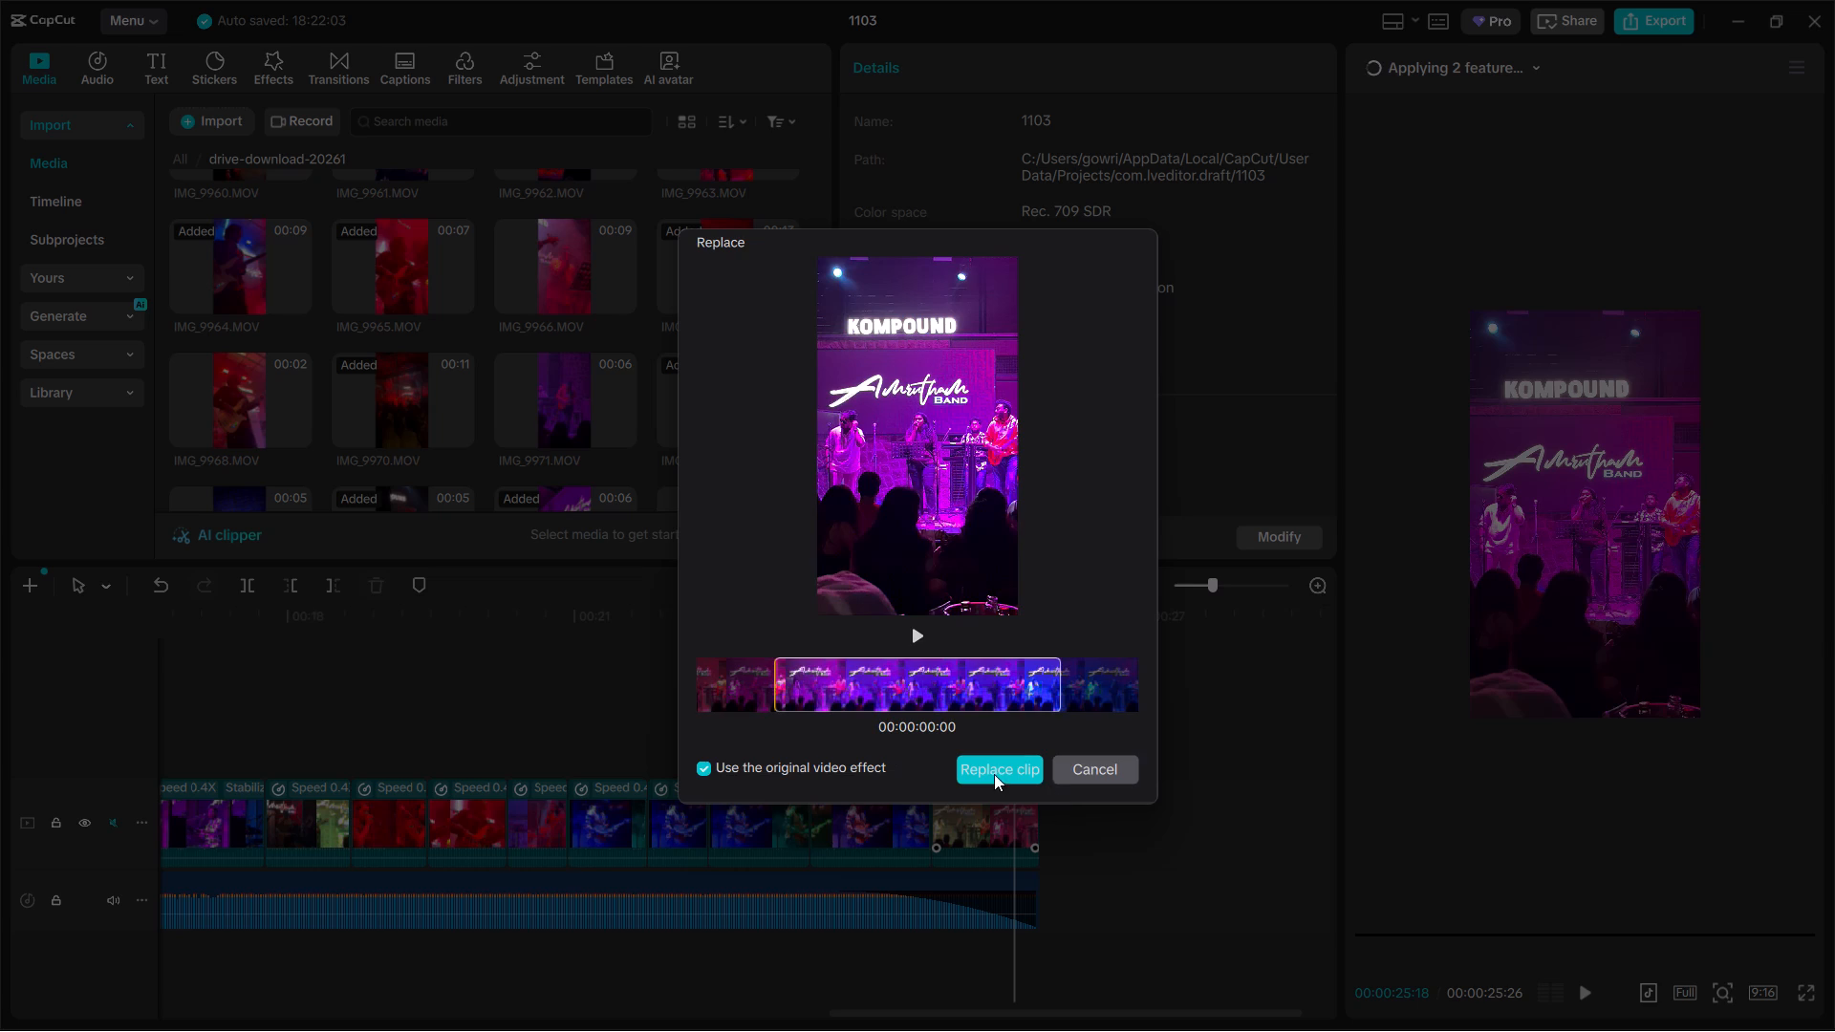
pyautogui.click(824, 596)
pyautogui.click(938, 740)
pyautogui.press('space')
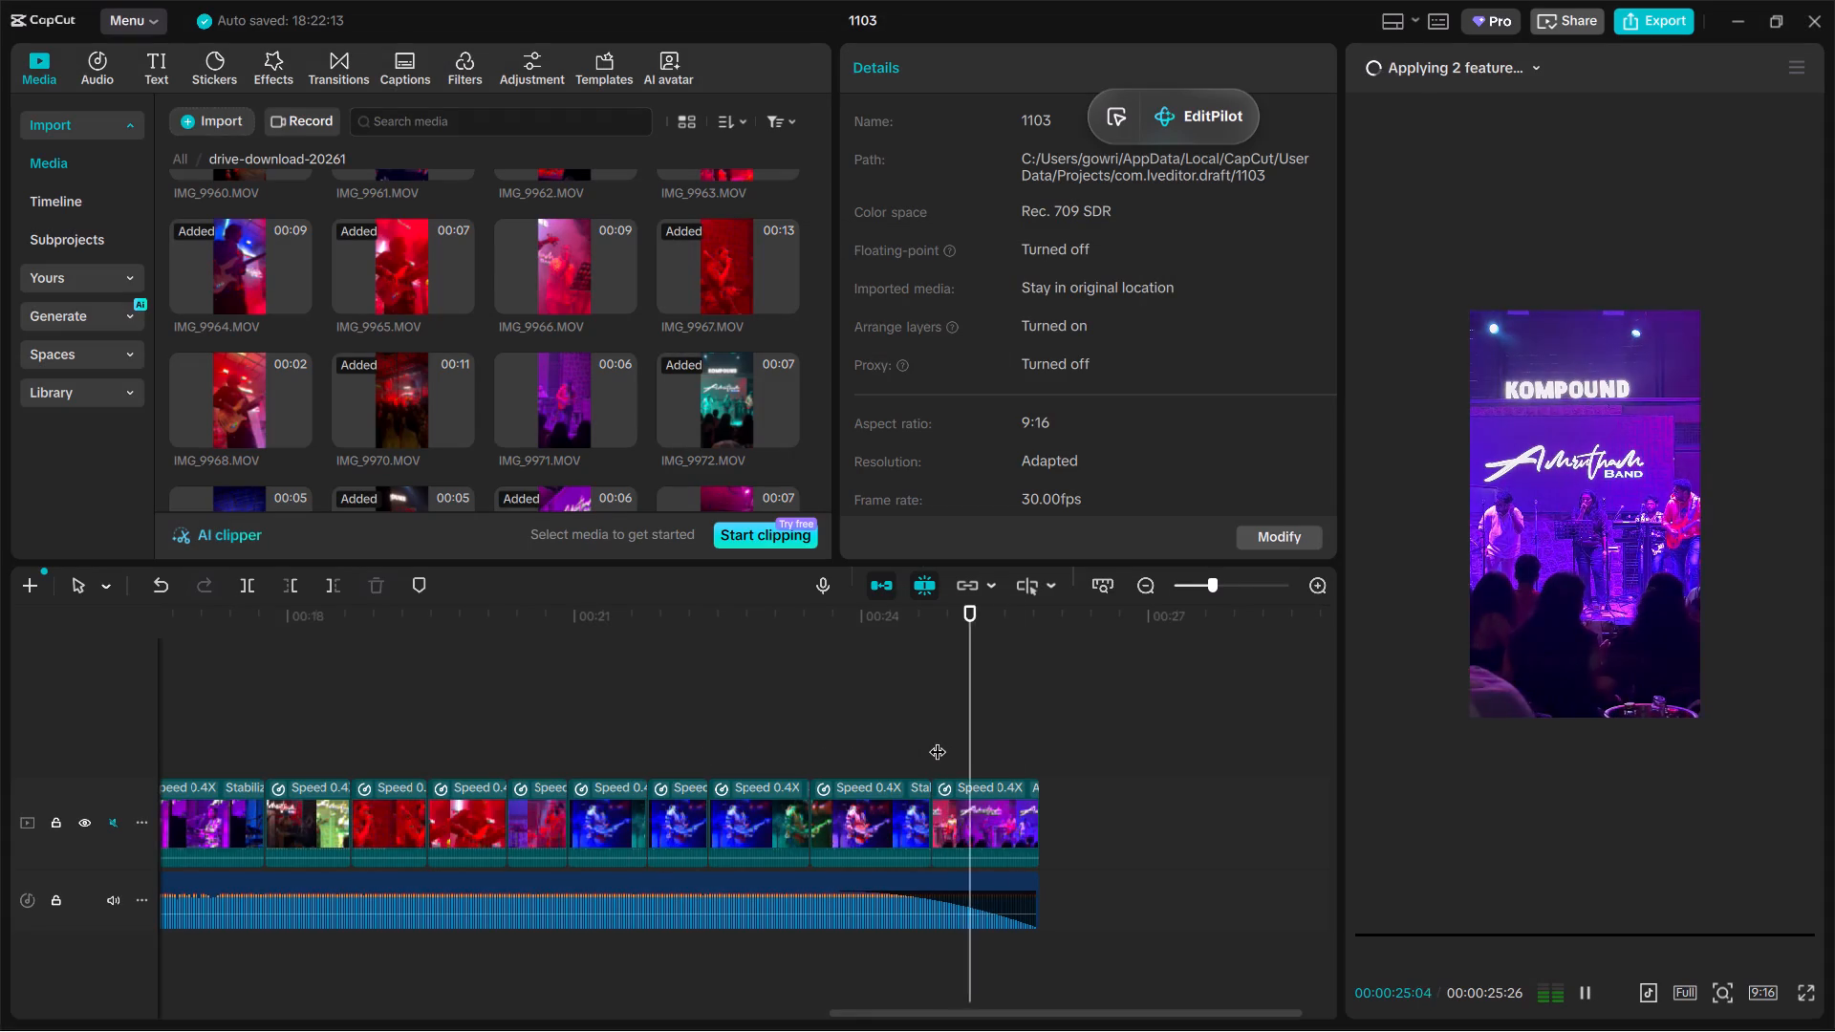
# Replace the guitarist segment following IMG_9962 with a portion of IMG_9978 where the keyboardist's lighting shifts purple to blue, keeping the original effects.
pyautogui.keyDown('ctrl'); pyautogui.scroll(5, 938, 740); pyautogui.keyUp('ctrl')
pyautogui.click(938, 740)
pyautogui.moveTo(938, 740); pyautogui.dragTo(613, 769)
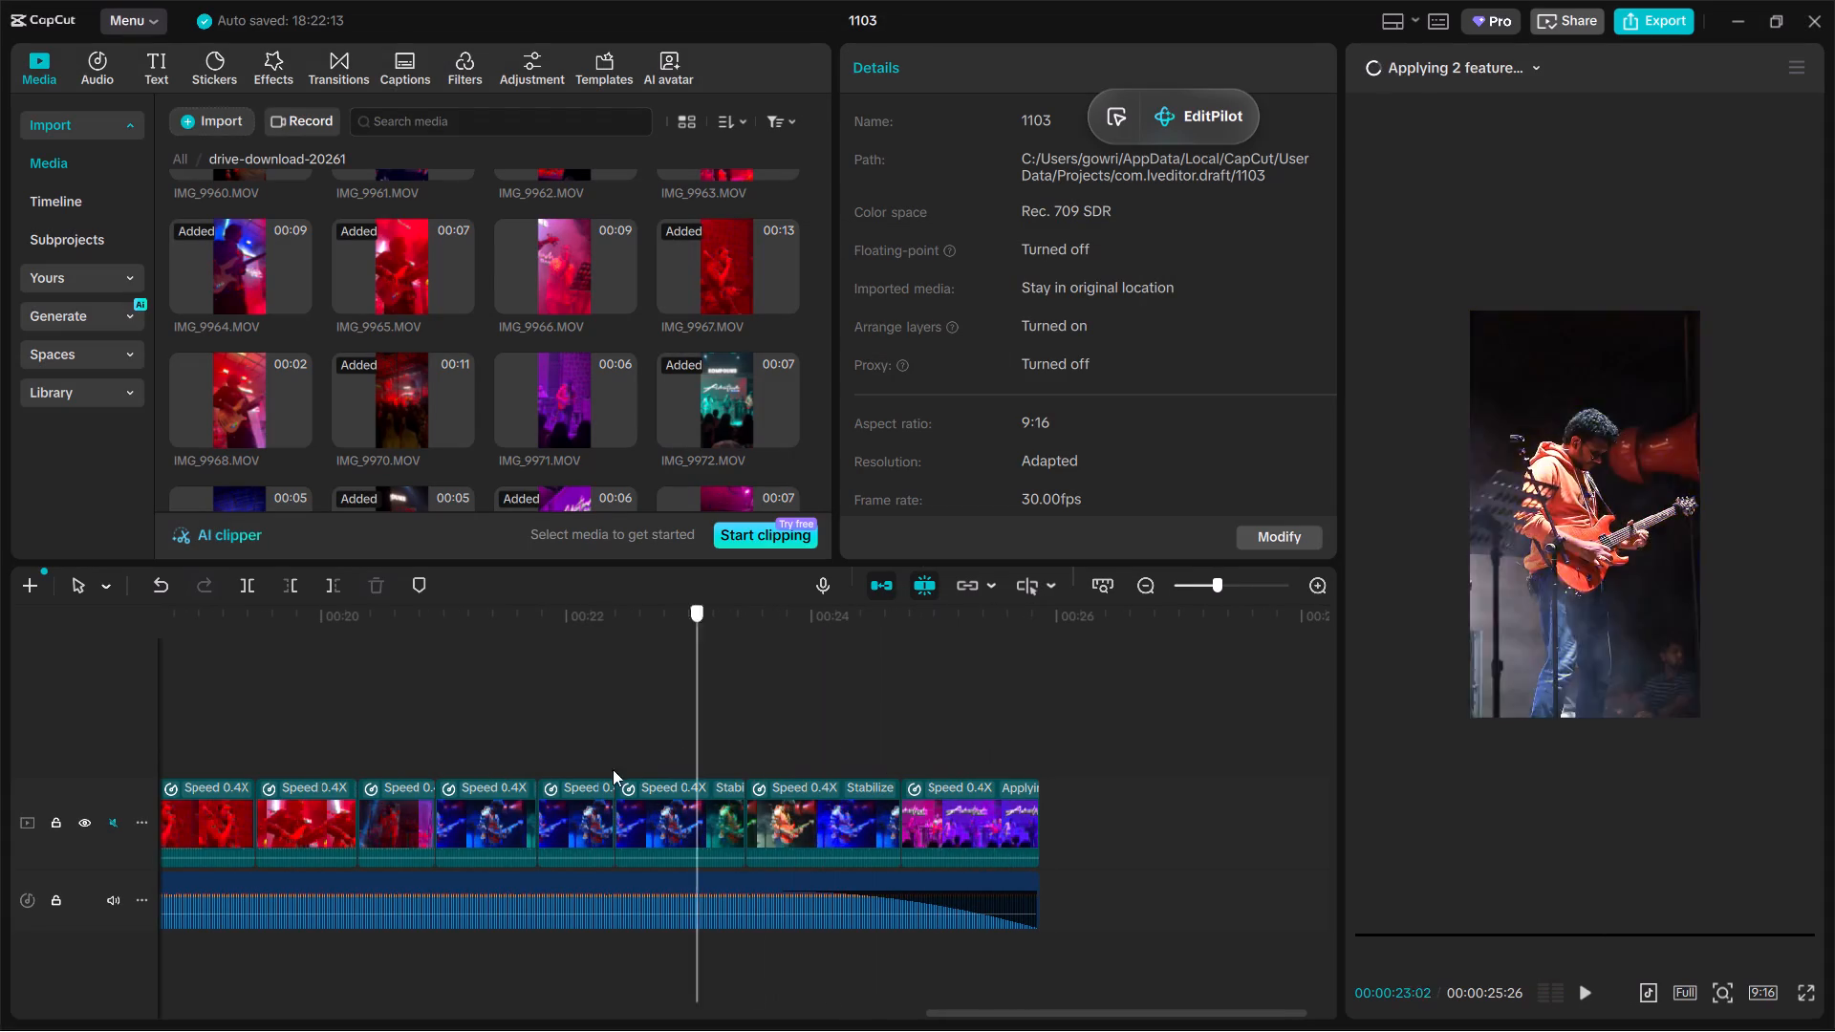
pyautogui.moveTo(613, 769); pyautogui.dragTo(508, 782)
pyautogui.click(601, 373)
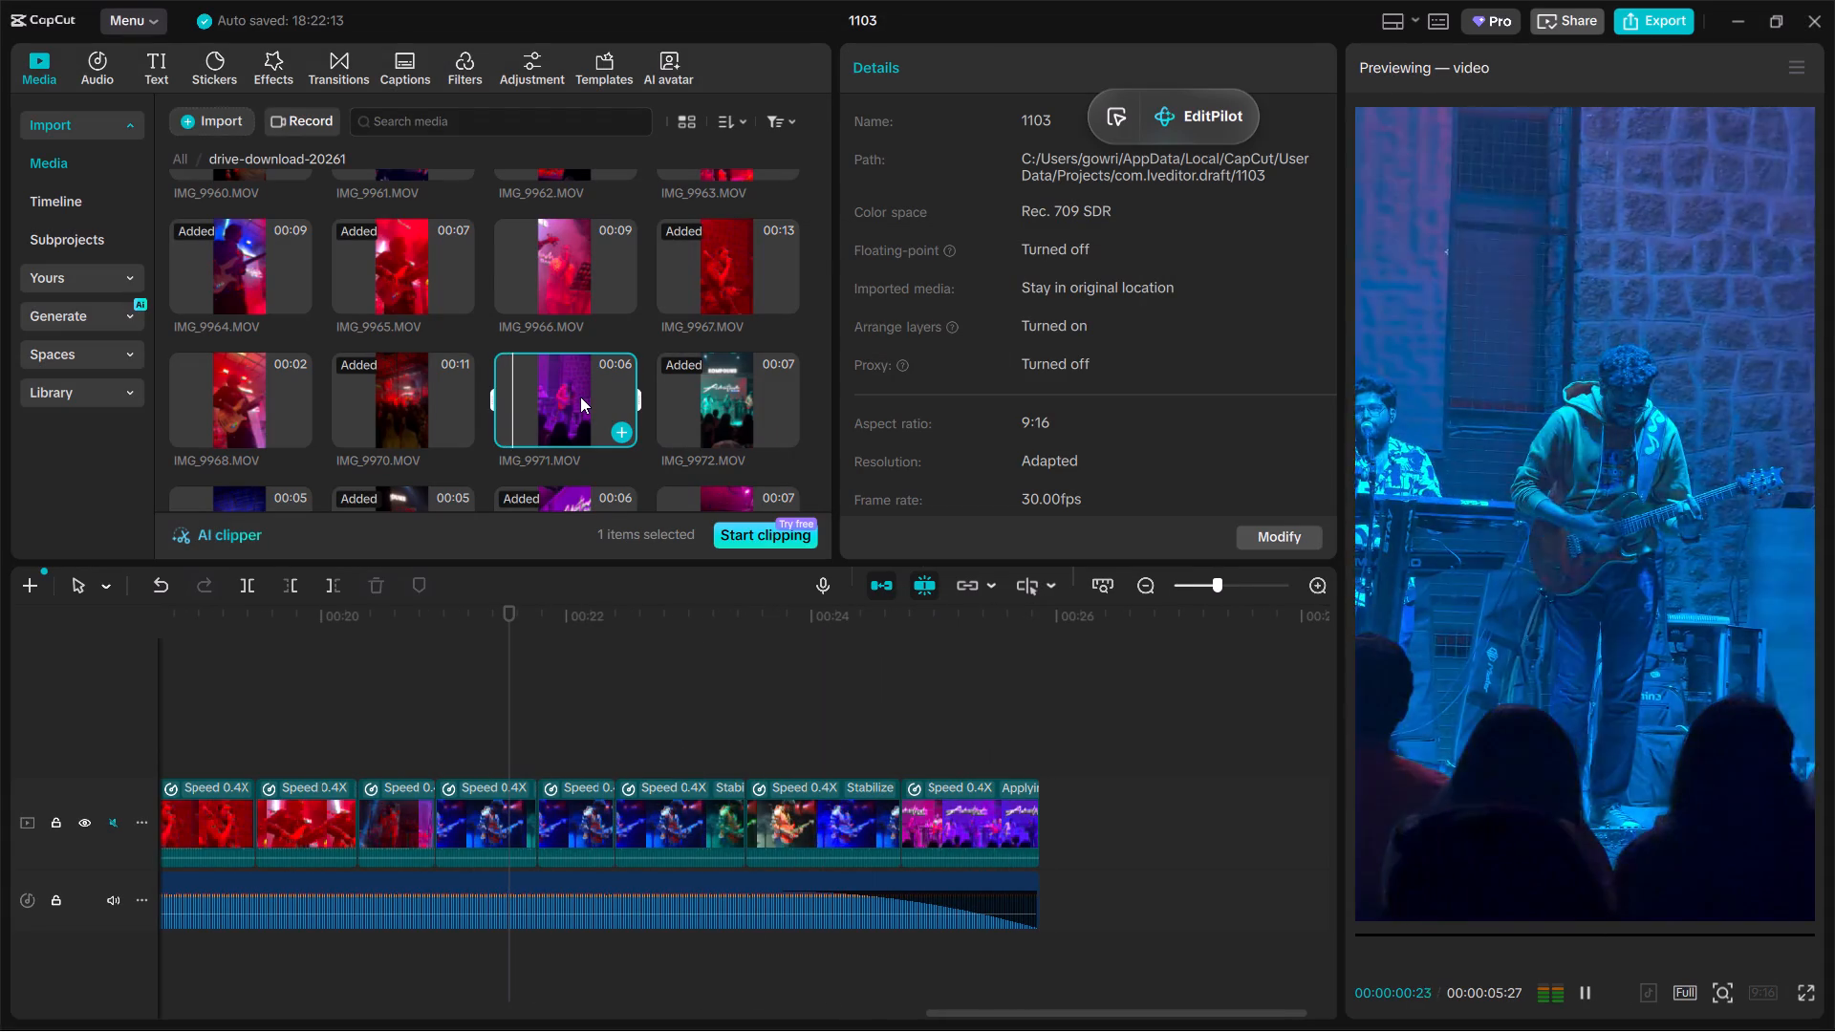
pyautogui.scroll(-1, 855, 397)
pyautogui.scroll(-1, 729, 385)
pyautogui.click(409, 401)
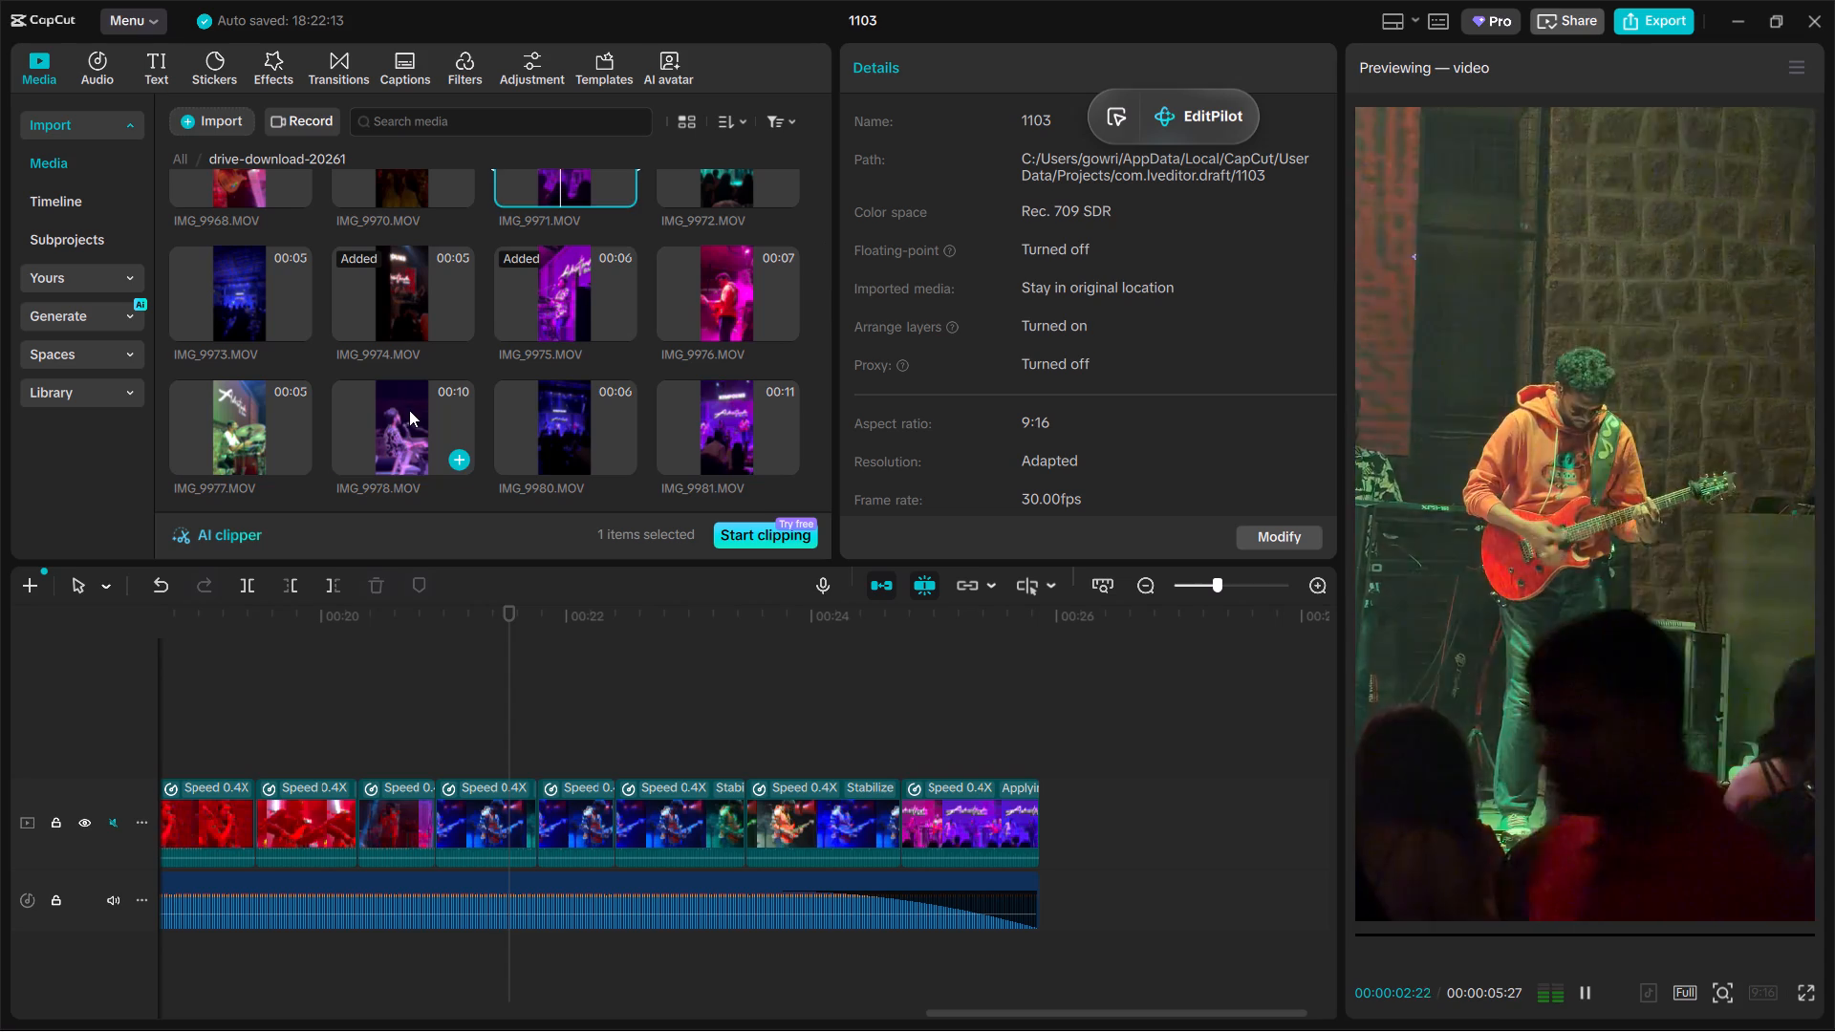
pyautogui.moveTo(411, 429); pyautogui.dragTo(484, 789)
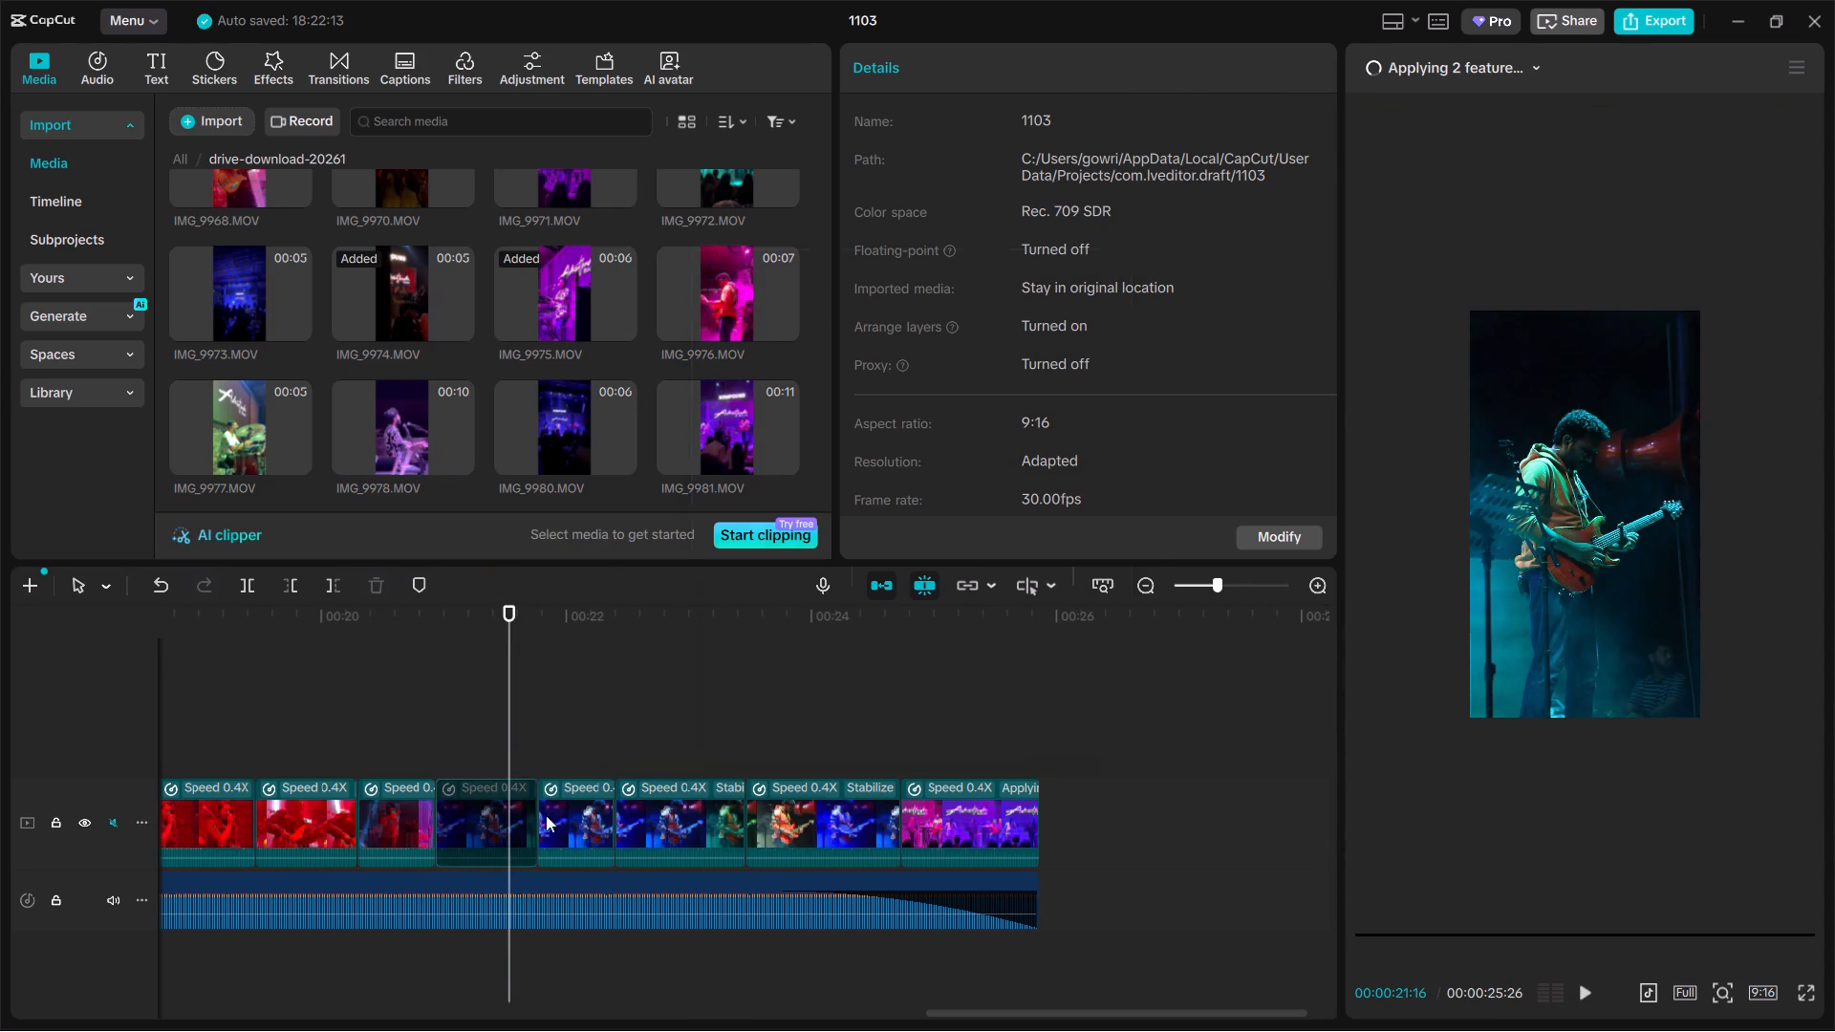
pyautogui.click(976, 774)
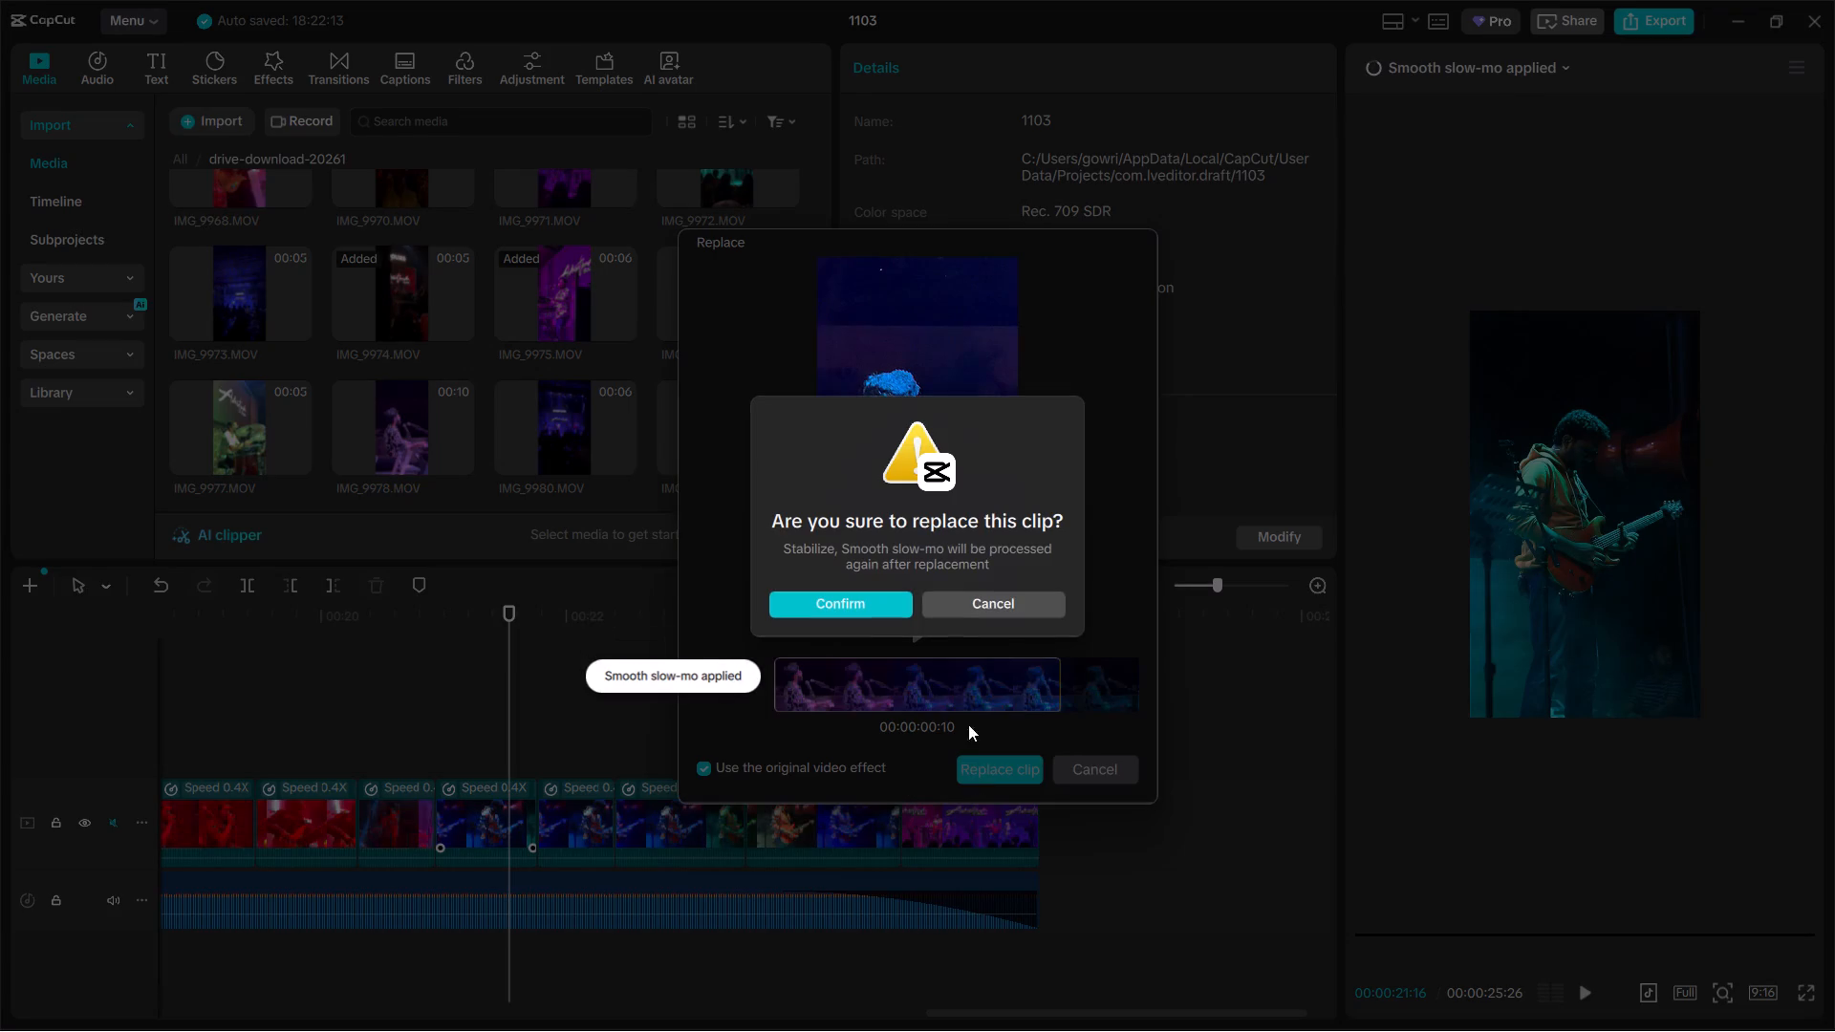
pyautogui.click(1000, 619)
pyautogui.click(1004, 613)
pyautogui.moveTo(1004, 716); pyautogui.dragTo(798, 720)
pyautogui.scroll(-1, 968, 678)
pyautogui.moveTo(969, 678); pyautogui.dragTo(355, 691)
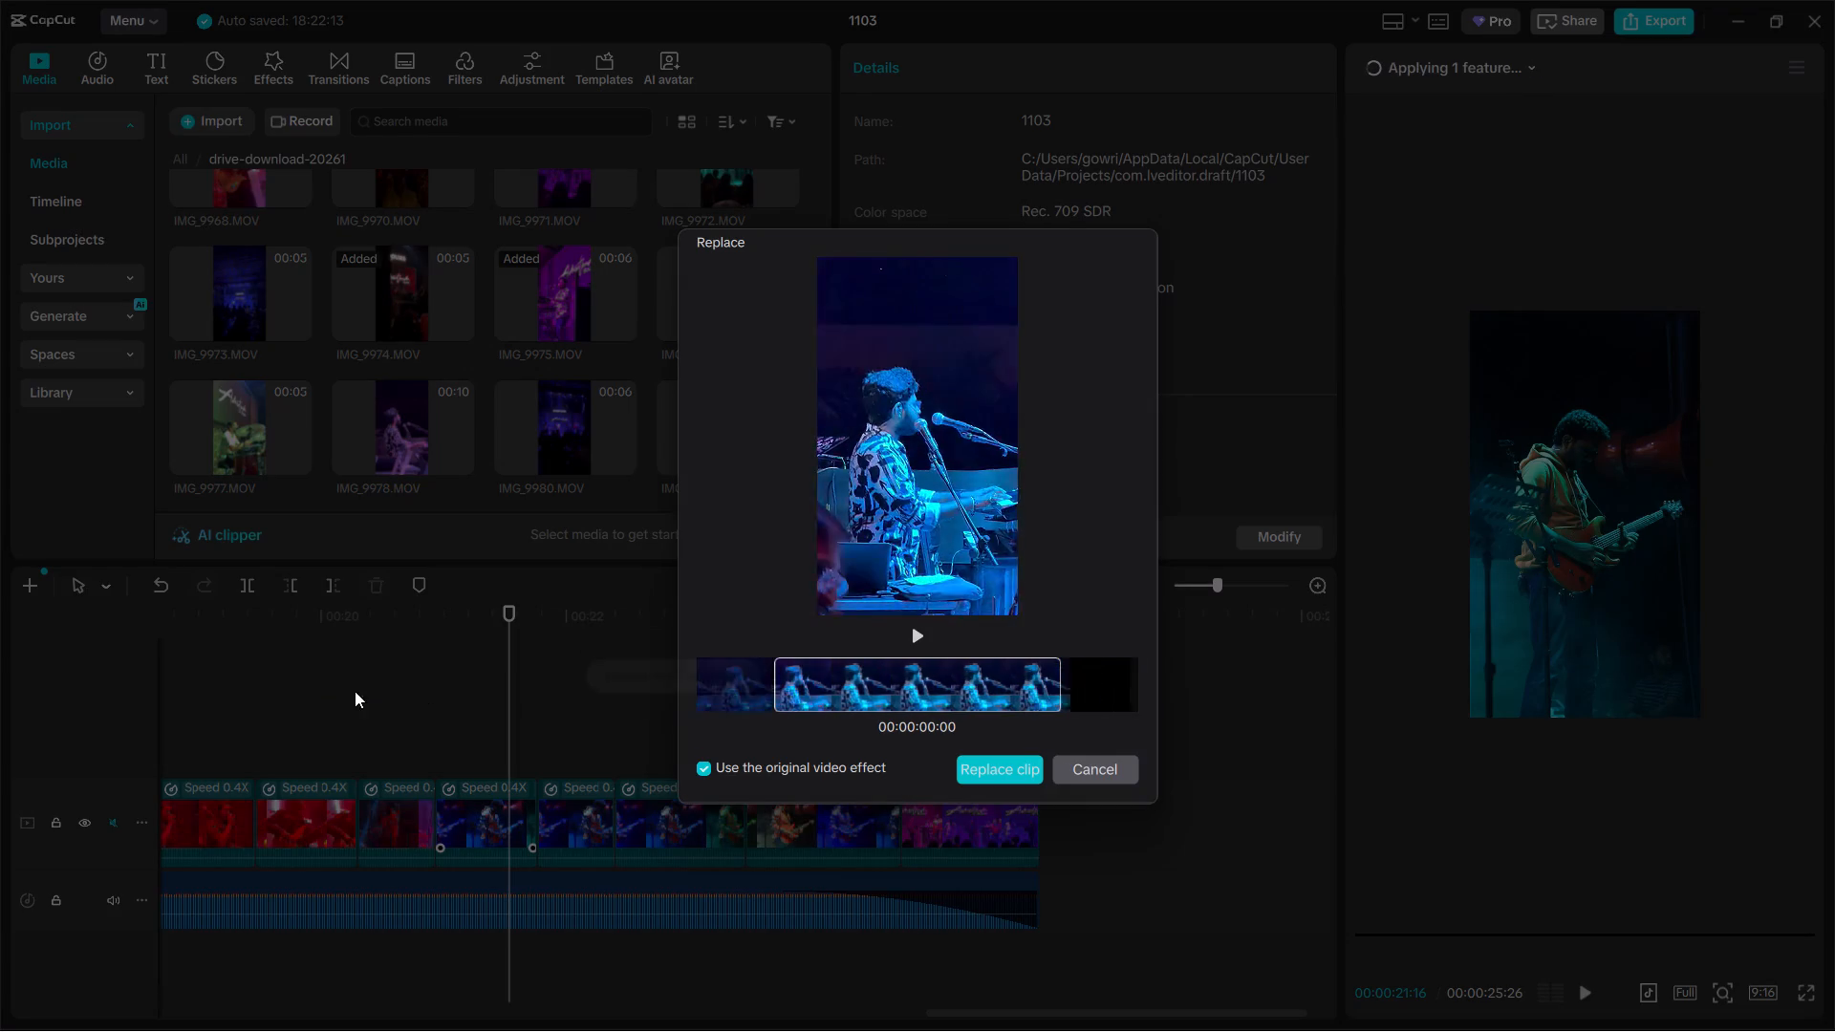
pyautogui.moveTo(355, 691); pyautogui.dragTo(153, 680)
pyautogui.moveTo(964, 695); pyautogui.dragTo(1834, 747)
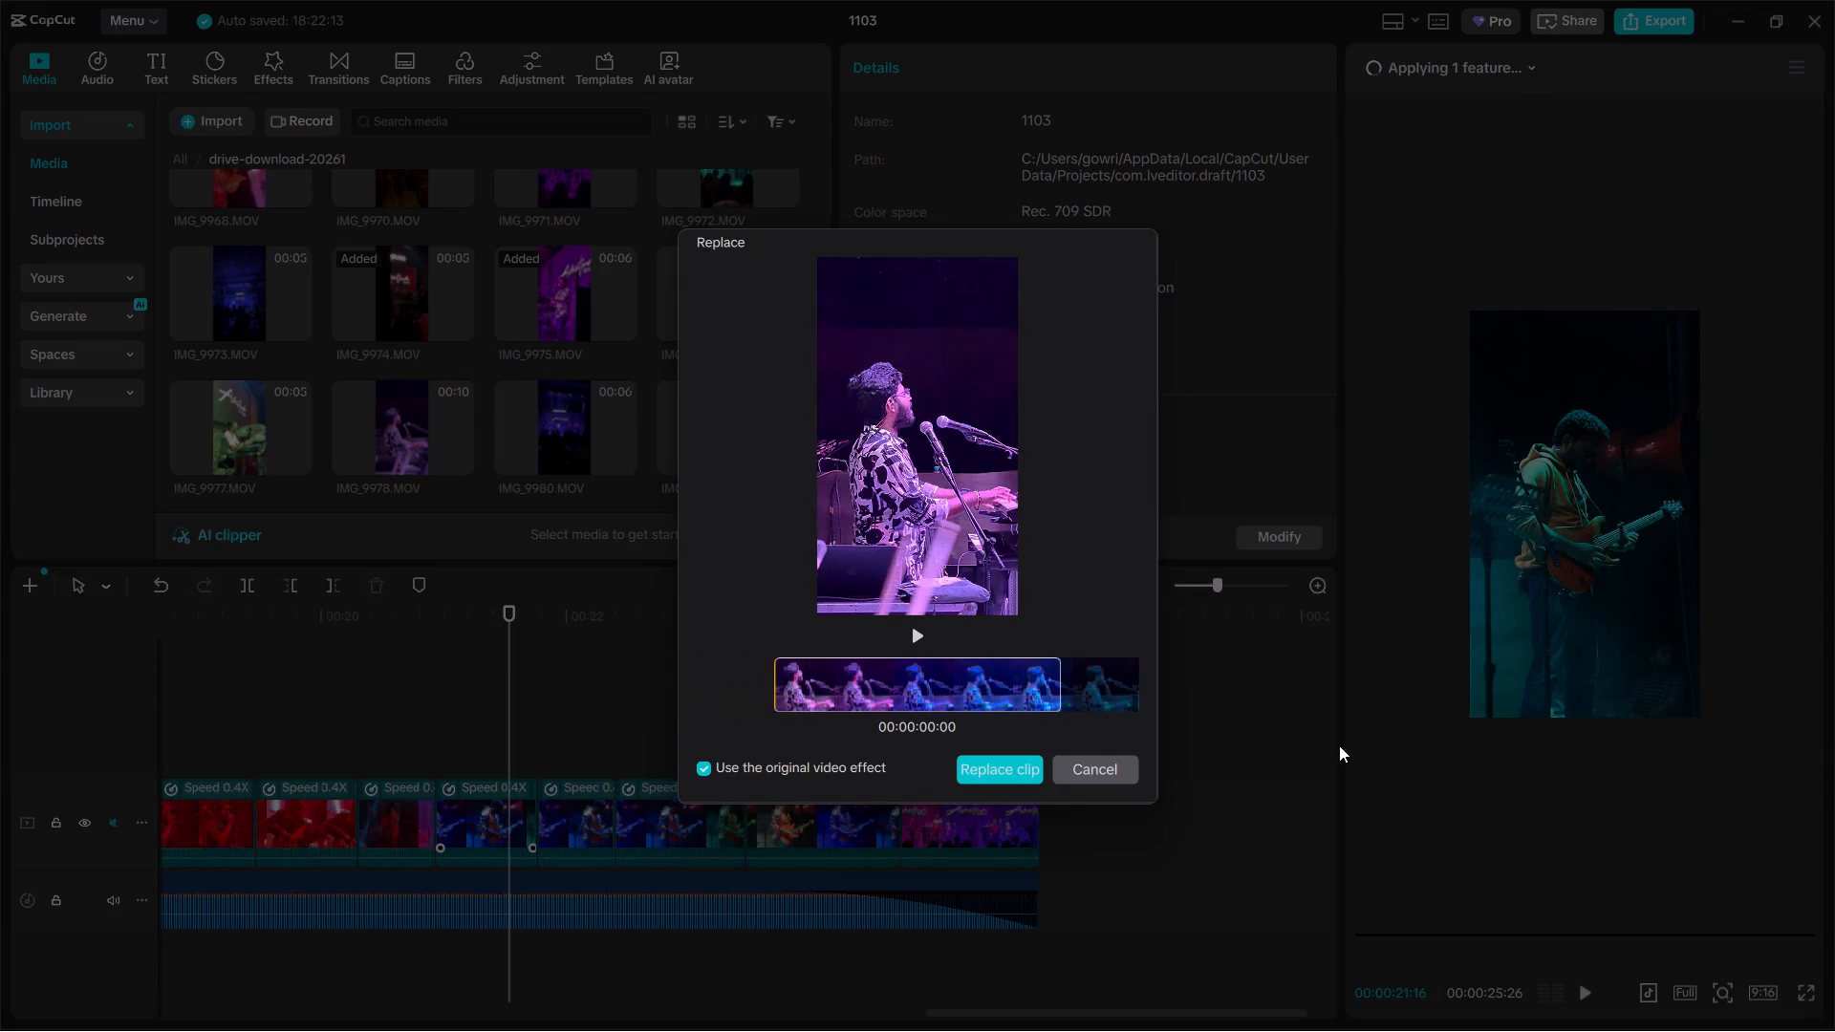
pyautogui.moveTo(987, 691); pyautogui.dragTo(938, 690)
pyautogui.click(986, 765)
pyautogui.click(853, 595)
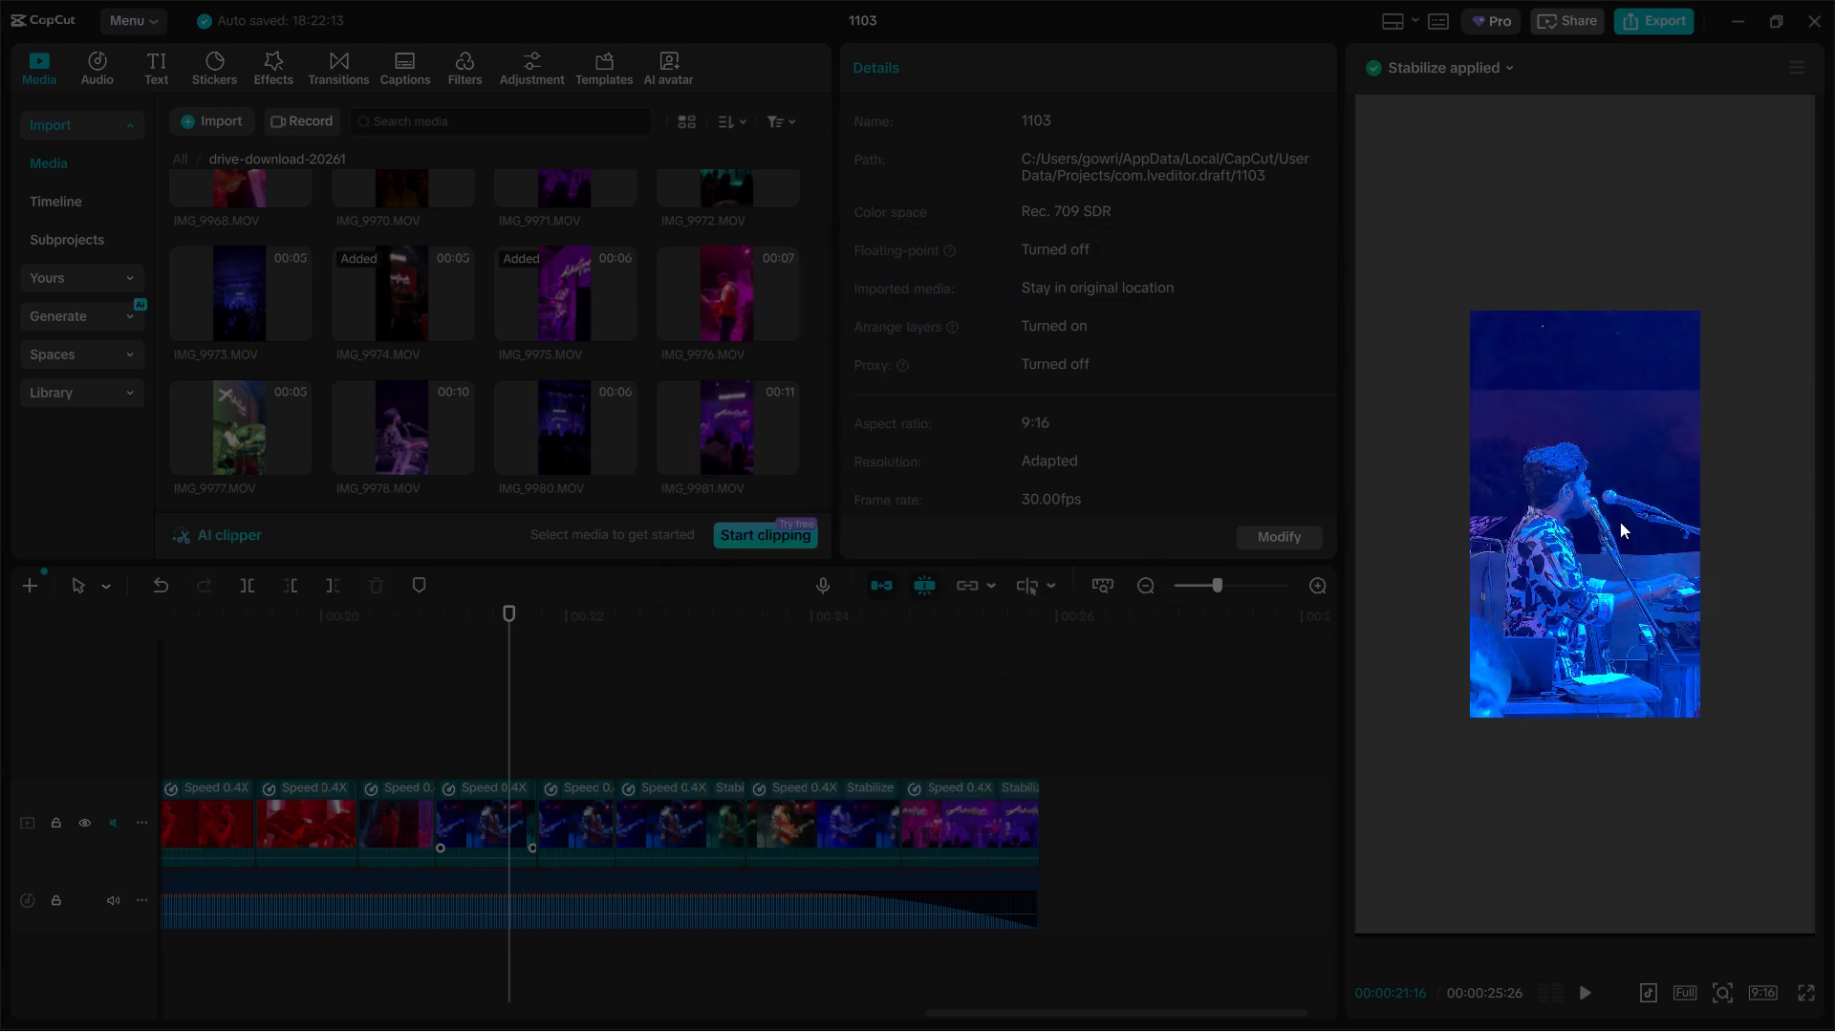
# Play back the timeline from the IMG_9962 segment through IMG_9978 into the following guitarist segment.
pyautogui.click(382, 735)
pyautogui.press('space')
pyautogui.press('space')
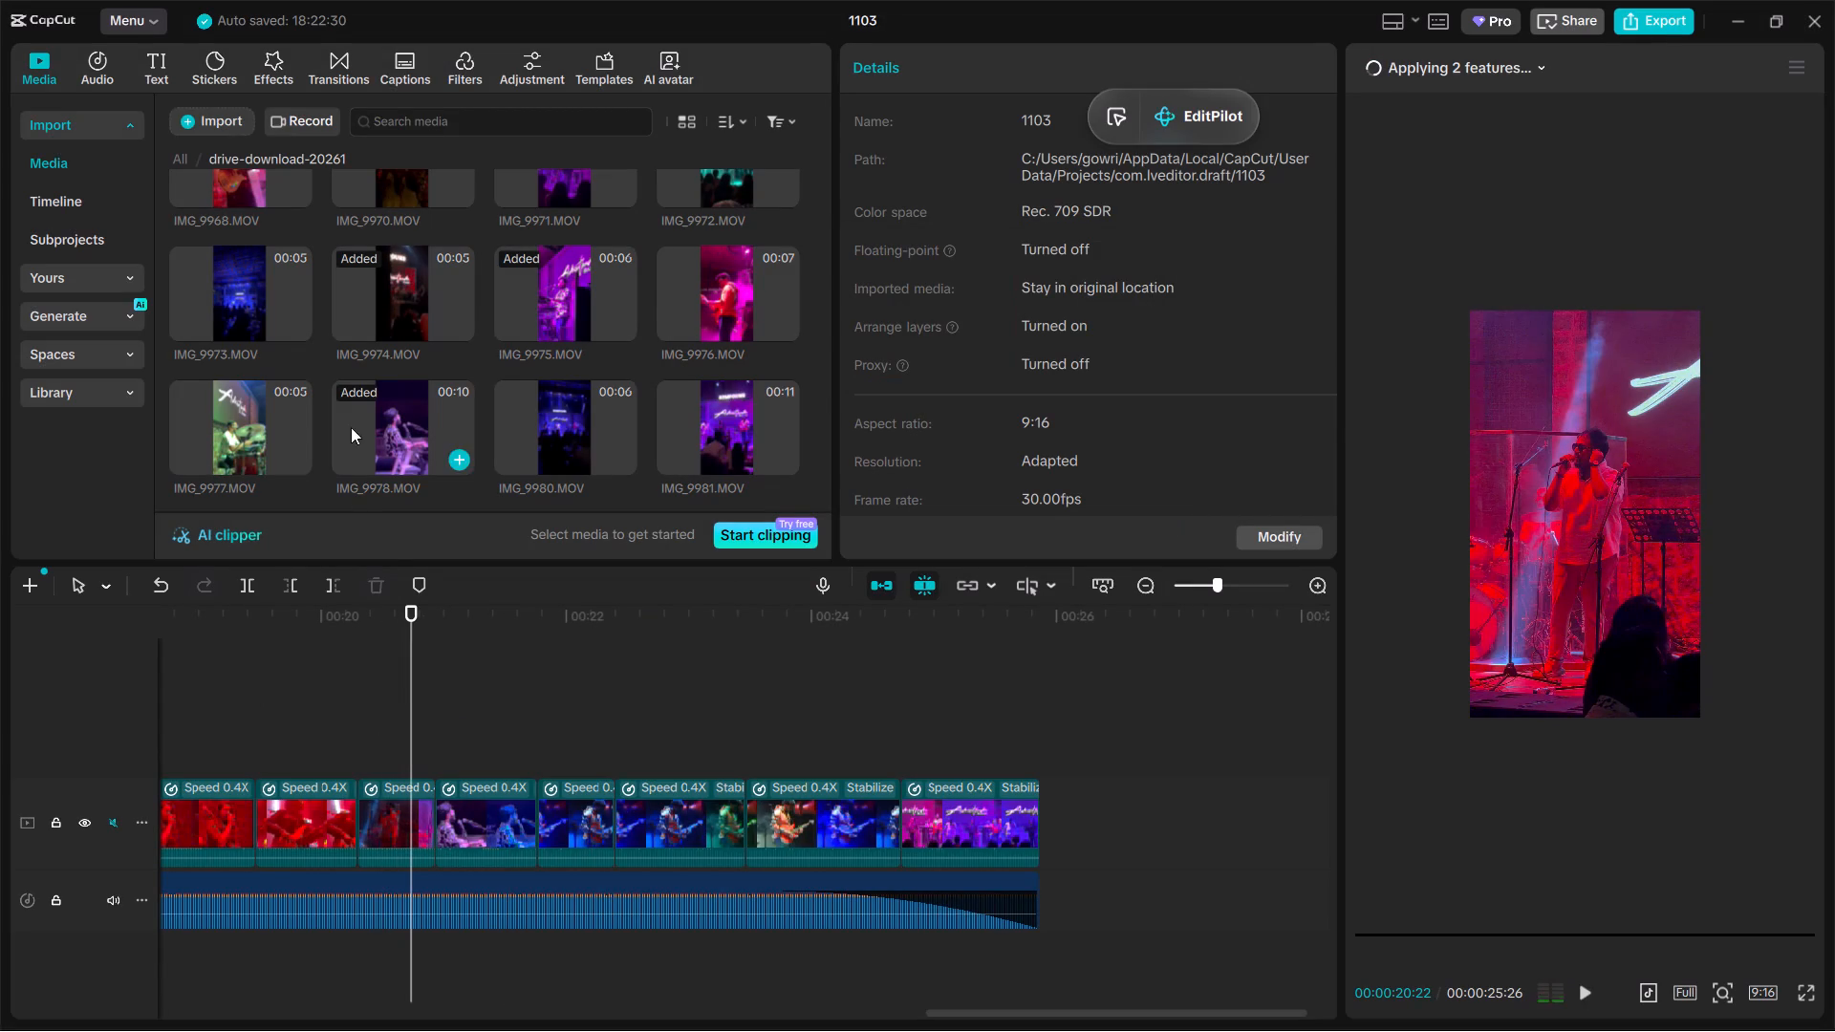
pyautogui.press('space')
pyautogui.press('space')
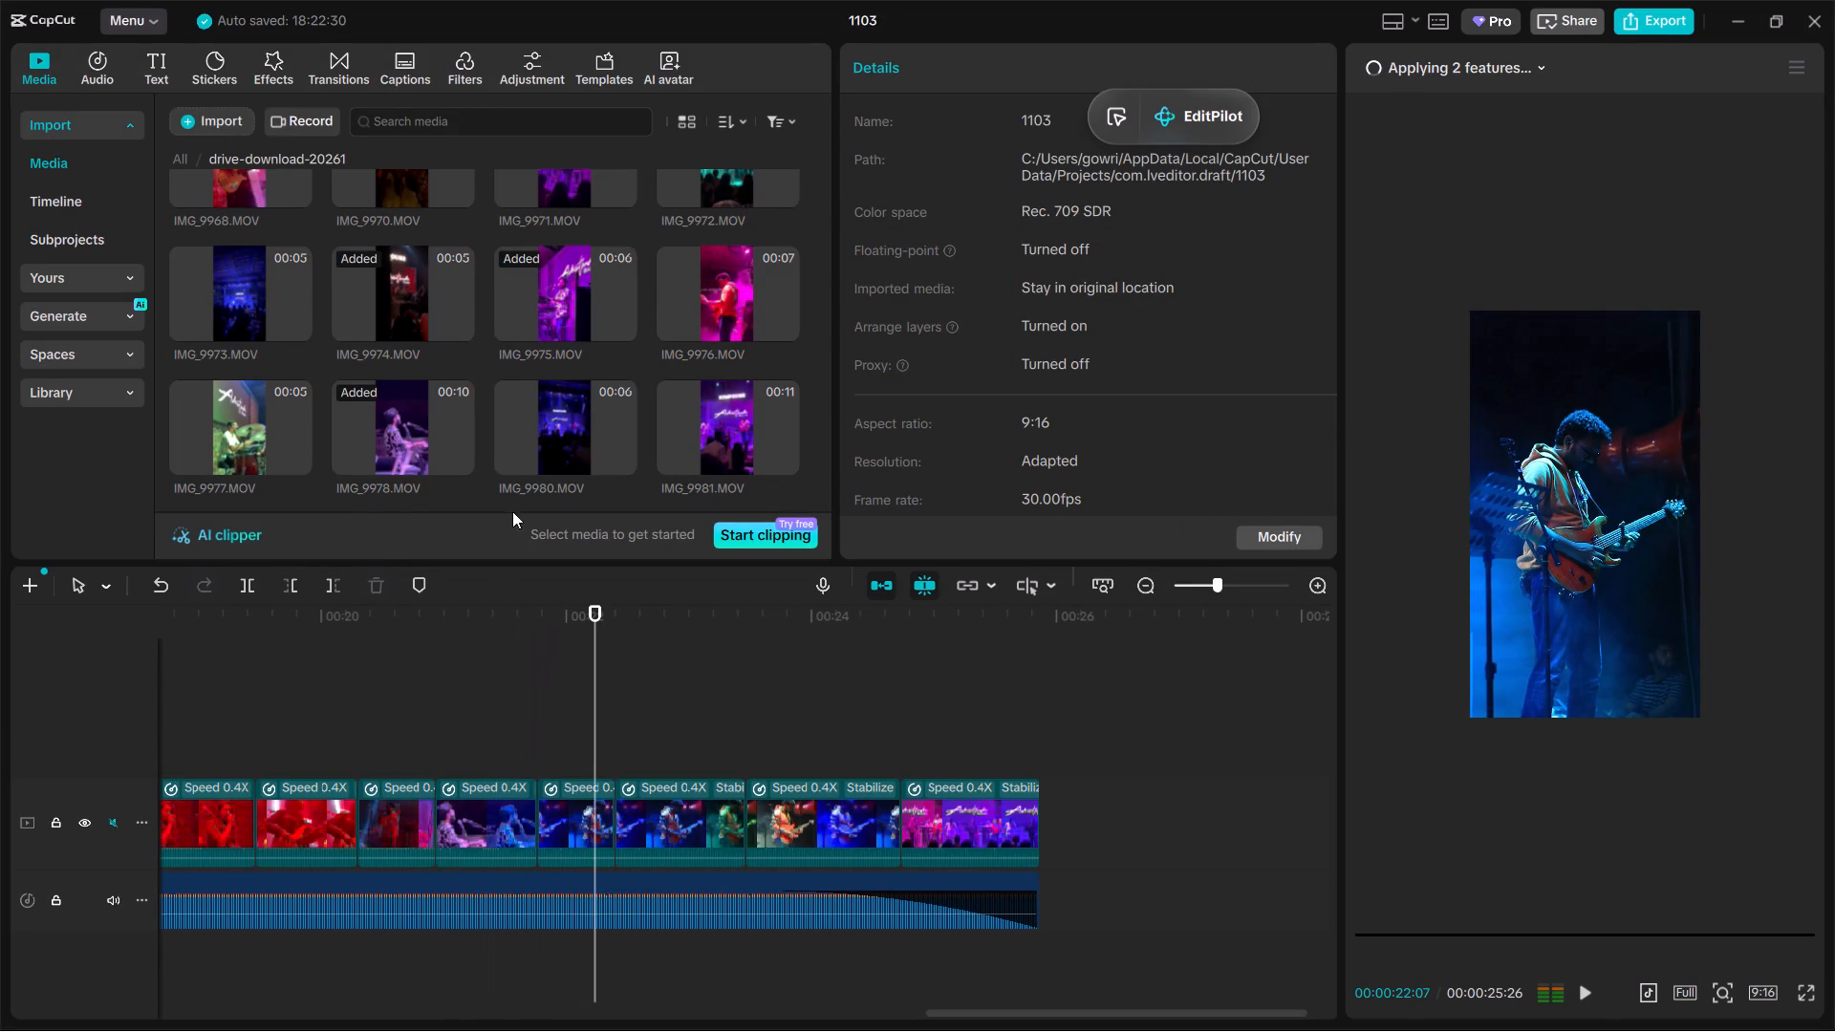
# Replace the second guitarist segment after IMG_9978 with the portion of IMG_9977 where the drummer's lighting shifts from yellow to blue, keeping the original effects.
pyautogui.scroll(-1, 556, 428)
pyautogui.click(557, 426)
pyautogui.moveTo(557, 424); pyautogui.dragTo(594, 453)
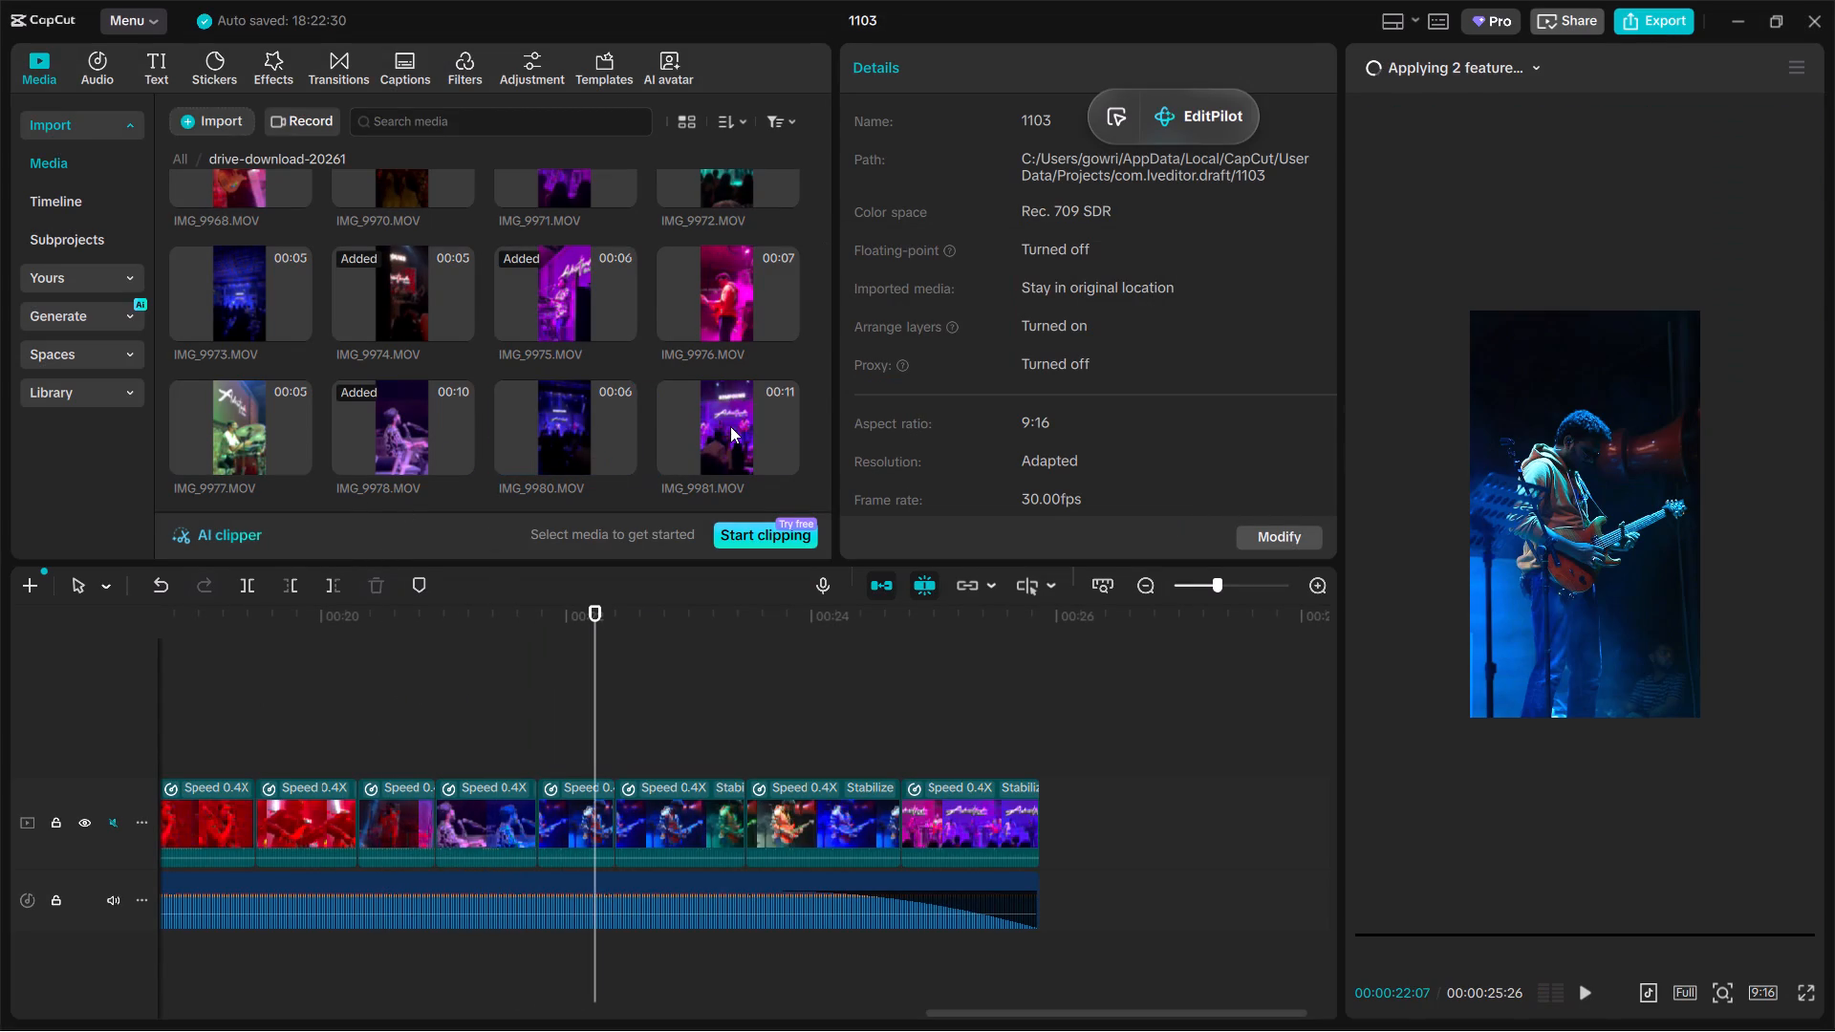
pyautogui.click(730, 426)
pyautogui.scroll(-1, 730, 426)
pyautogui.click(752, 395)
pyautogui.scroll(-1, 752, 392)
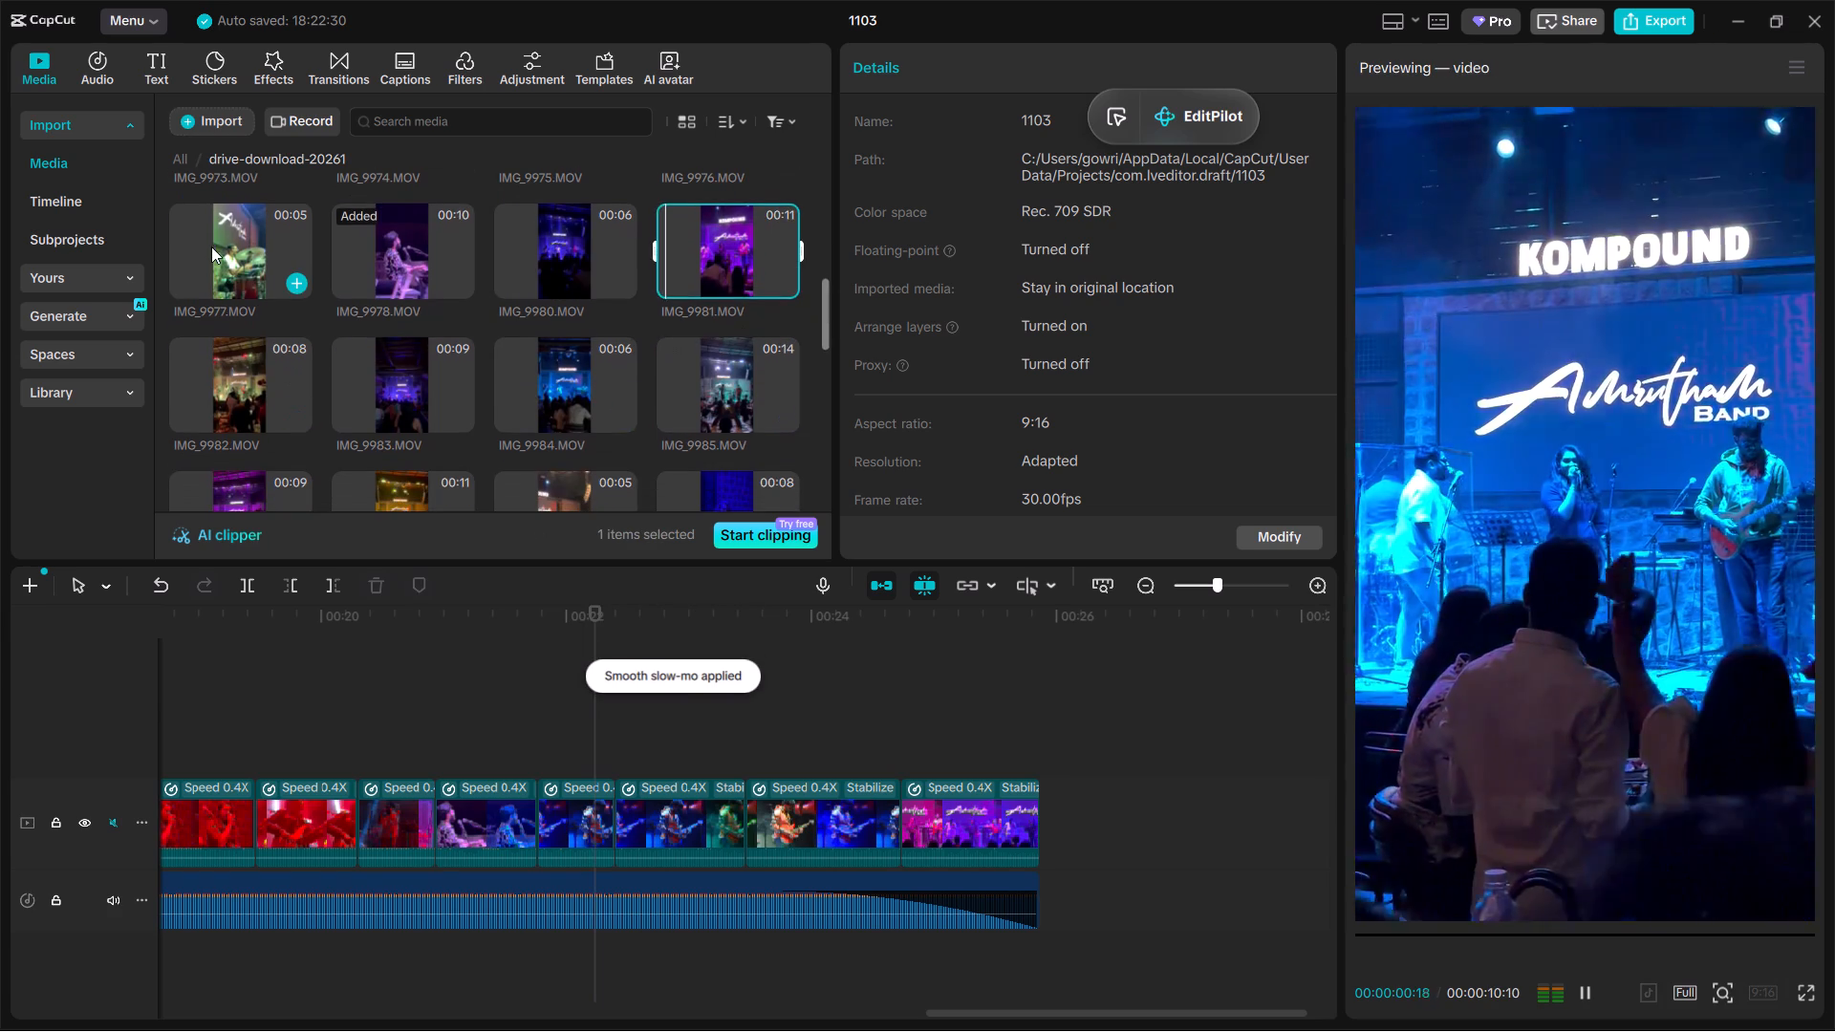
pyautogui.click(211, 247)
pyautogui.moveTo(260, 250); pyautogui.dragTo(624, 790)
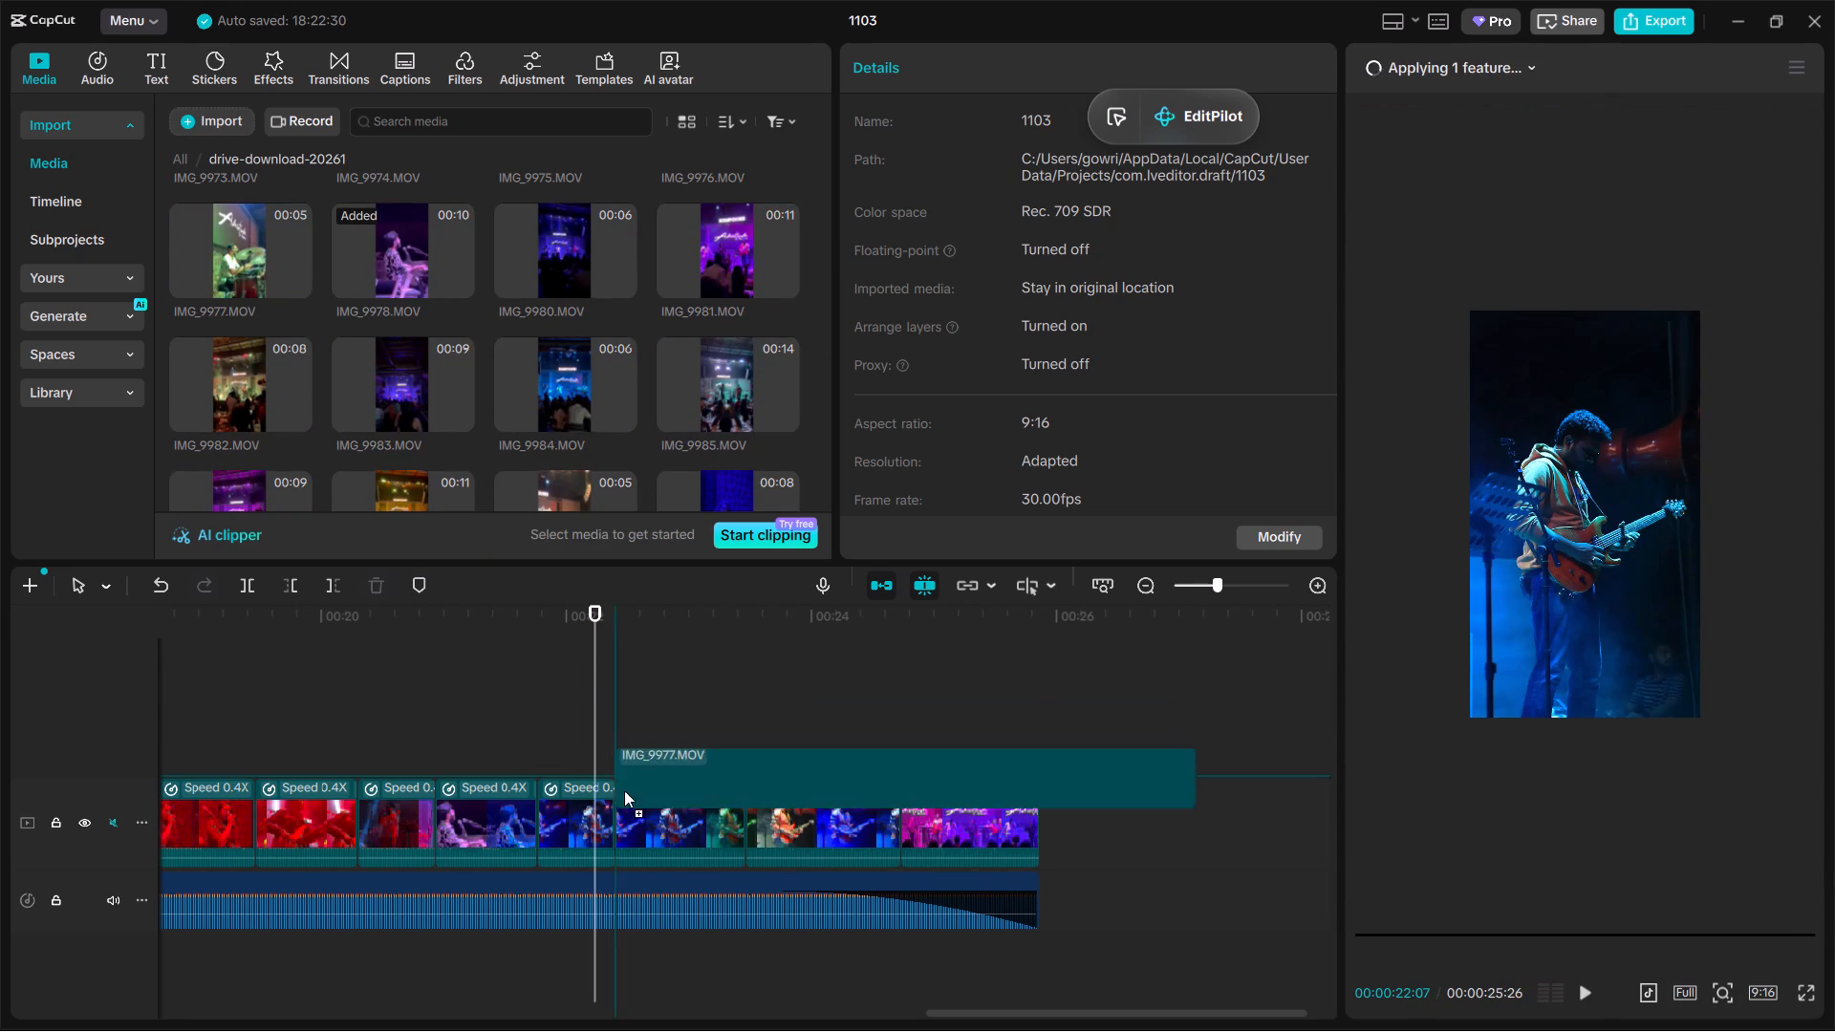
pyautogui.moveTo(624, 790); pyautogui.dragTo(634, 796)
pyautogui.click(1027, 773)
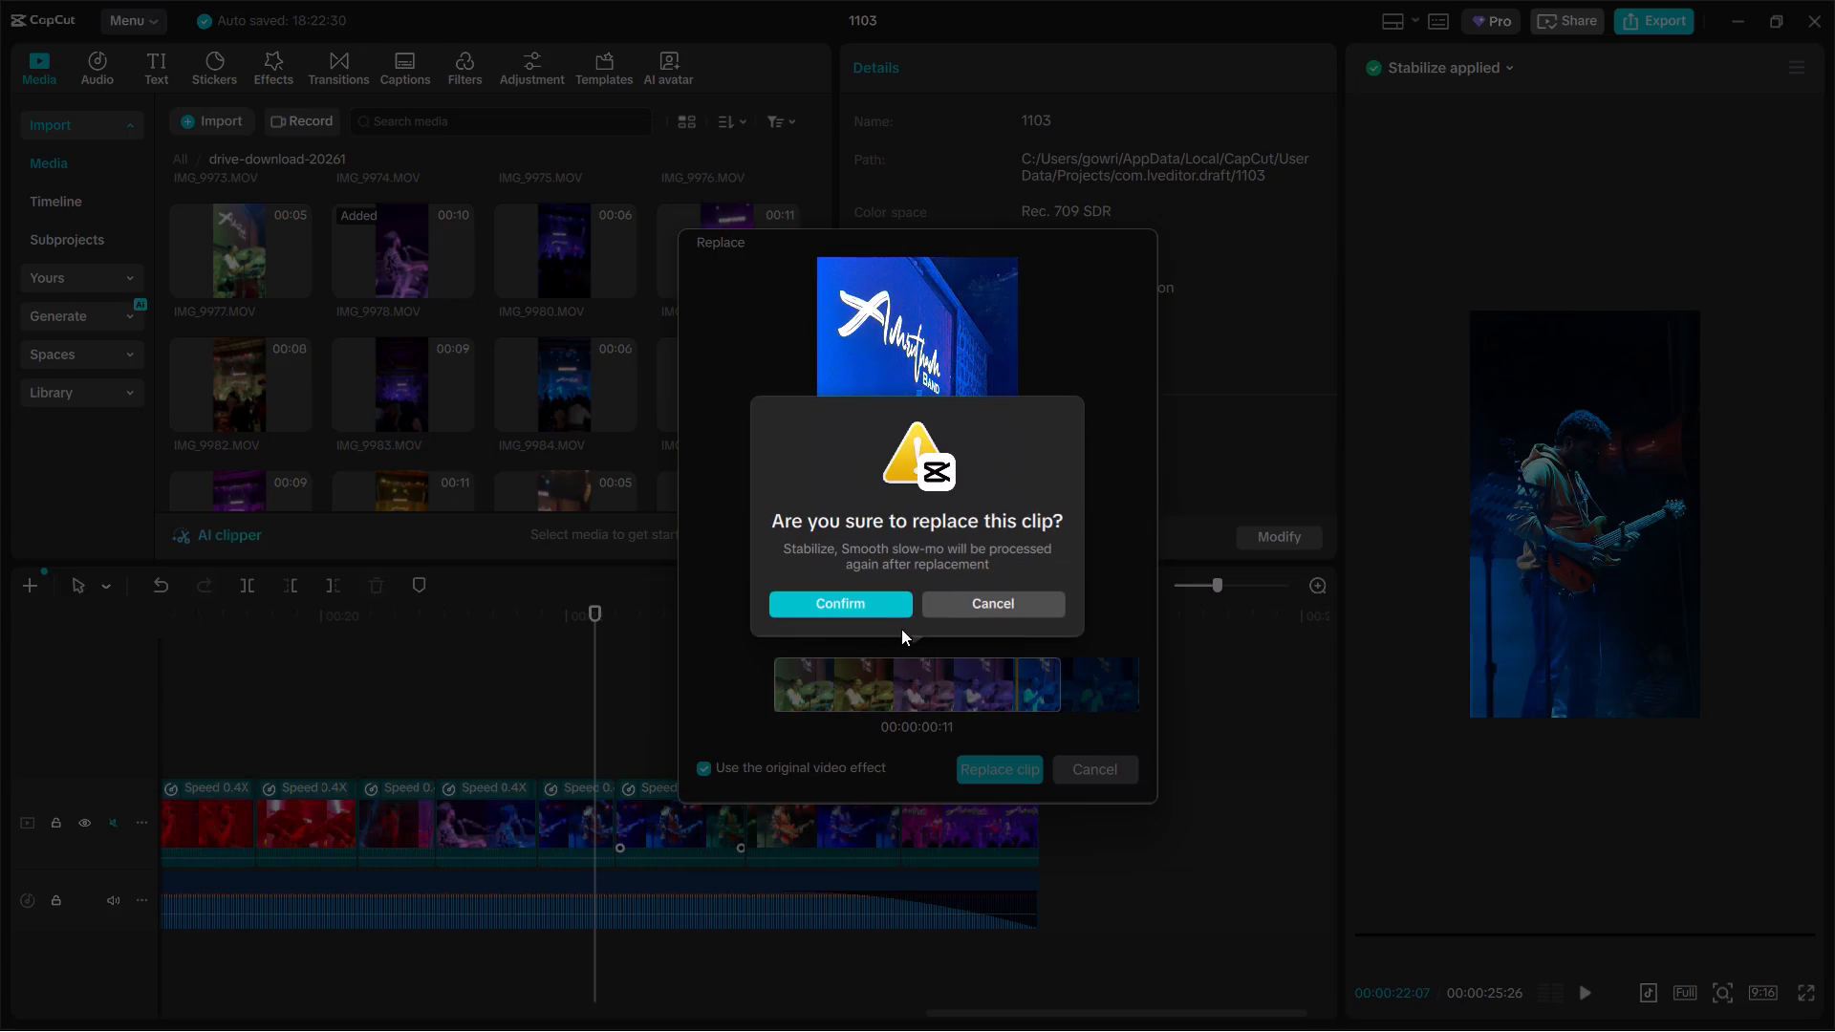
pyautogui.click(875, 618)
pyautogui.click(972, 601)
pyautogui.moveTo(994, 673); pyautogui.dragTo(919, 691)
pyautogui.moveTo(981, 755); pyautogui.dragTo(986, 763)
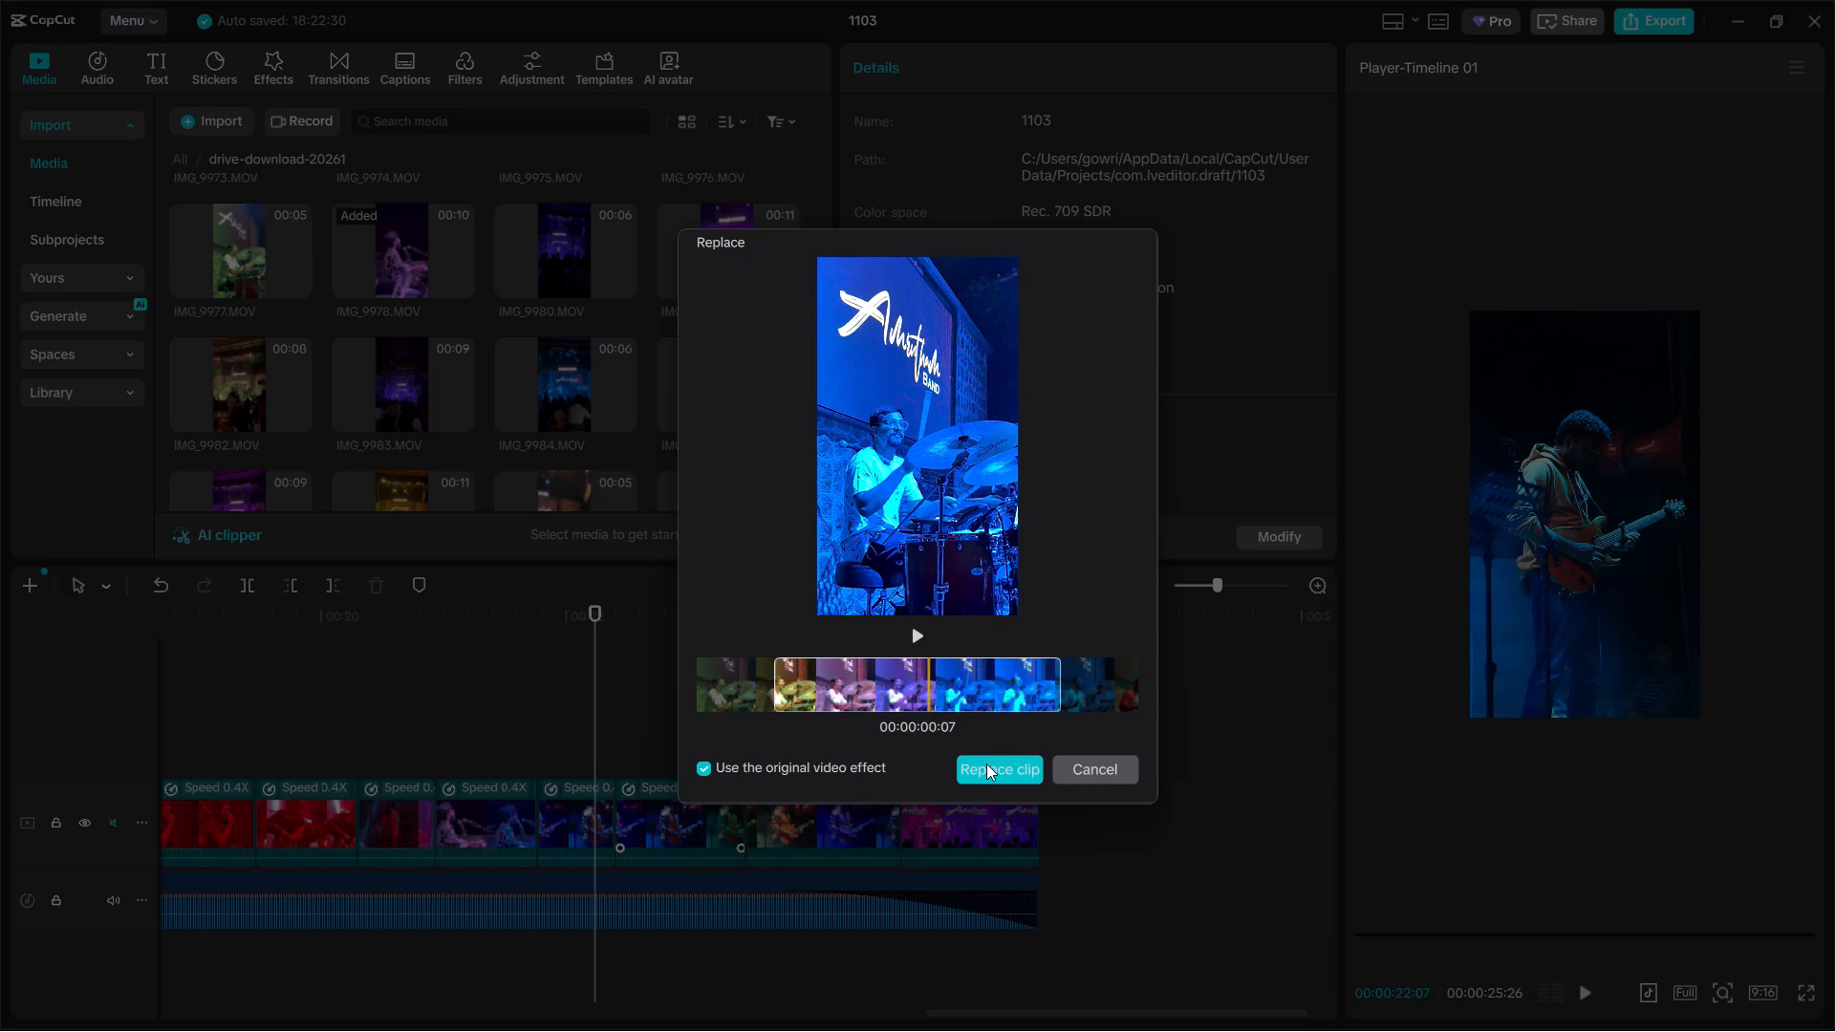
pyautogui.click(986, 763)
pyautogui.click(815, 592)
# Play back the timeline through the IMG_9977 drummer segment and into the next guitarist segment.
pyautogui.scroll(-1, 811, 607)
pyautogui.press('space')
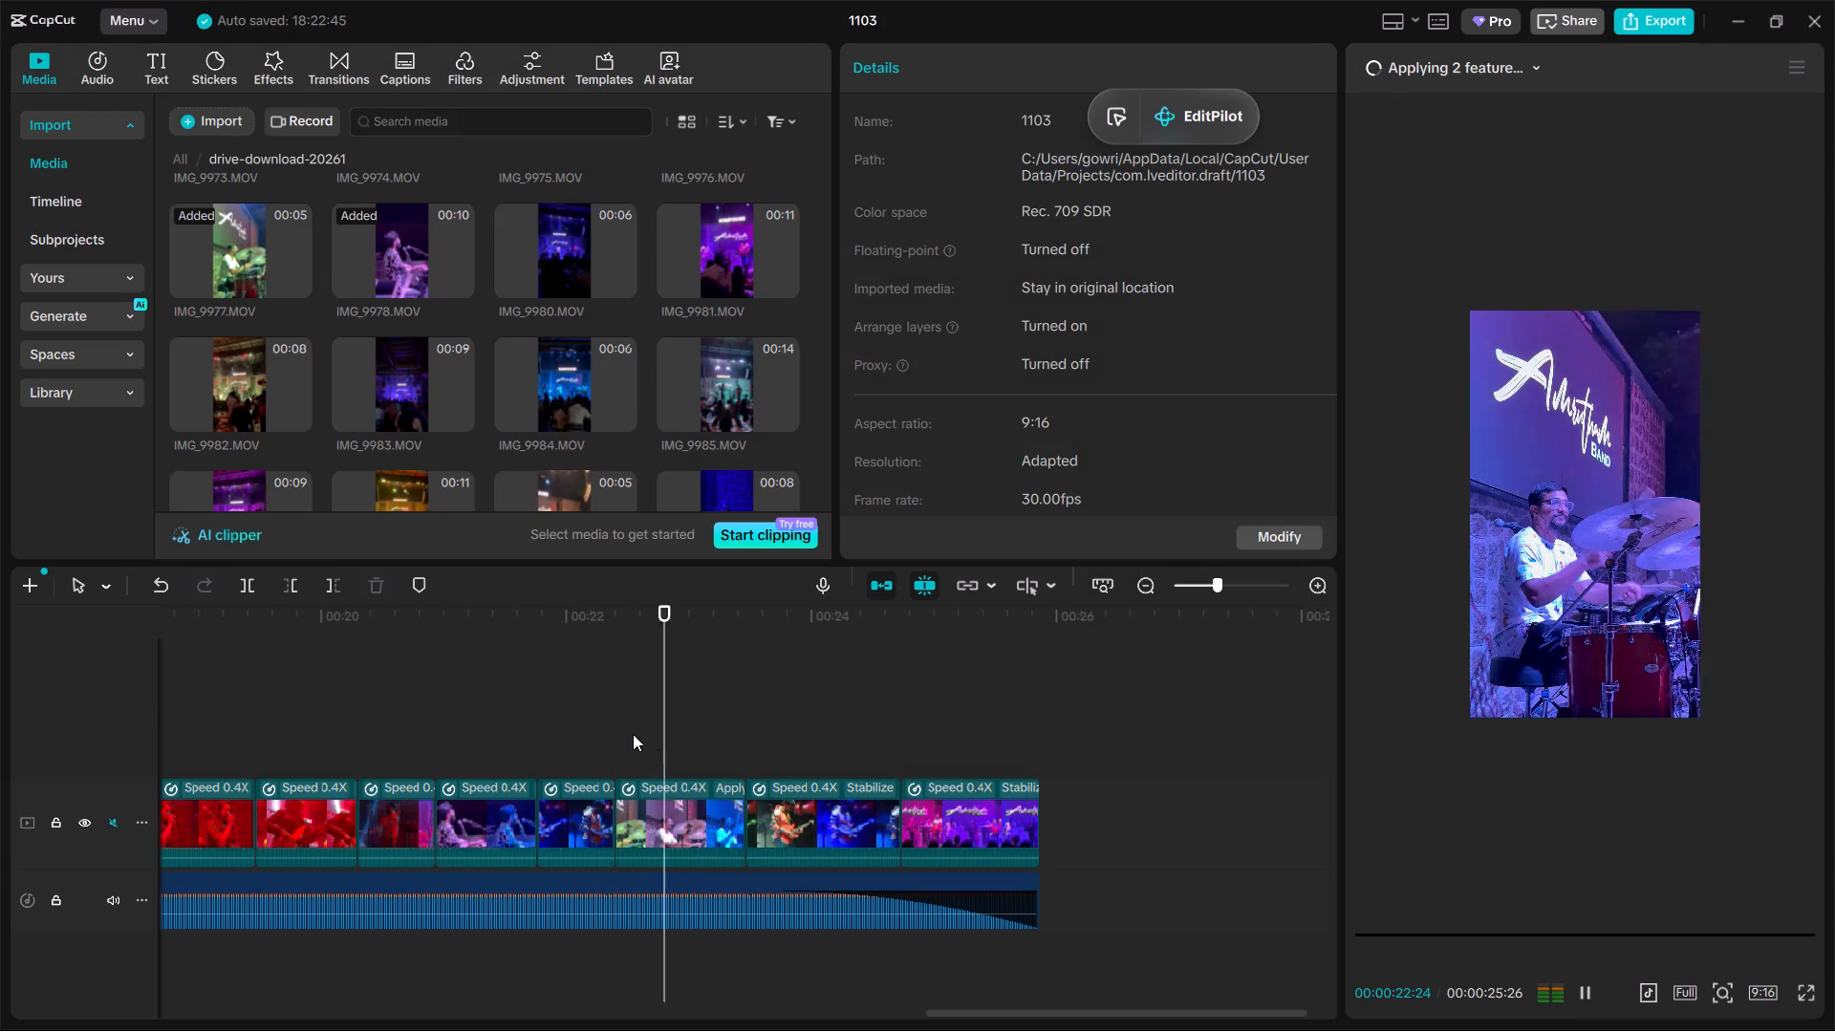
pyautogui.press('space')
pyautogui.press('space')
pyautogui.press('space')
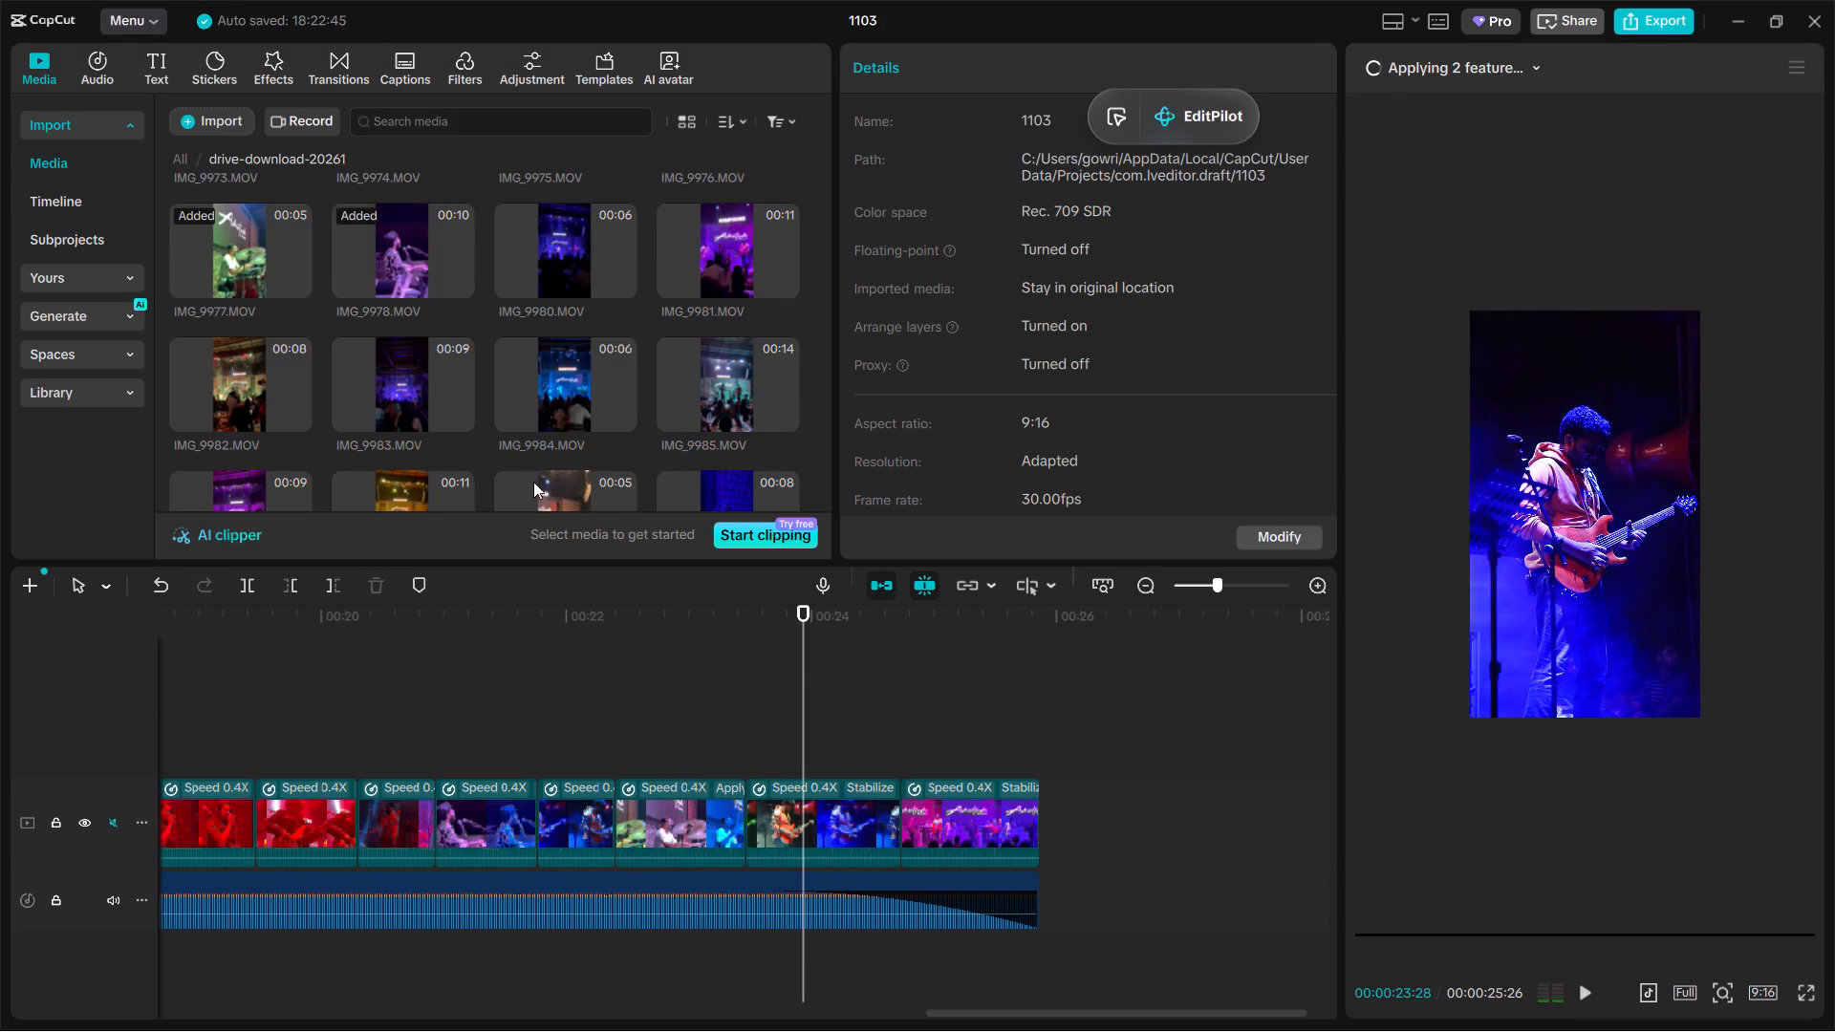
# Replace the guitarist segment between IMG_9977 and the last segment with the orange-to-pink-lit wide portion of IMG_9993, keeping the original effects, and play it.
pyautogui.scroll(-1, 435, 435)
pyautogui.click(402, 469)
pyautogui.scroll(-1, 404, 467)
pyautogui.click(550, 458)
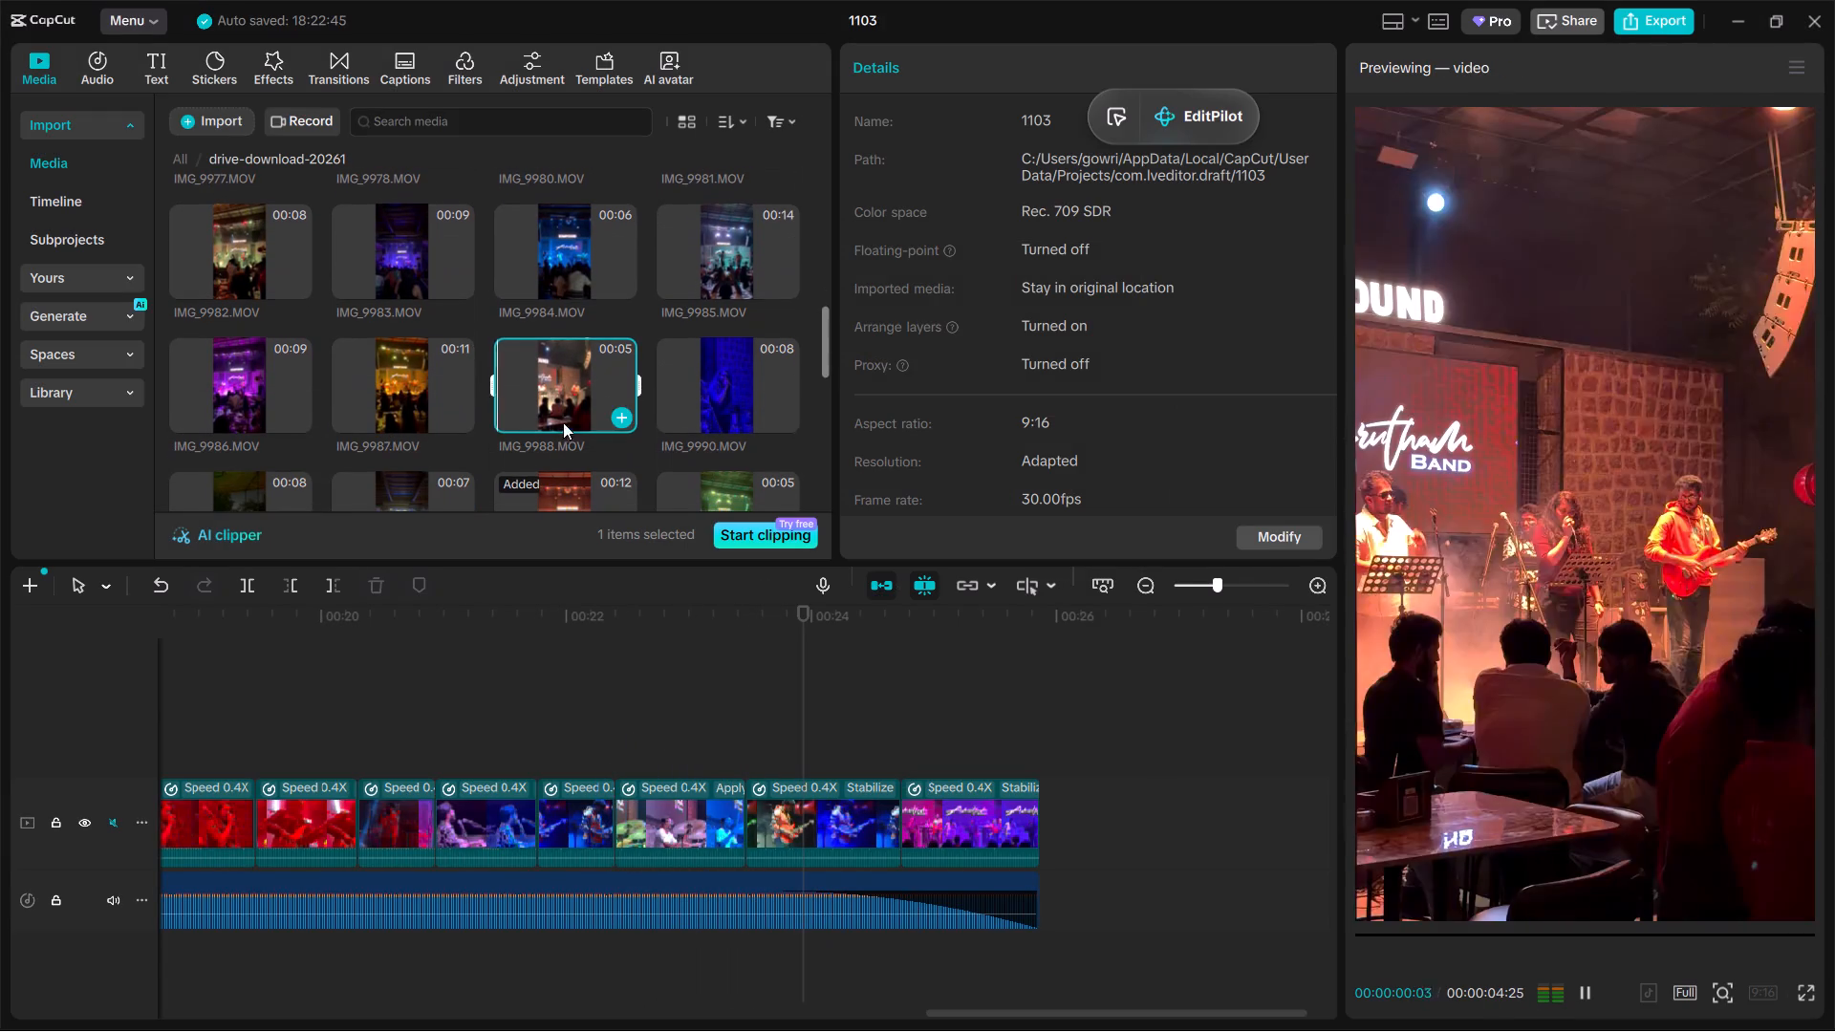
pyautogui.scroll(-1, 563, 422)
pyautogui.click(698, 384)
pyautogui.scroll(-1, 698, 384)
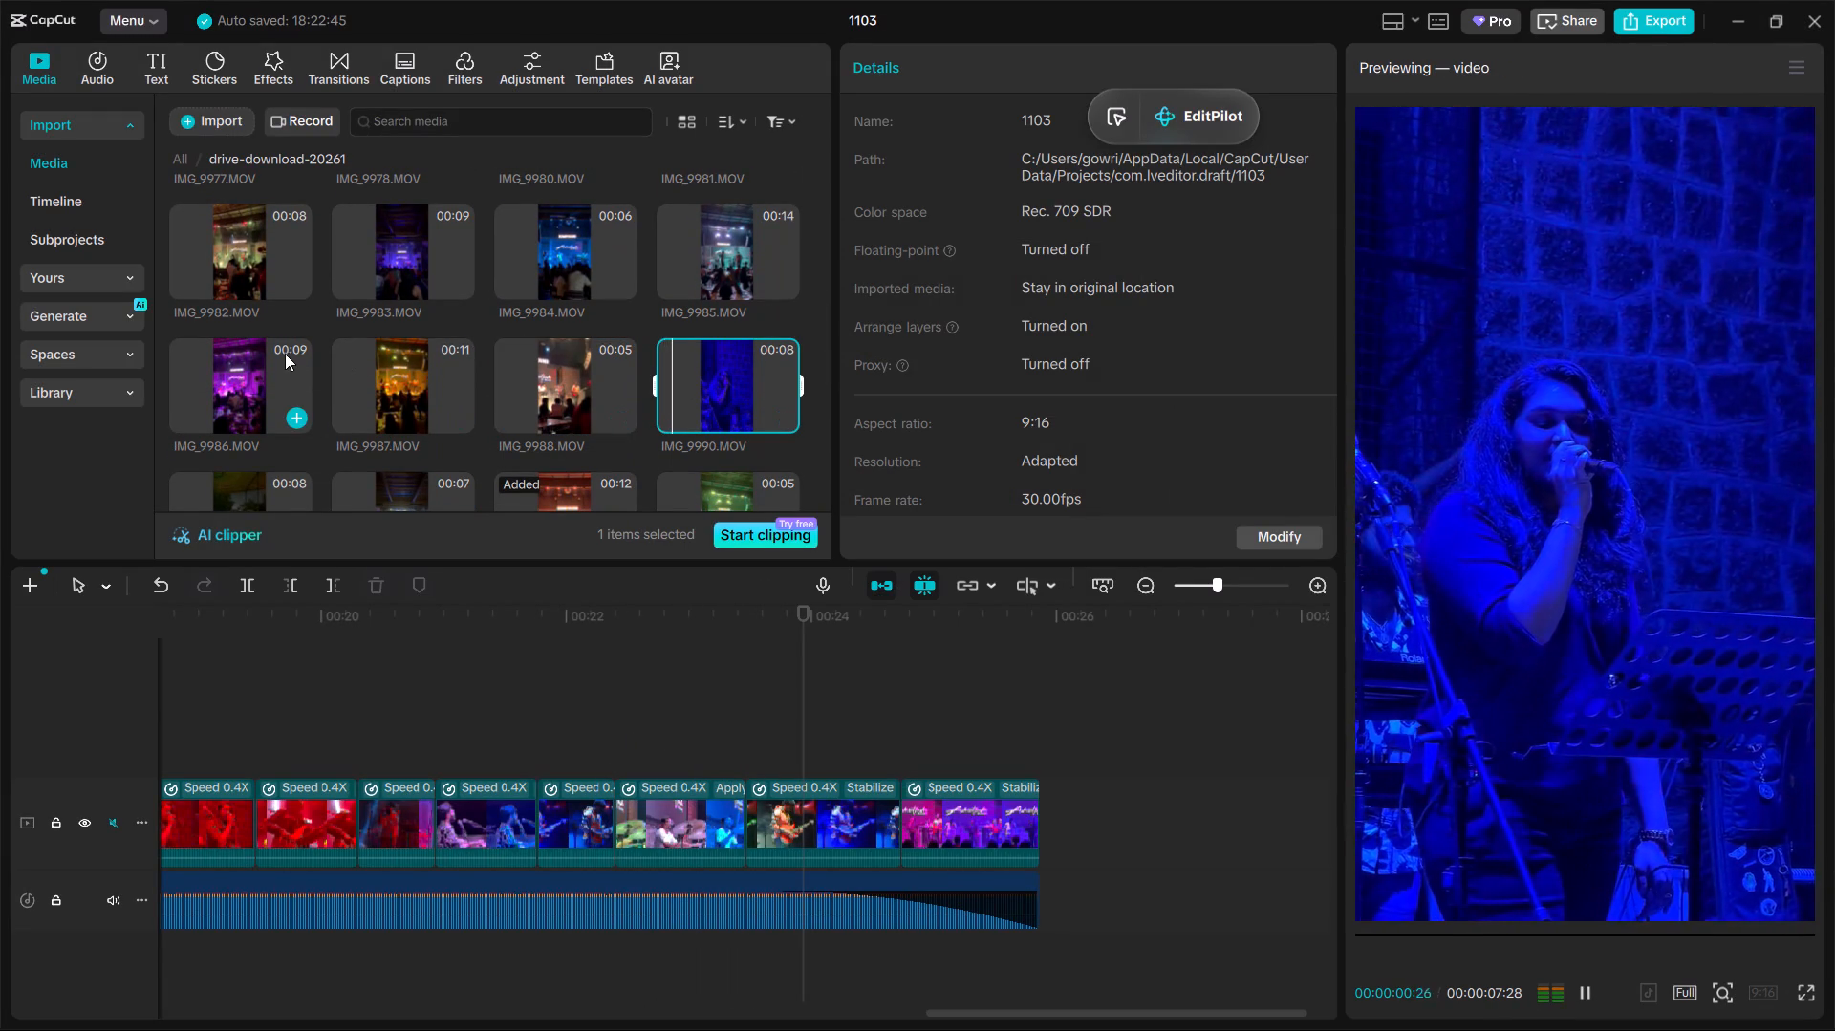
pyautogui.click(278, 359)
pyautogui.scroll(-2, 294, 385)
pyautogui.click(427, 304)
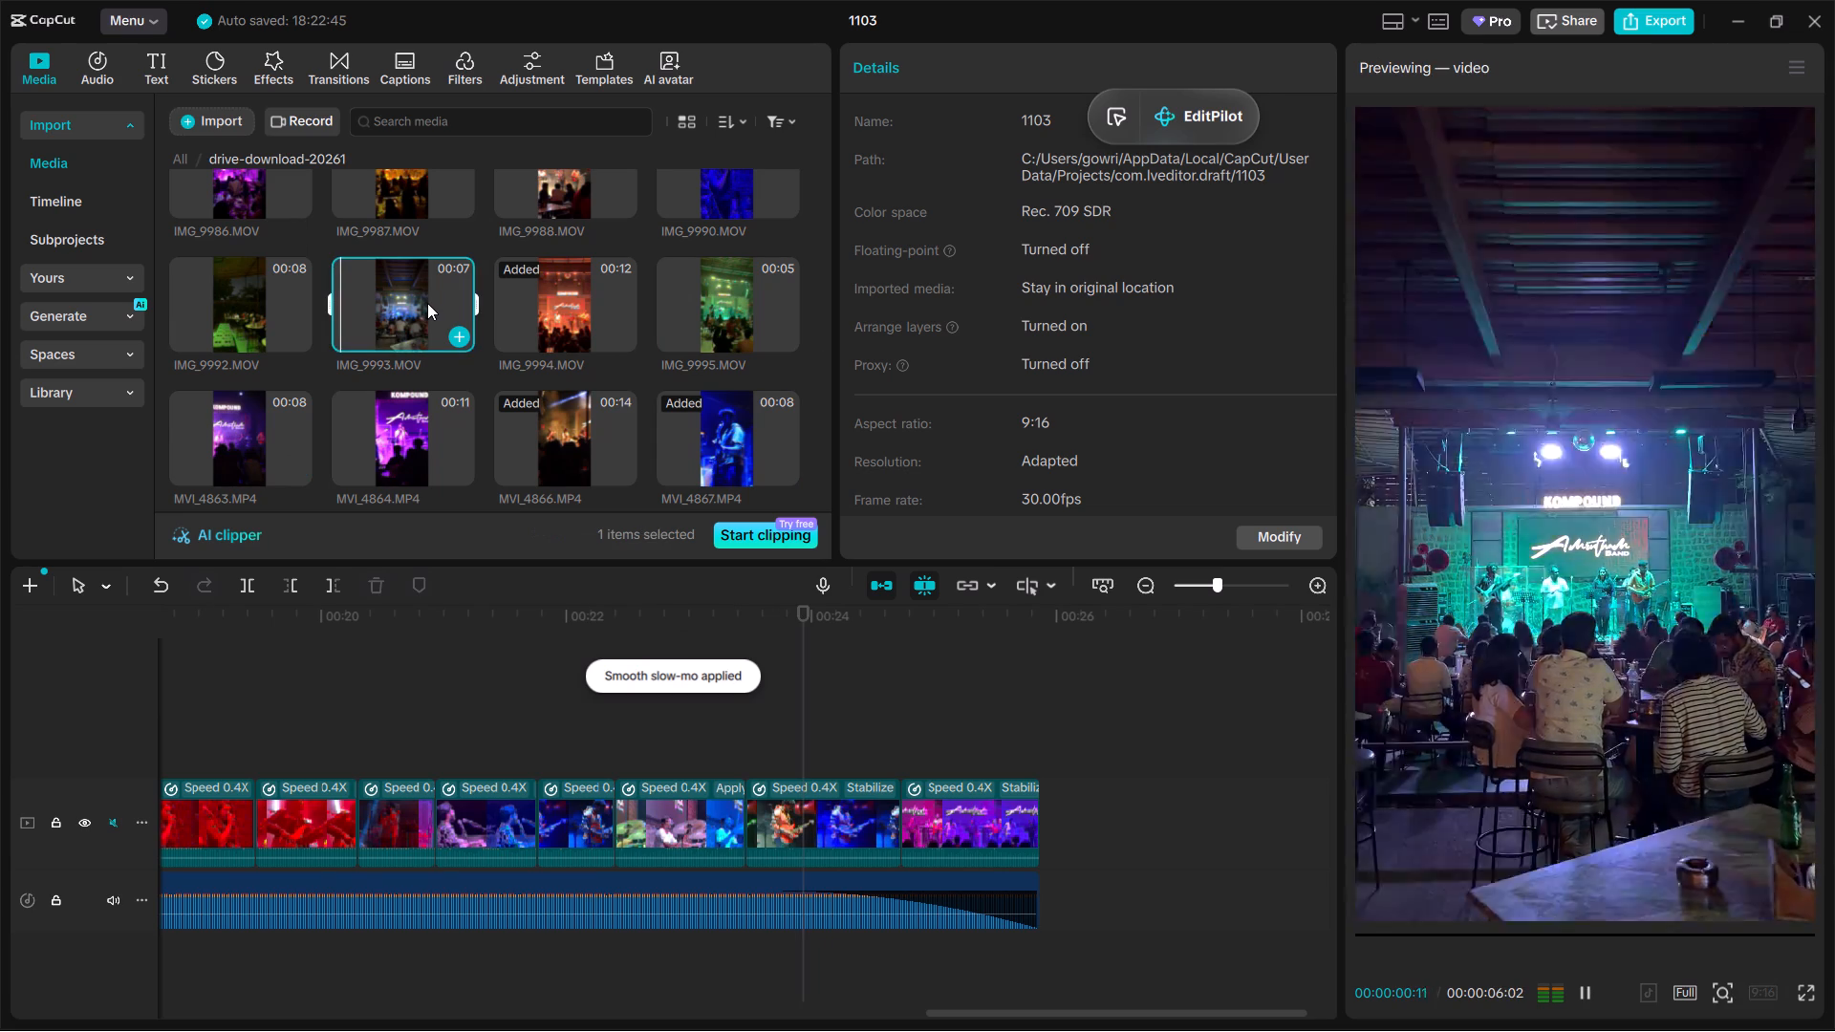
pyautogui.moveTo(427, 303); pyautogui.dragTo(827, 800)
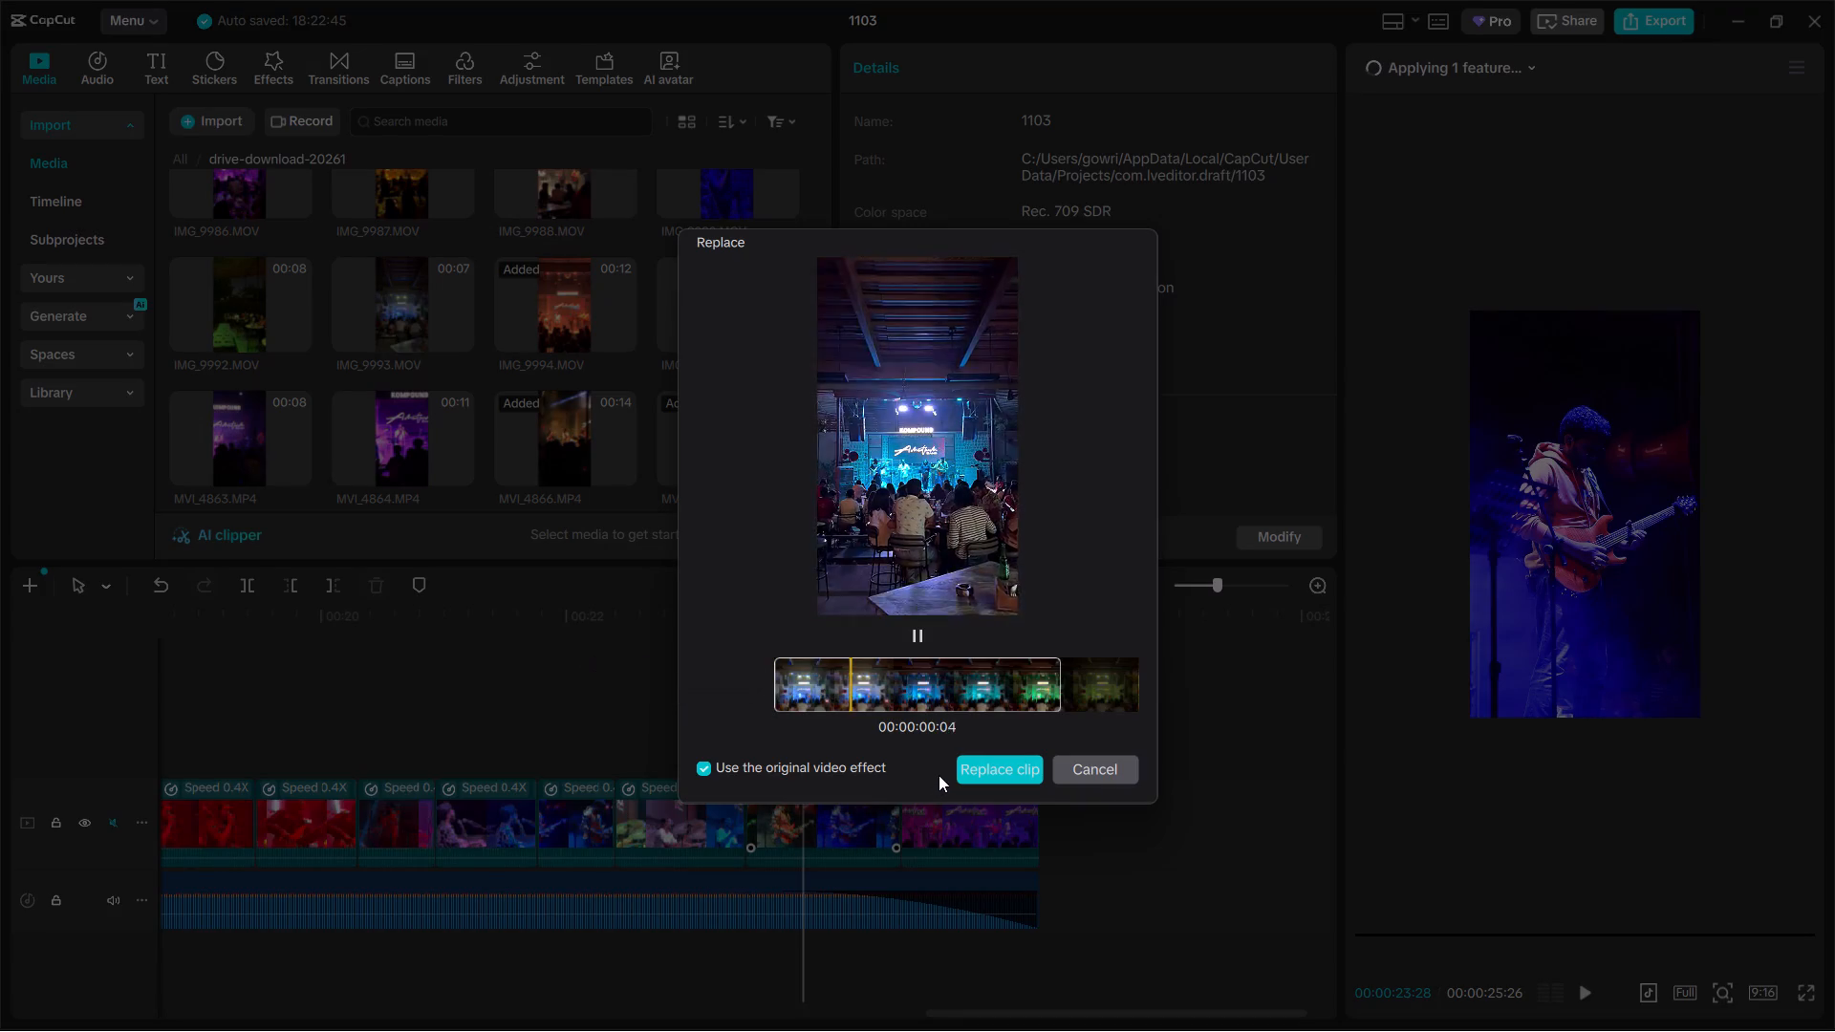
pyautogui.moveTo(946, 725); pyautogui.dragTo(711, 735)
pyautogui.moveTo(961, 713); pyautogui.dragTo(741, 711)
pyautogui.moveTo(1058, 710); pyautogui.dragTo(802, 713)
pyautogui.click(1007, 788)
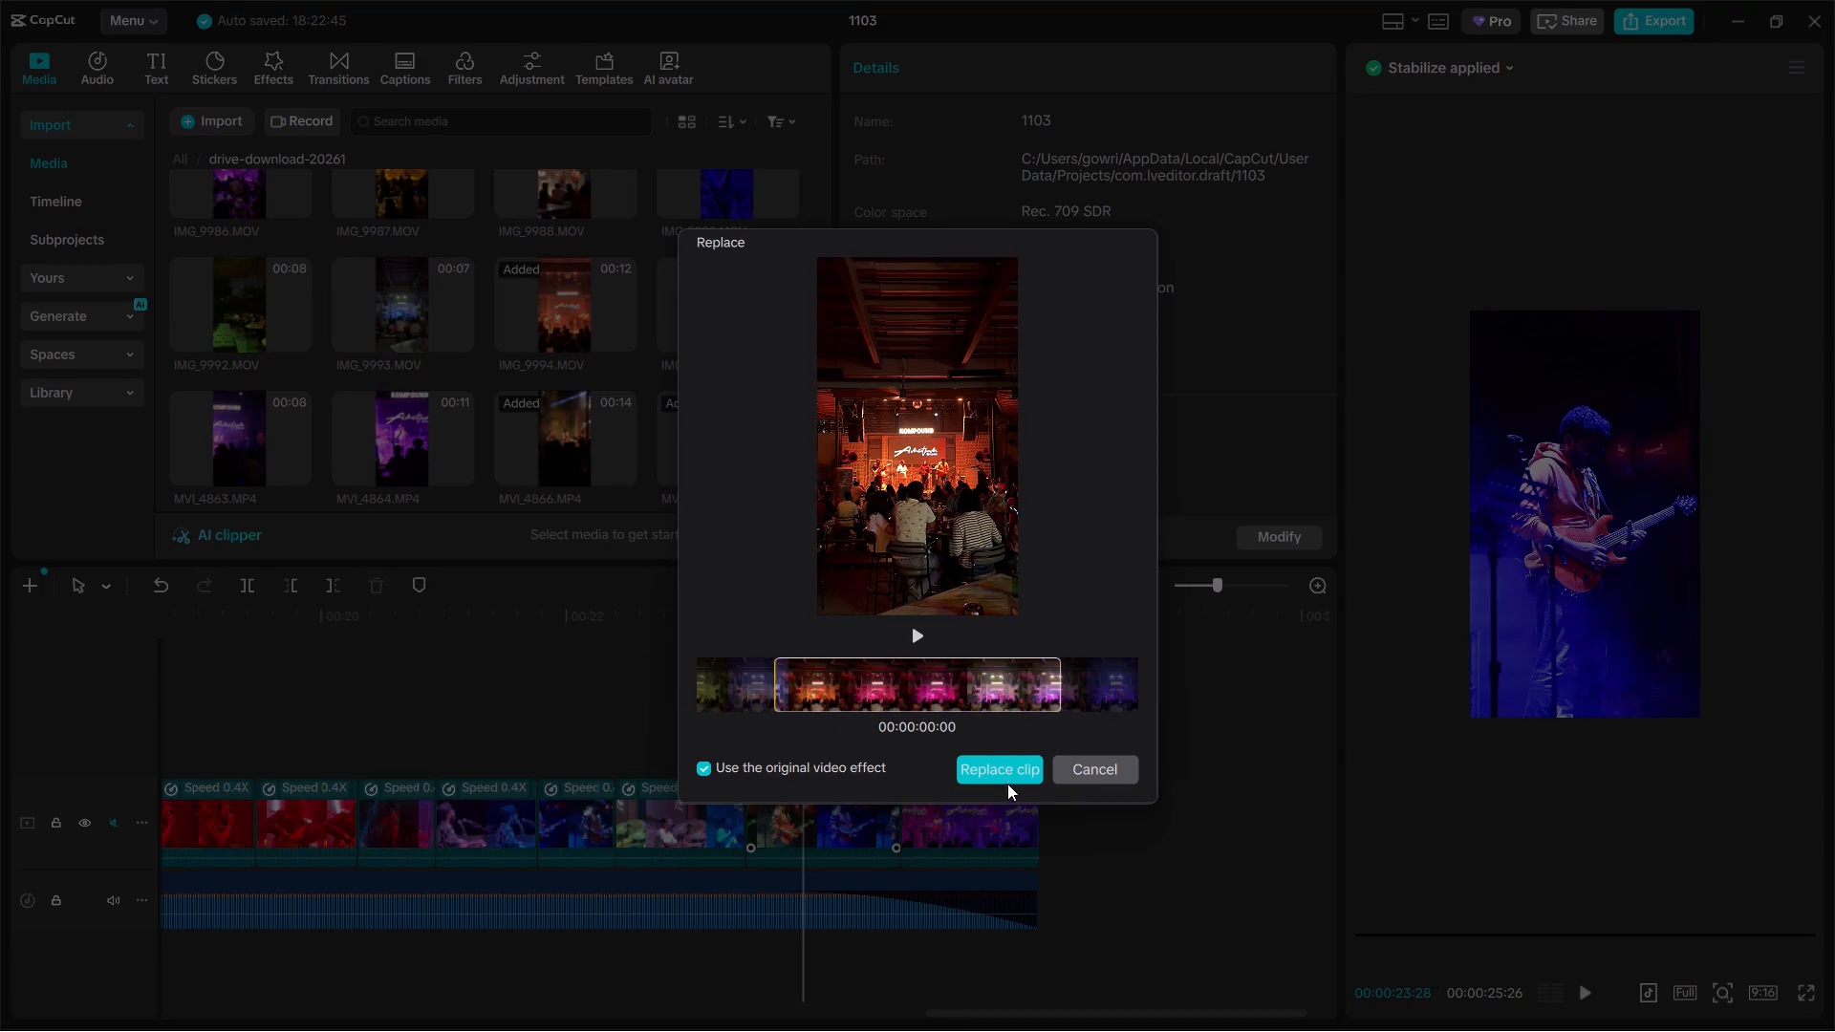
pyautogui.click(1007, 777)
pyautogui.click(864, 615)
pyautogui.click(776, 716)
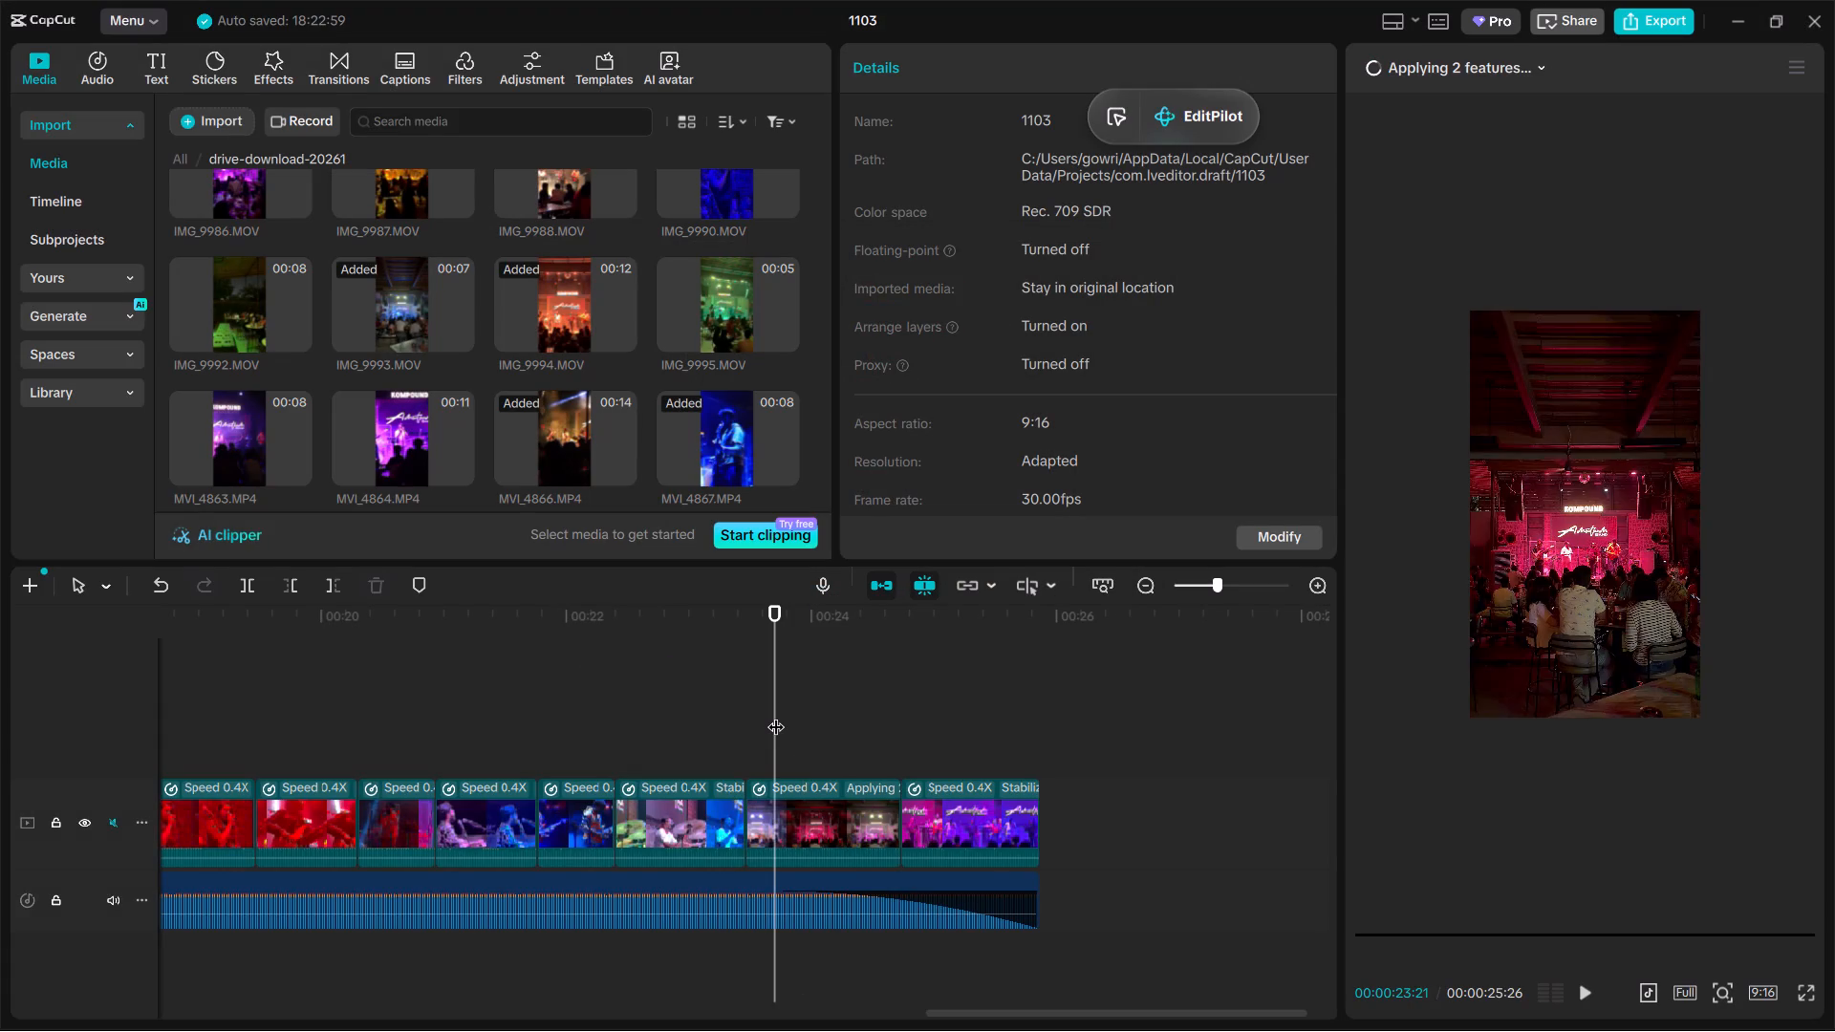
pyautogui.press('space')
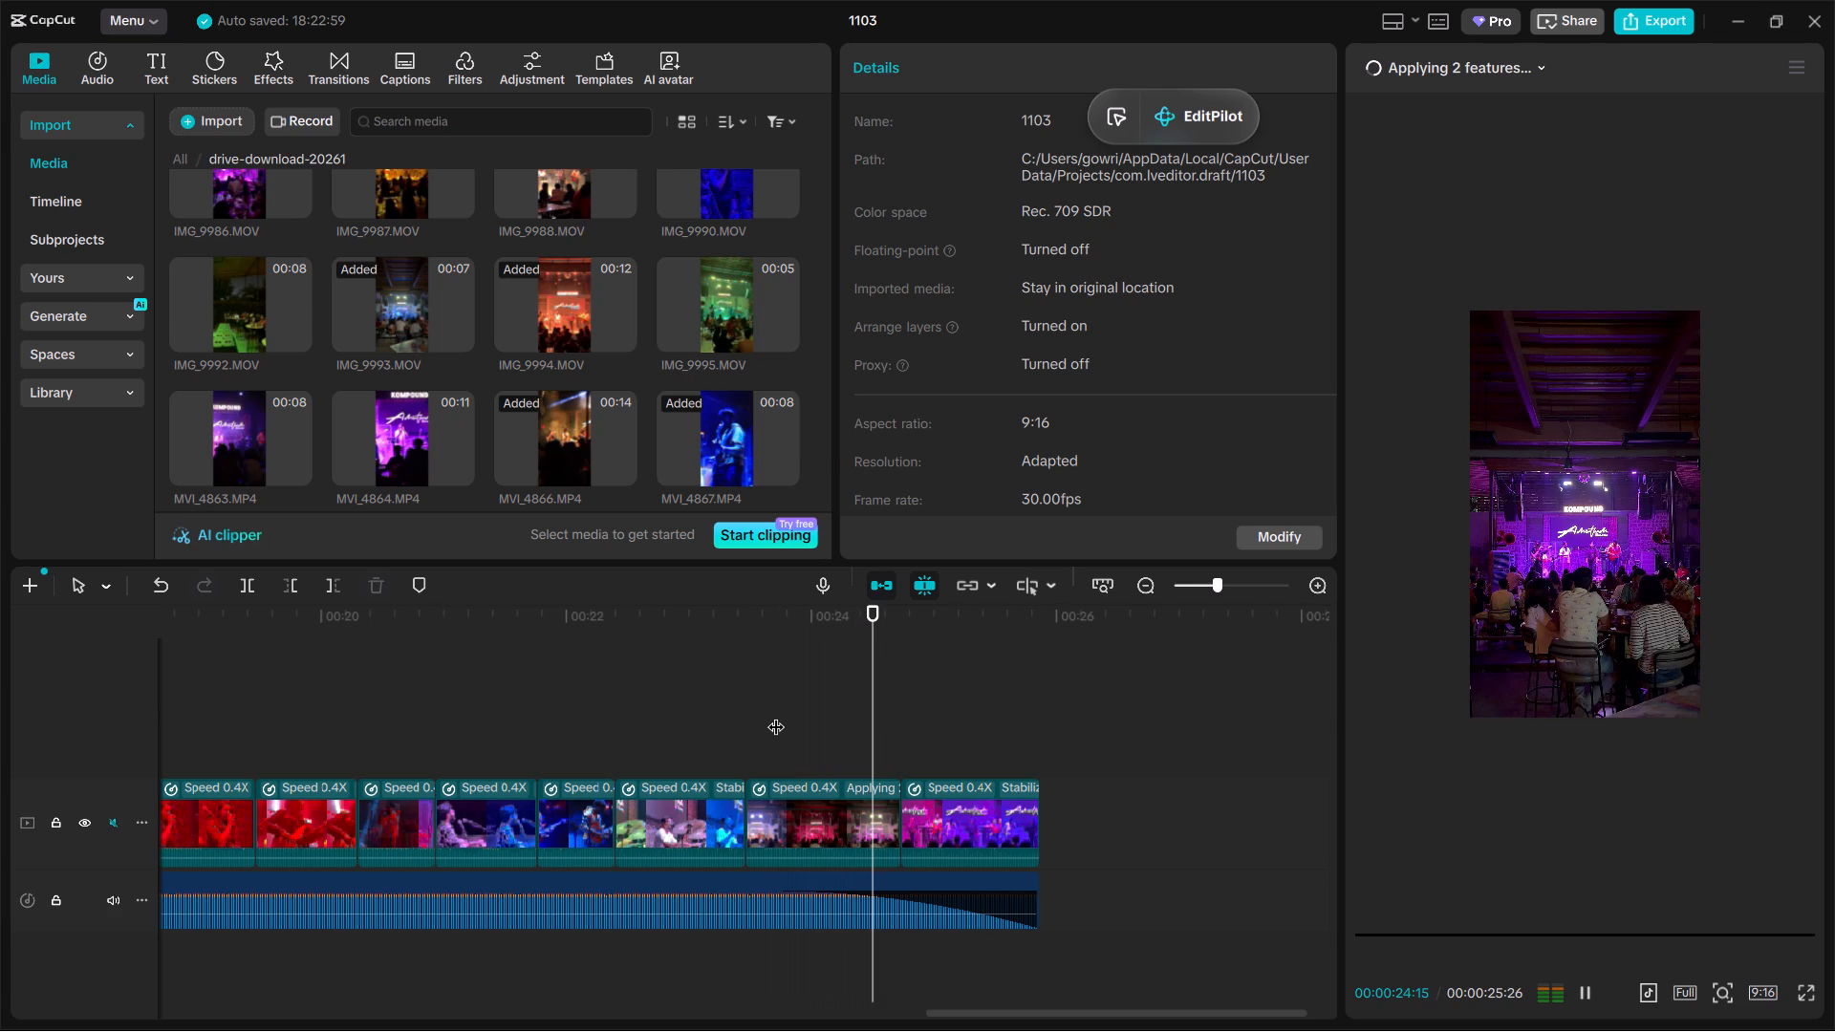
# Scale the IMG_9993 segment up to 177% so the stage fills more of the frame, and play through to the last segment.
pyautogui.click(781, 715)
pyautogui.click(816, 789)
pyautogui.moveTo(1699, 713); pyautogui.dragTo(1799, 960)
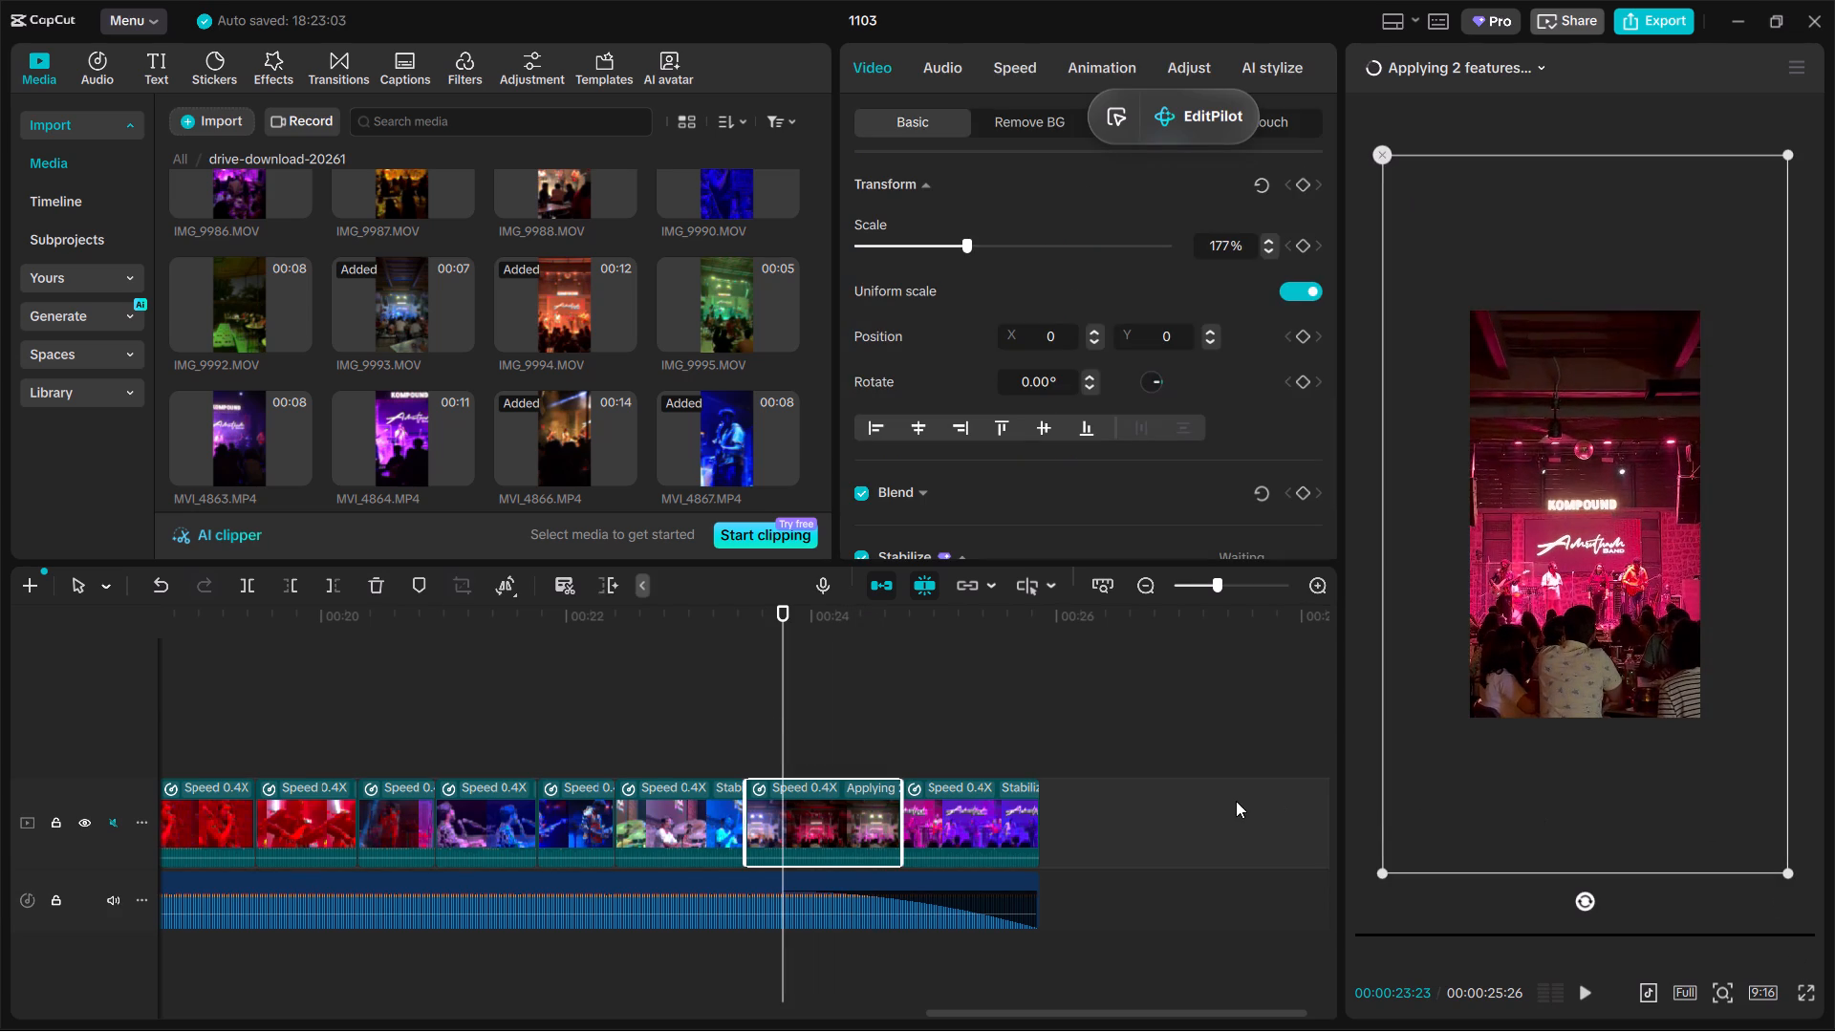
pyautogui.press('space')
pyautogui.press('space')
# Preview clips in the media folder as replacement candidates, including MVI_4868, MVI_4875, MVI_4876, IMG_9987, IMG_9971, IMG_9966 and IMG_9963.
pyautogui.scroll(-1, 601, 450)
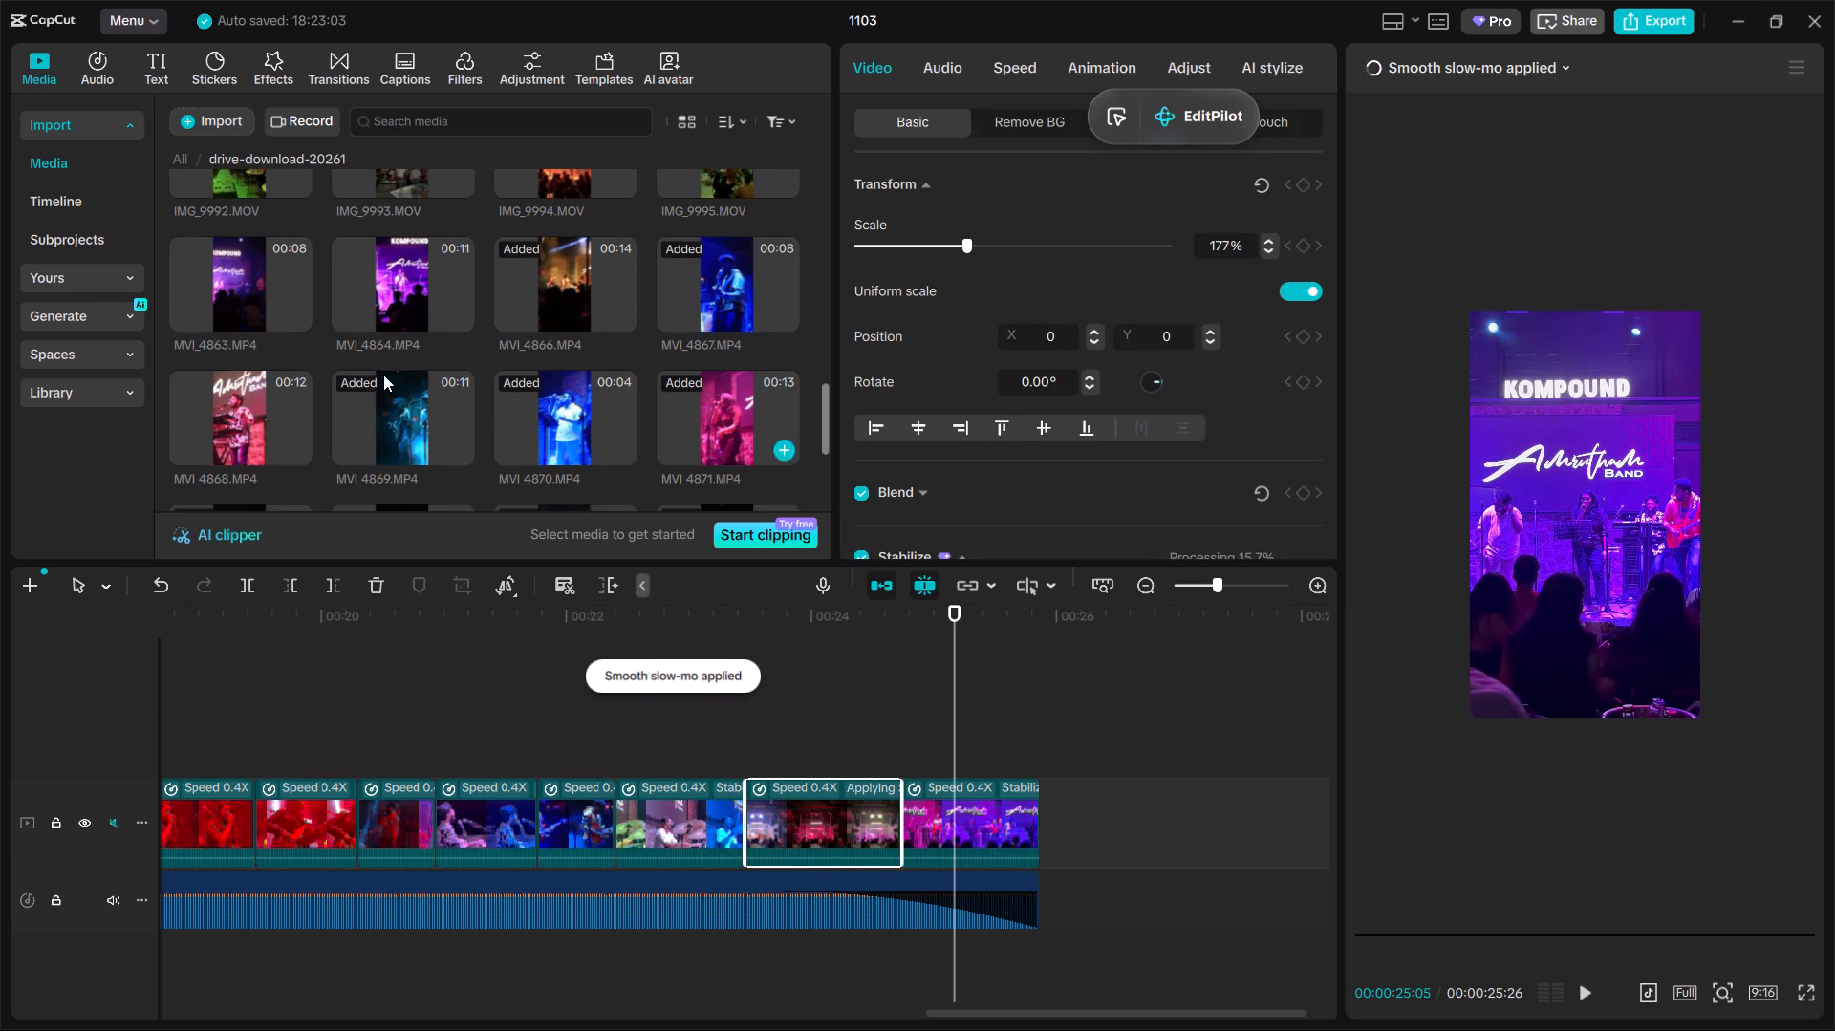
pyautogui.click(252, 412)
pyautogui.scroll(-3, 252, 412)
pyautogui.click(249, 278)
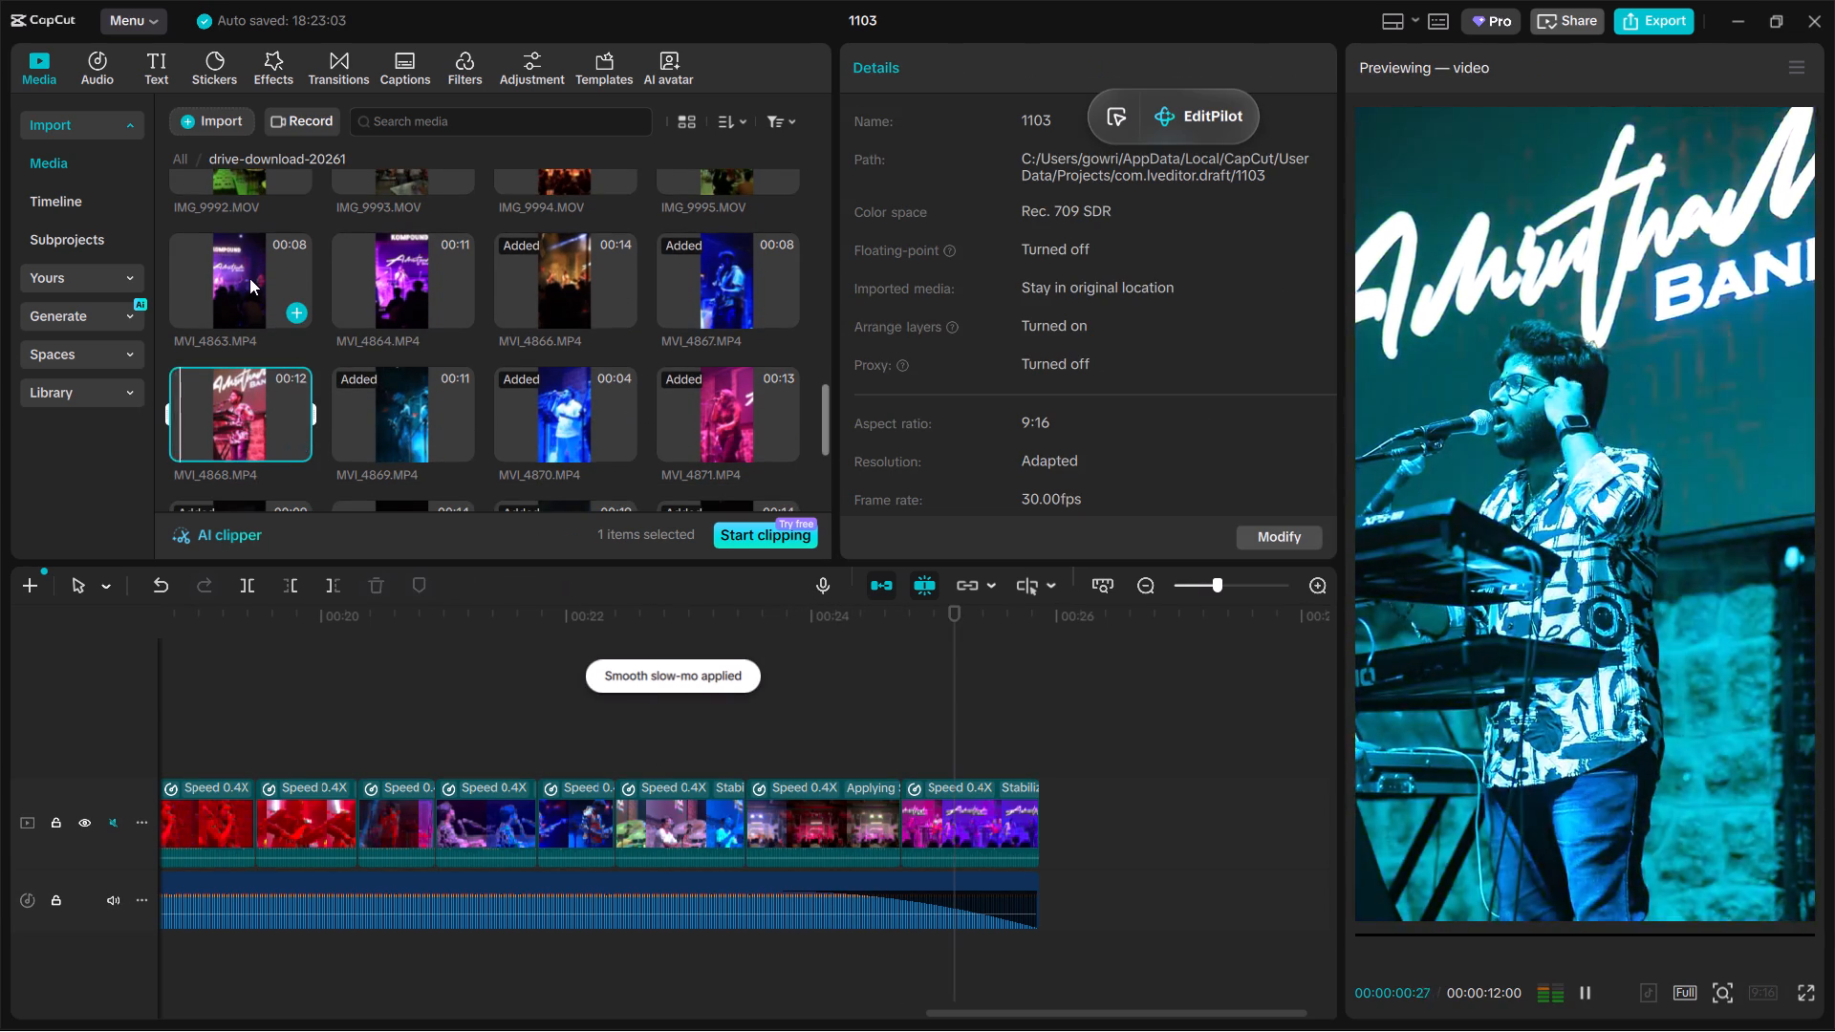
pyautogui.scroll(-1, 334, 341)
pyautogui.click(731, 322)
pyautogui.scroll(-1, 714, 322)
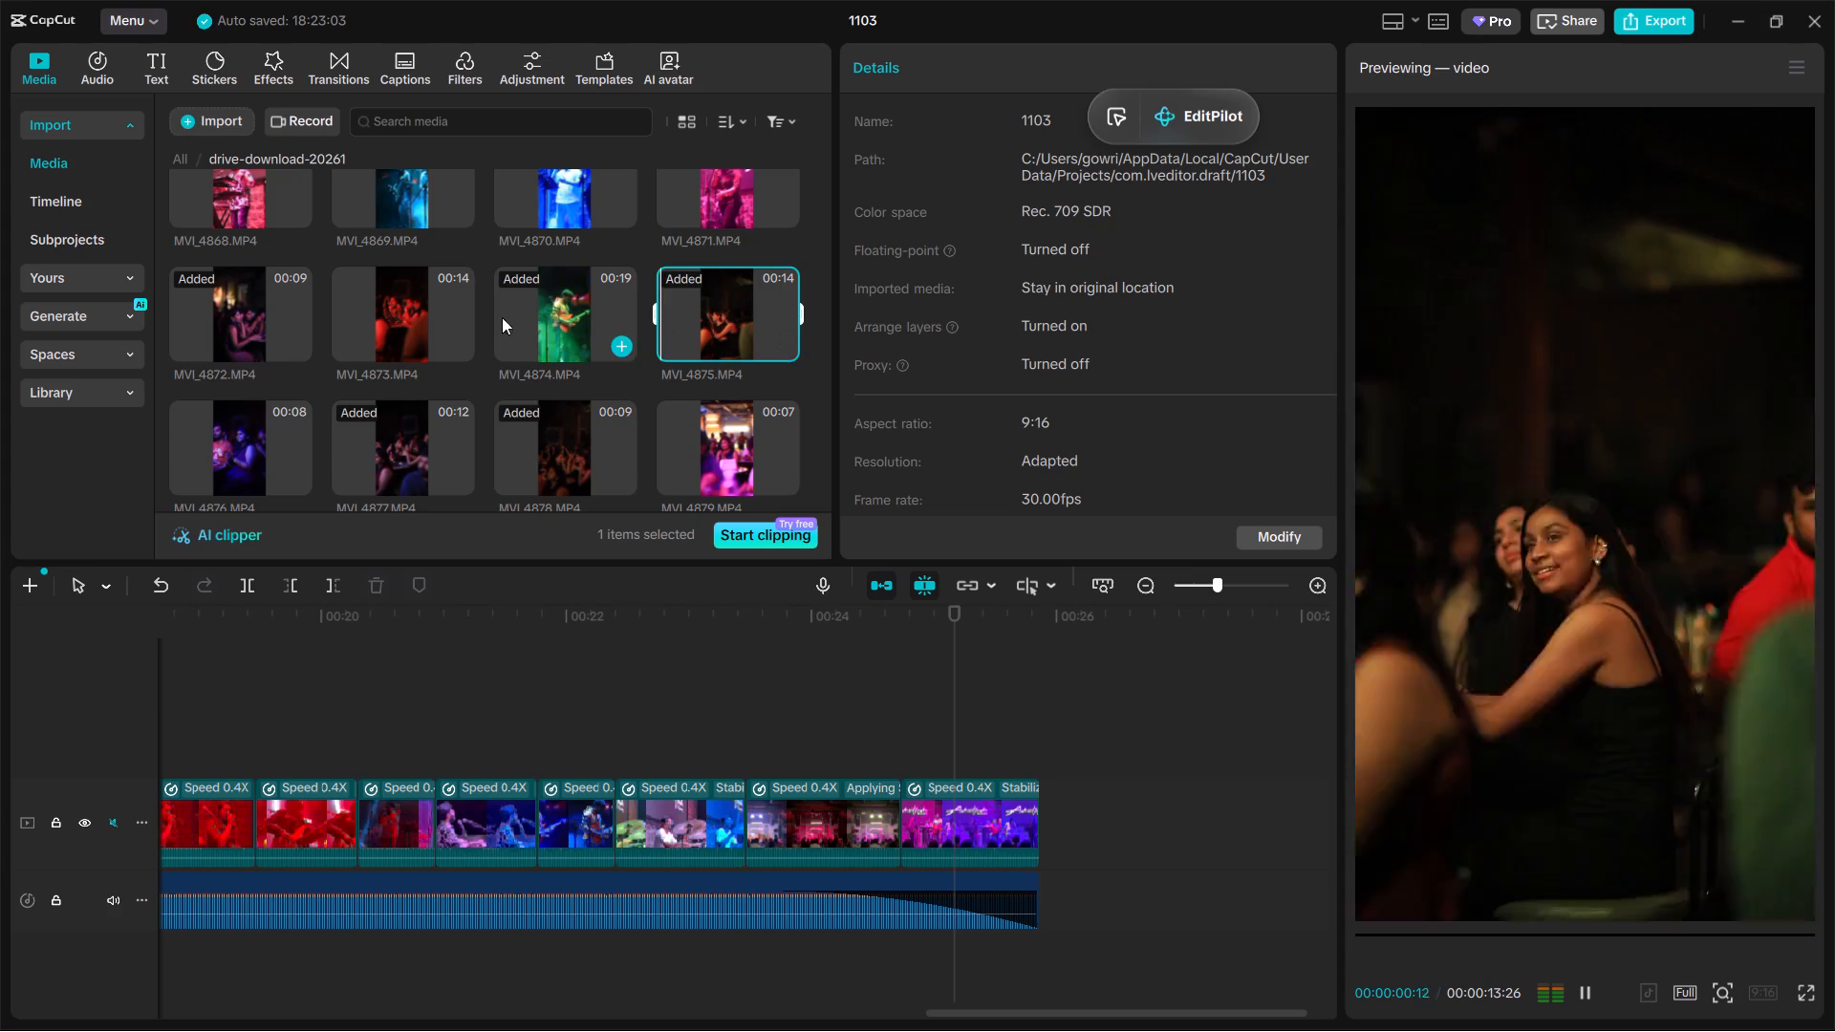
pyautogui.click(351, 311)
pyautogui.scroll(-1, 350, 312)
pyautogui.click(428, 413)
pyautogui.click(203, 413)
pyautogui.scroll(1, 325, 421)
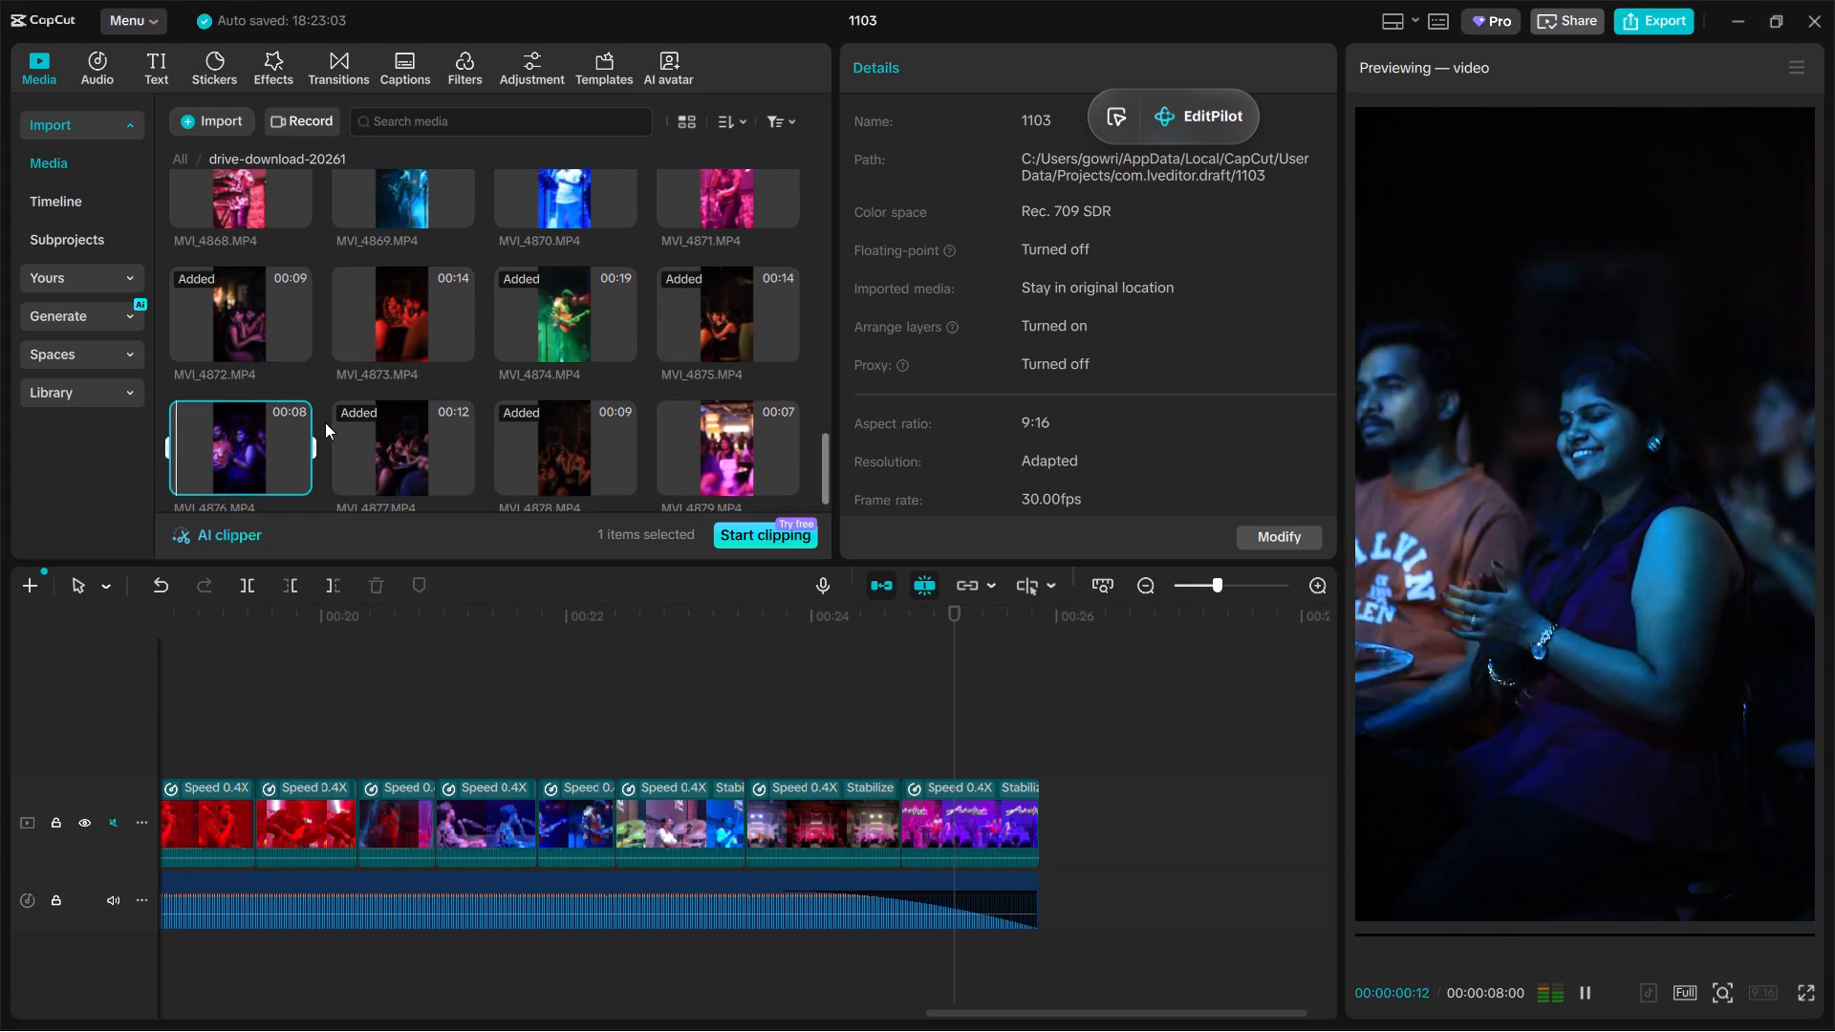
pyautogui.scroll(1, 325, 422)
pyautogui.click(392, 385)
pyautogui.scroll(1, 412, 363)
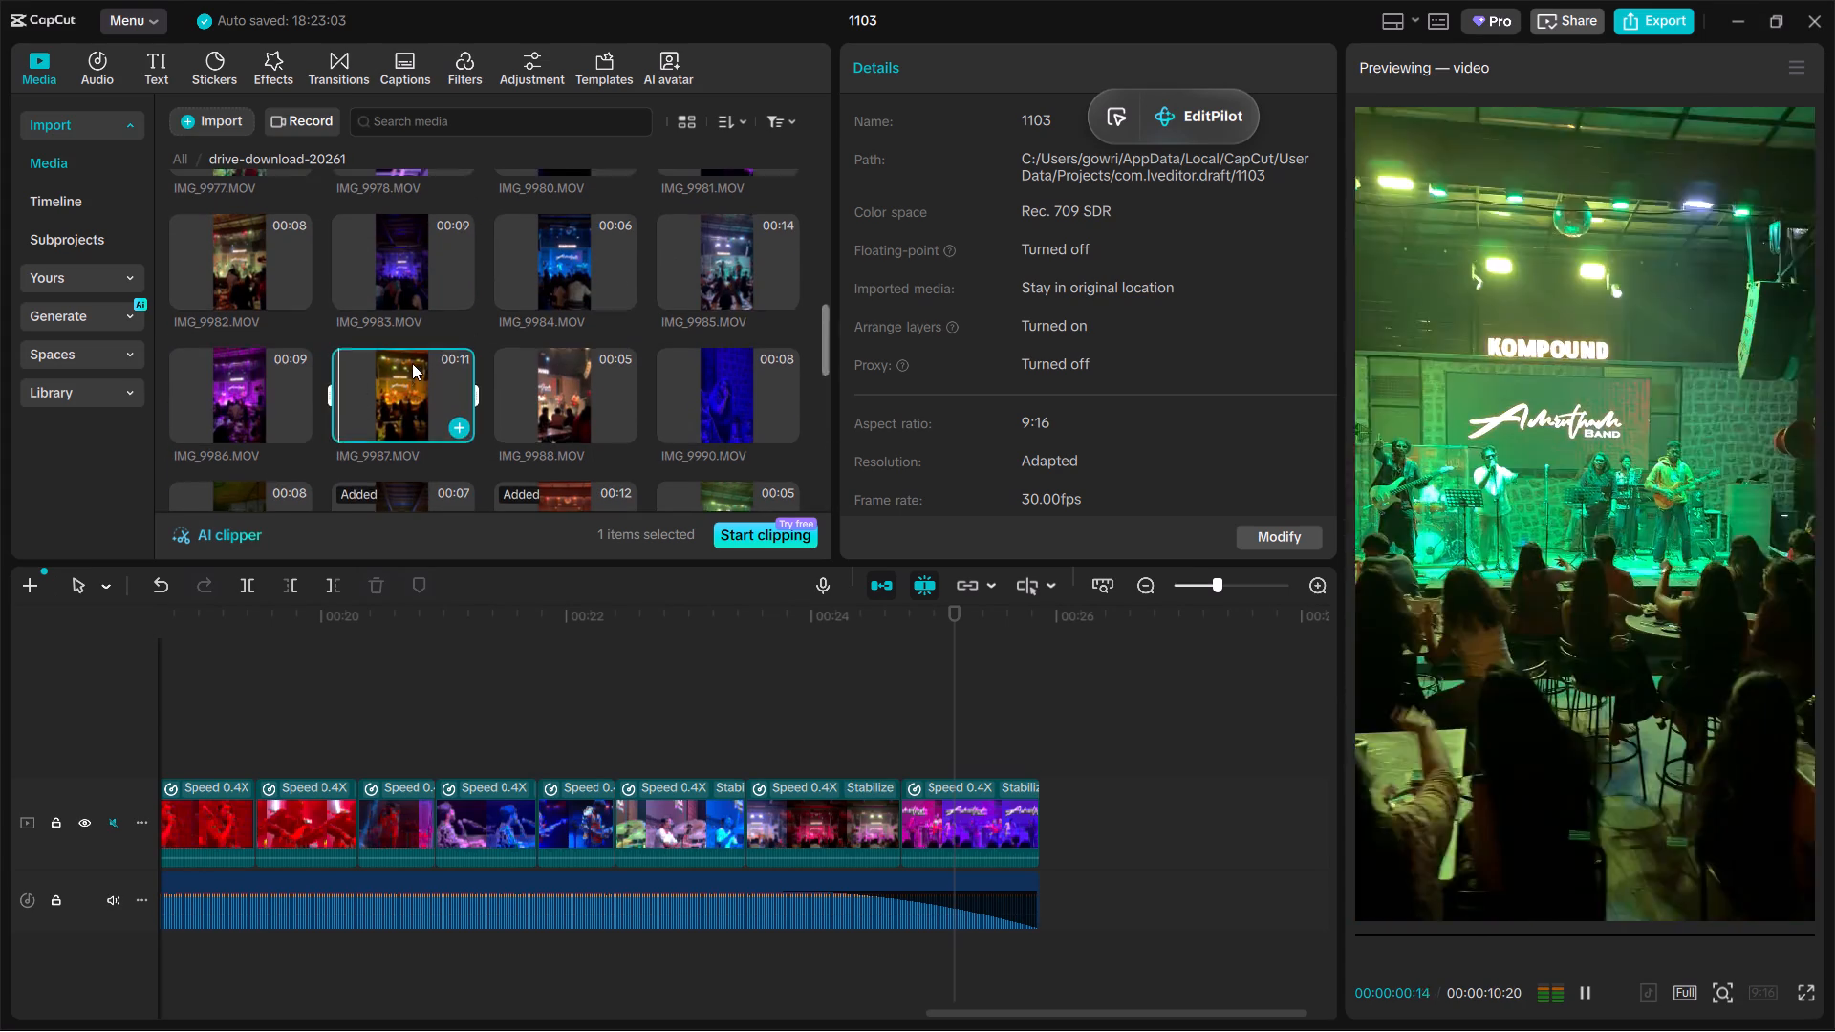
pyautogui.scroll(1, 412, 363)
pyautogui.click(572, 365)
pyautogui.click(557, 301)
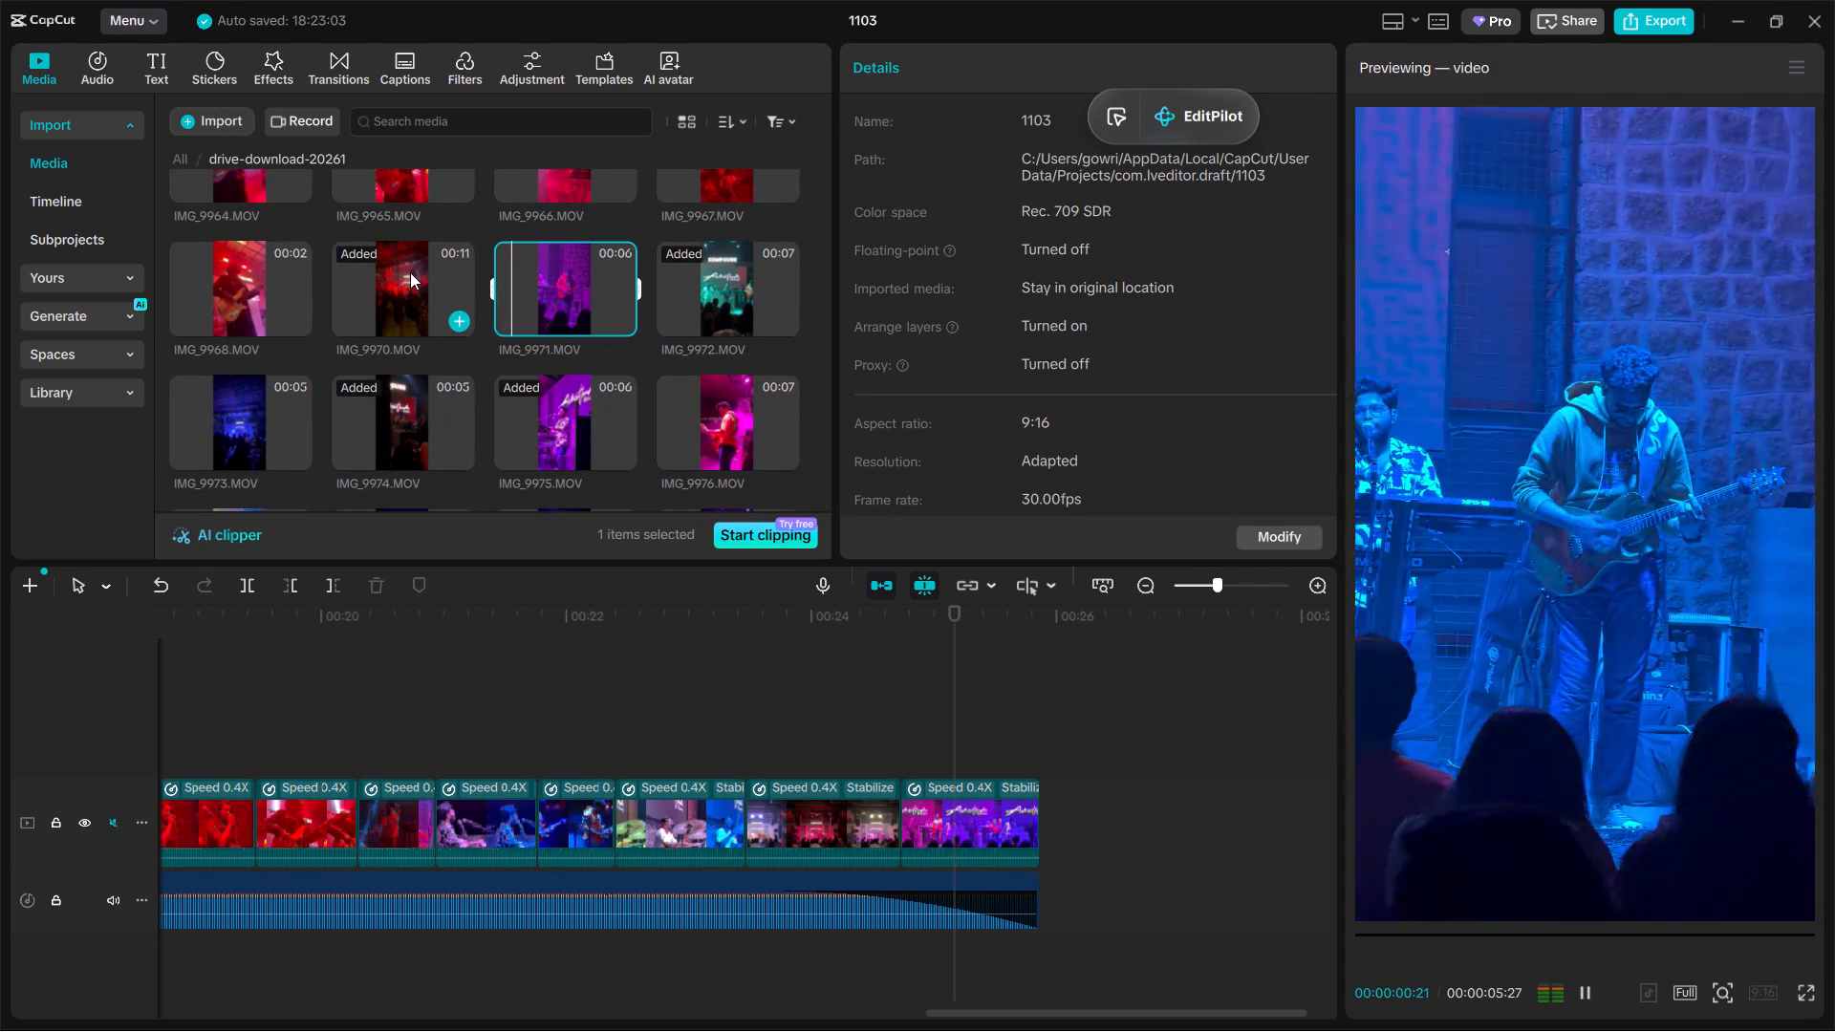
pyautogui.scroll(1, 410, 272)
pyautogui.click(264, 364)
pyautogui.click(628, 347)
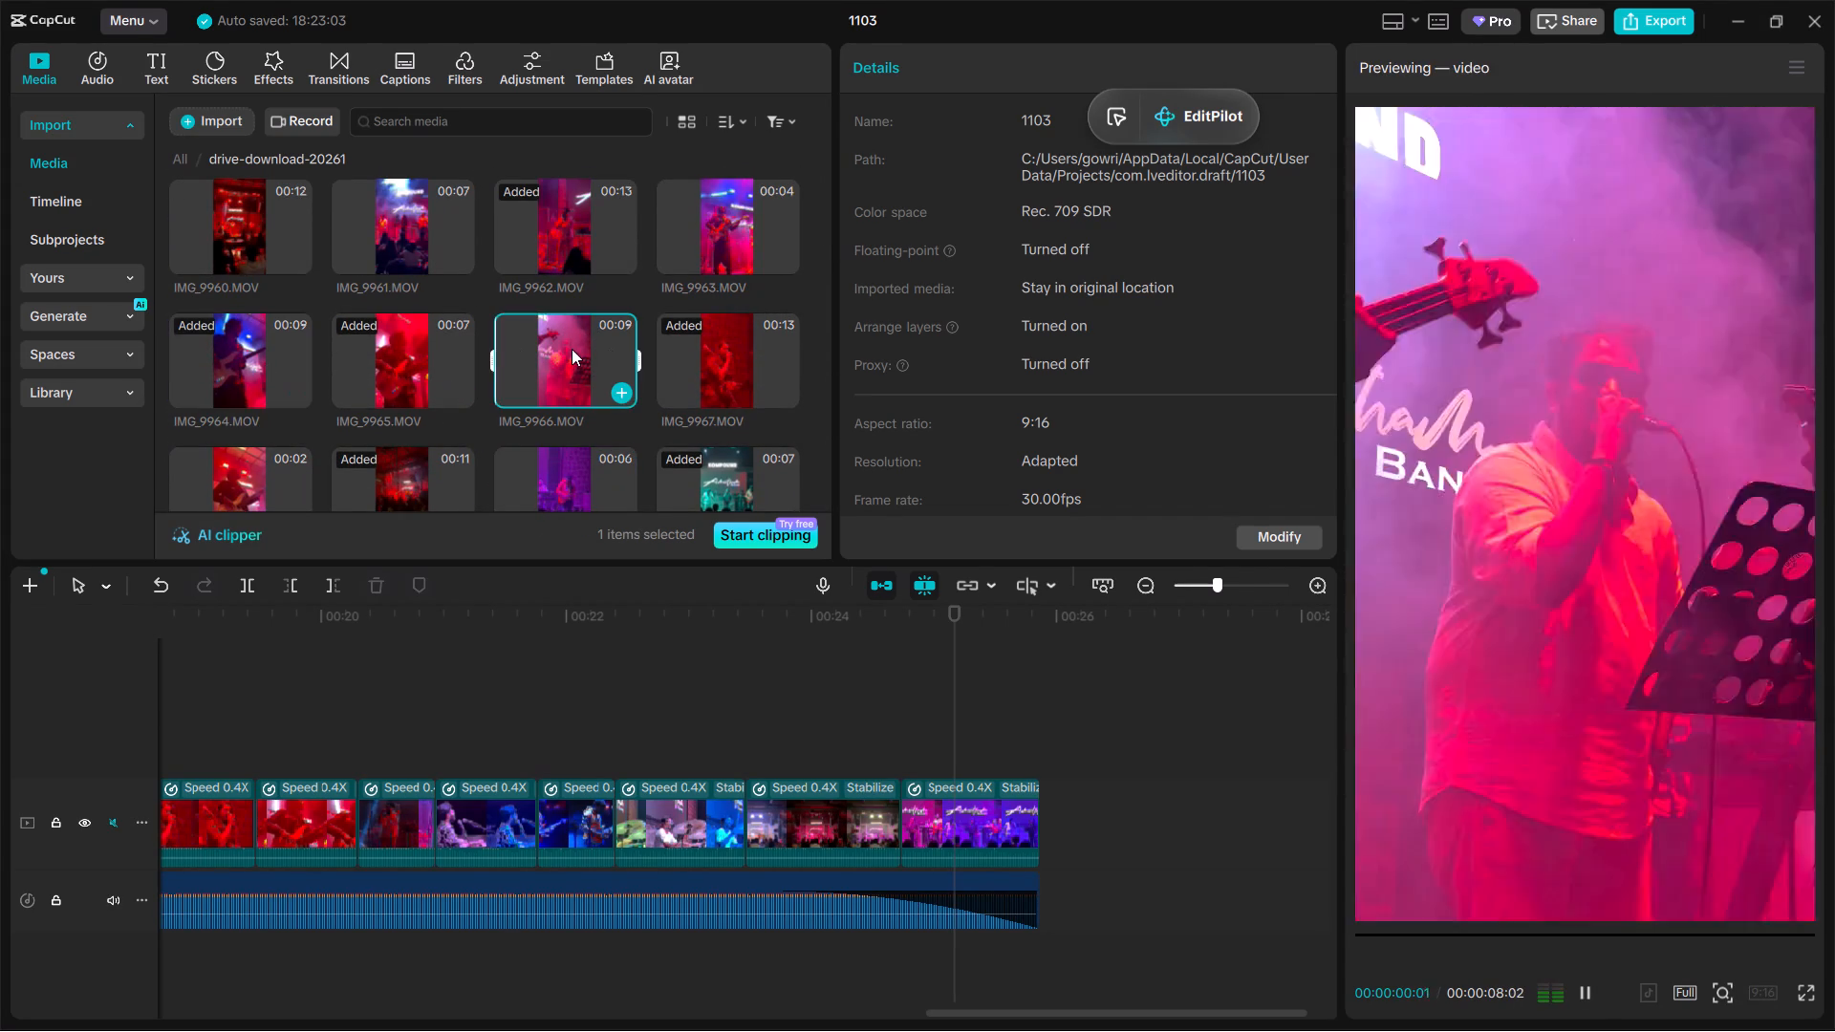
pyautogui.scroll(1, 691, 348)
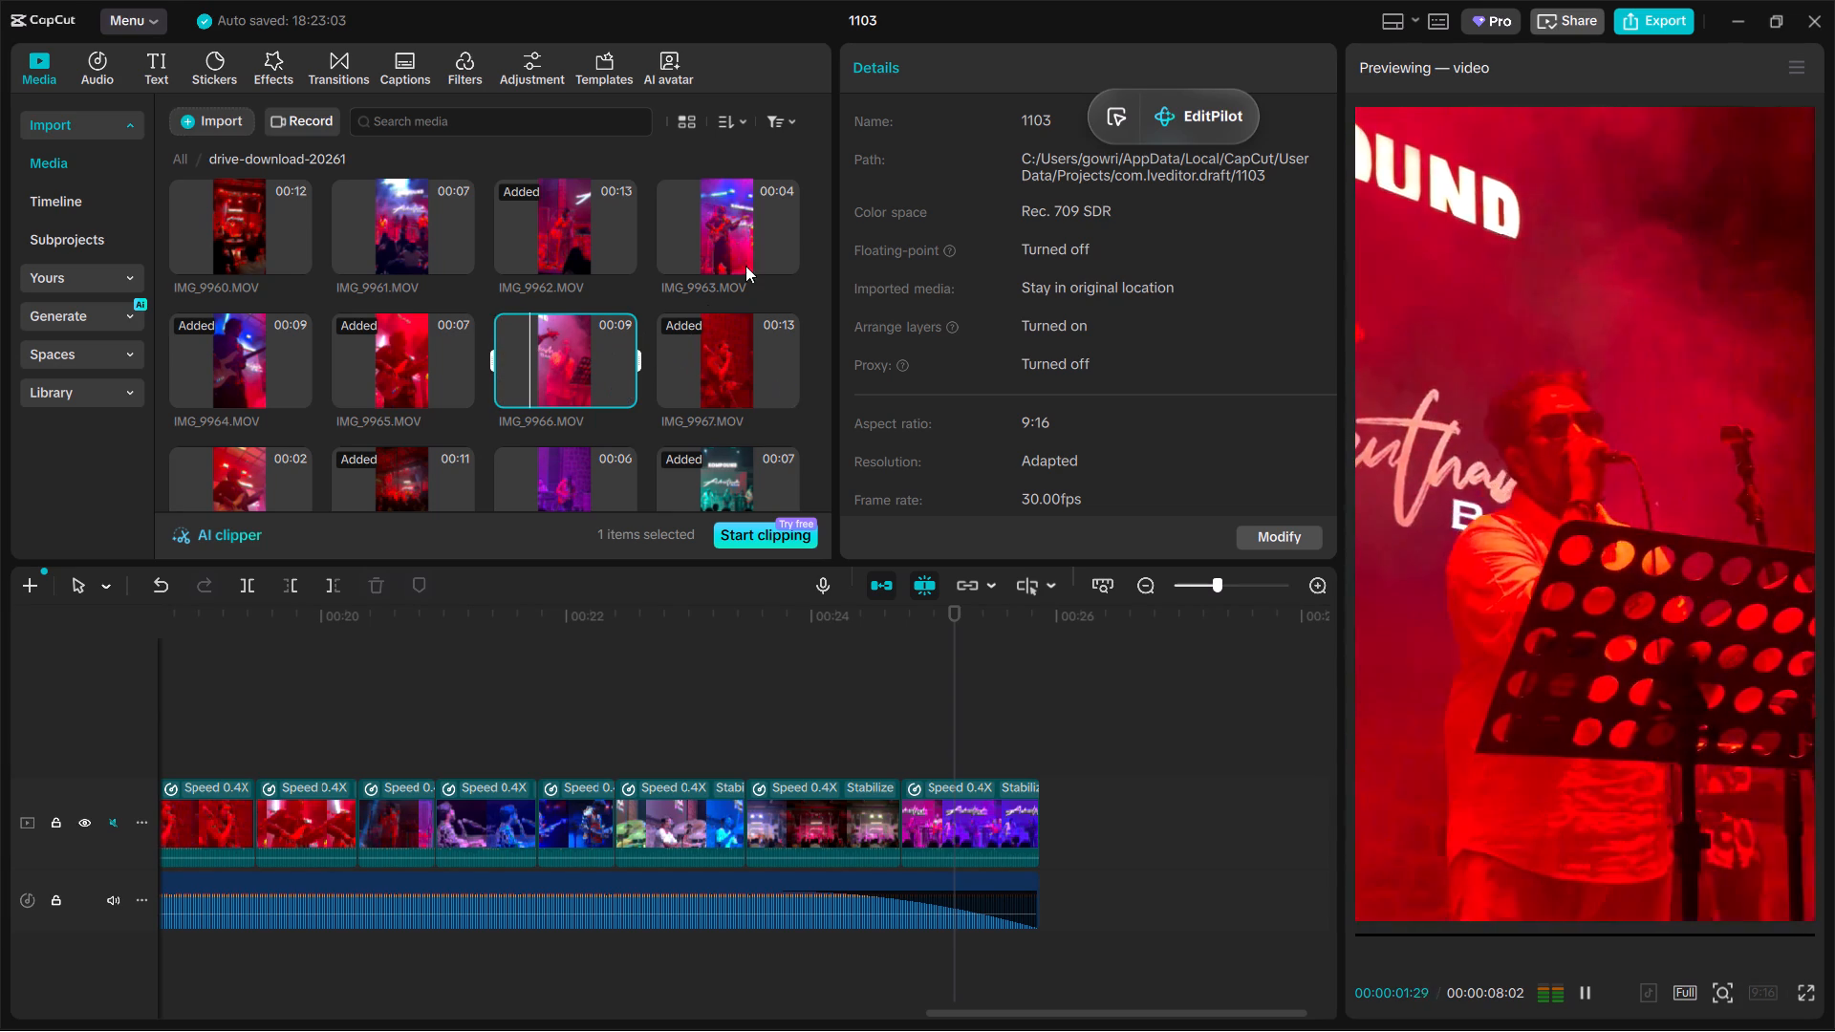
pyautogui.scroll(1, 745, 266)
pyautogui.click(732, 223)
pyautogui.click(577, 316)
pyautogui.click(662, 244)
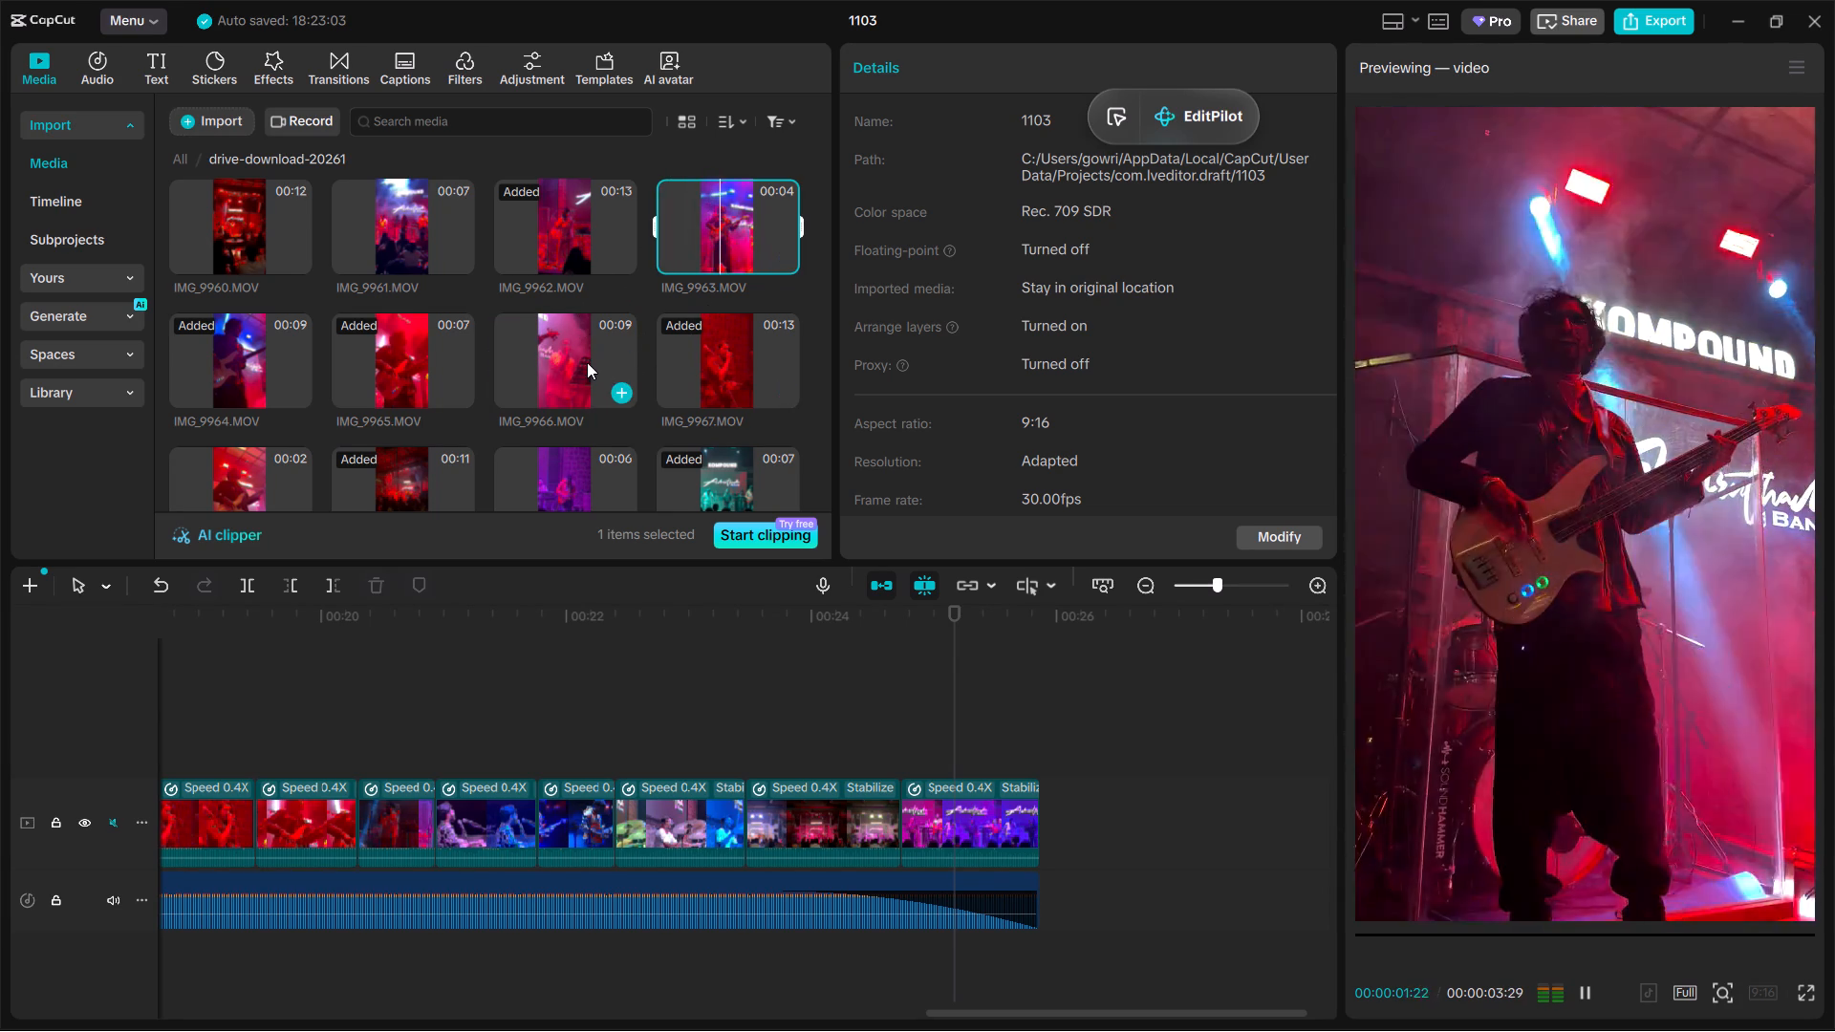
# Replace the IMG_9993 segment before the last one with the red-lit singer portion of IMG_9966, keeping the original effects, and play it.
pyautogui.moveTo(587, 362); pyautogui.dragTo(858, 802)
pyautogui.click(942, 711)
pyautogui.moveTo(944, 699); pyautogui.dragTo(799, 698)
pyautogui.click(953, 752)
pyautogui.scroll(1, 954, 751)
pyautogui.click(983, 766)
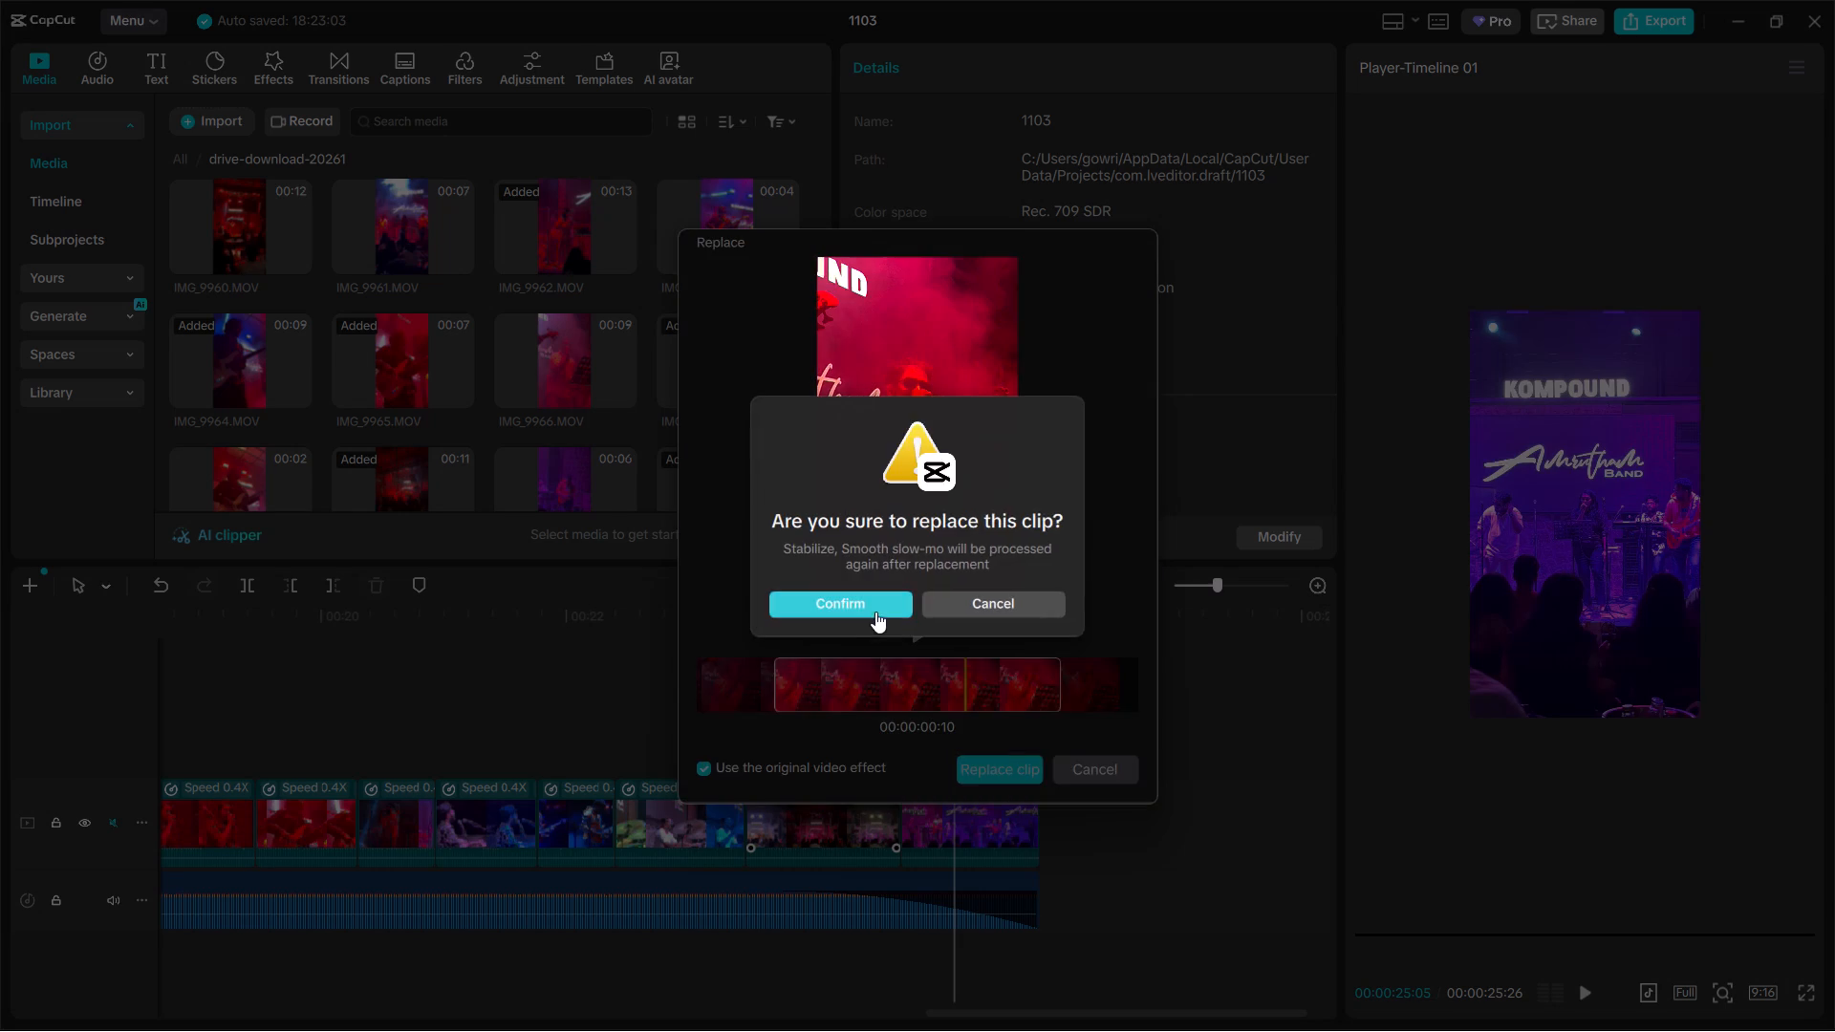
pyautogui.click(869, 606)
pyautogui.scroll(1, 869, 606)
pyautogui.click(709, 745)
pyautogui.press('space')
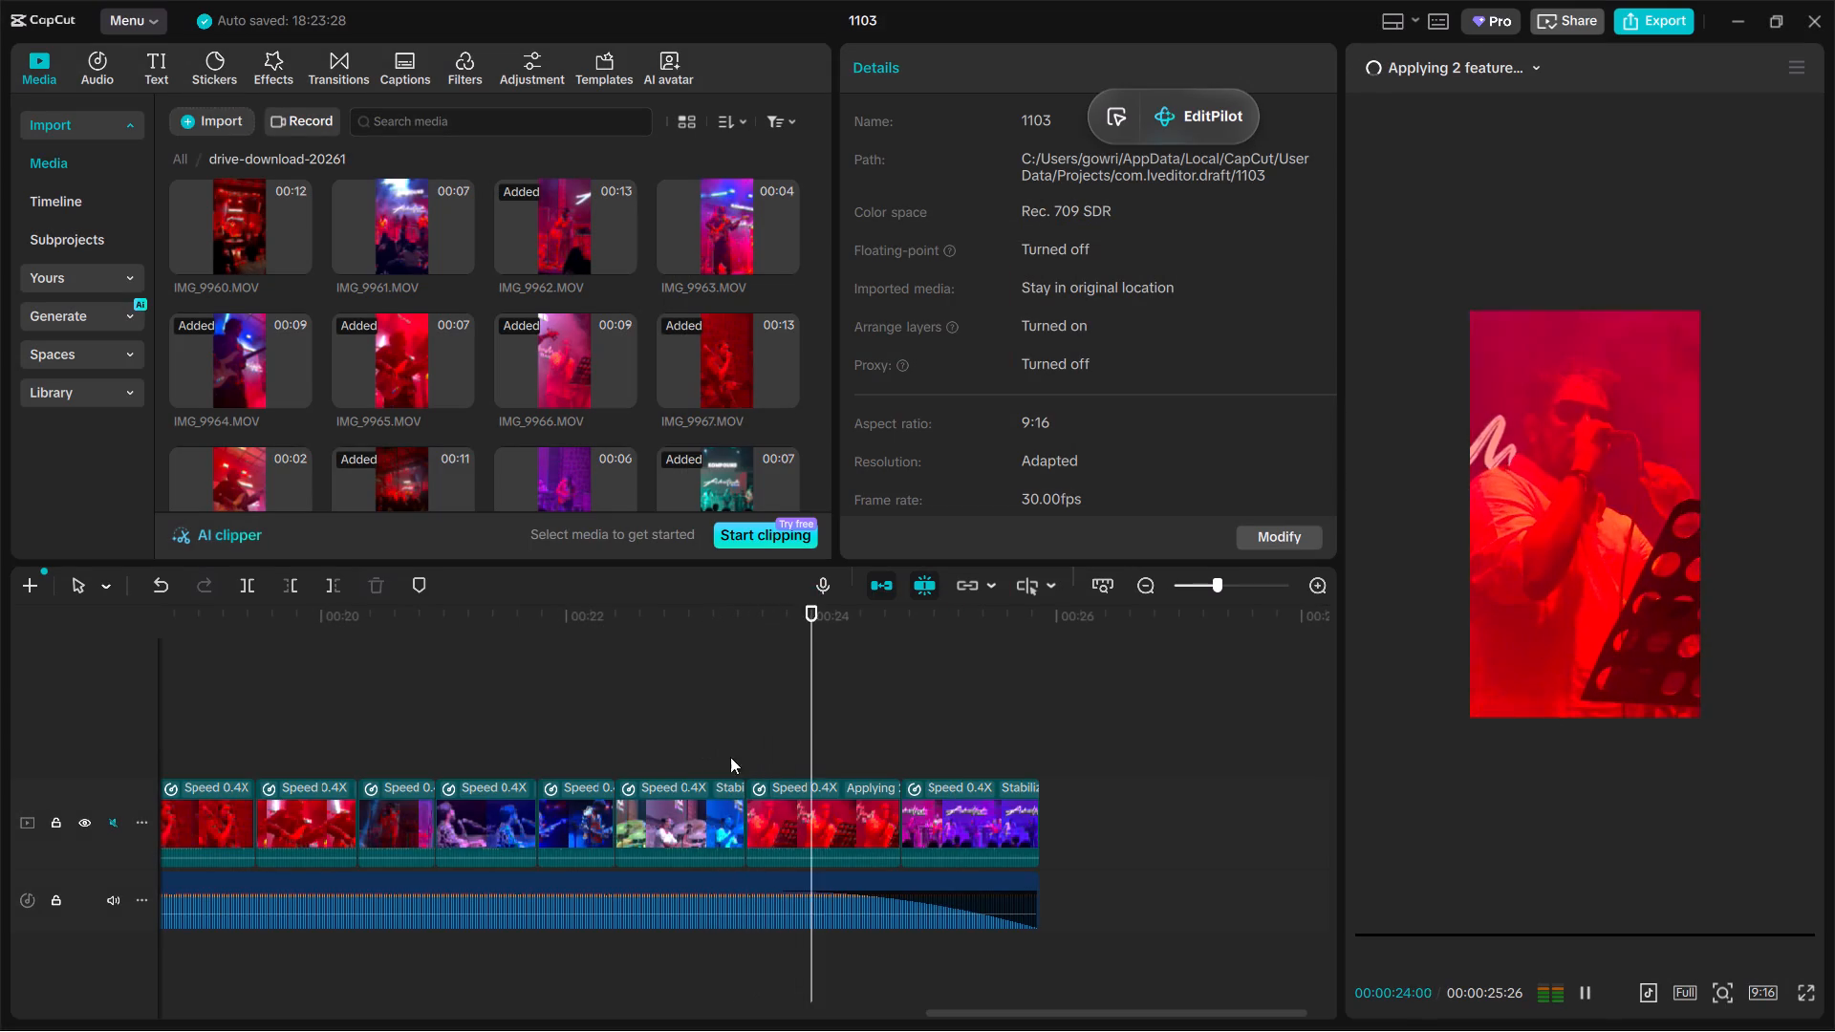
pyautogui.press('space')
# Scale the IMG_9966 segment down to about 117% and play back from the blue-lit guitarist segment to the end.
pyautogui.click(783, 811)
pyautogui.moveTo(961, 258); pyautogui.dragTo(938, 247)
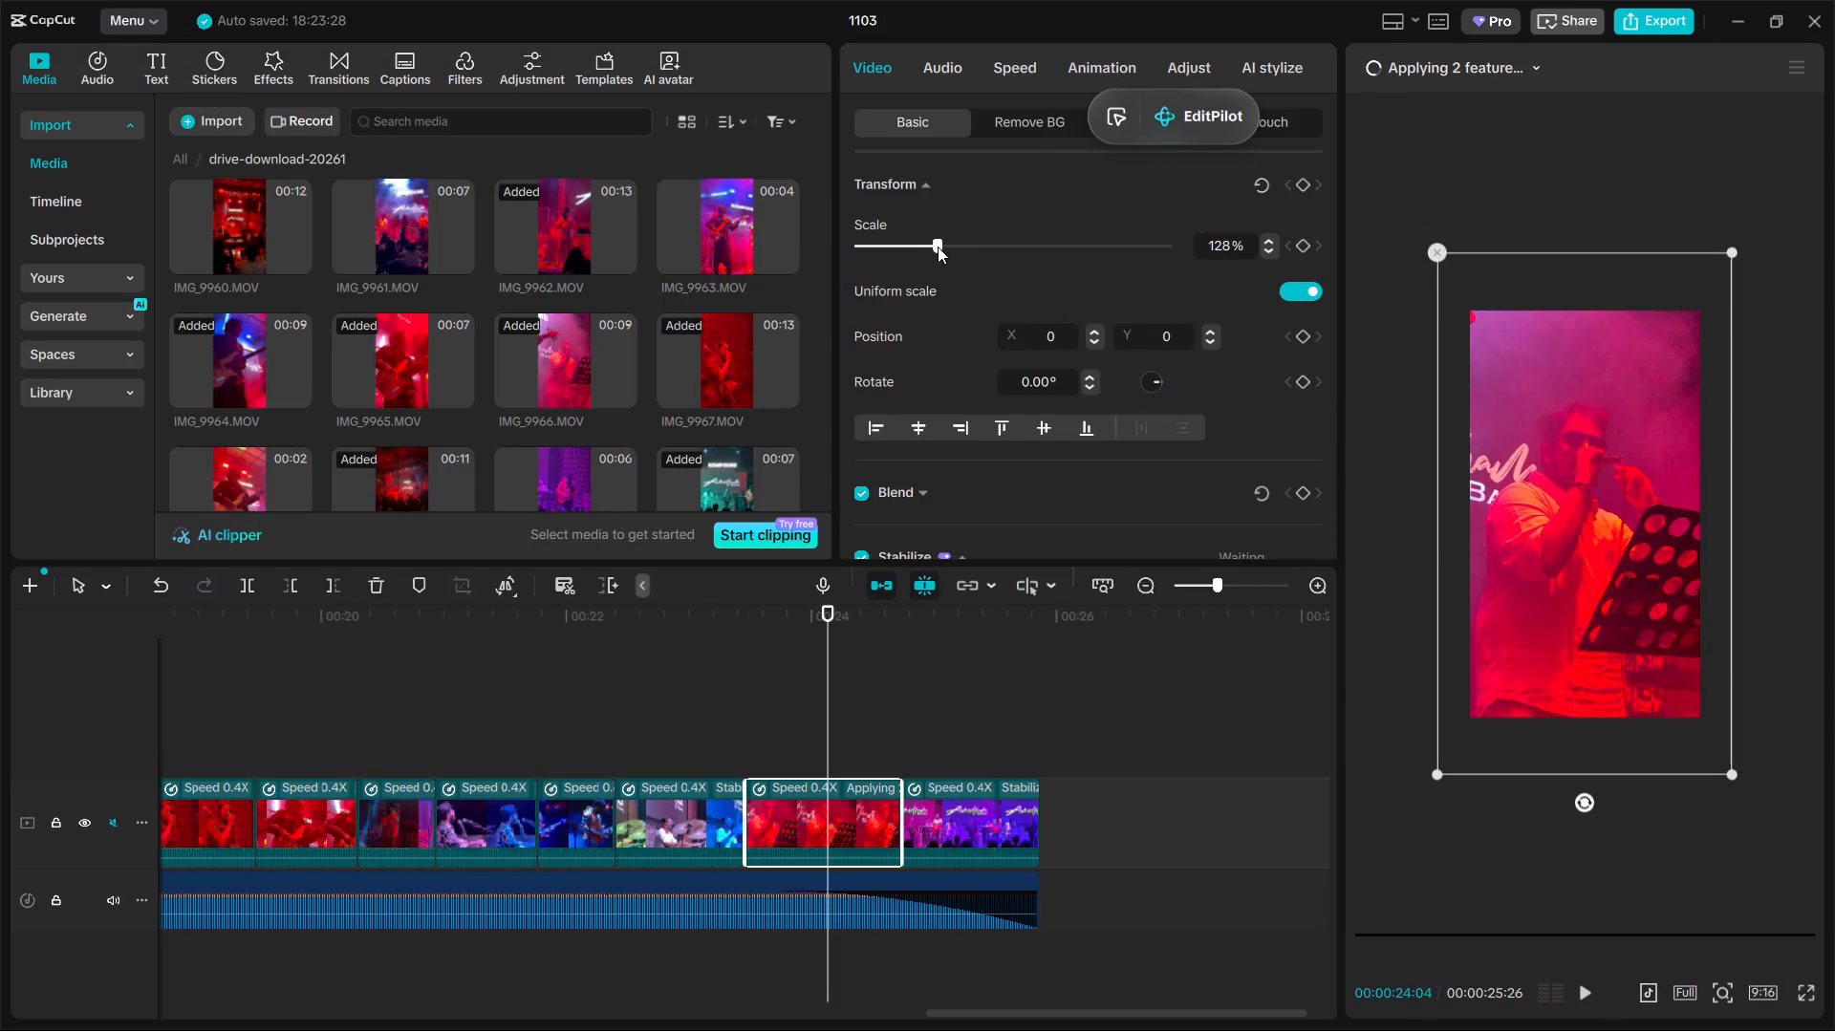
pyautogui.moveTo(938, 247); pyautogui.dragTo(930, 275)
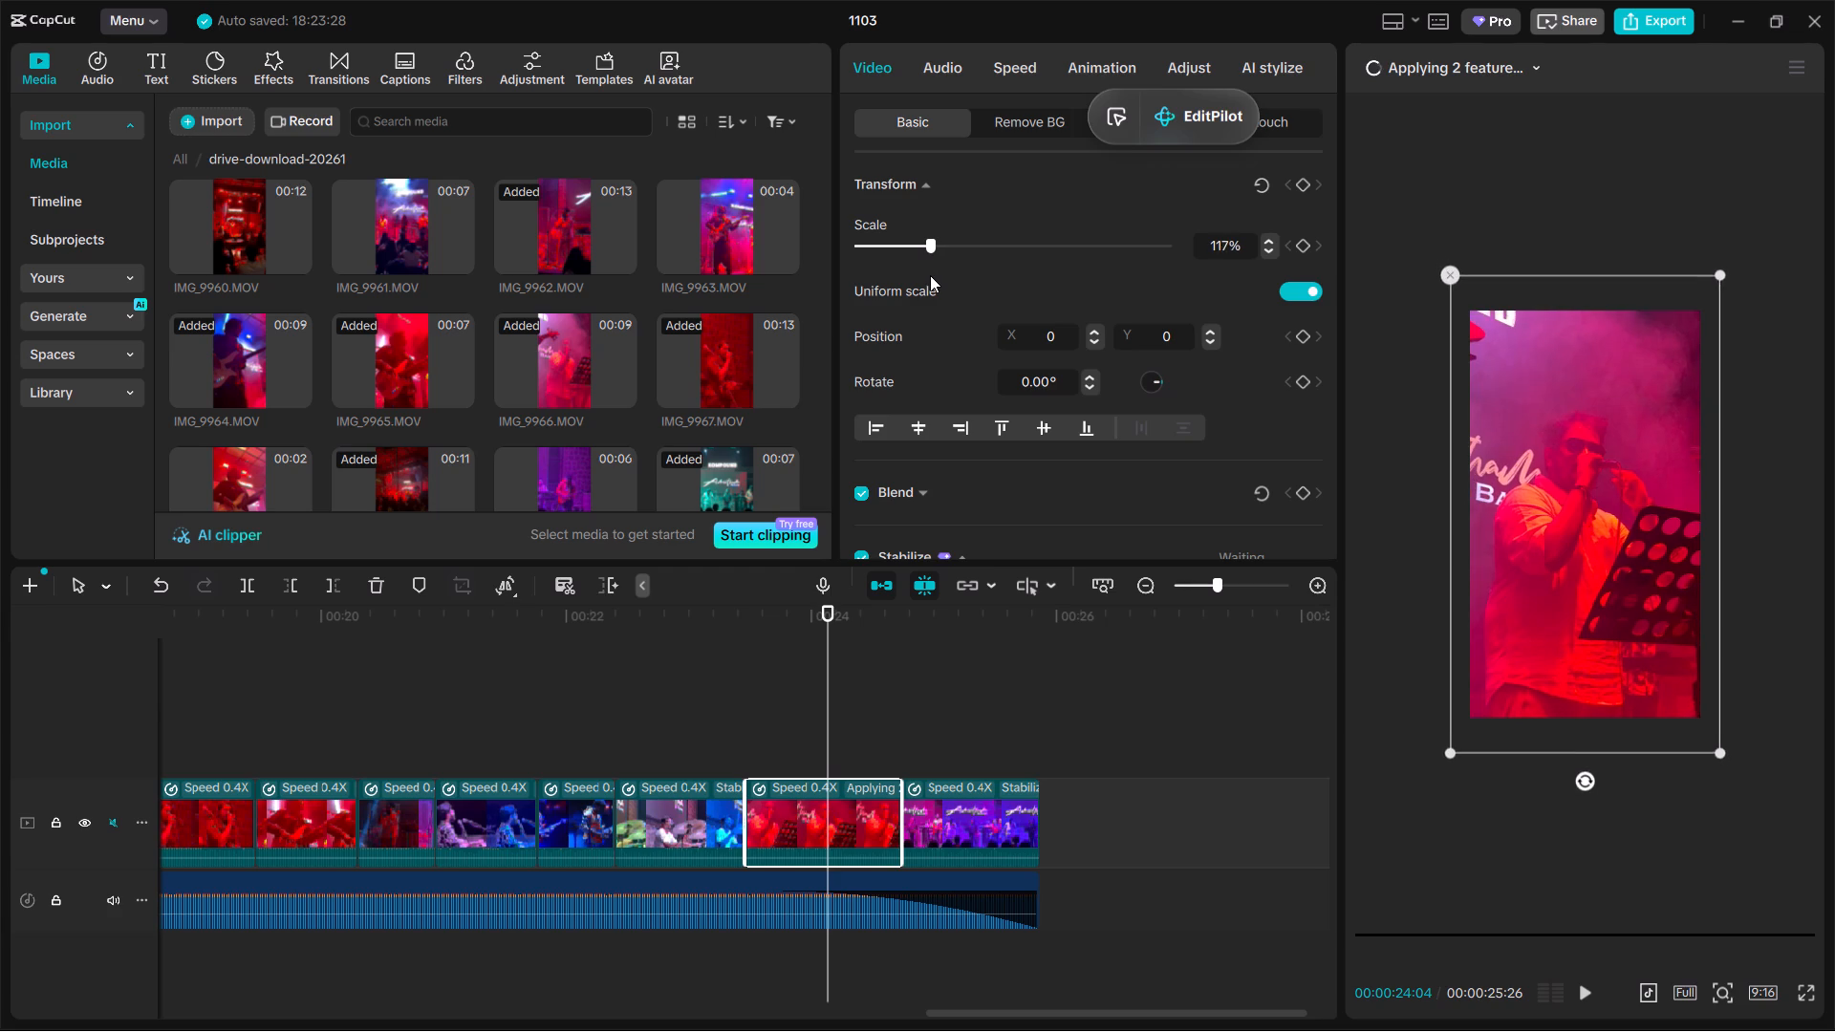
pyautogui.moveTo(930, 275); pyautogui.dragTo(928, 281)
pyautogui.click(603, 743)
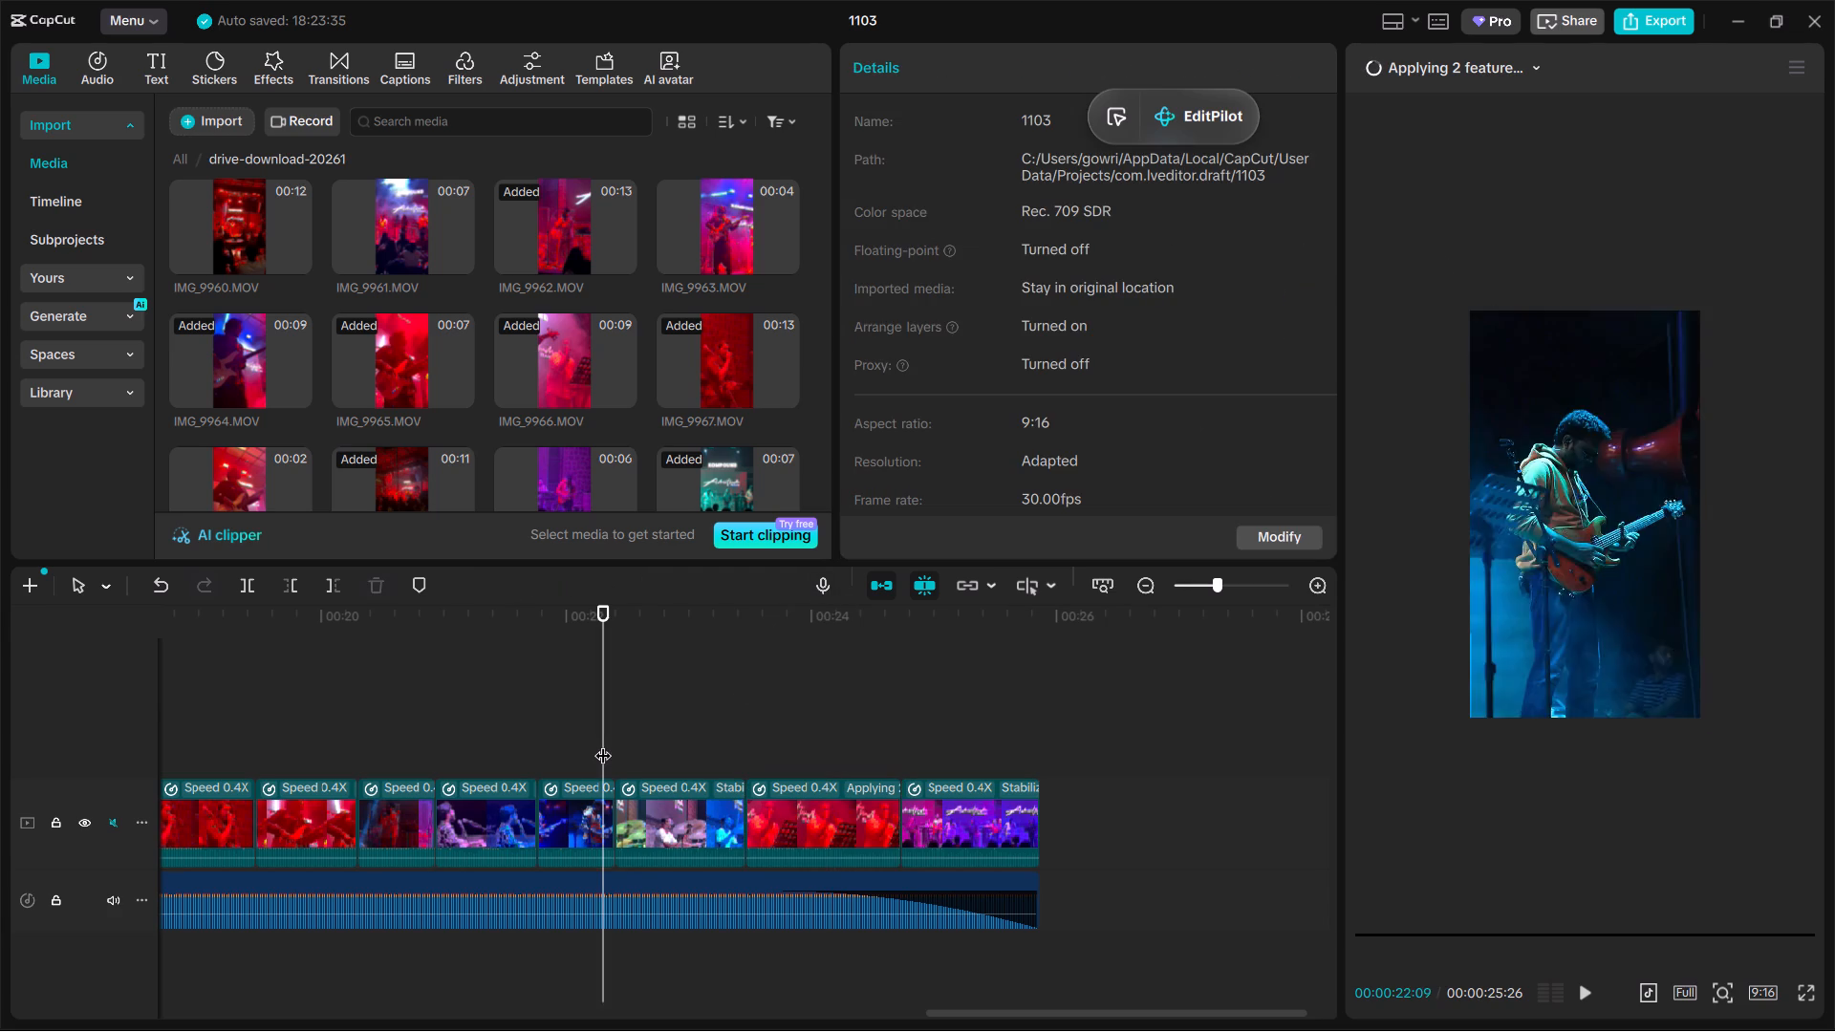
pyautogui.press('space')
pyautogui.keyDown('ctrl'); pyautogui.scroll(-6, 603, 743); pyautogui.keyUp('ctrl')
pyautogui.keyDown('ctrl'); pyautogui.scroll(7, 603, 743); pyautogui.keyUp('ctrl')
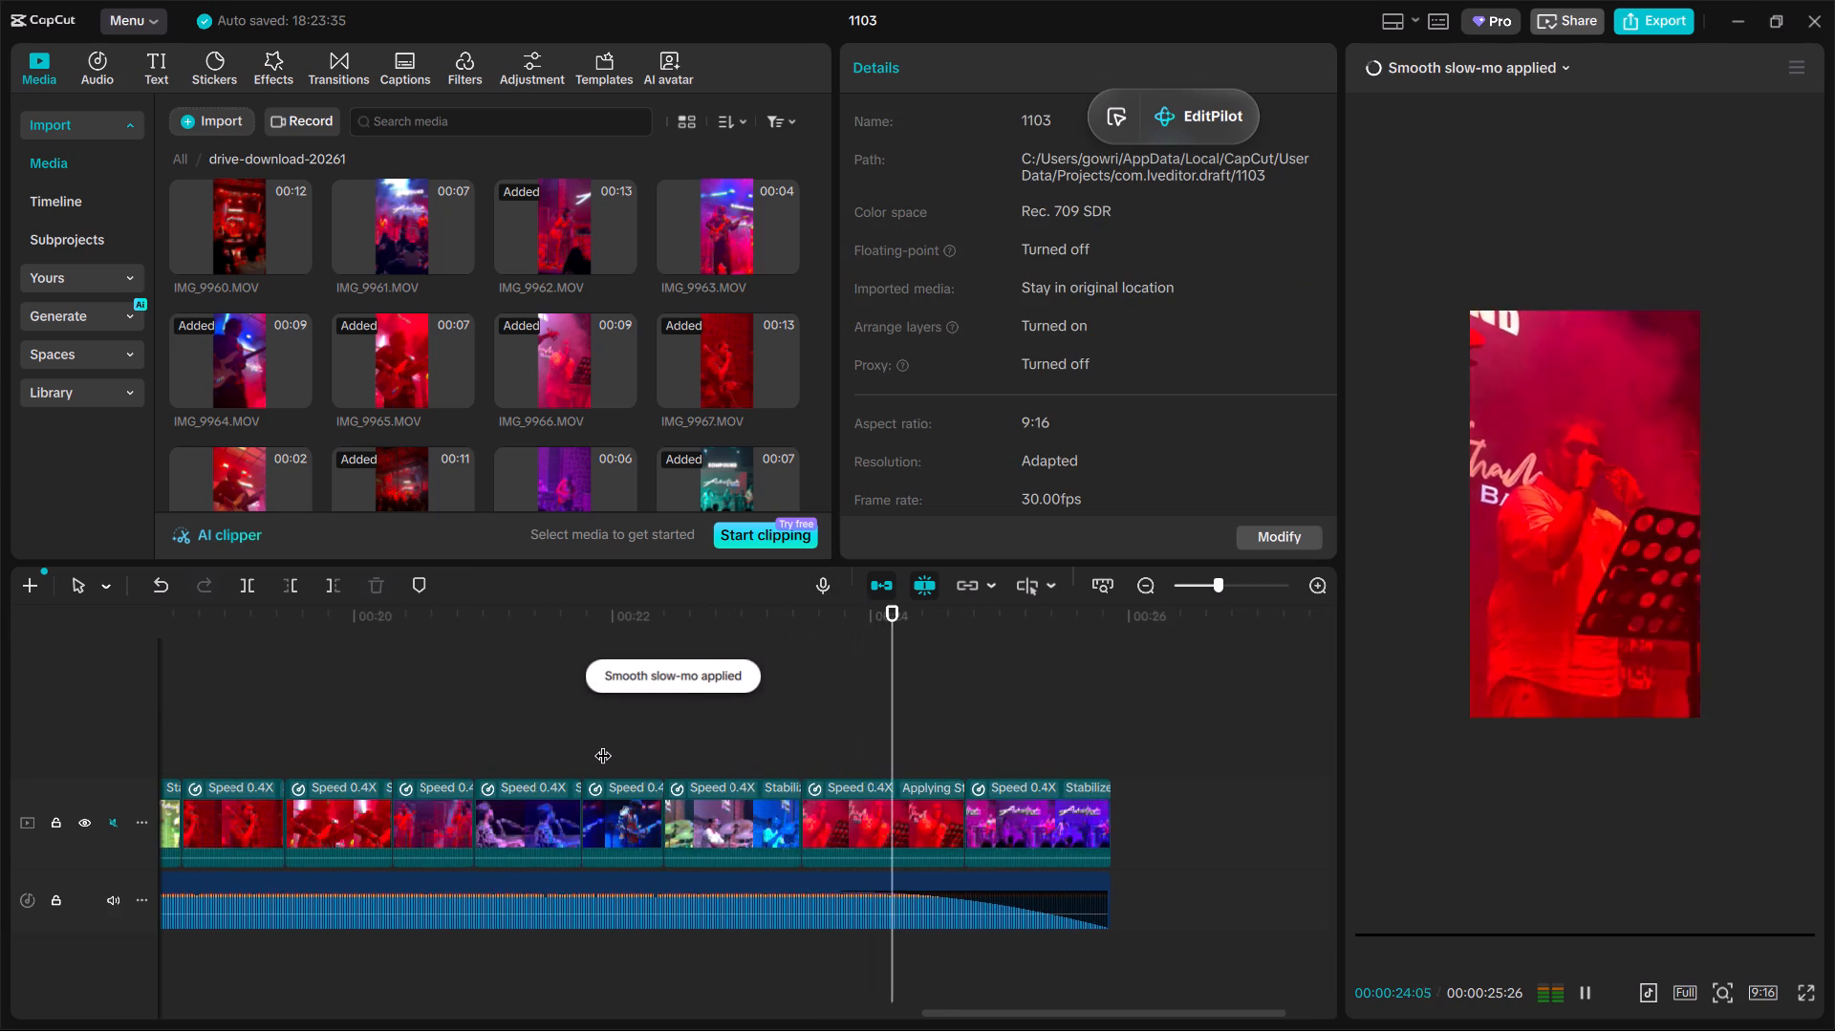
pyautogui.keyDown('ctrl'); pyautogui.scroll(-9, 603, 743); pyautogui.keyUp('ctrl')
pyautogui.keyDown('ctrl'); pyautogui.scroll(10, 603, 743); pyautogui.keyUp('ctrl')
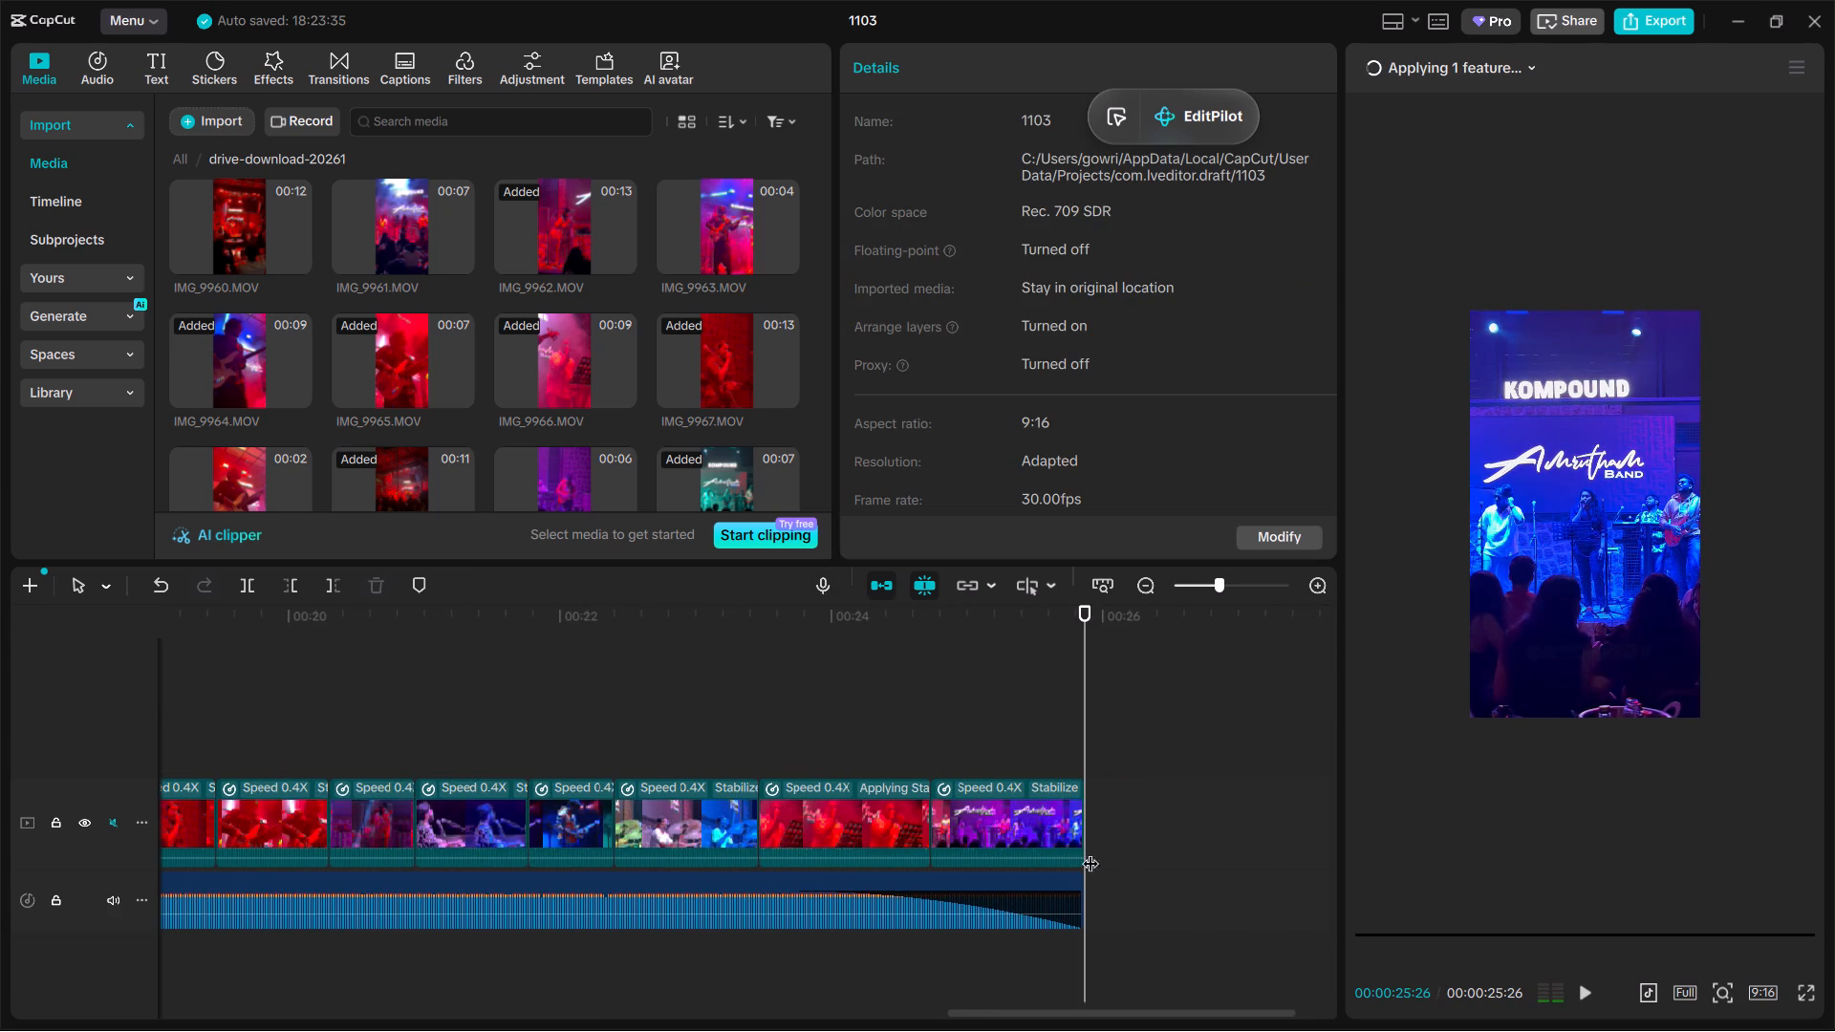
# Open the animation options for the last timeline segment and try to load the animation list.
pyautogui.click(1056, 810)
pyautogui.click(1092, 56)
pyautogui.moveTo(1187, 129); pyautogui.dragTo(972, 128)
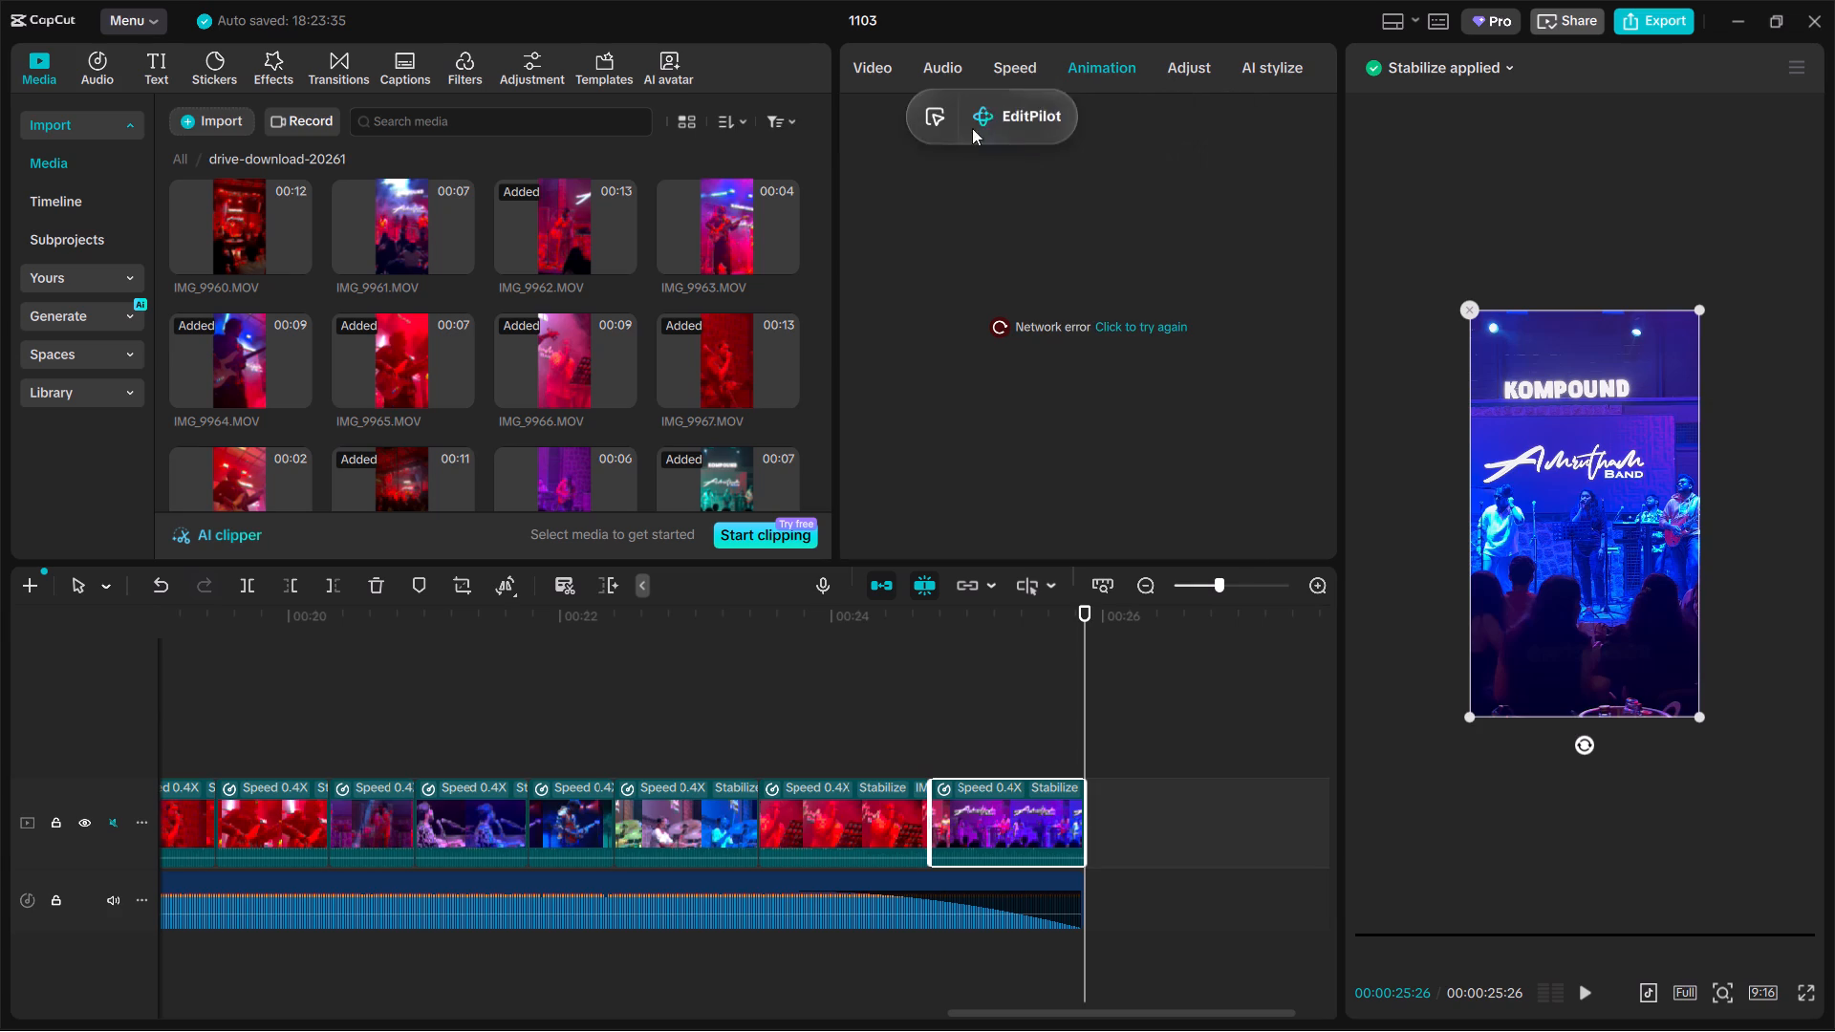
pyautogui.moveTo(972, 128); pyautogui.dragTo(795, 128)
pyautogui.click(1119, 316)
pyautogui.click(999, 324)
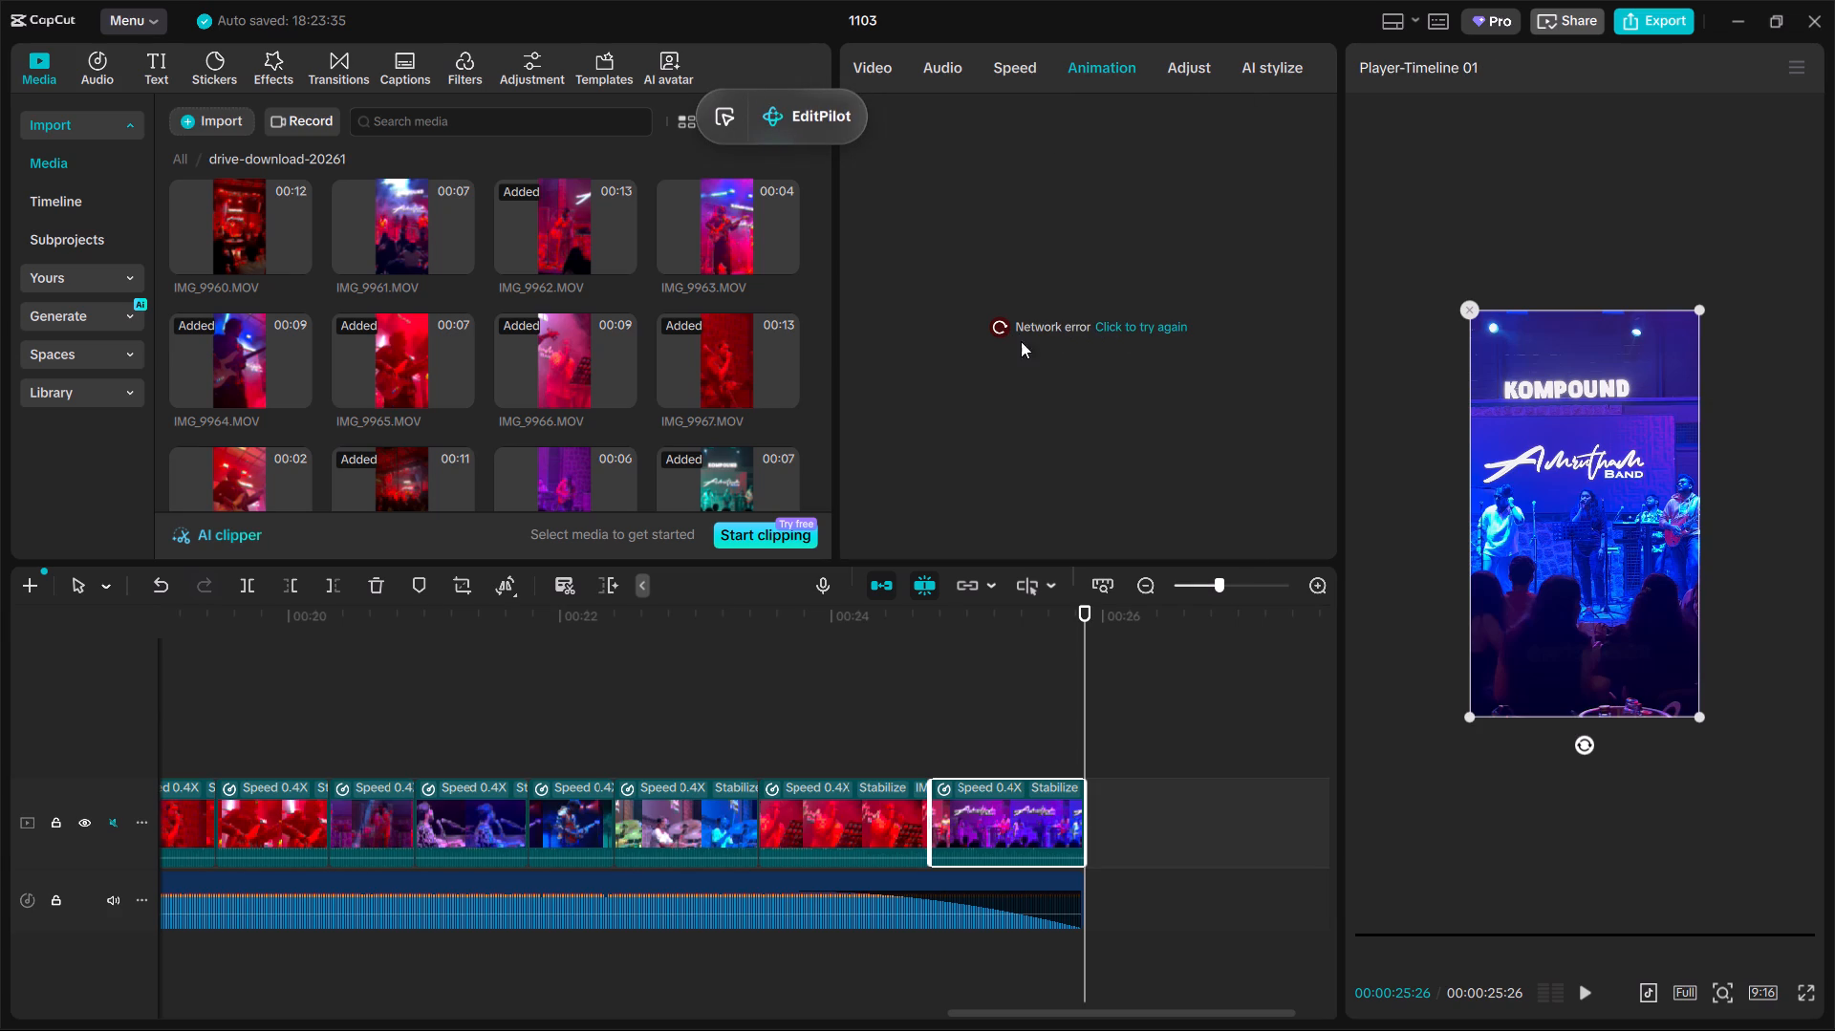
pyautogui.click(1102, 338)
pyautogui.click(1169, 327)
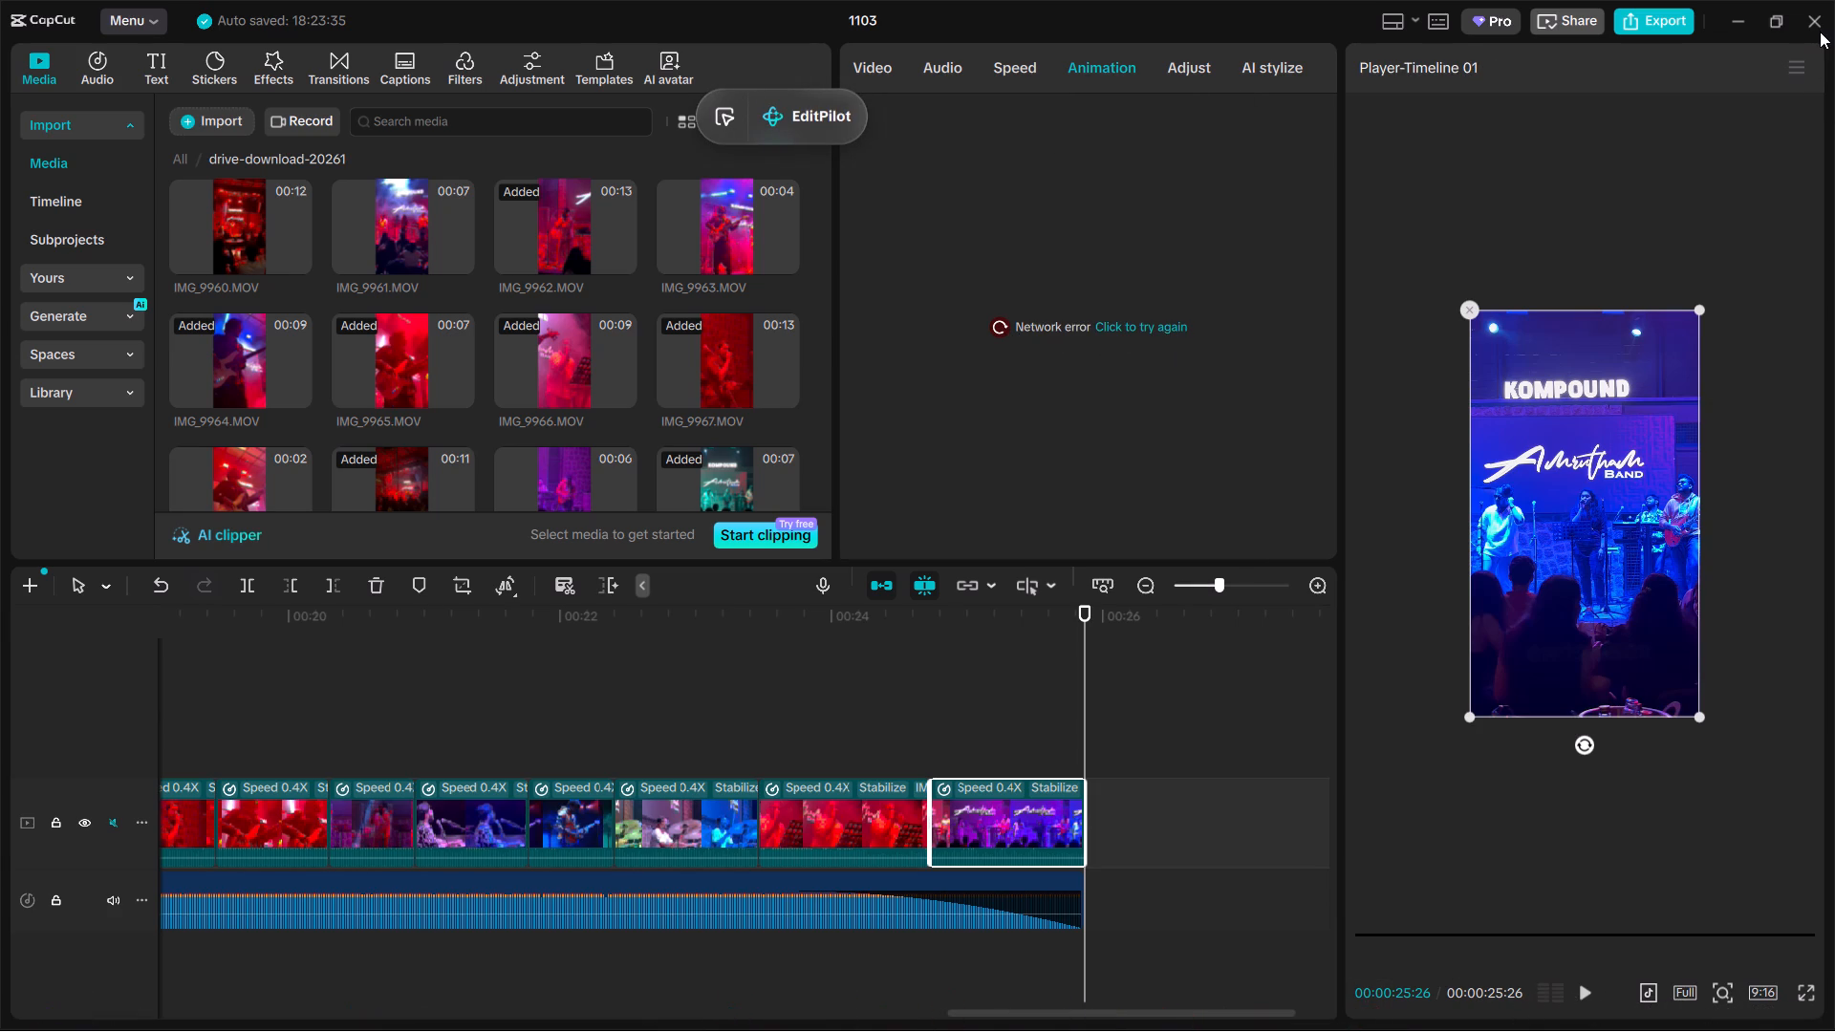
# Close project 1103, quit CapCut and clear the remaining window to reach the desktop.
pyautogui.click(1820, 32)
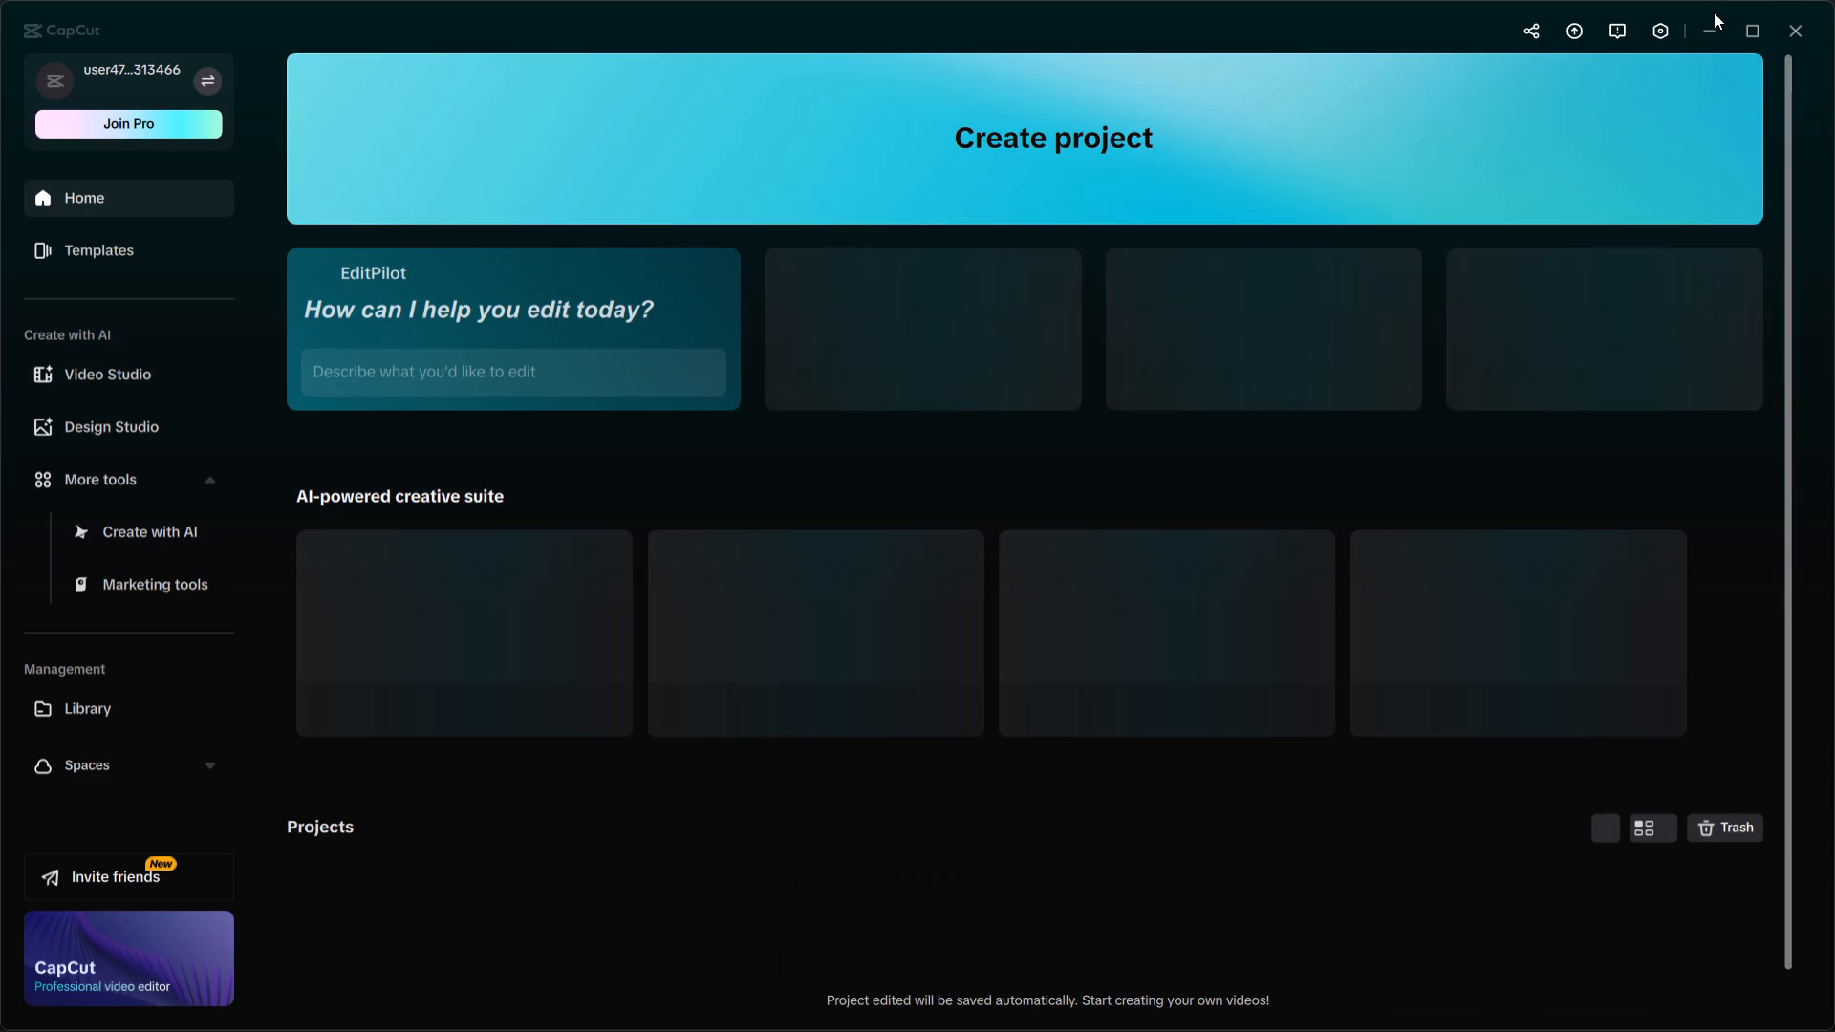
pyautogui.click(1804, 29)
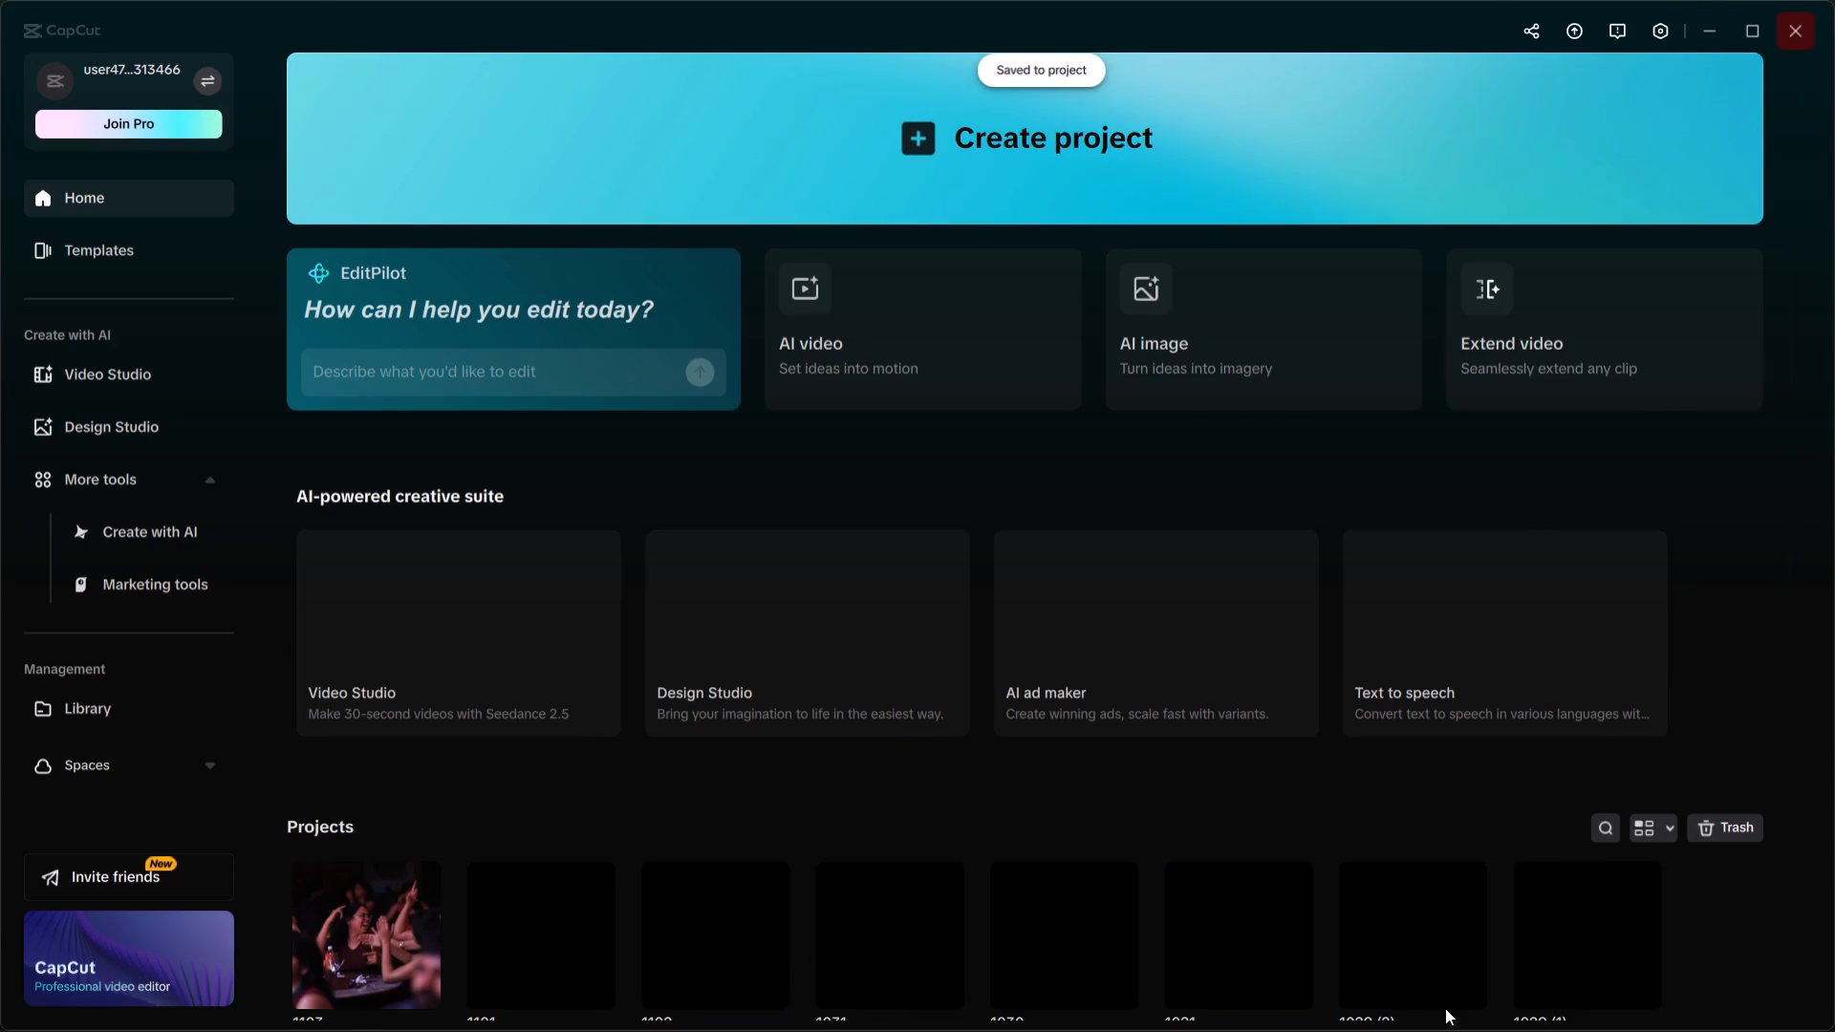
pyautogui.click(1693, 19)
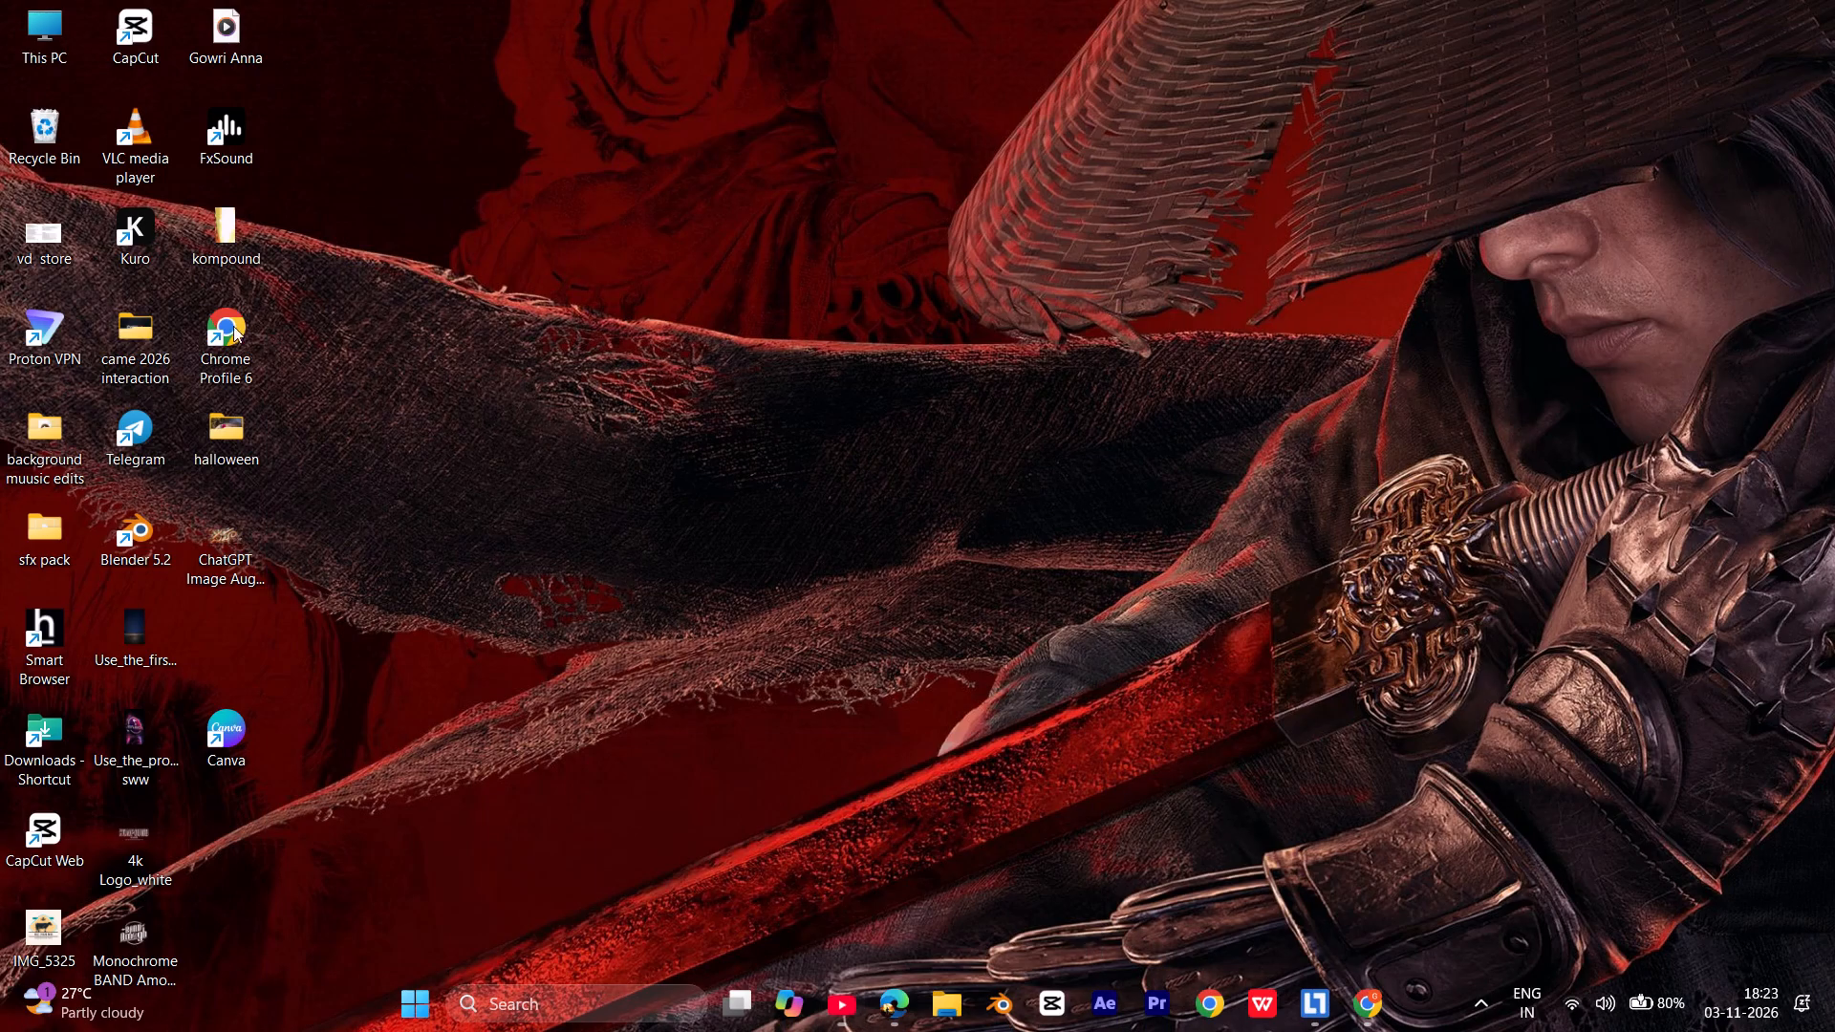
# Switch to Proton VPN, connect to the fastest free server, and minimise the VPN window.
pyautogui.doubleClick(16, 332)
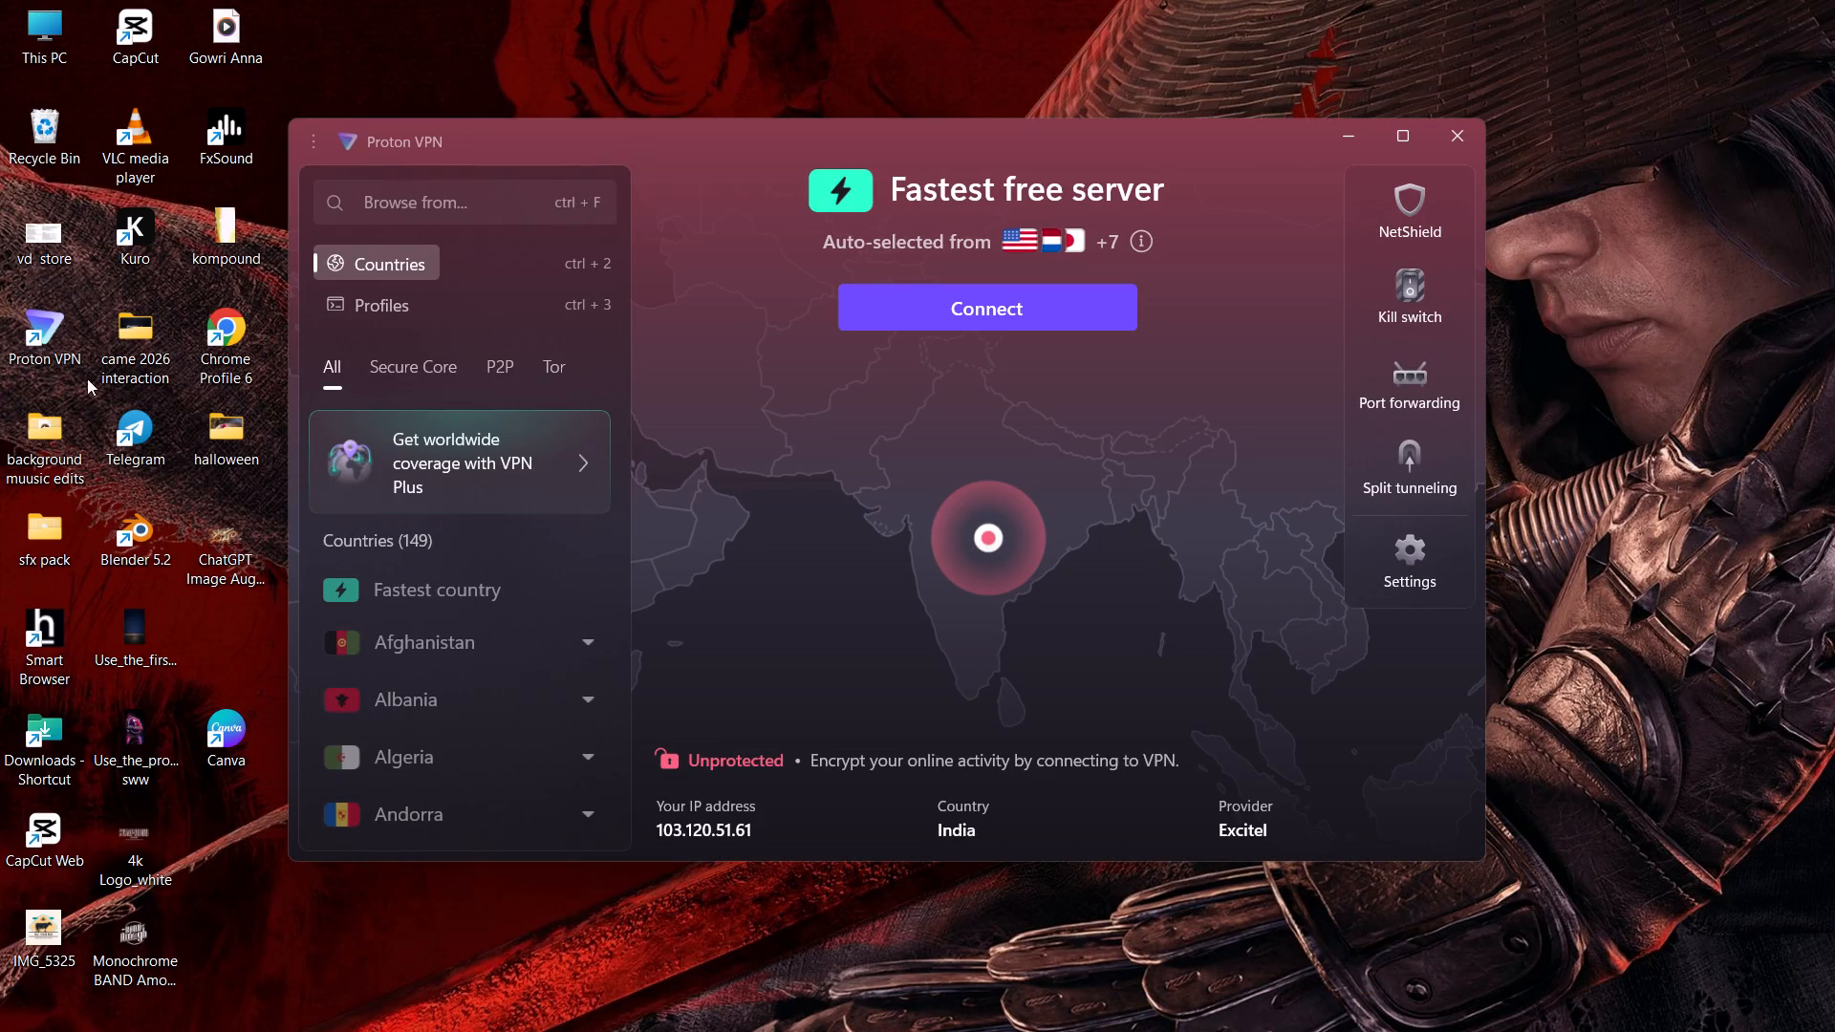
pyautogui.click(1040, 332)
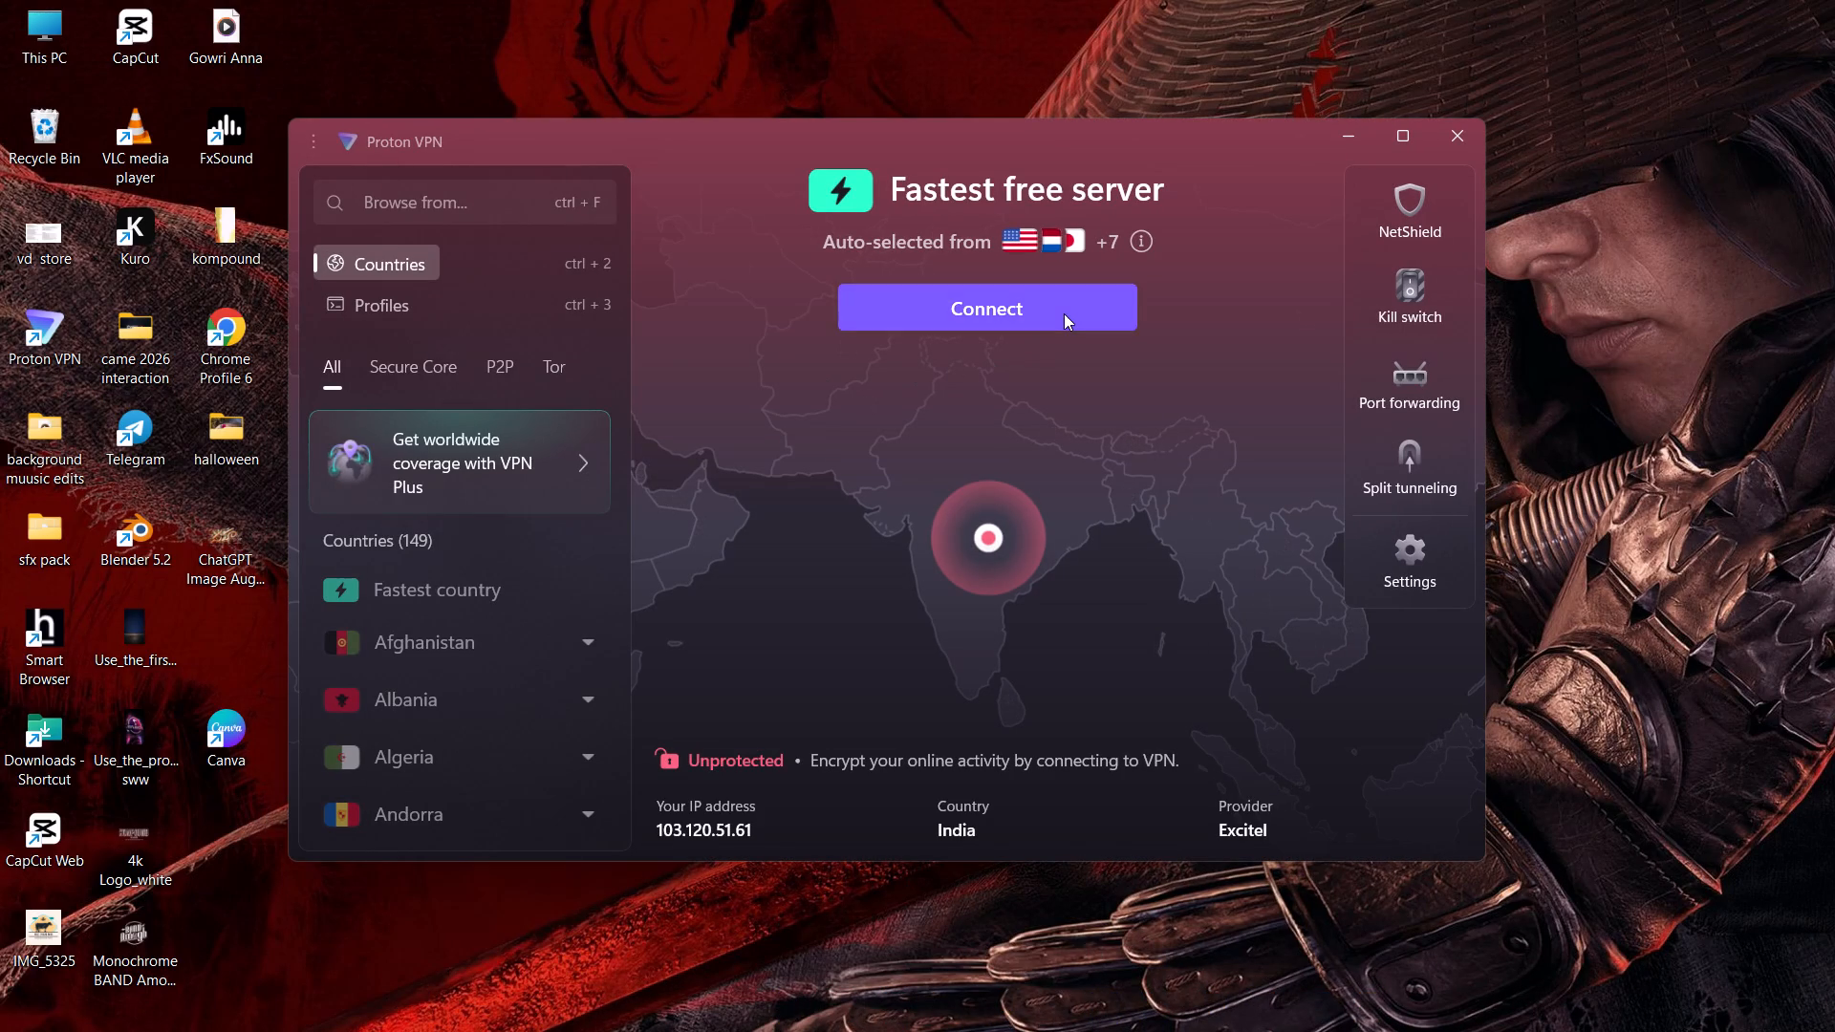
pyautogui.click(1064, 313)
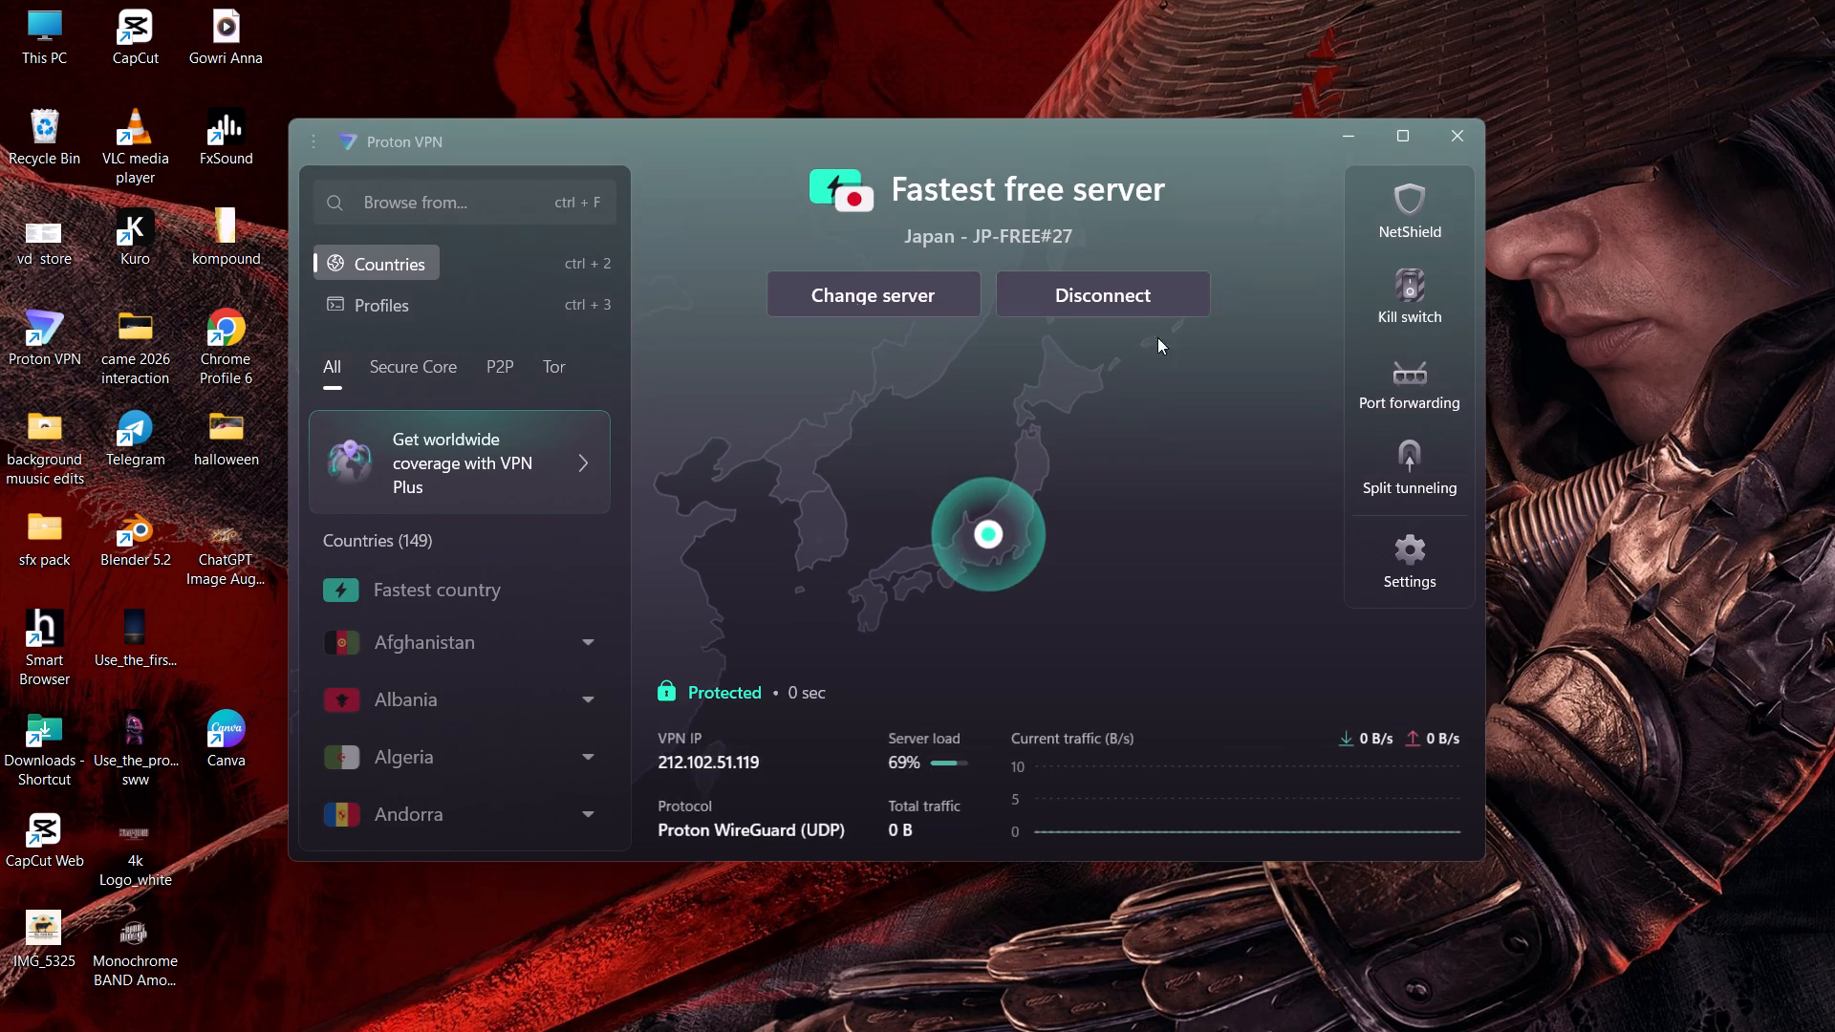
pyautogui.click(1354, 126)
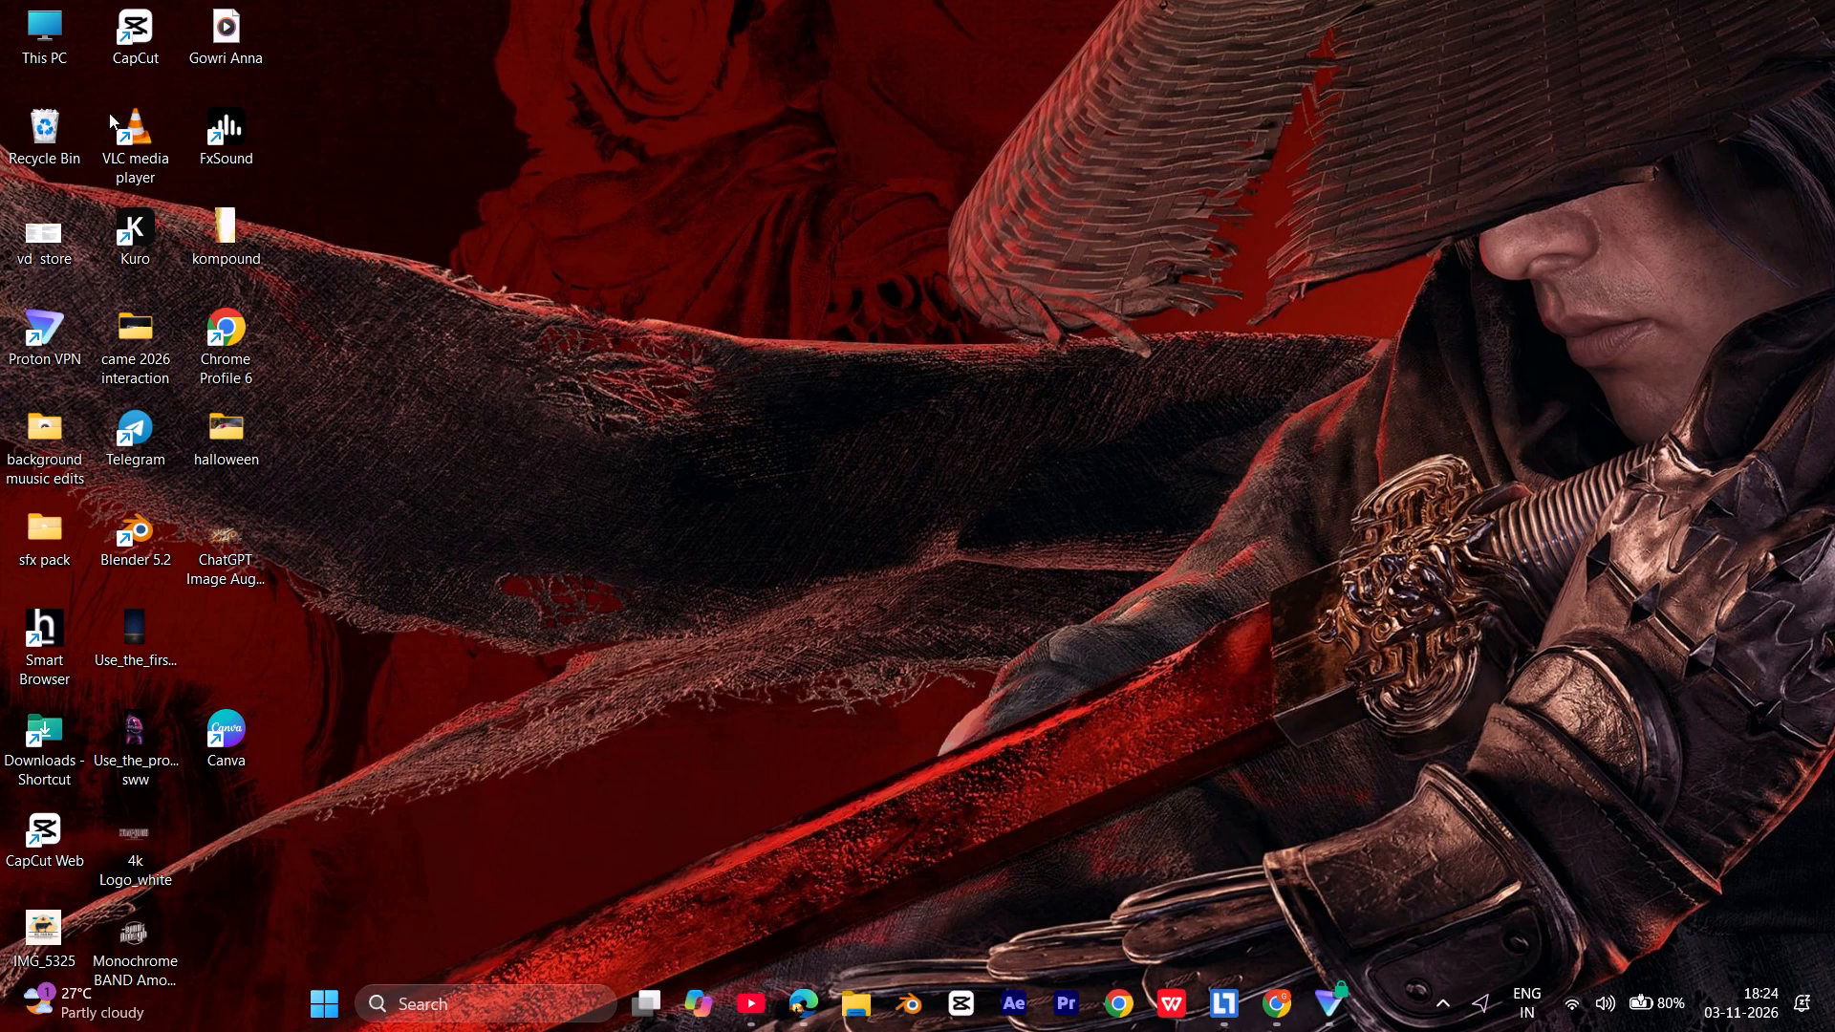
# Relaunch CapCut from the desktop and exit its environment testing.
pyautogui.doubleClick(166, 13)
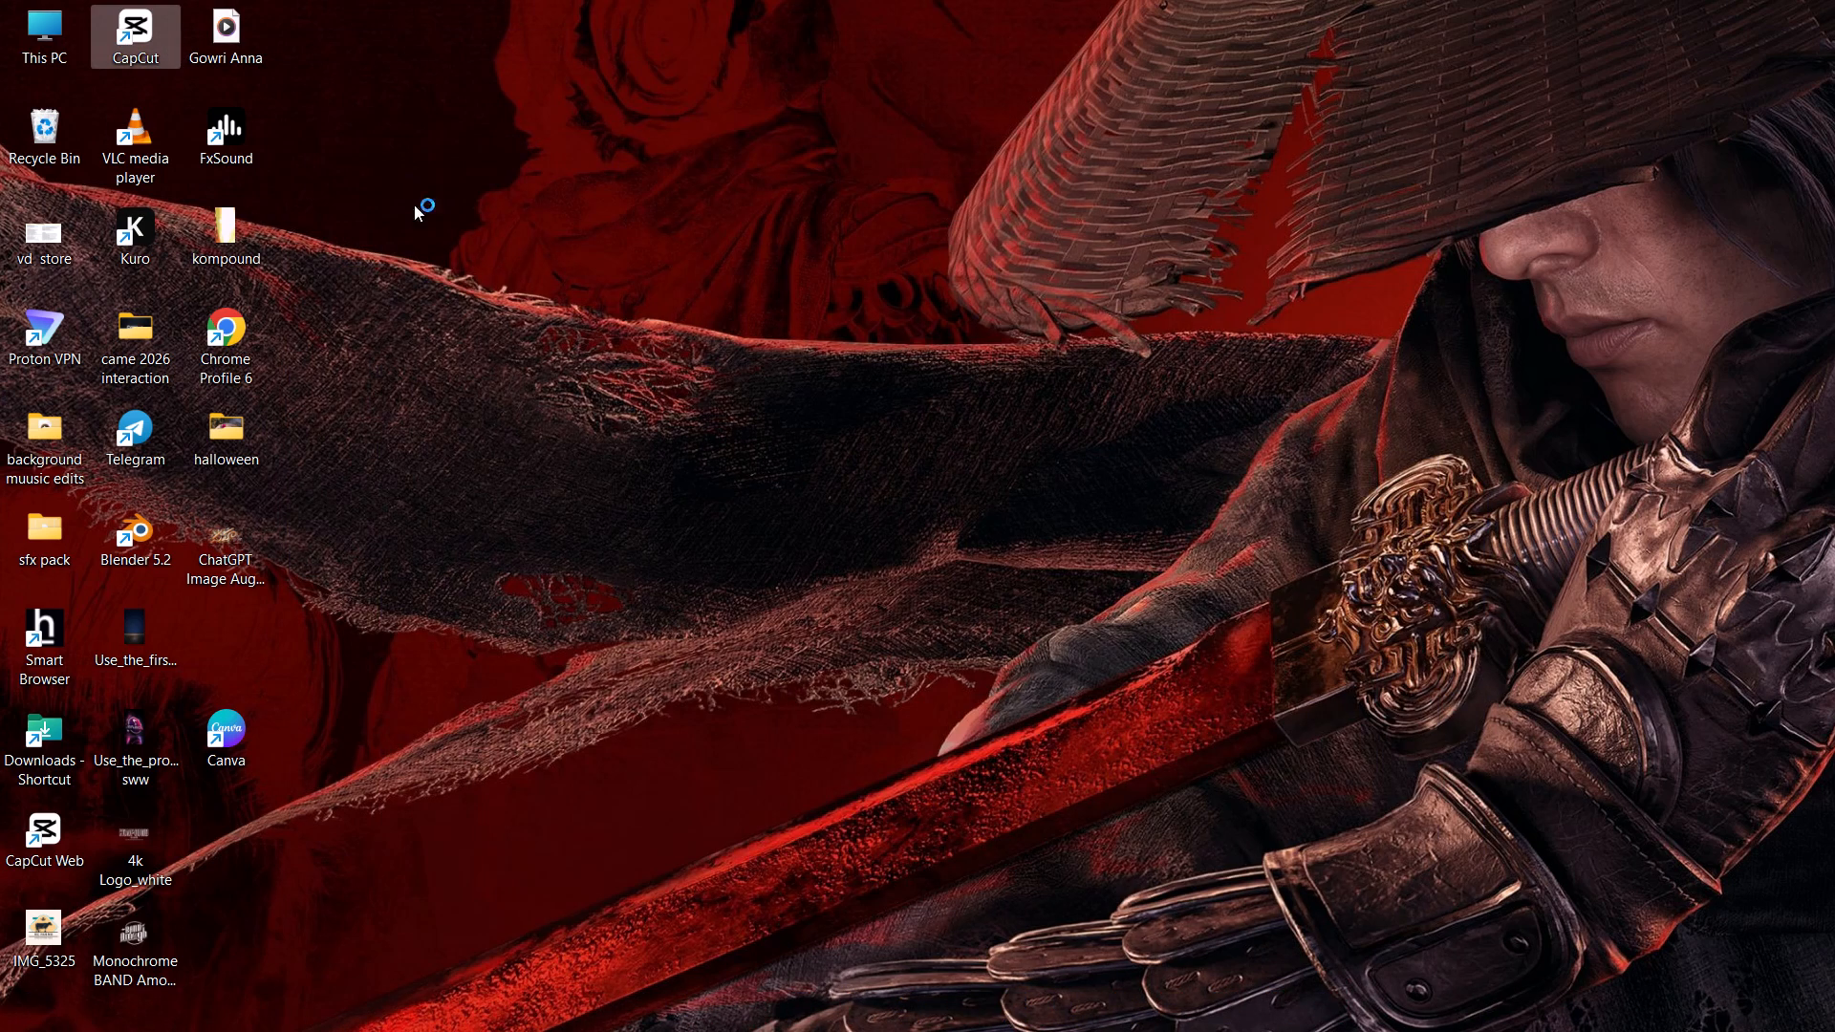
pyautogui.moveTo(400, 50); pyautogui.dragTo(456, 196)
pyautogui.moveTo(427, 120); pyautogui.dragTo(445, 218)
pyautogui.moveTo(439, 117); pyautogui.dragTo(465, 256)
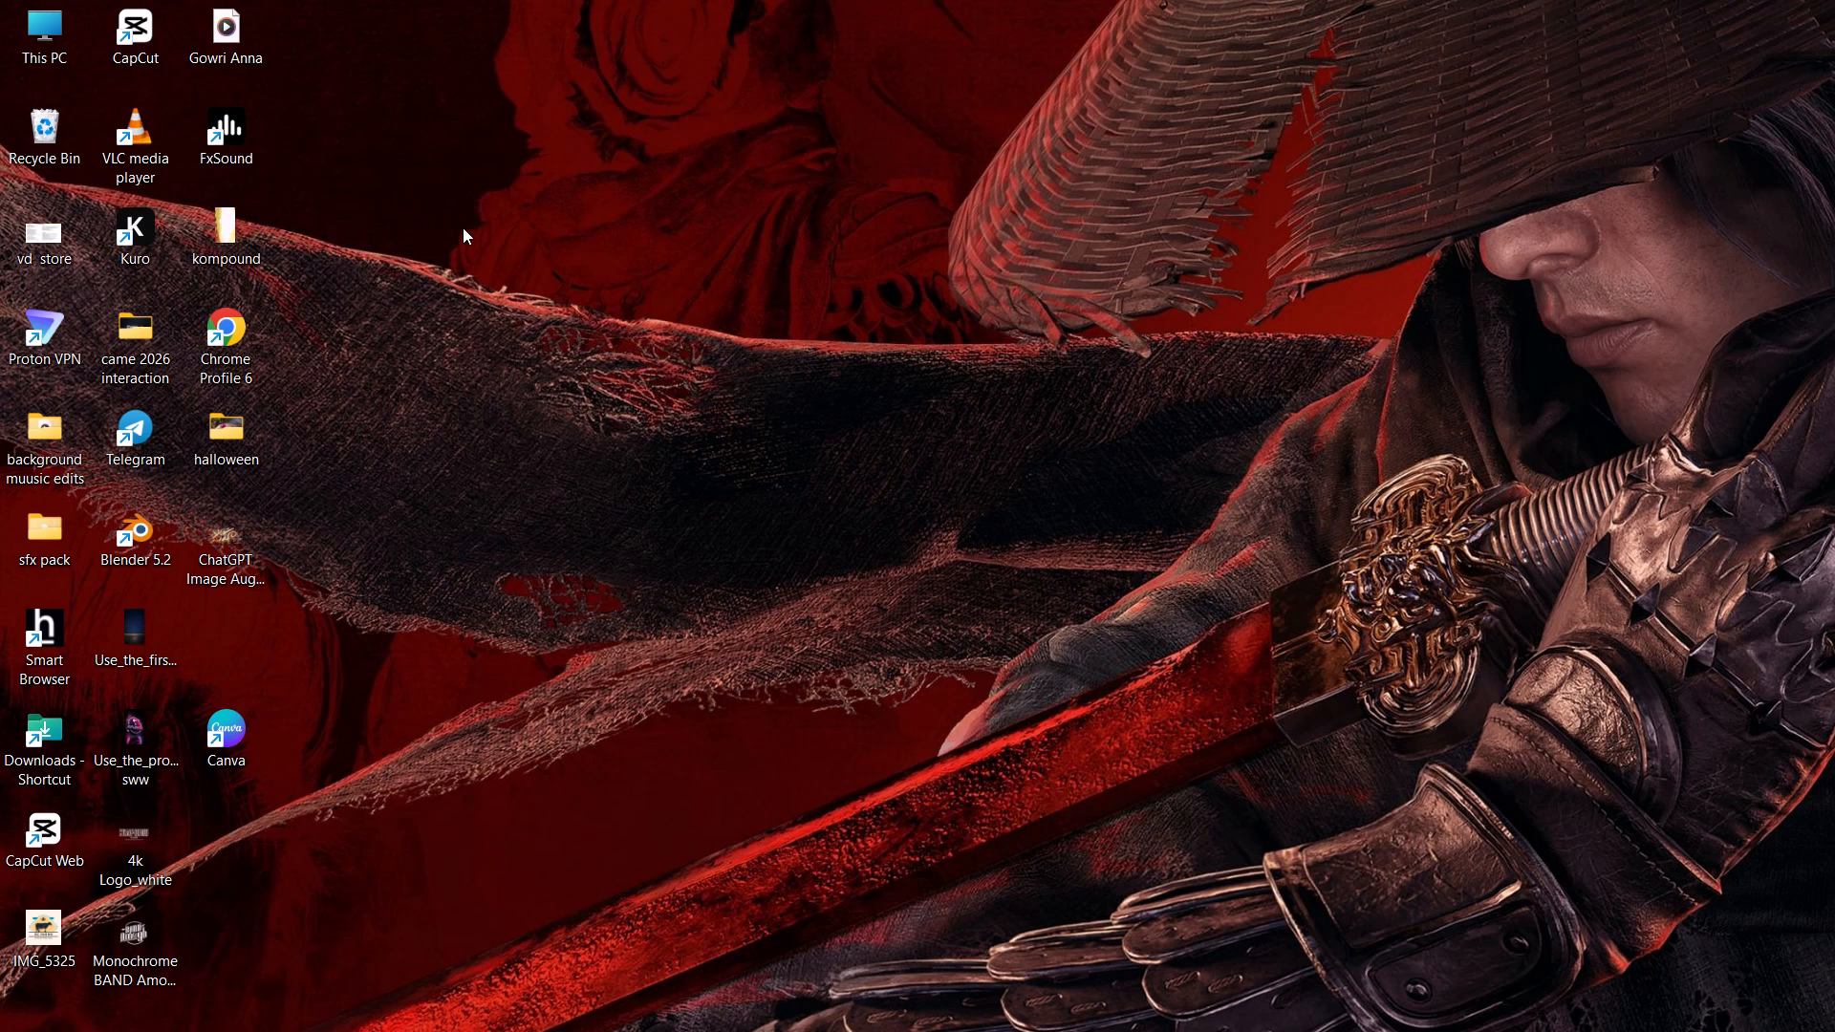
pyautogui.click(1156, 365)
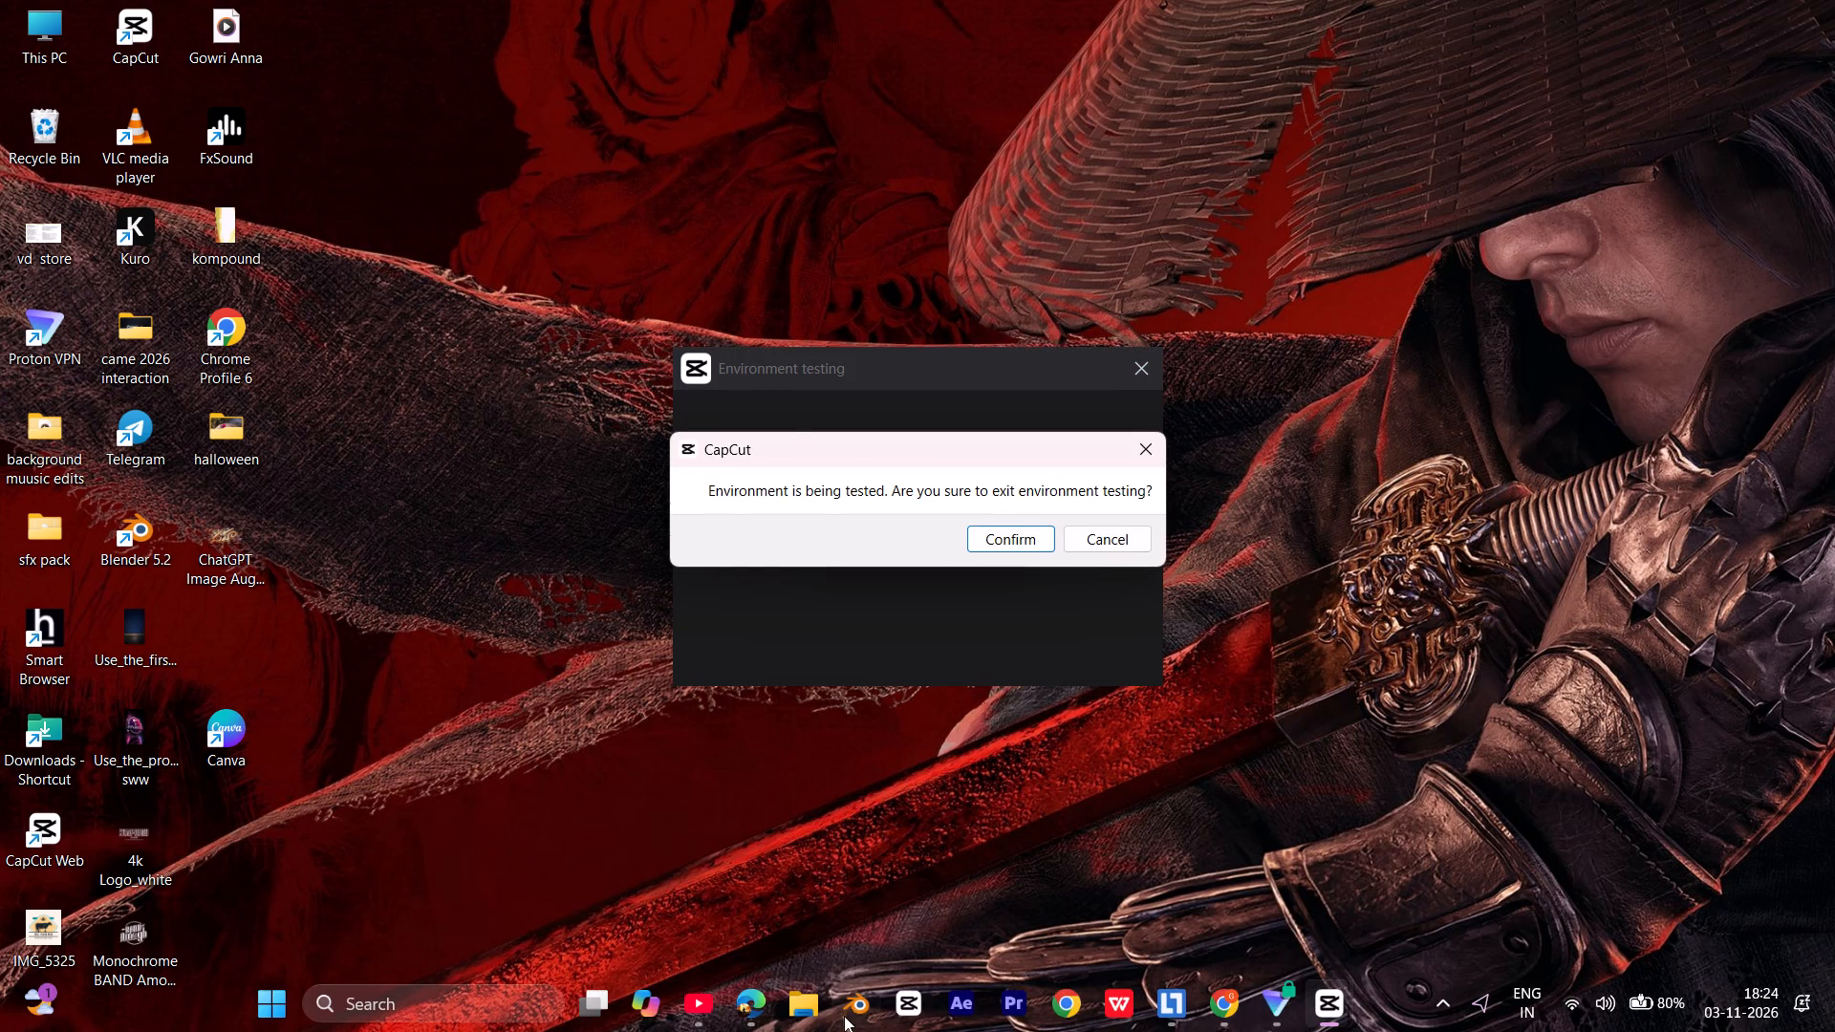
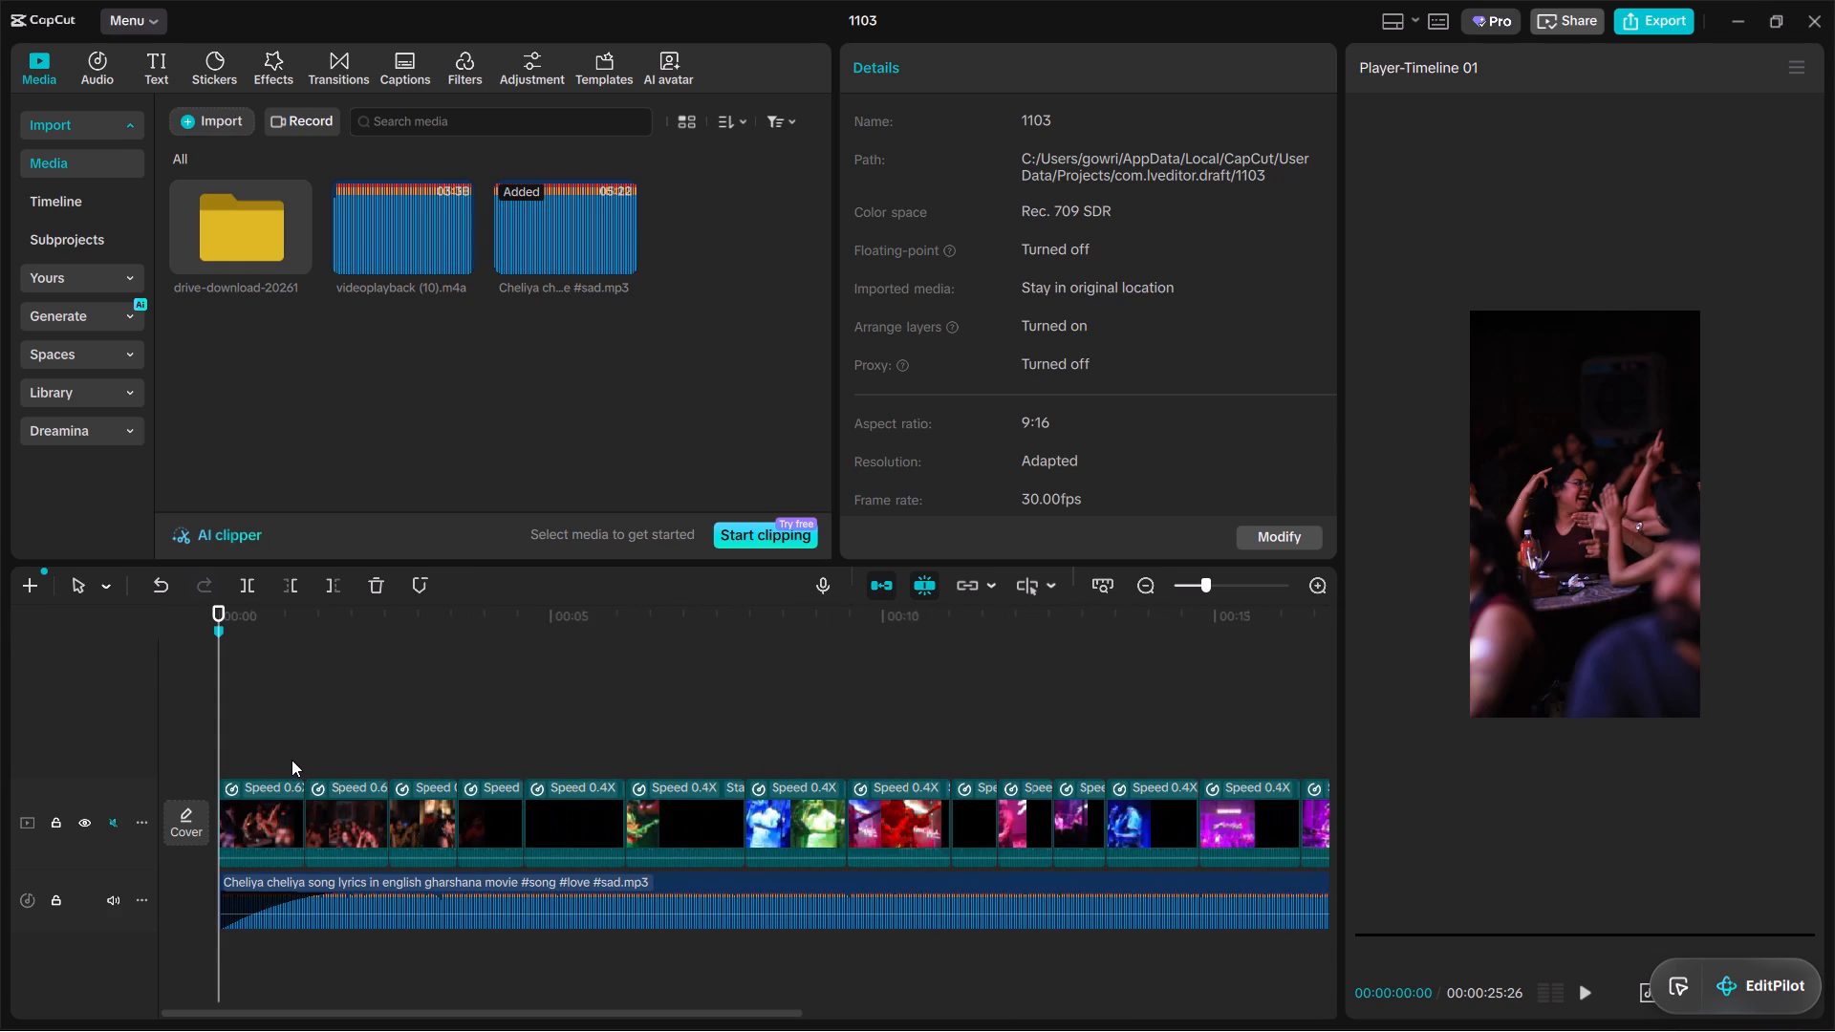
# Play the timeline from the beginning to review the clips and find where zoom and tilt motion is needed.
pyautogui.click(472, 690)
pyautogui.moveTo(472, 690); pyautogui.dragTo(148, 695)
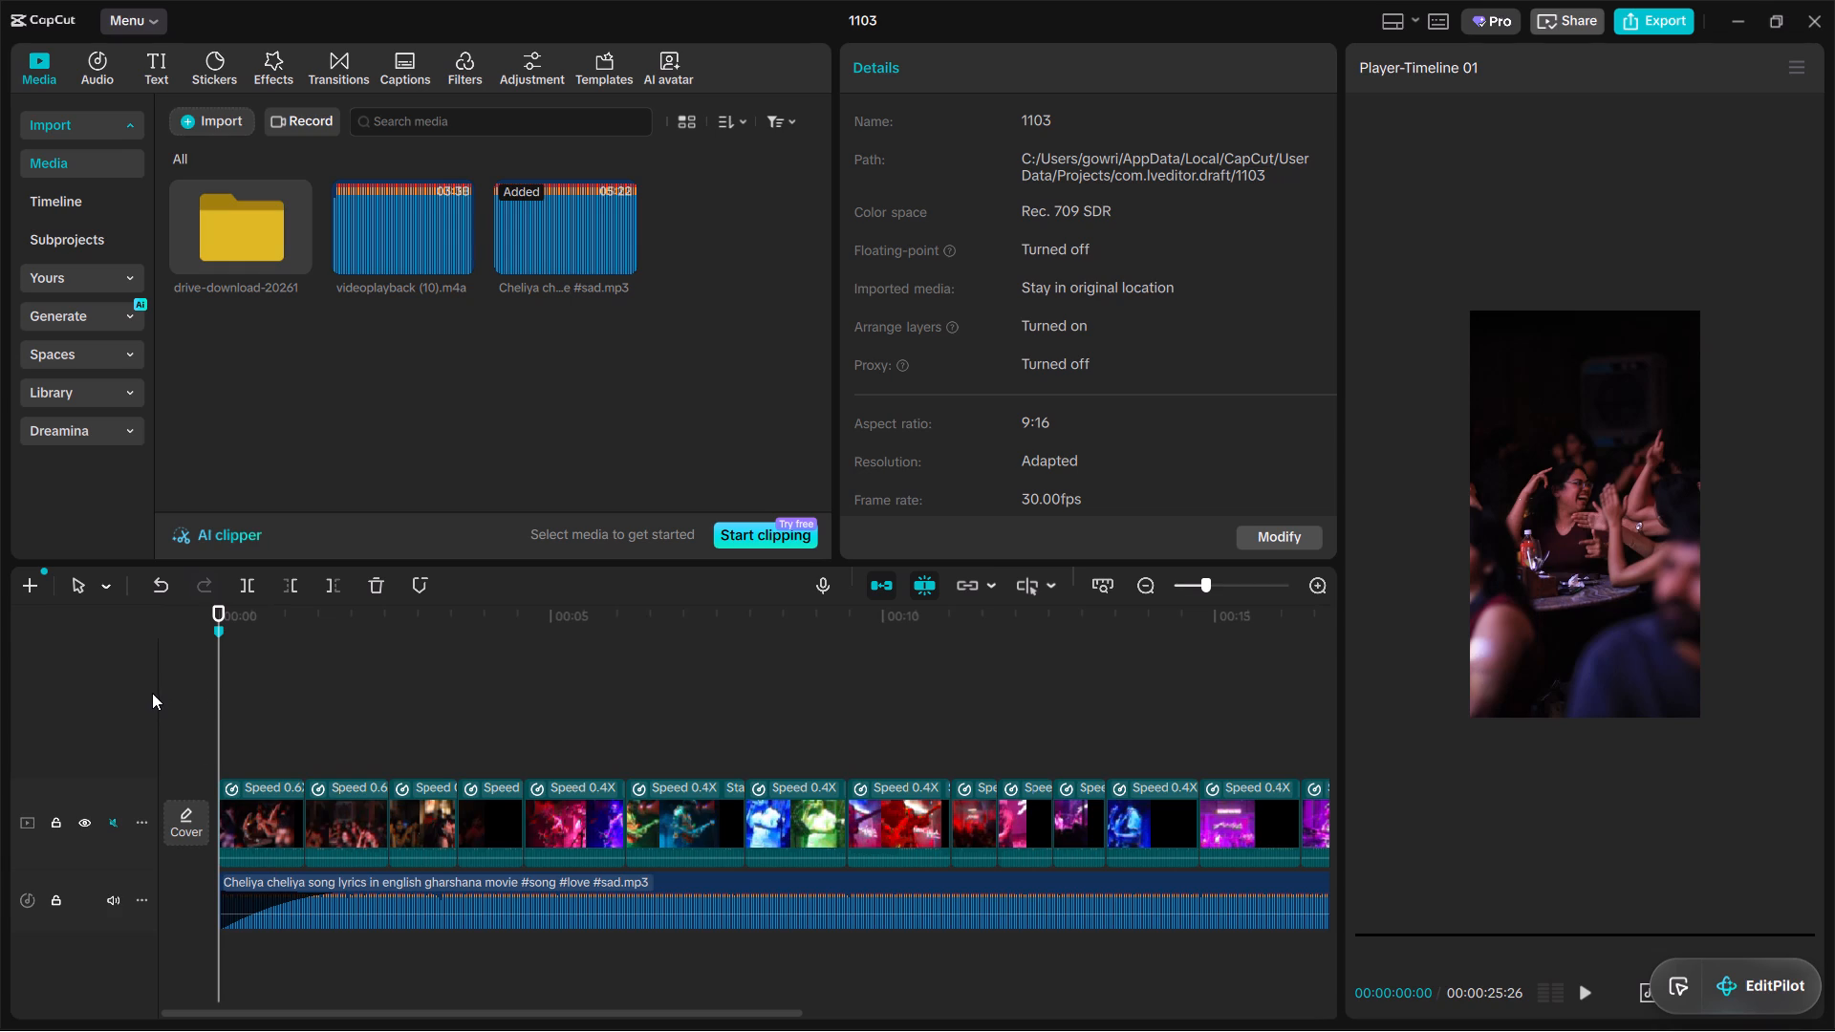
pyautogui.press('space')
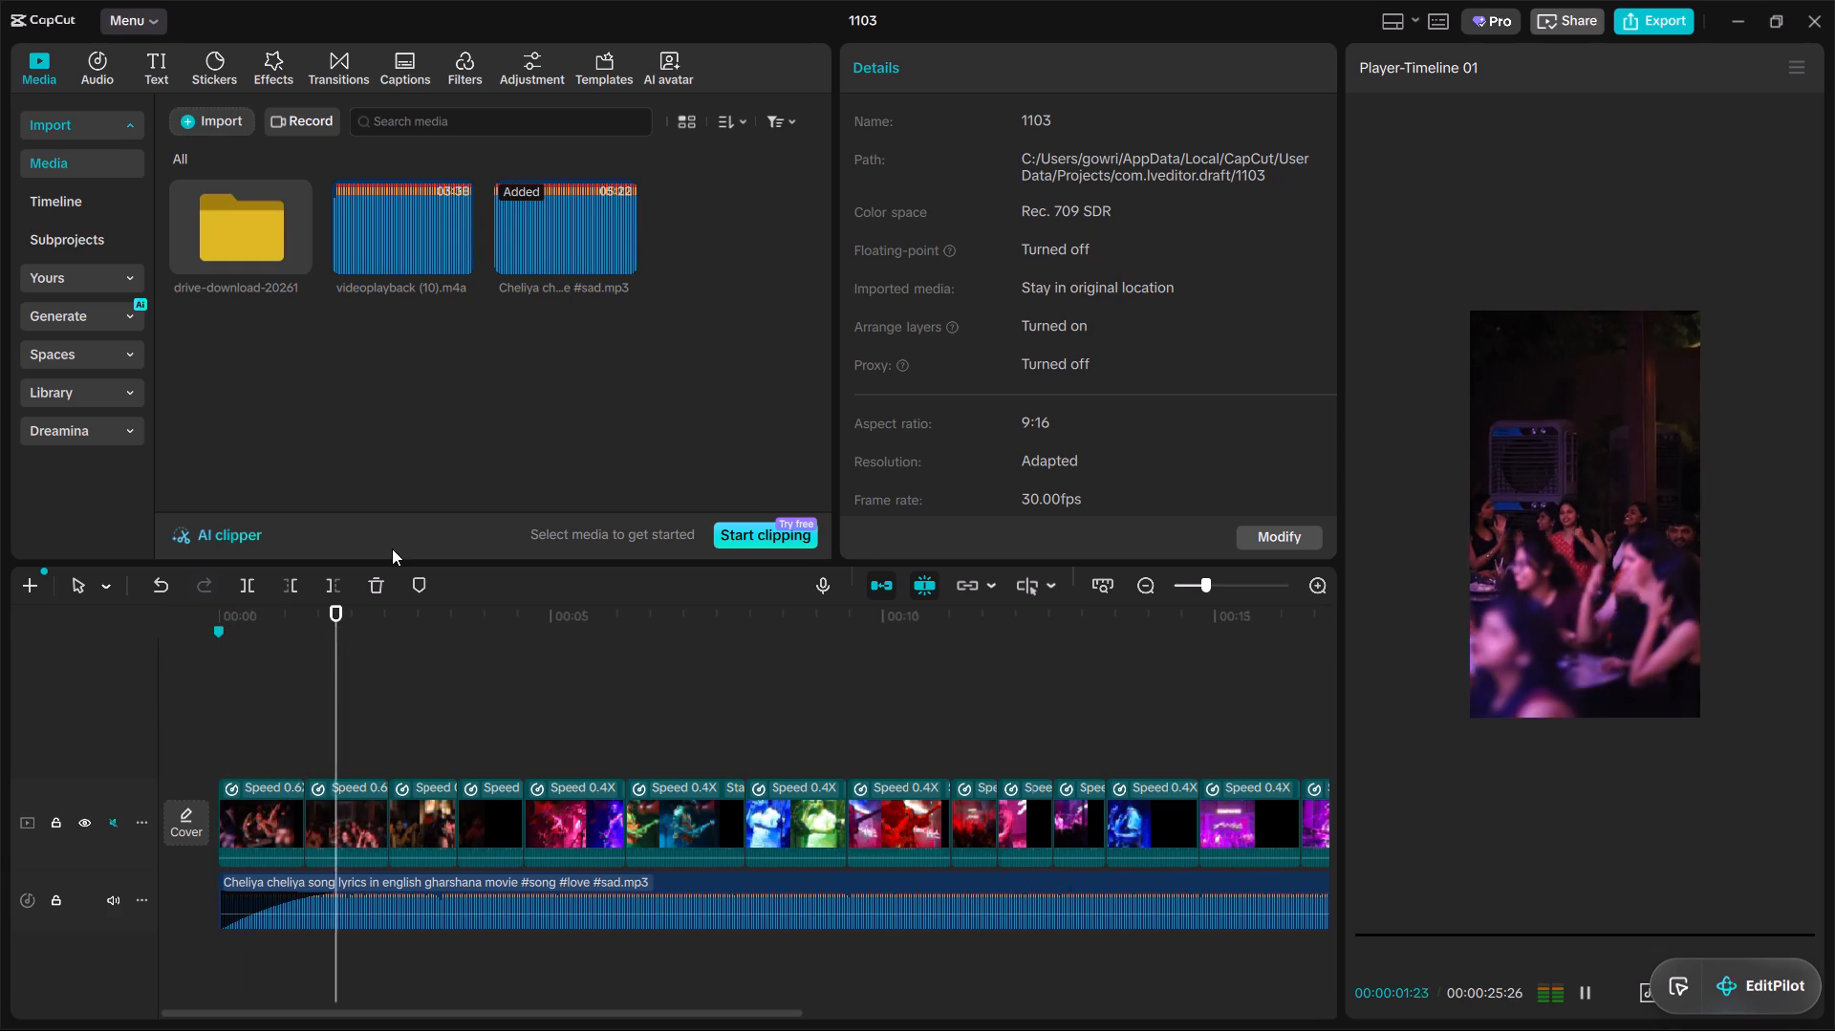
pyautogui.keyDown('ctrl'); pyautogui.scroll(-1, 392, 548); pyautogui.keyUp('ctrl')
pyautogui.keyDown('ctrl'); pyautogui.scroll(6, 351, 506); pyautogui.keyUp('ctrl')
pyautogui.keyDown('ctrl'); pyautogui.scroll(-4, 342, 681); pyautogui.keyUp('ctrl')
pyautogui.keyDown('ctrl'); pyautogui.scroll(5, 344, 683); pyautogui.keyUp('ctrl')
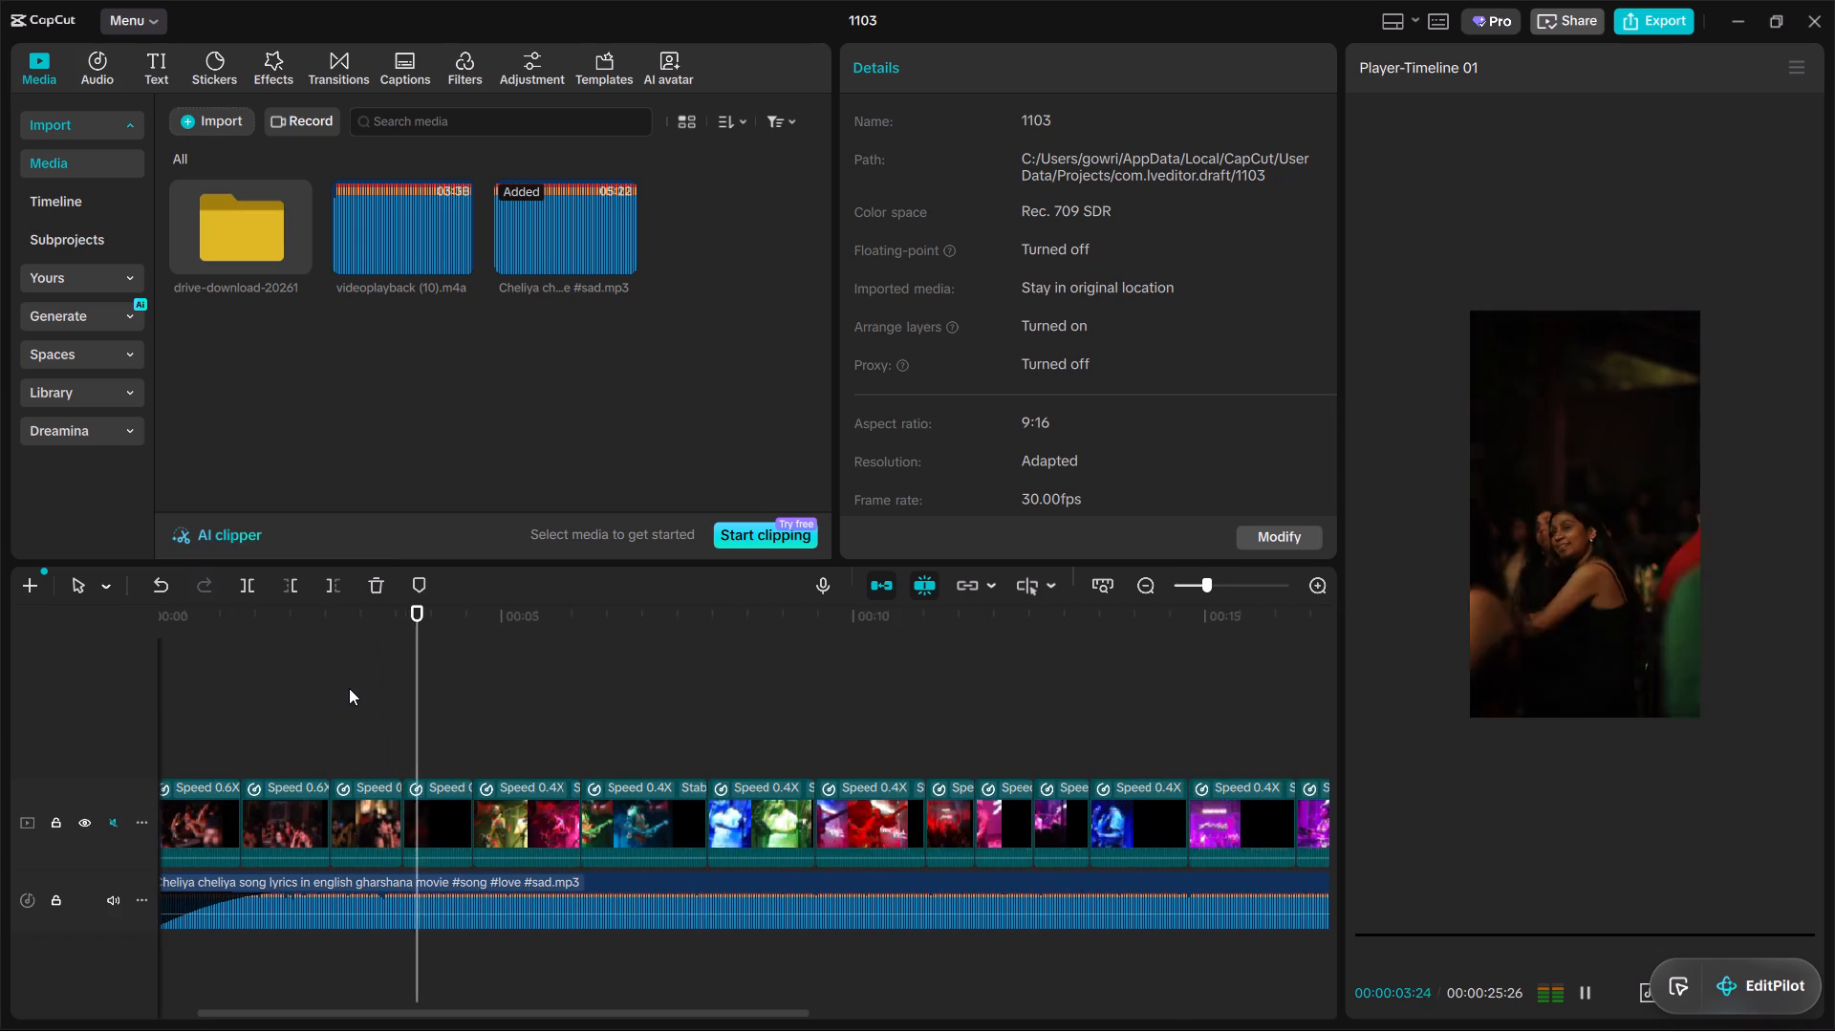
pyautogui.keyDown('ctrl'); pyautogui.scroll(-9, 351, 689); pyautogui.keyUp('ctrl')
pyautogui.keyDown('ctrl'); pyautogui.scroll(9, 352, 709); pyautogui.keyUp('ctrl')
pyautogui.keyDown('ctrl'); pyautogui.scroll(-5, 354, 715); pyautogui.keyUp('ctrl')
pyautogui.keyDown('ctrl'); pyautogui.scroll(6, 354, 715); pyautogui.keyUp('ctrl')
pyautogui.keyDown('ctrl'); pyautogui.scroll(-5, 352, 721); pyautogui.keyUp('ctrl')
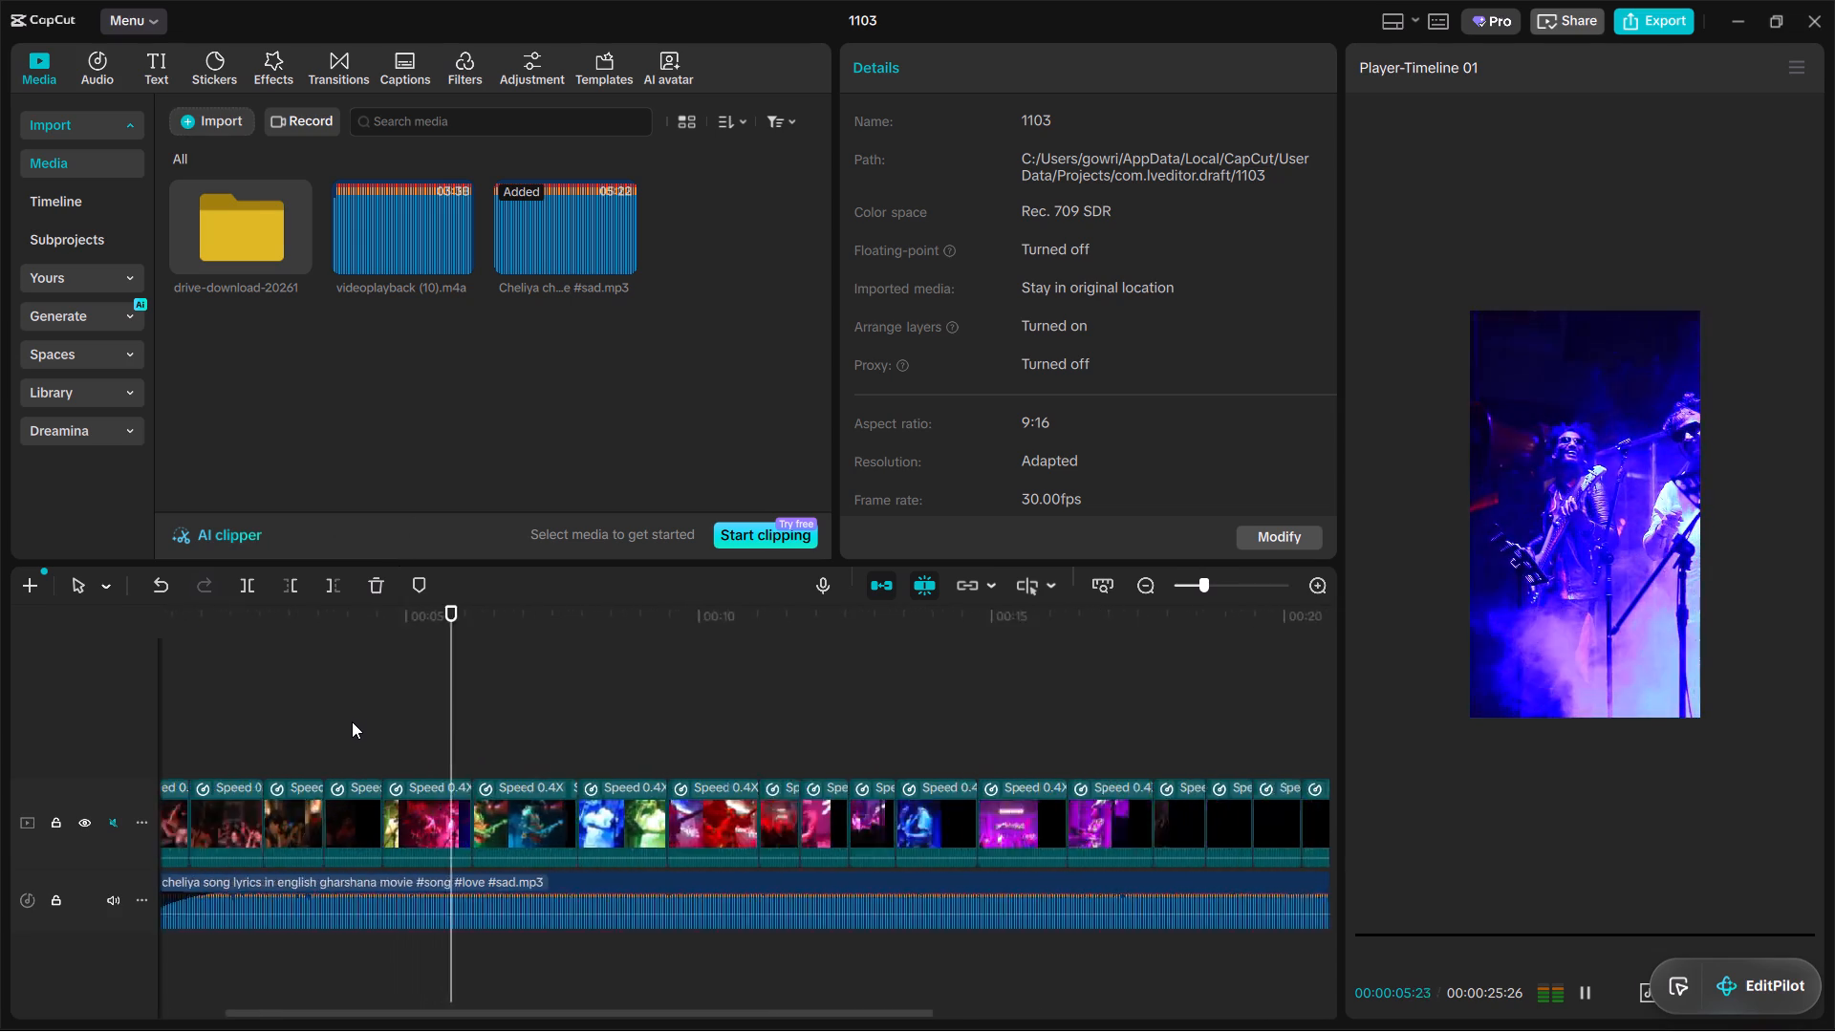
pyautogui.keyDown('ctrl'); pyautogui.scroll(-7, 352, 721); pyautogui.keyUp('ctrl')
pyautogui.keyDown('ctrl'); pyautogui.scroll(10, 352, 721); pyautogui.keyUp('ctrl')
pyautogui.keyDown('ctrl'); pyautogui.scroll(-2, 370, 727); pyautogui.keyUp('ctrl')
pyautogui.keyDown('ctrl'); pyautogui.scroll(6, 376, 731); pyautogui.keyUp('ctrl')
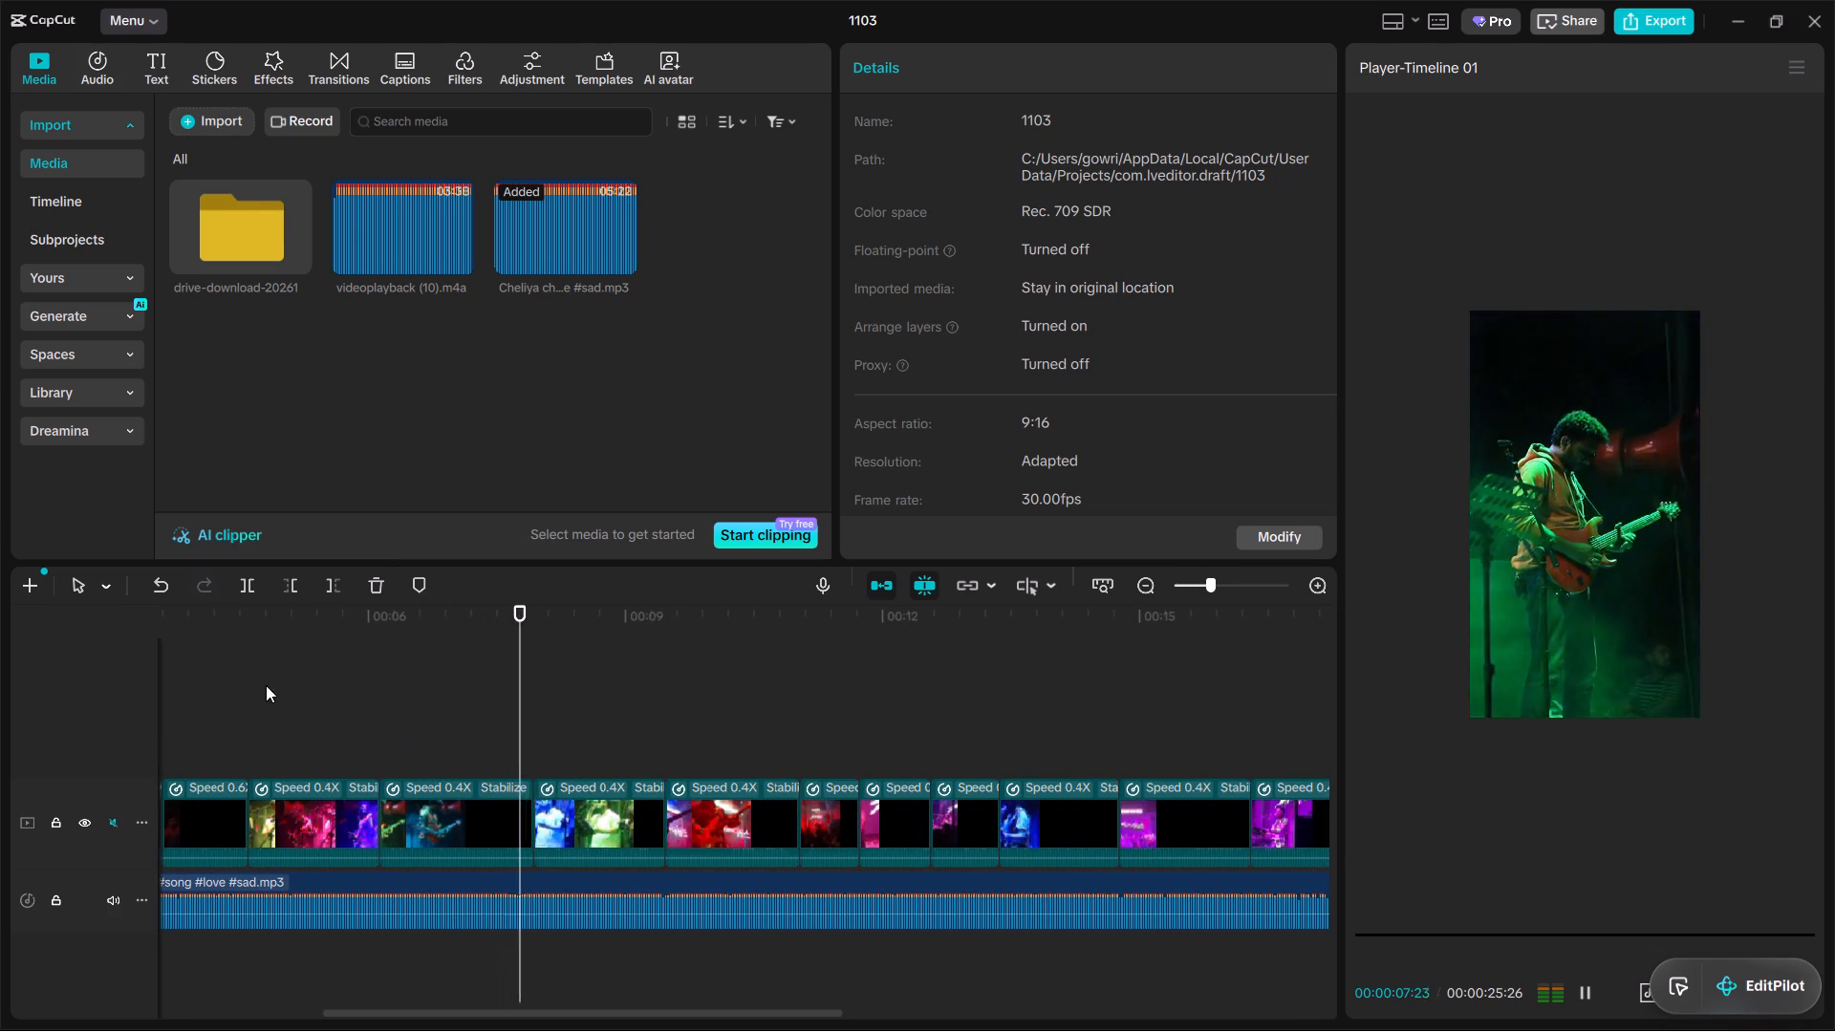
pyautogui.click(292, 722)
pyautogui.click(347, 802)
pyautogui.press('space')
pyautogui.press('space')
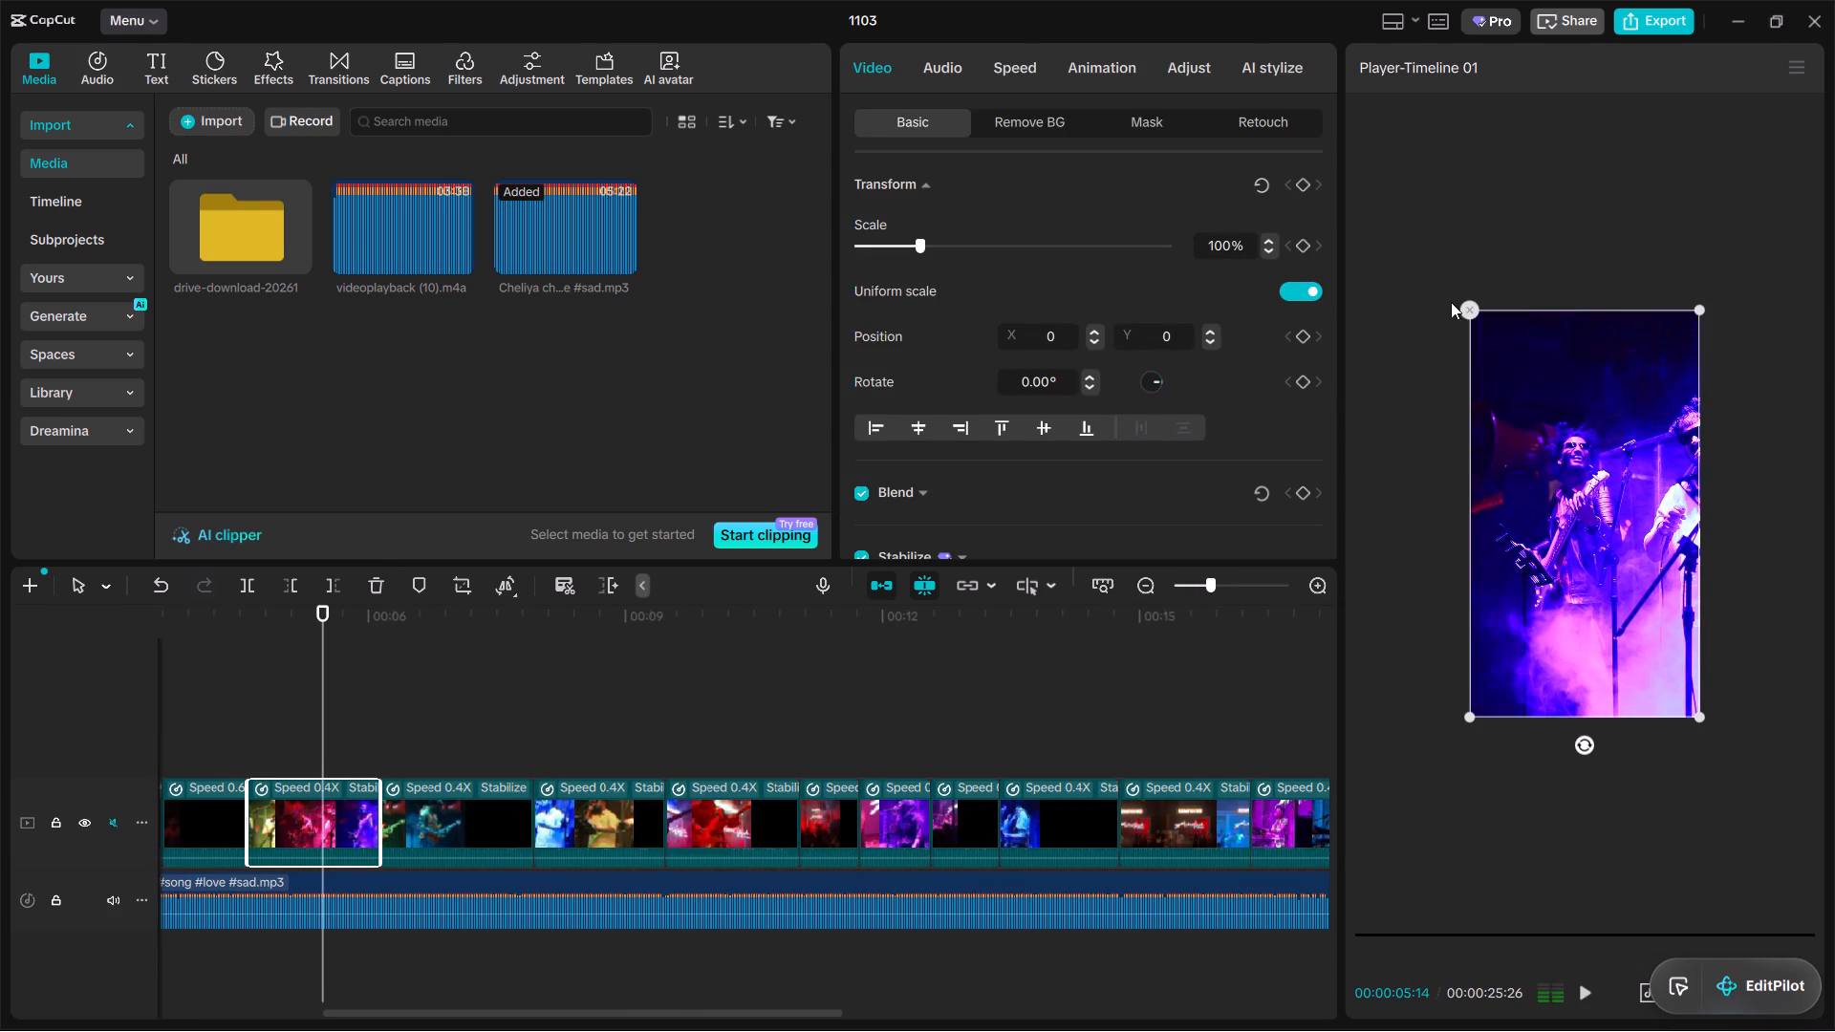
# Keyframe the guitarist clip near 6 seconds from 100% scale and 0° rotation at its start to 118% and 6.19° at its end.
pyautogui.press('space')
pyautogui.press('space')
pyautogui.click(417, 839)
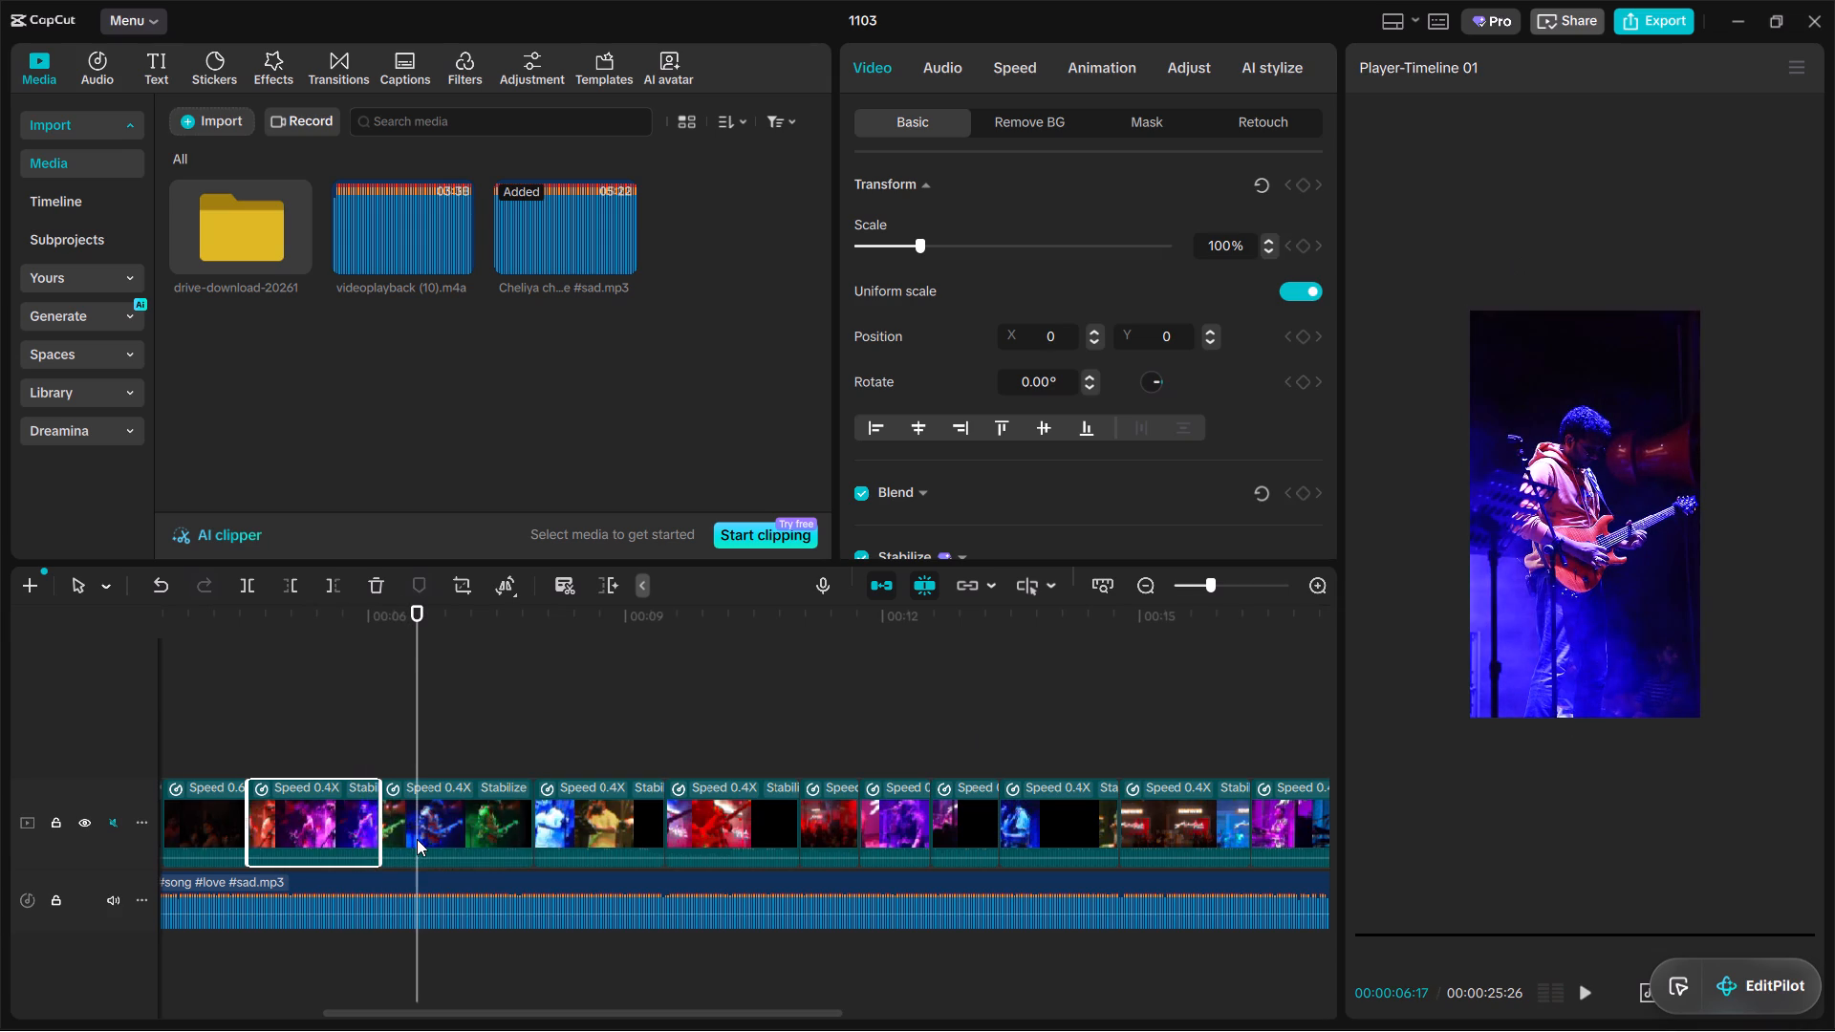
pyautogui.click(1305, 188)
pyautogui.moveTo(417, 822); pyautogui.dragTo(378, 828)
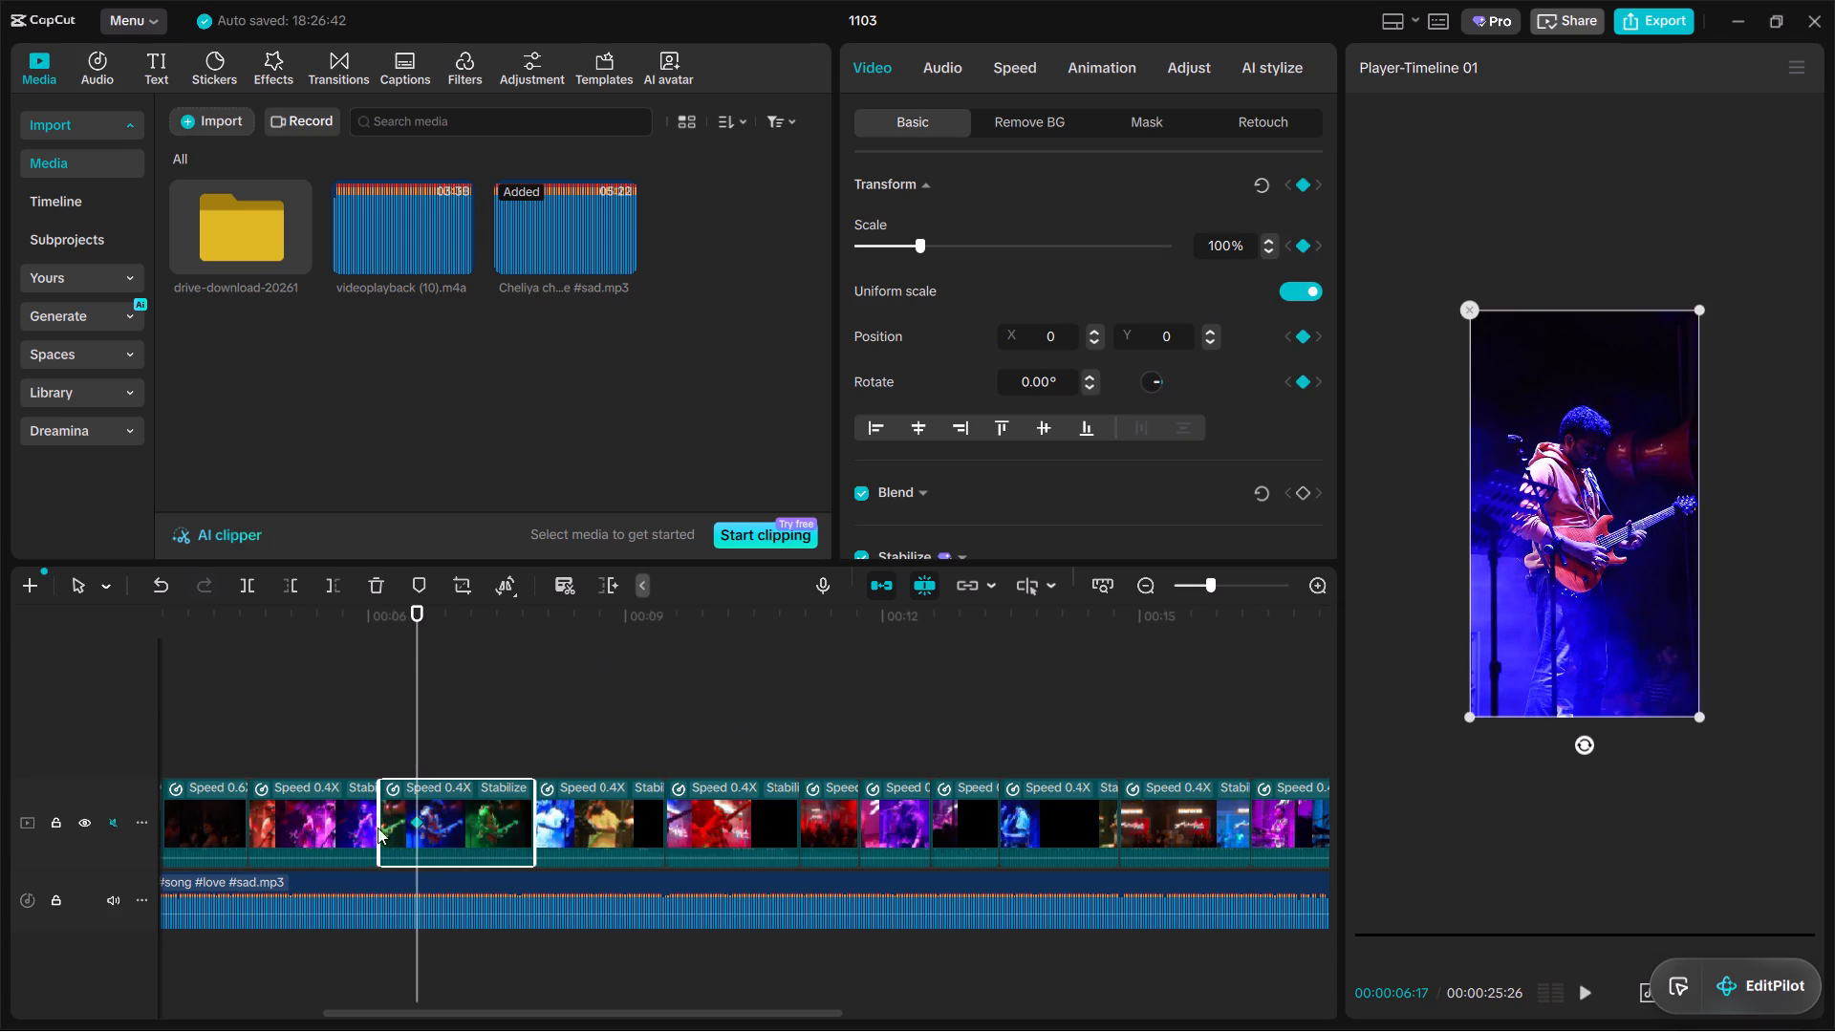
pyautogui.moveTo(378, 828); pyautogui.dragTo(141, 842)
pyautogui.moveTo(1577, 753); pyautogui.dragTo(1554, 744)
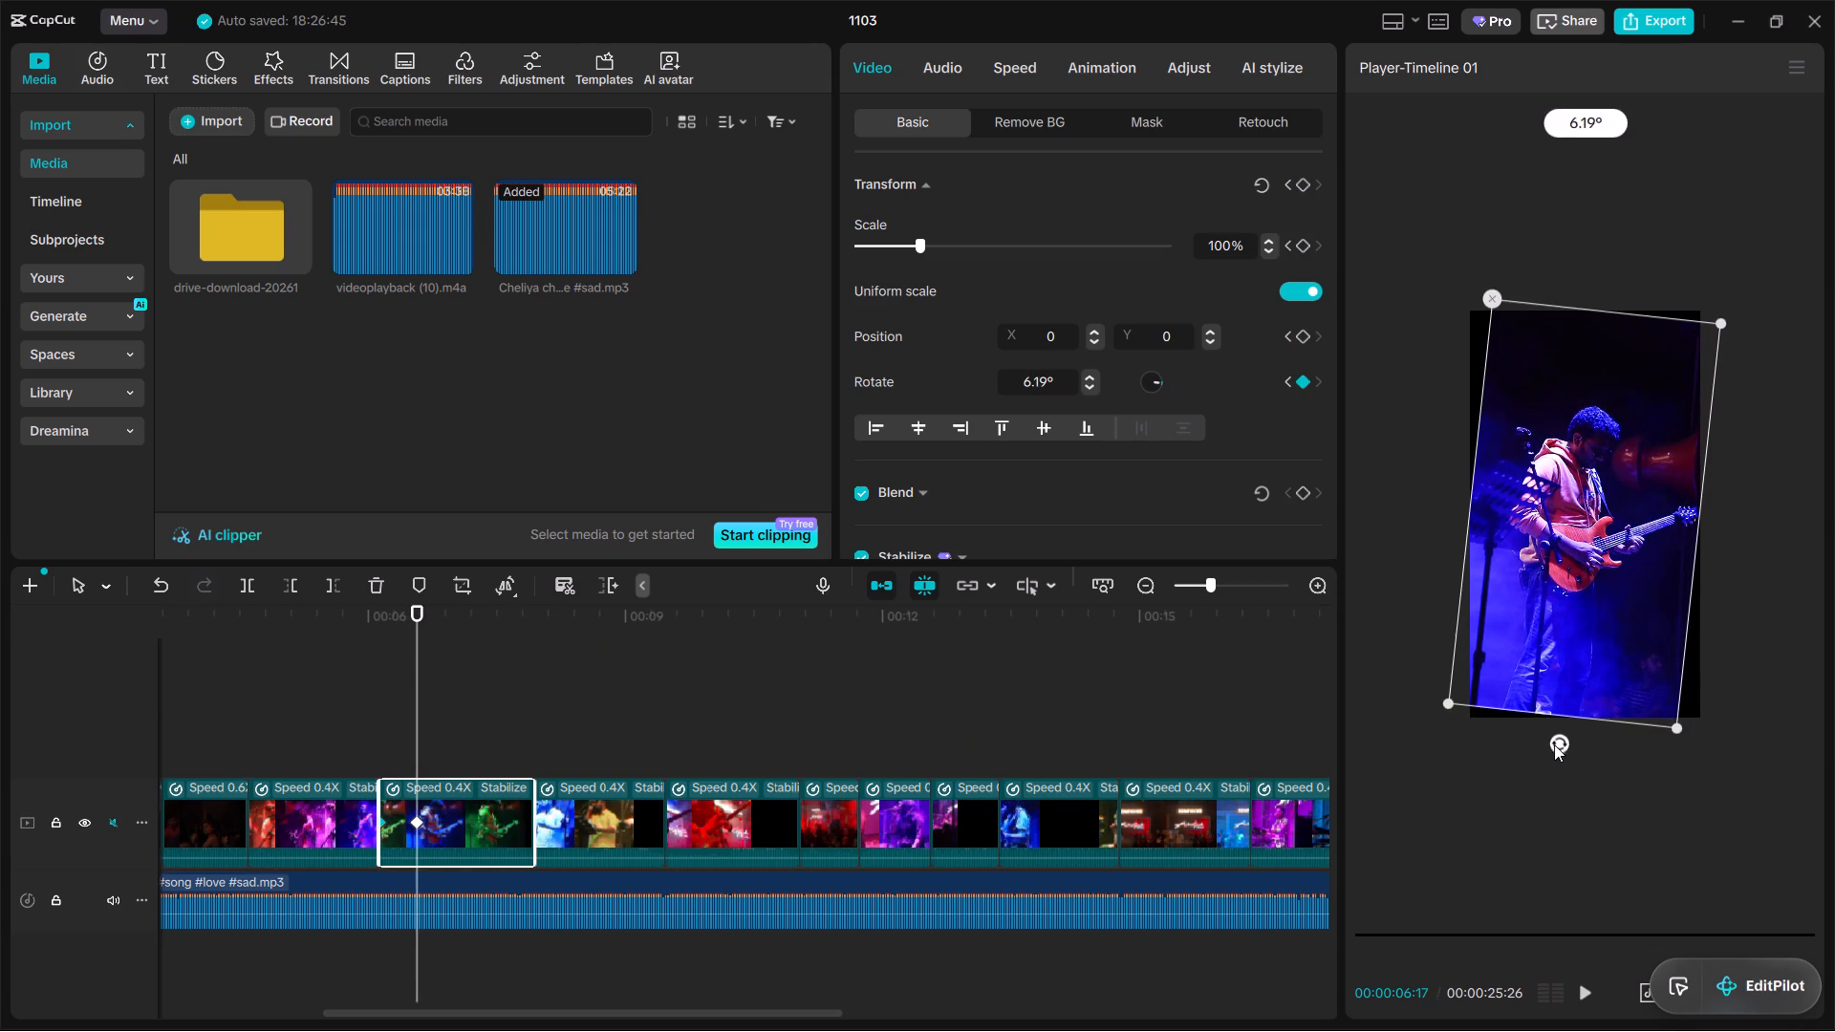
pyautogui.moveTo(1554, 744); pyautogui.dragTo(1552, 744)
pyautogui.moveTo(1678, 725); pyautogui.dragTo(1716, 777)
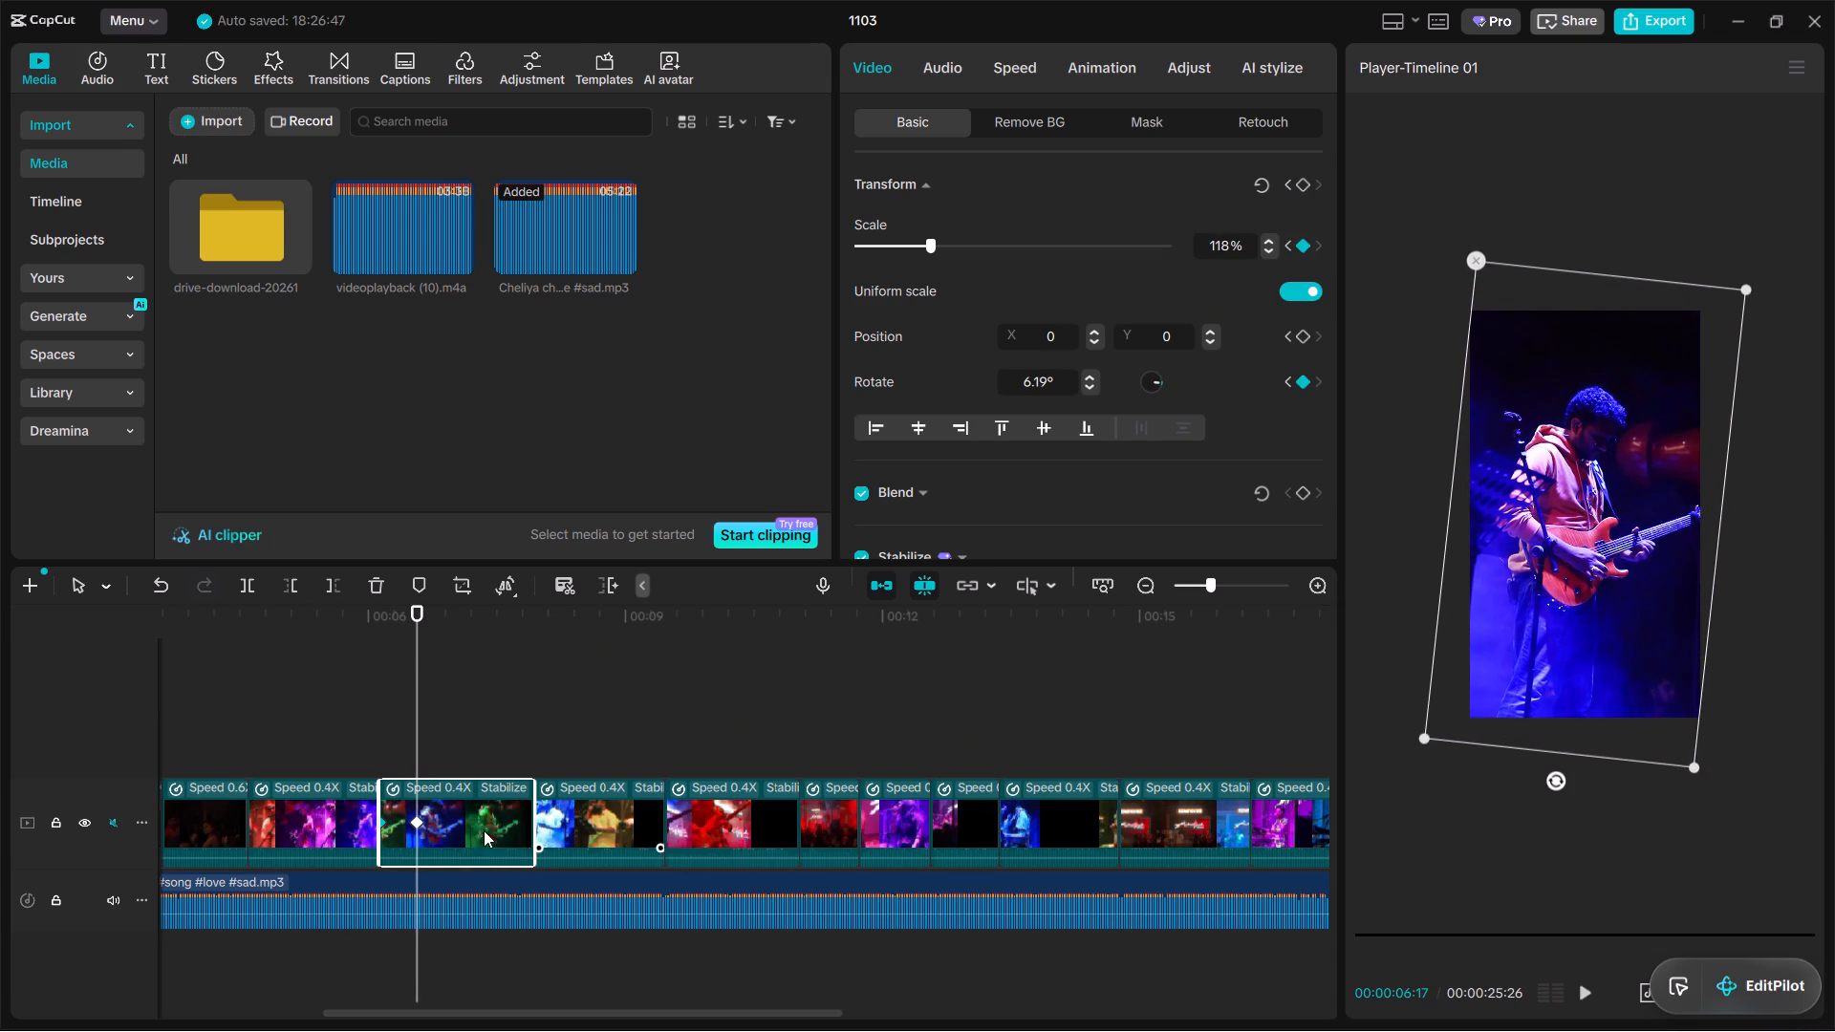
pyautogui.moveTo(424, 823); pyautogui.dragTo(615, 847)
pyautogui.click(357, 745)
pyautogui.press('space')
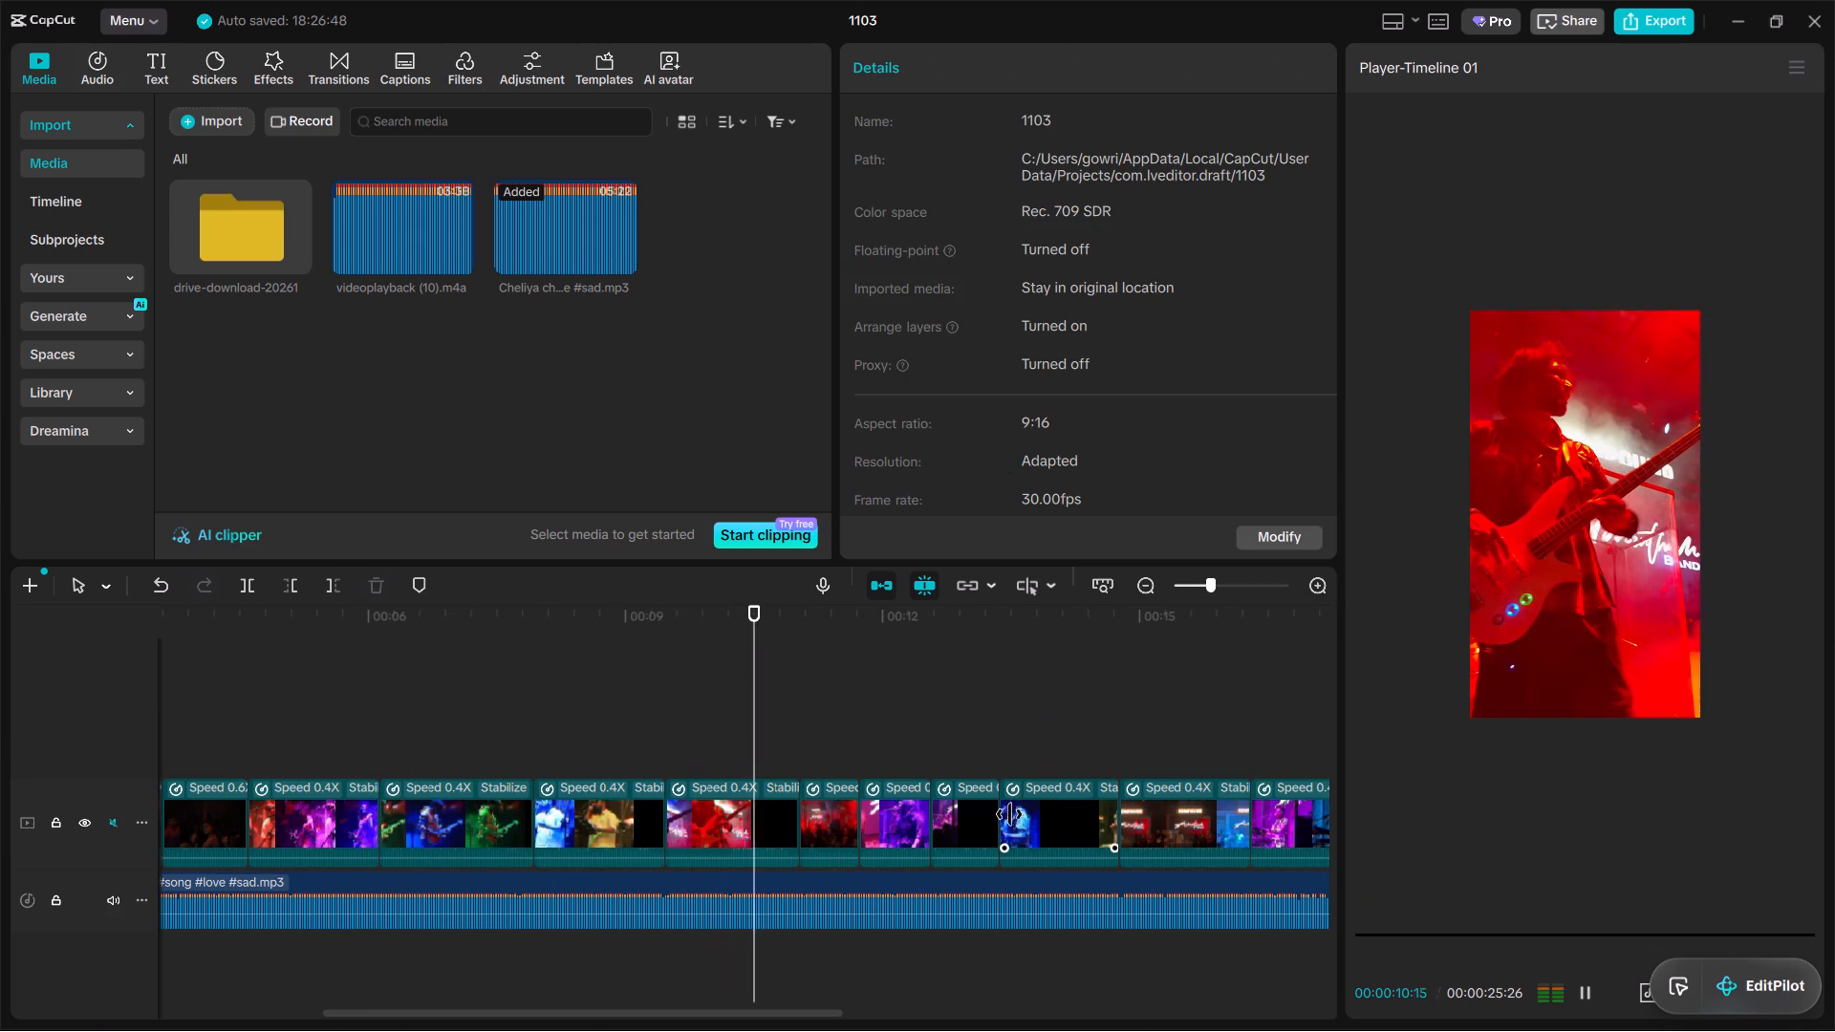
# Keyframe the red-lit guitarist clip near 10 seconds from 100% scale and 0° at its start to 111% and -3.52° at its end.
pyautogui.press('space')
pyautogui.click(684, 734)
pyautogui.click(721, 833)
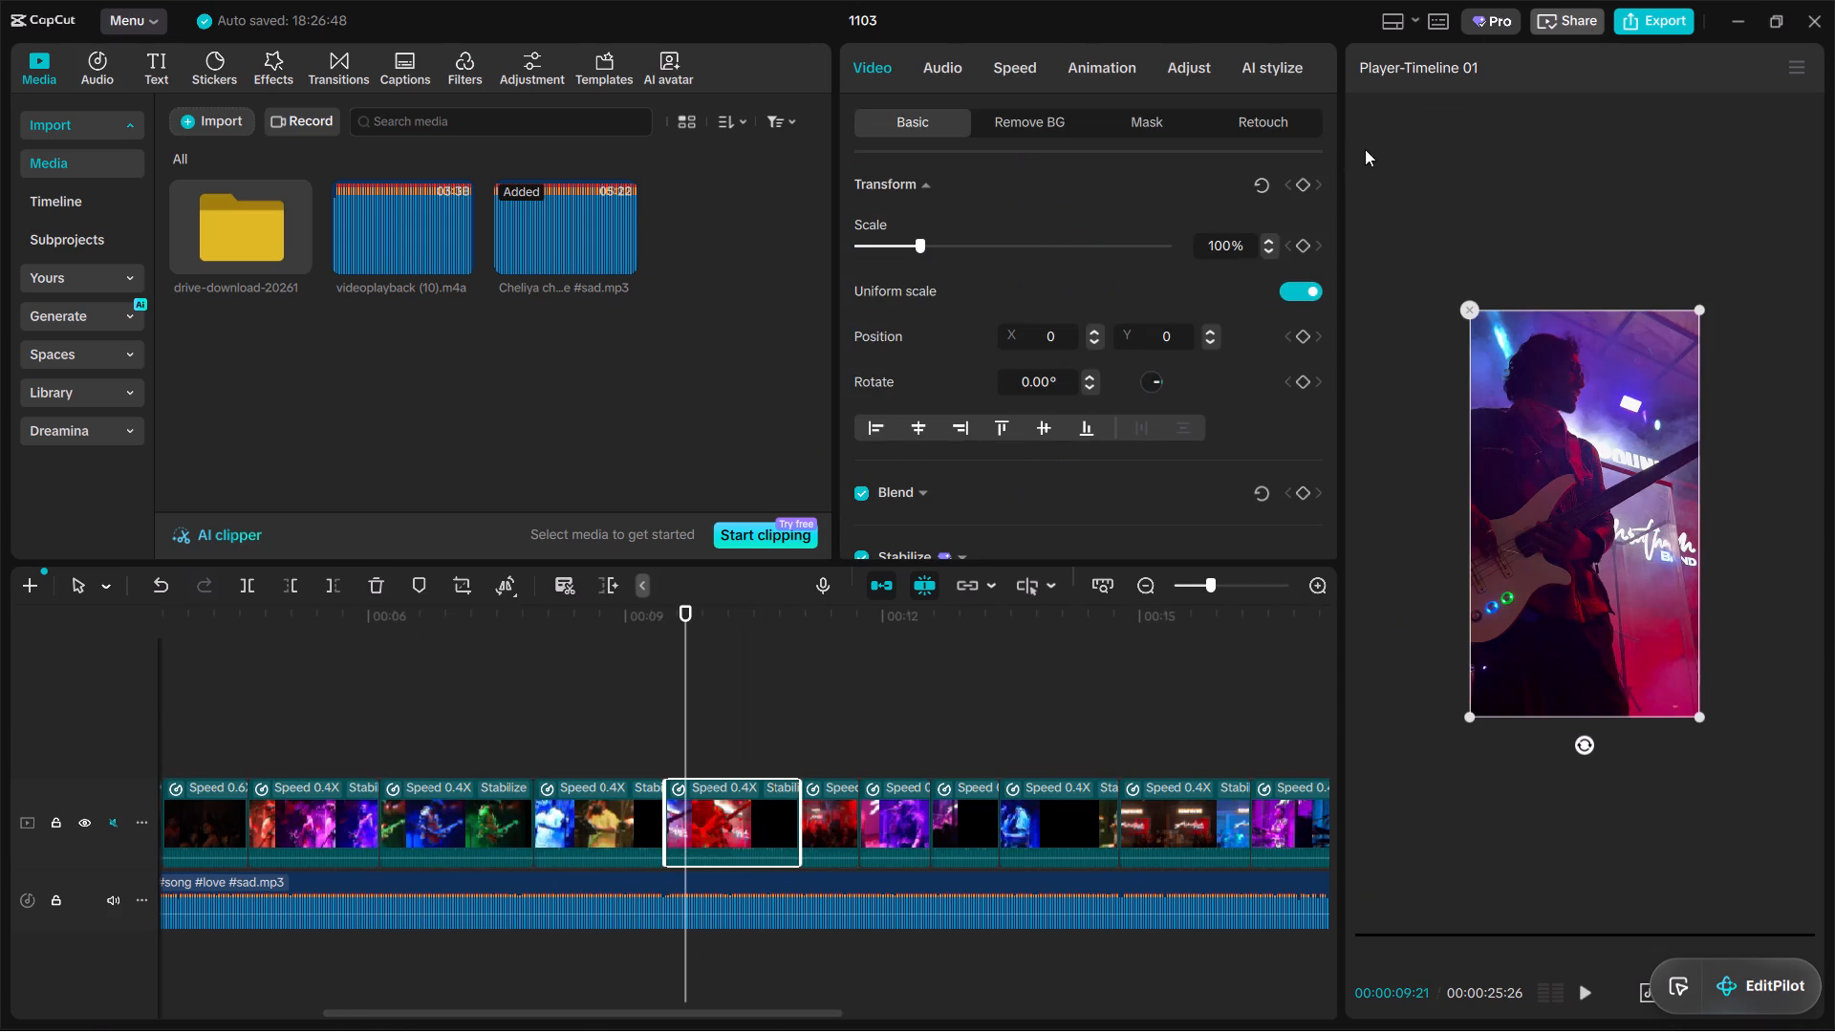
pyautogui.click(1295, 183)
pyautogui.click(1309, 190)
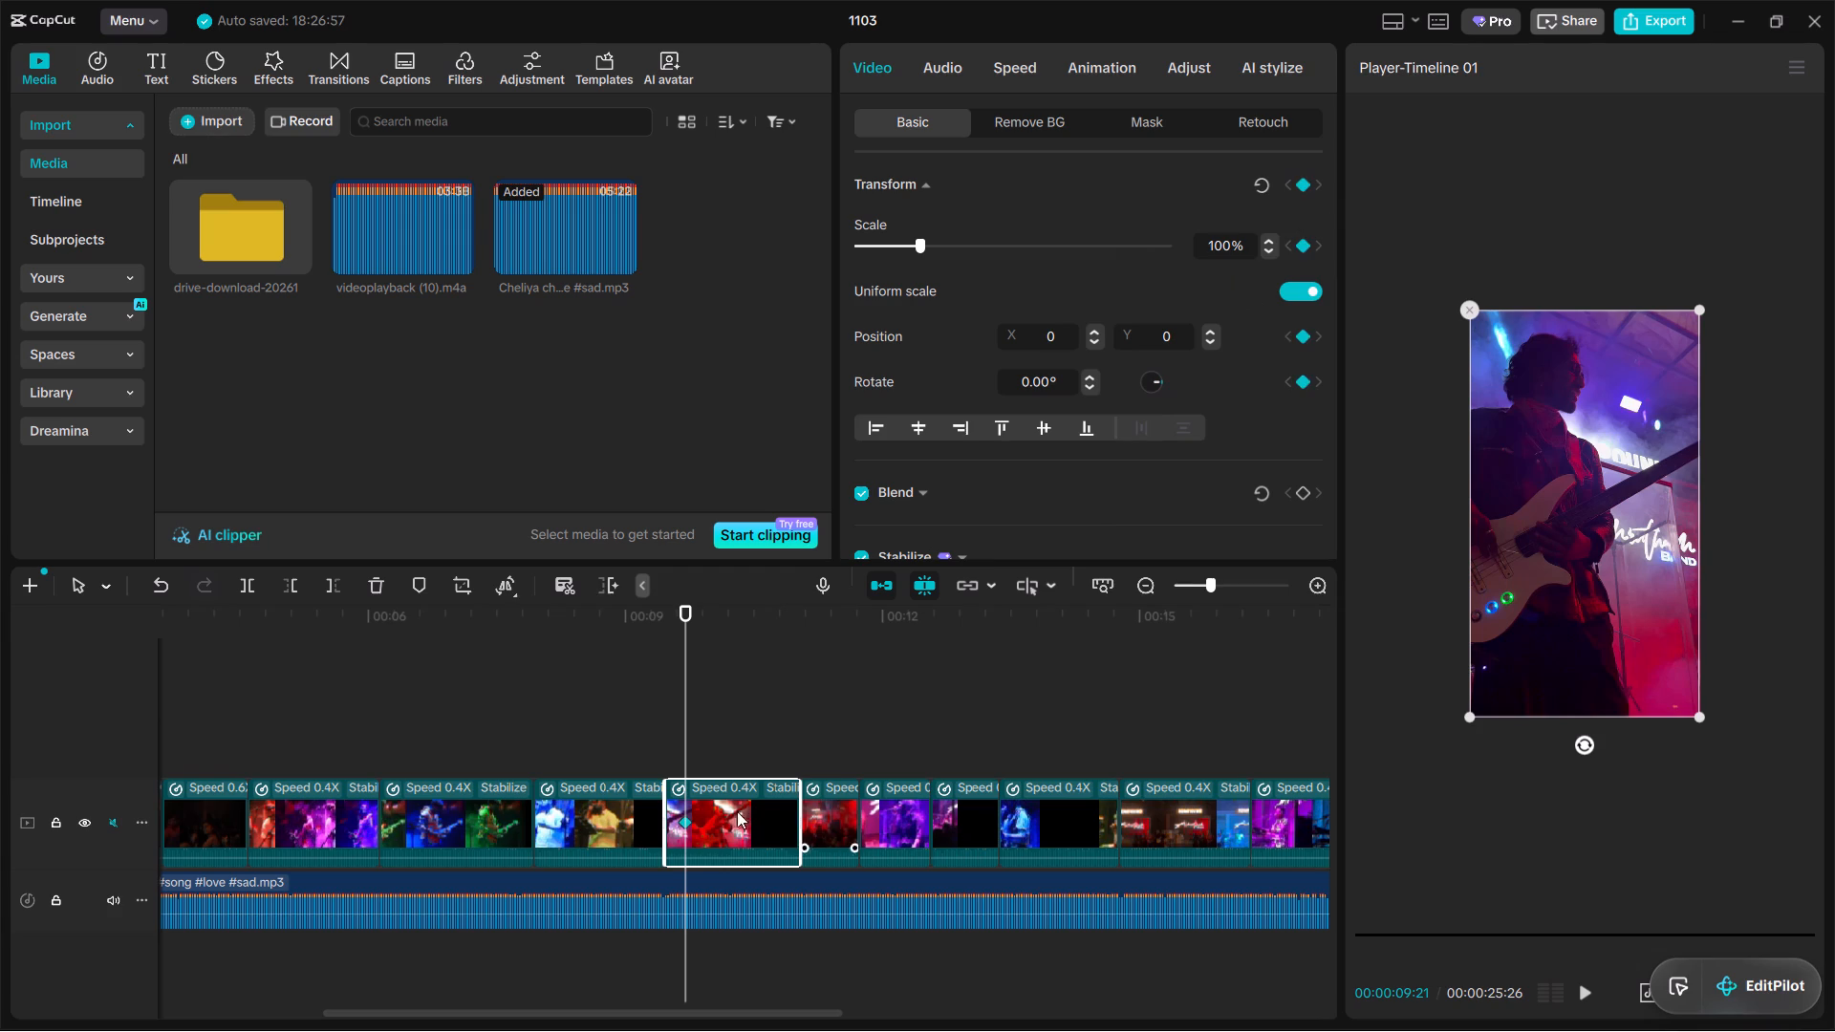
pyautogui.moveTo(689, 824); pyautogui.dragTo(548, 840)
pyautogui.moveTo(1574, 736); pyautogui.dragTo(1588, 749)
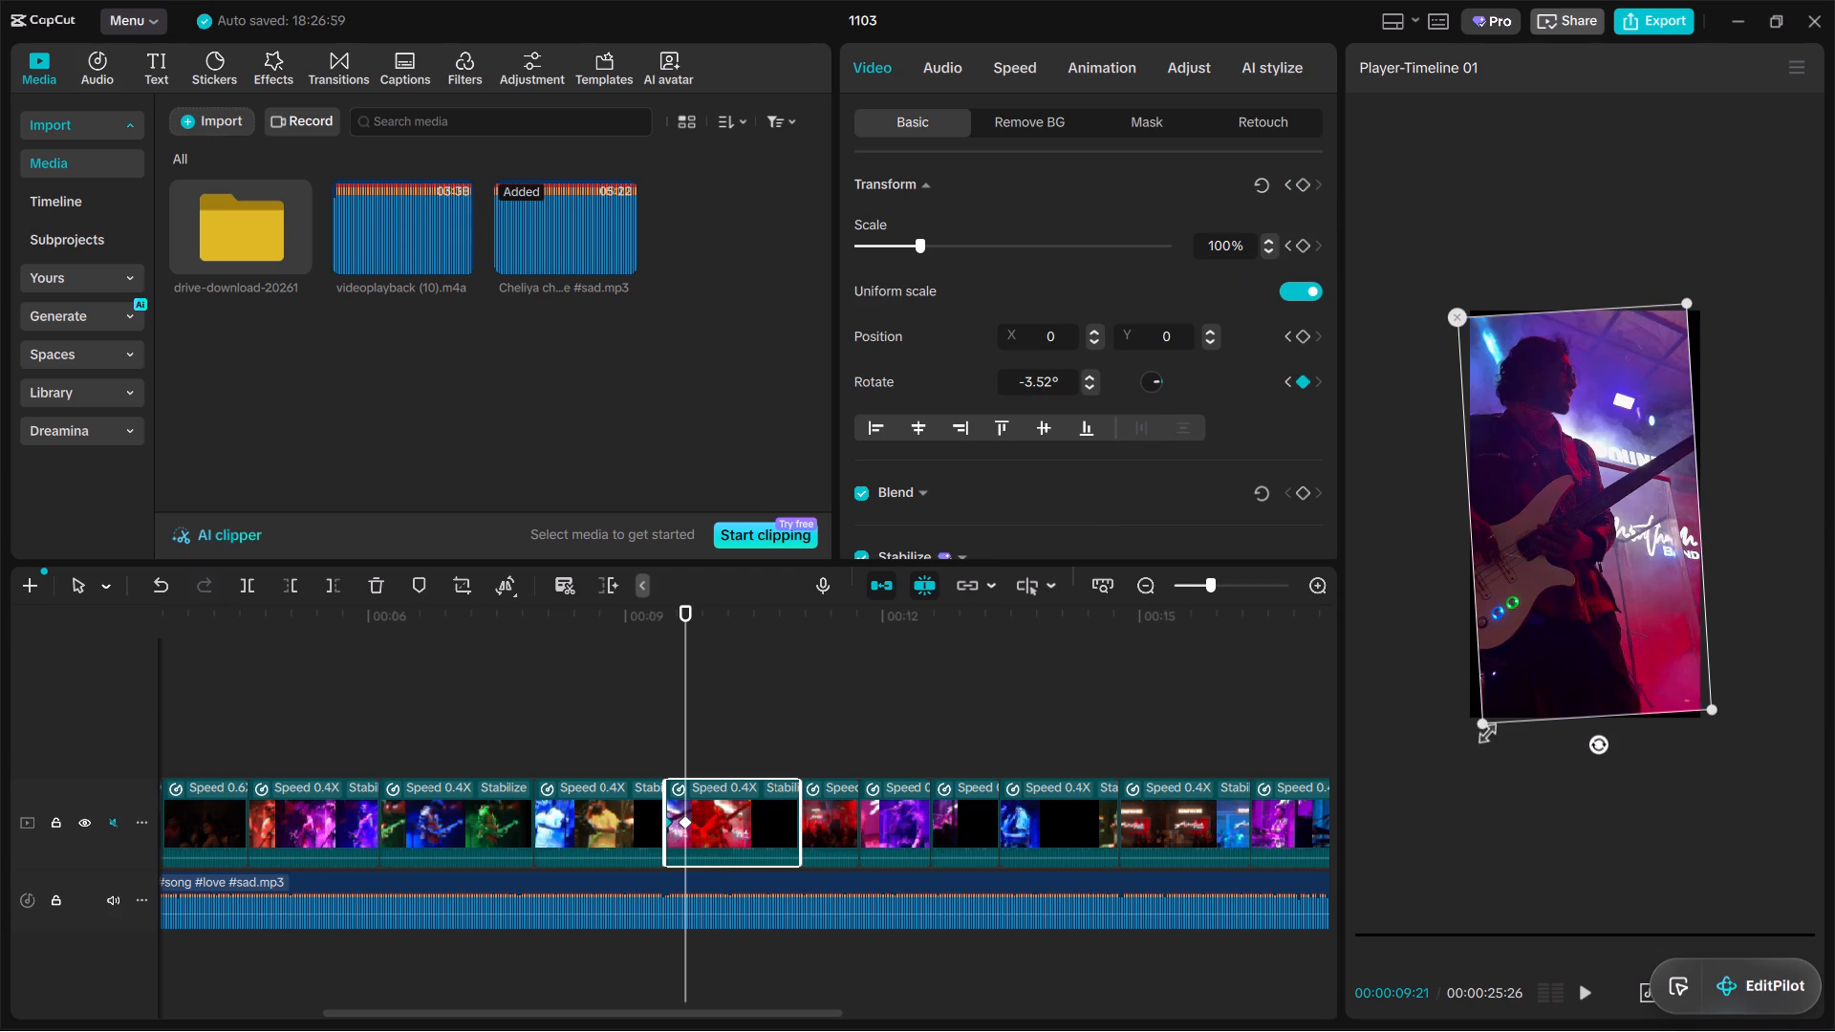
pyautogui.moveTo(1483, 731); pyautogui.dragTo(1469, 770)
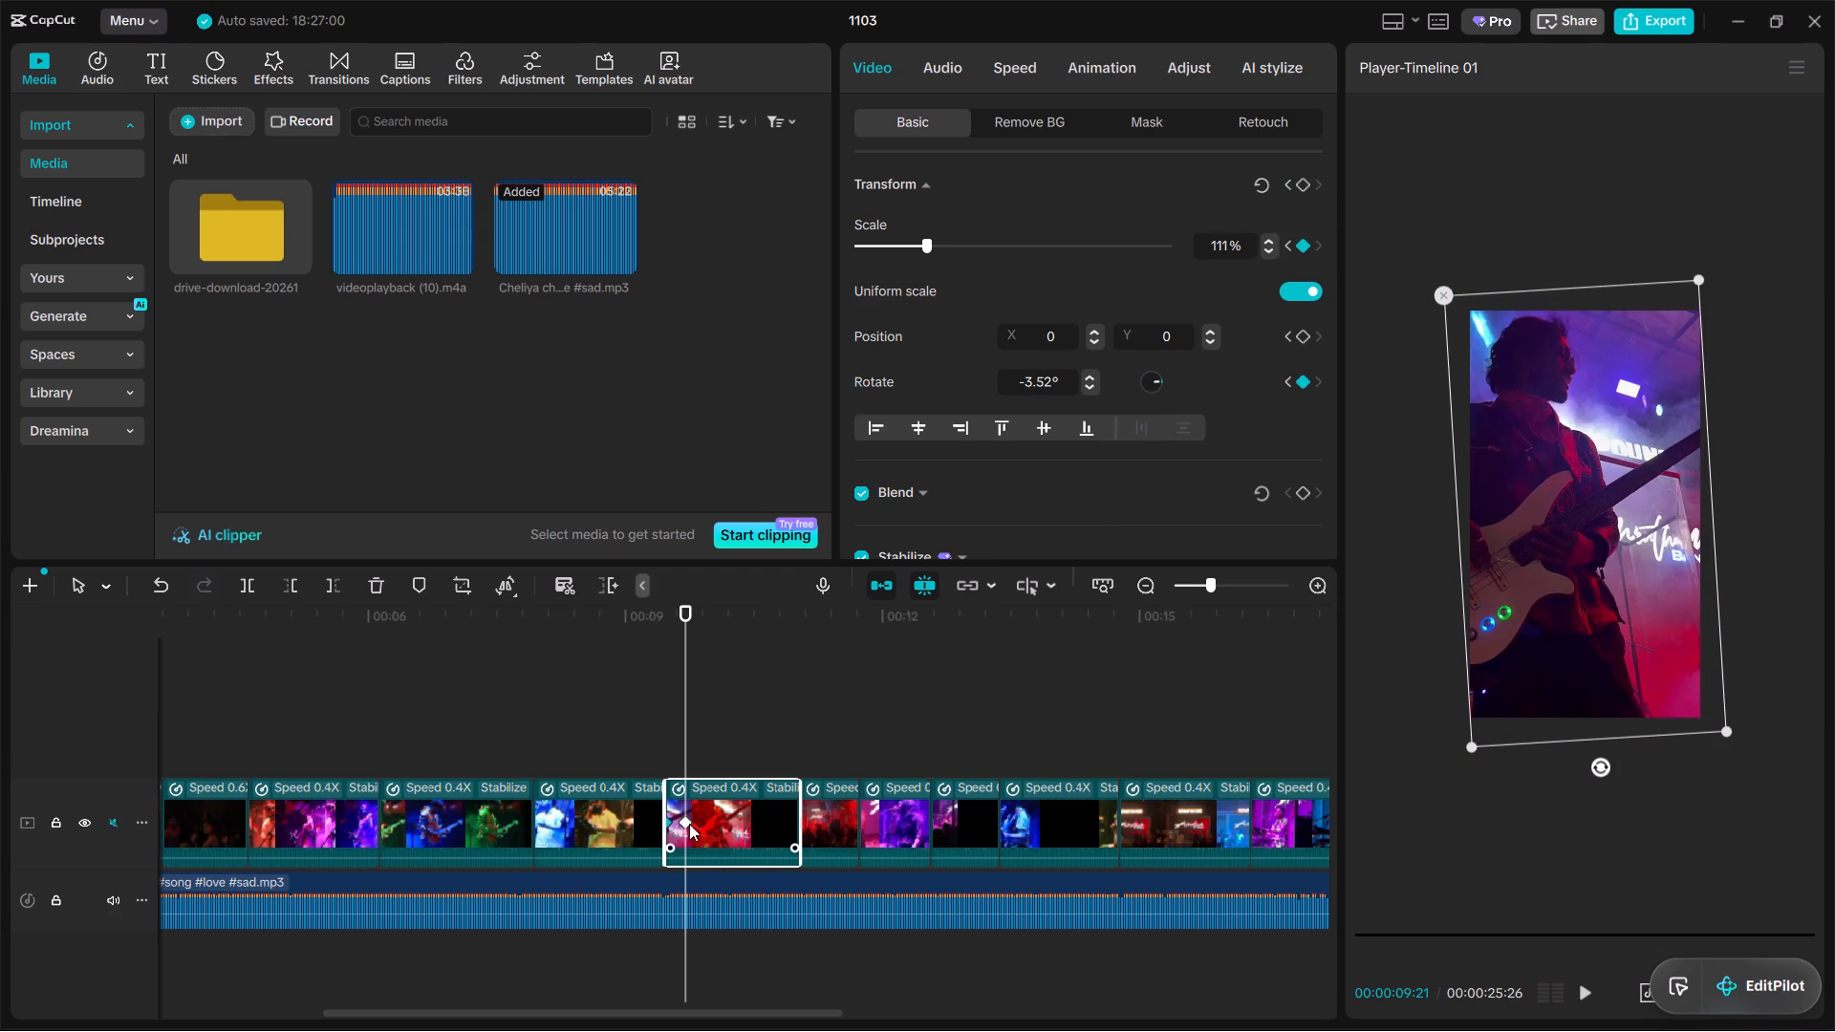
pyautogui.moveTo(689, 824); pyautogui.dragTo(993, 884)
pyautogui.click(637, 734)
pyautogui.press('space')
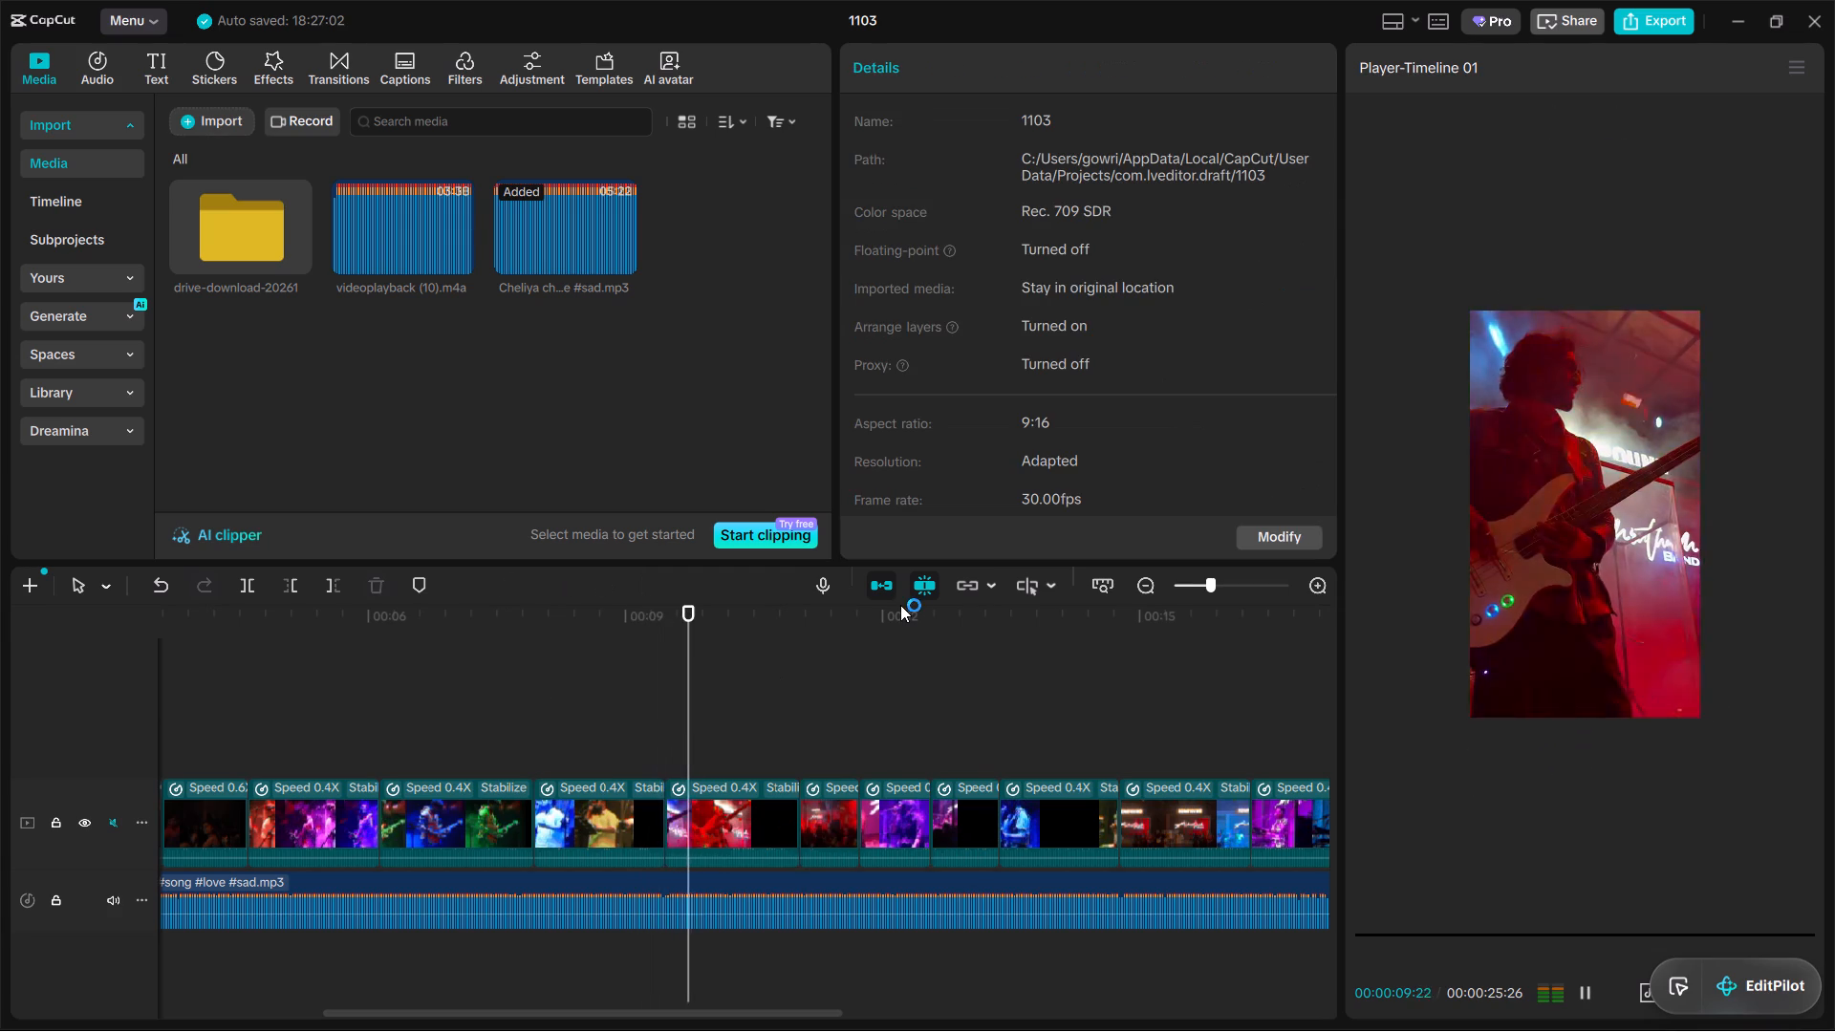
pyautogui.scroll(-1, 772, 1028)
pyautogui.scroll(1, 772, 1028)
pyautogui.scroll(-1, 788, 1028)
# Keyframe a zoom on the red-lit crowd clip near 11 seconds, from 100% scale at its start to 124% at its end.
pyautogui.press('space')
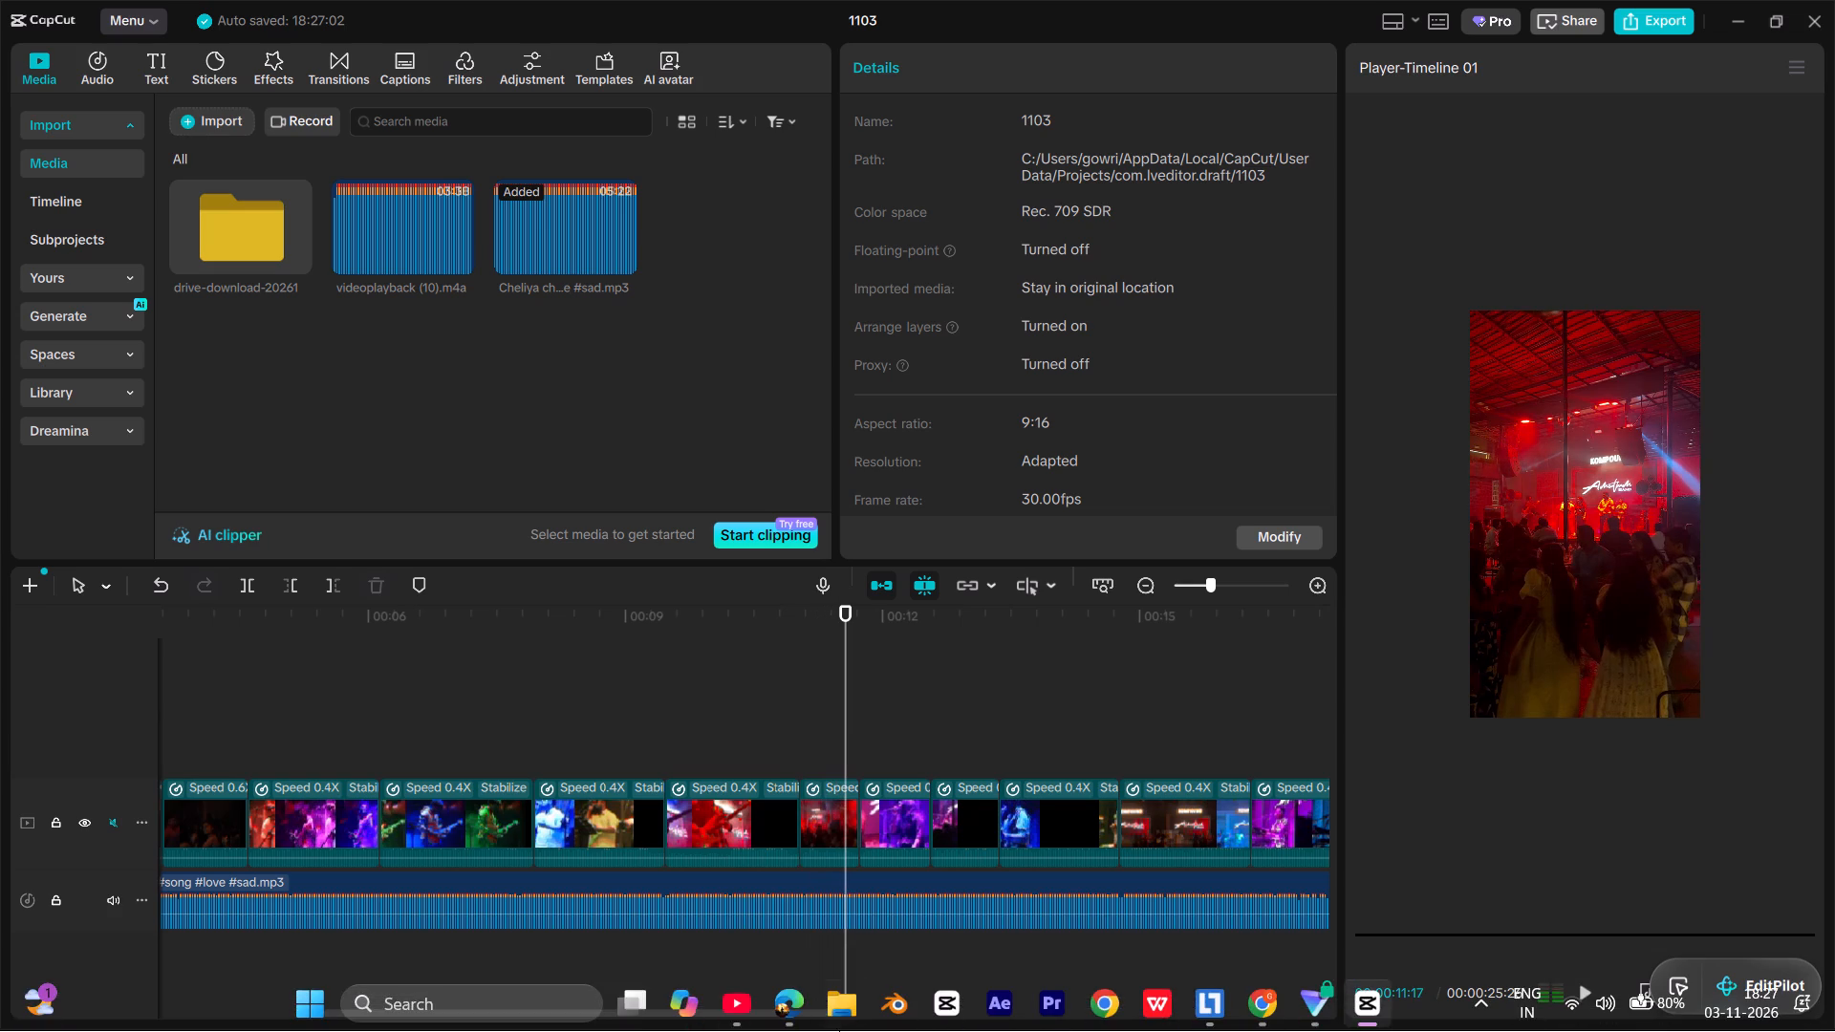
pyautogui.click(839, 735)
pyautogui.click(819, 857)
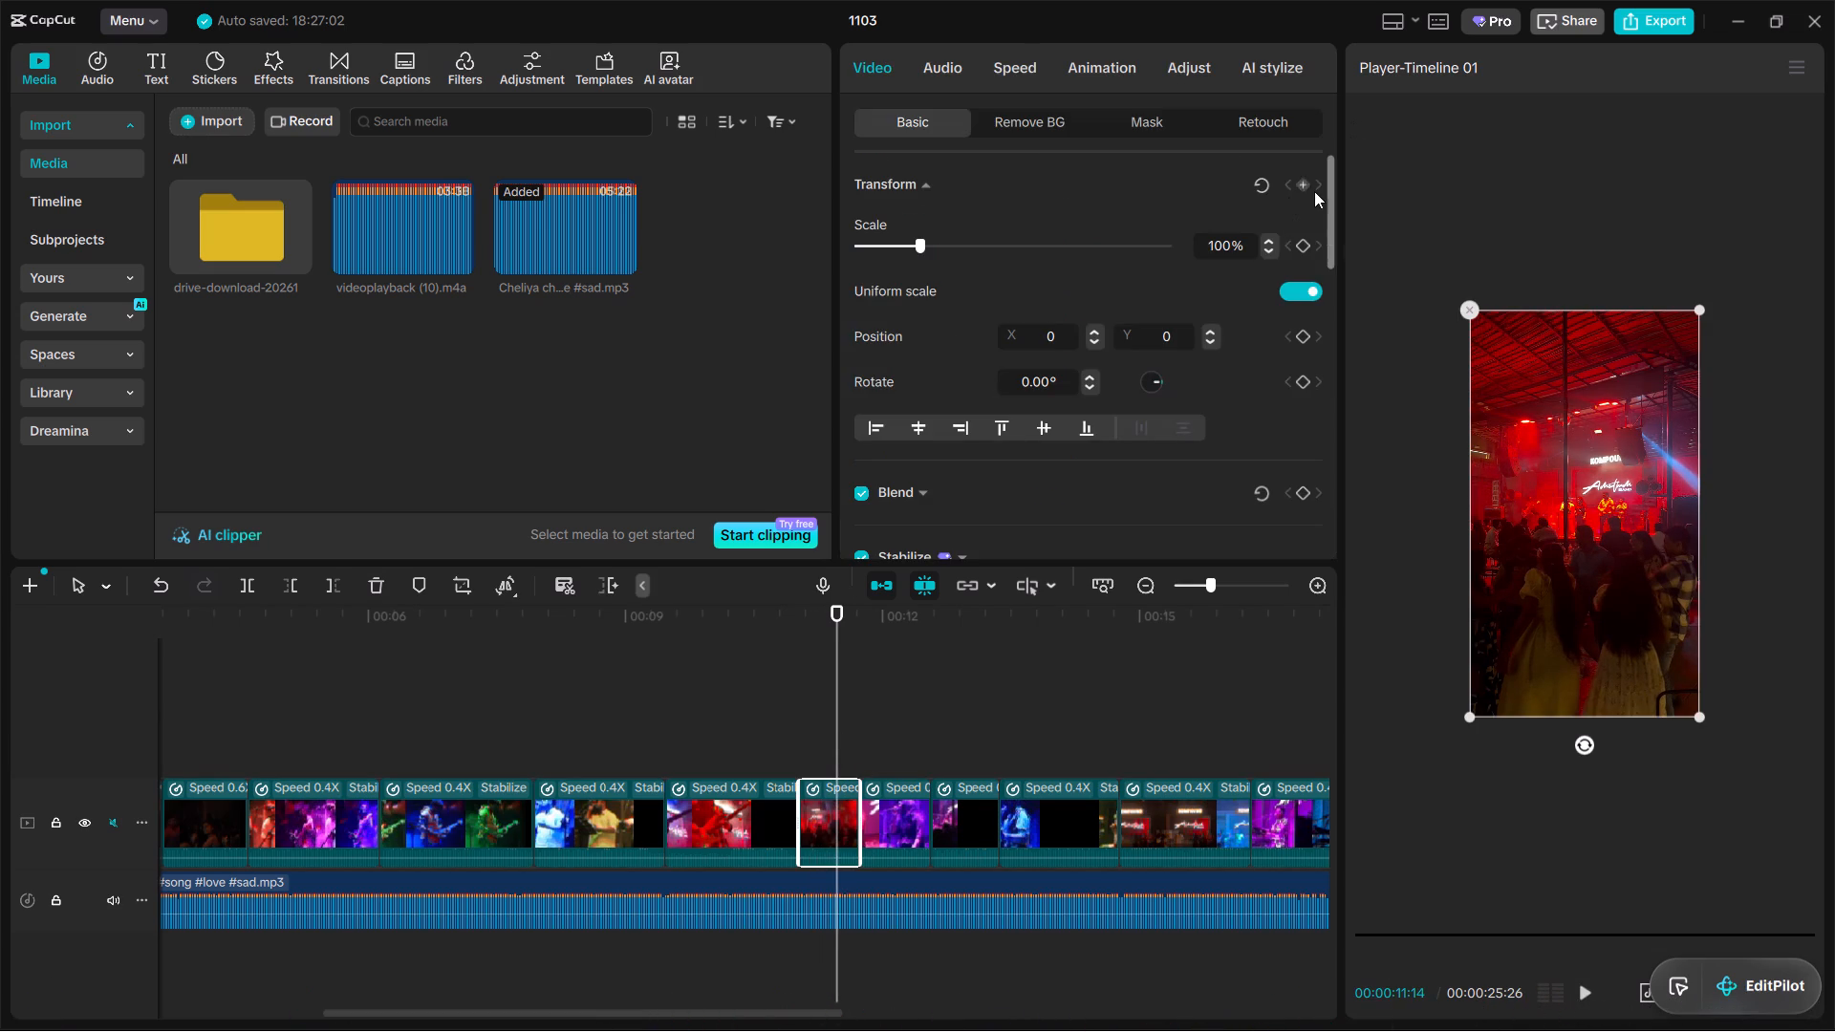
pyautogui.keyDown('ctrl'); pyautogui.click(1314, 191); pyautogui.keyUp('ctrl')
pyautogui.keyDown('ctrl'); pyautogui.click(1306, 182); pyautogui.keyUp('ctrl')
pyautogui.keyDown('ctrl'); pyautogui.moveTo(829, 825); pyautogui.dragTo(584, 848); pyautogui.keyUp('ctrl')
pyautogui.keyDown('ctrl'); pyautogui.moveTo(1694, 712); pyautogui.dragTo(1736, 781); pyautogui.keyUp('ctrl')
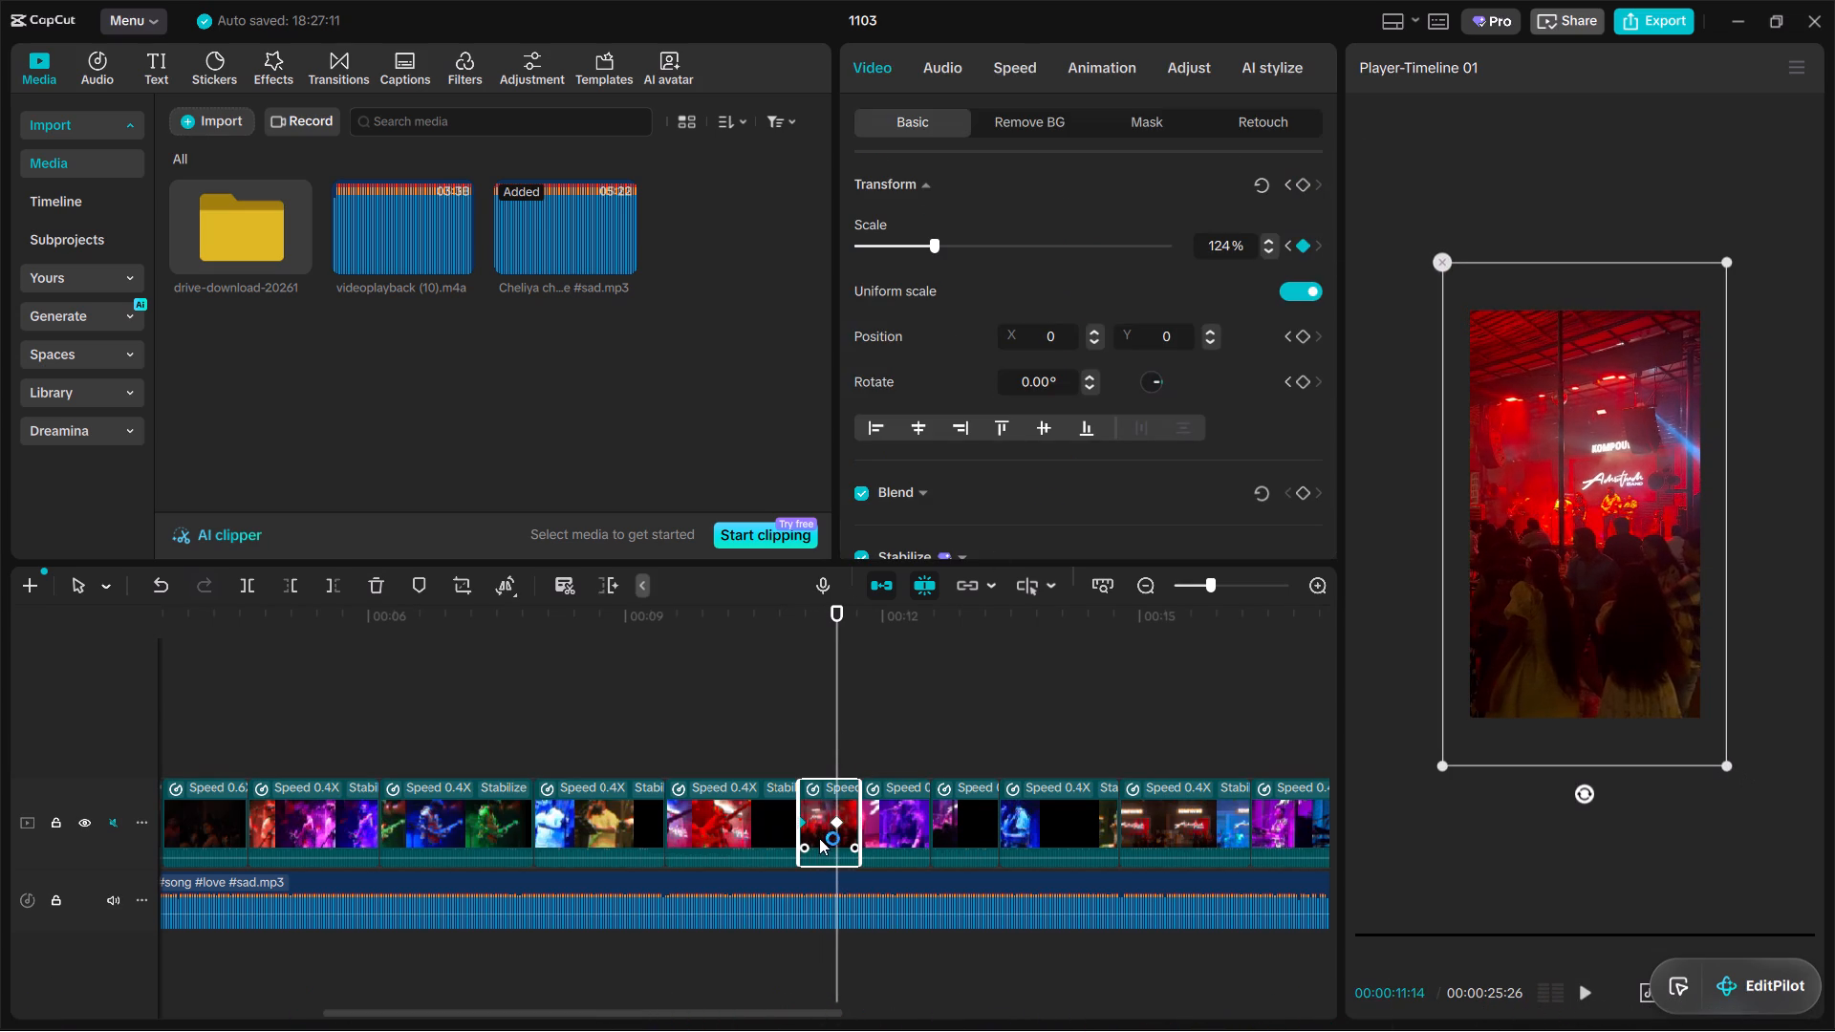
pyautogui.moveTo(832, 824); pyautogui.dragTo(935, 862)
pyautogui.click(784, 753)
pyautogui.press('space')
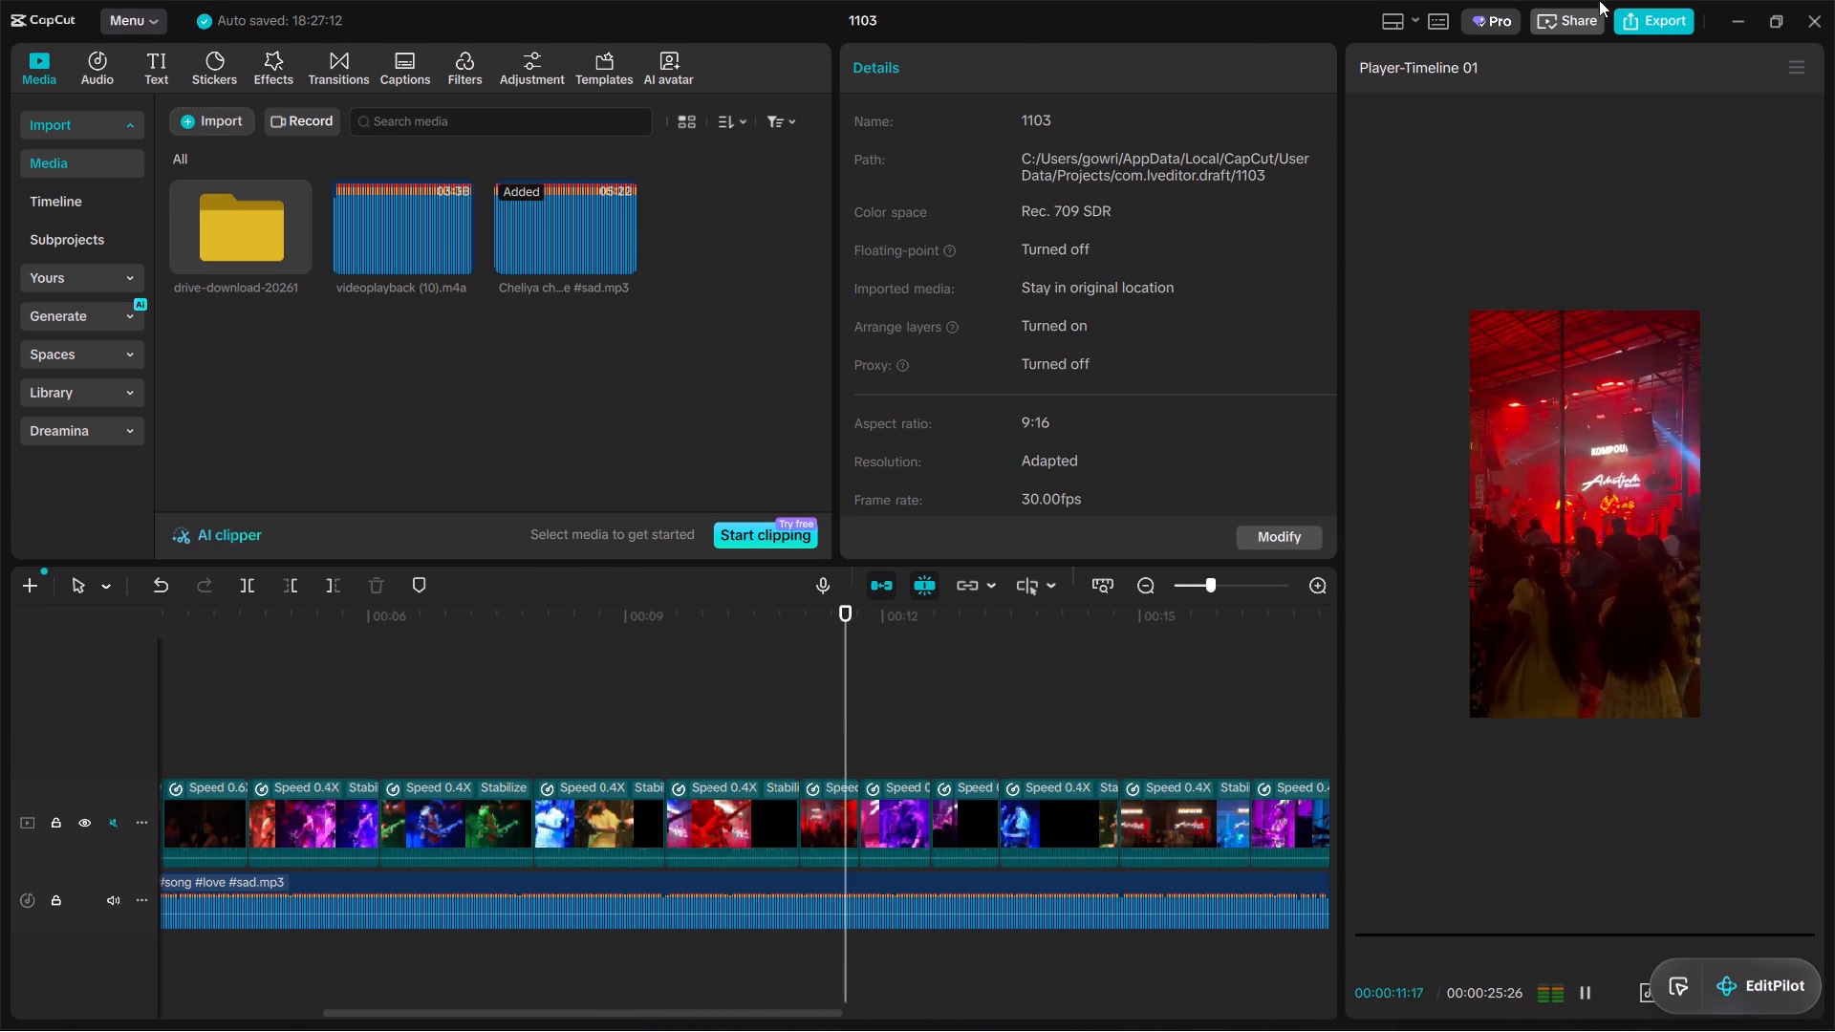
# Keyframe the singer clip near 12 seconds from its original framing at the start to an enlarged, 5.74° rotated view at the end.
pyautogui.press('space')
pyautogui.click(880, 812)
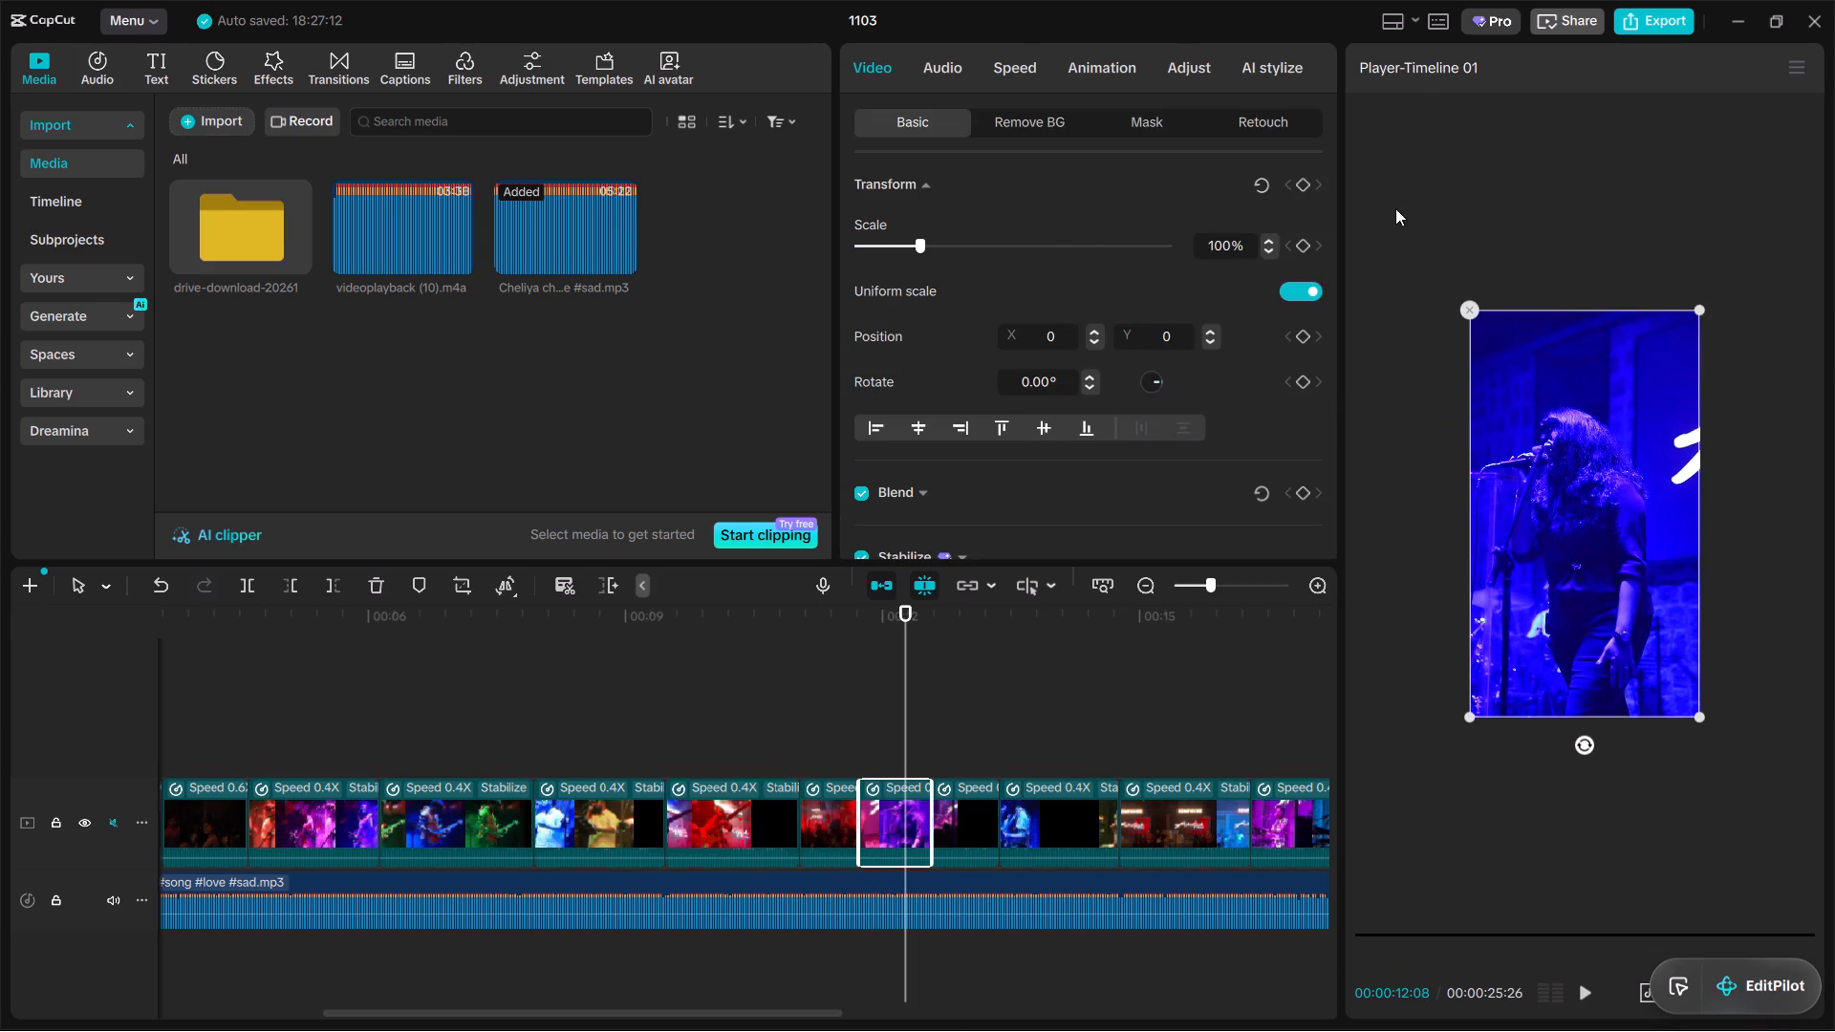
pyautogui.click(1312, 180)
pyautogui.click(1296, 185)
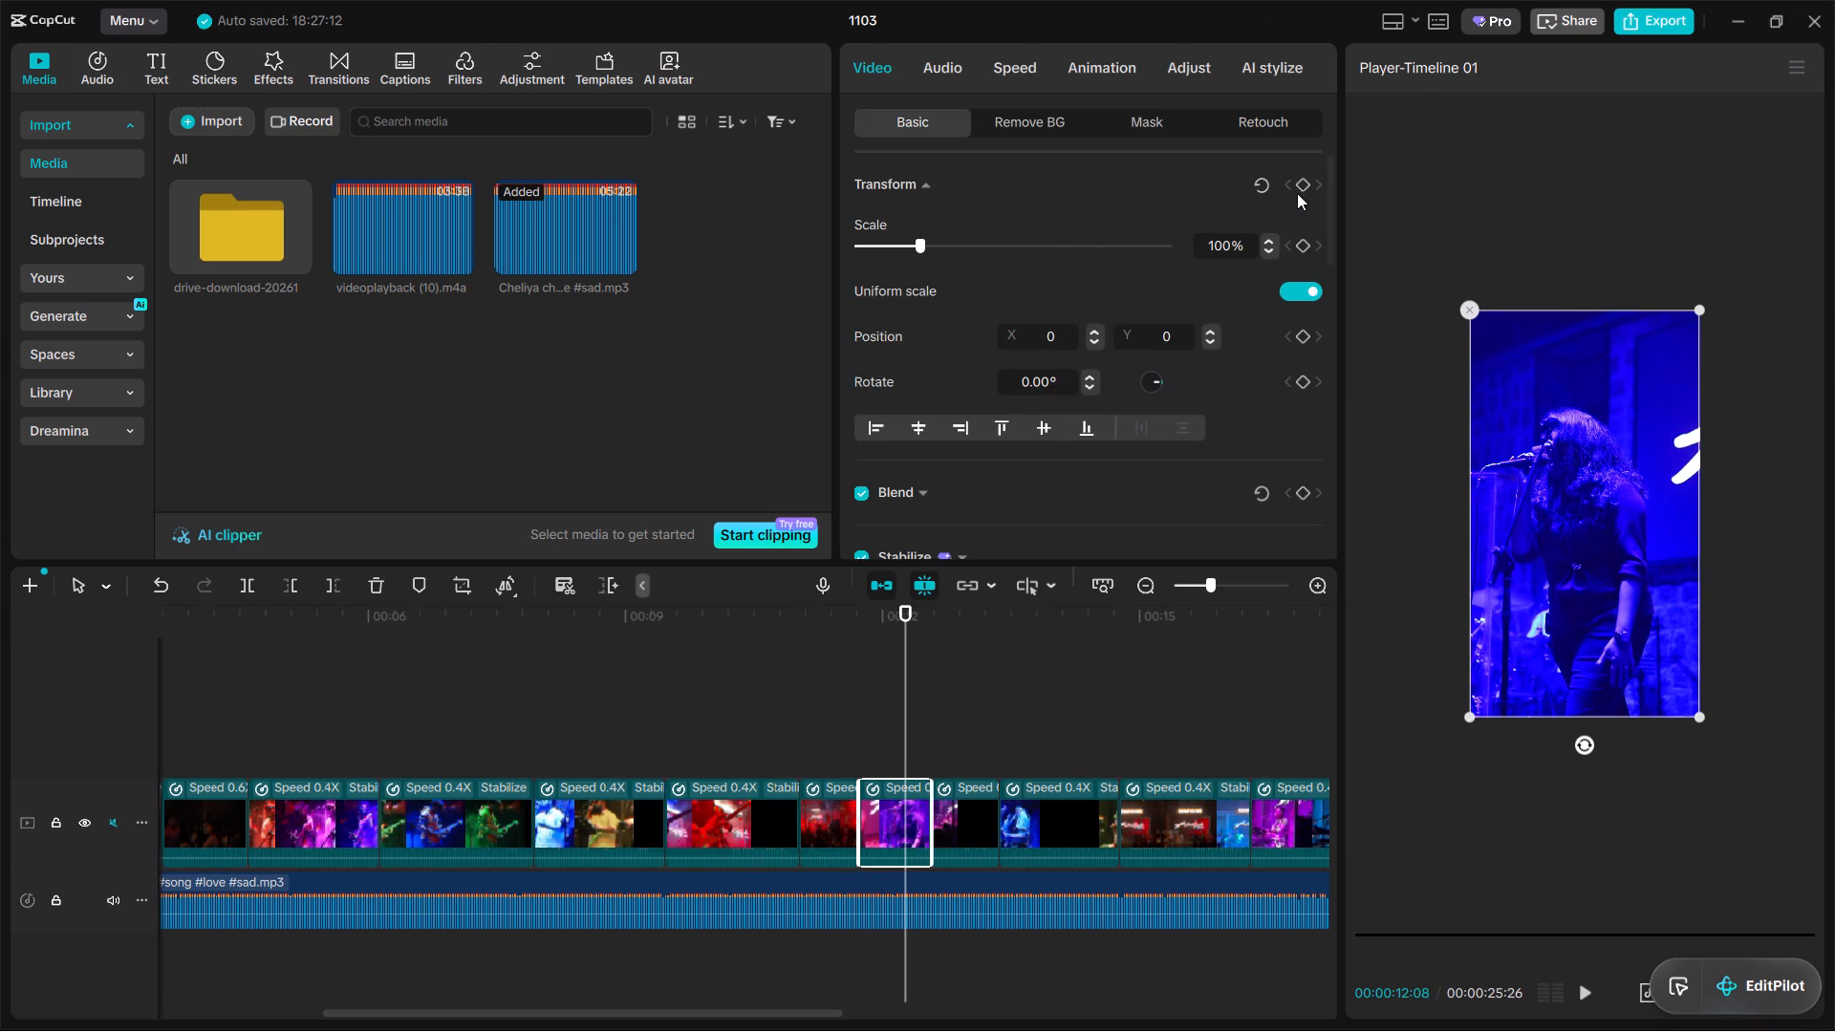
pyautogui.click(1301, 189)
pyautogui.moveTo(901, 827); pyautogui.dragTo(766, 837)
pyautogui.moveTo(1588, 749); pyautogui.dragTo(1565, 755)
pyautogui.moveTo(1678, 731); pyautogui.dragTo(1705, 766)
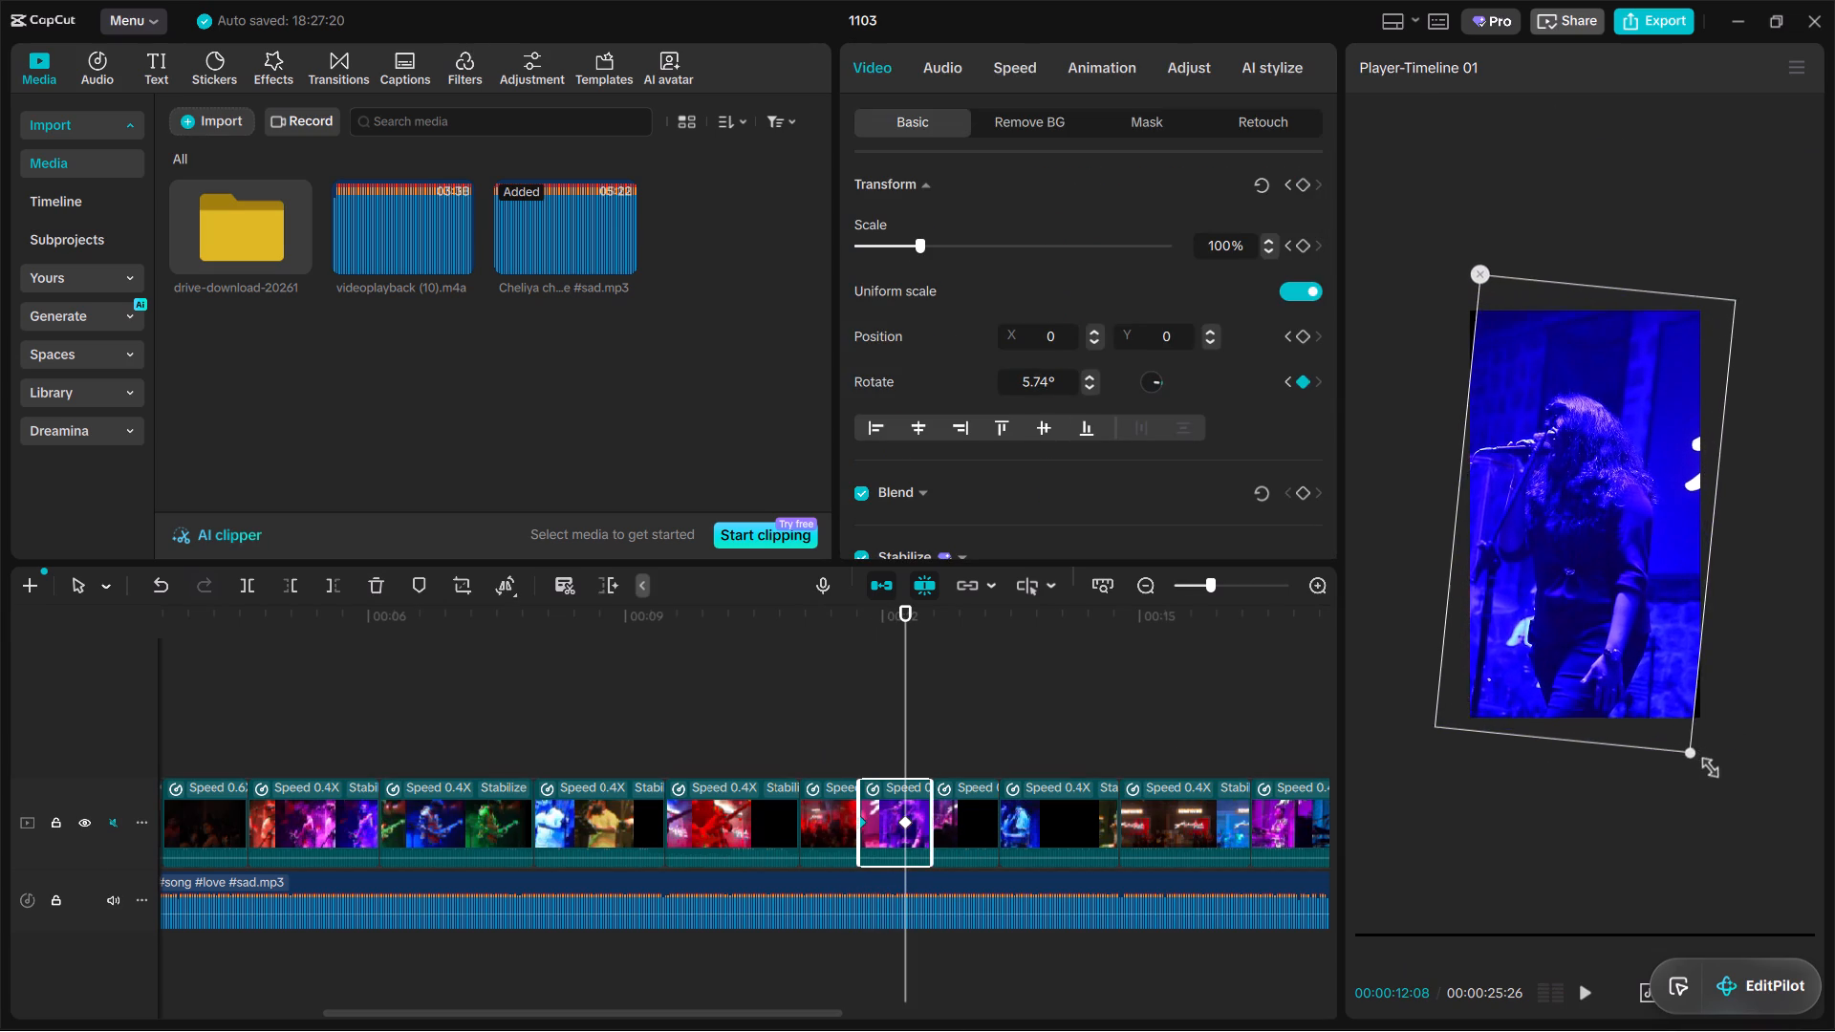
pyautogui.moveTo(1705, 766); pyautogui.dragTo(1716, 792)
pyautogui.moveTo(896, 817); pyautogui.dragTo(998, 849)
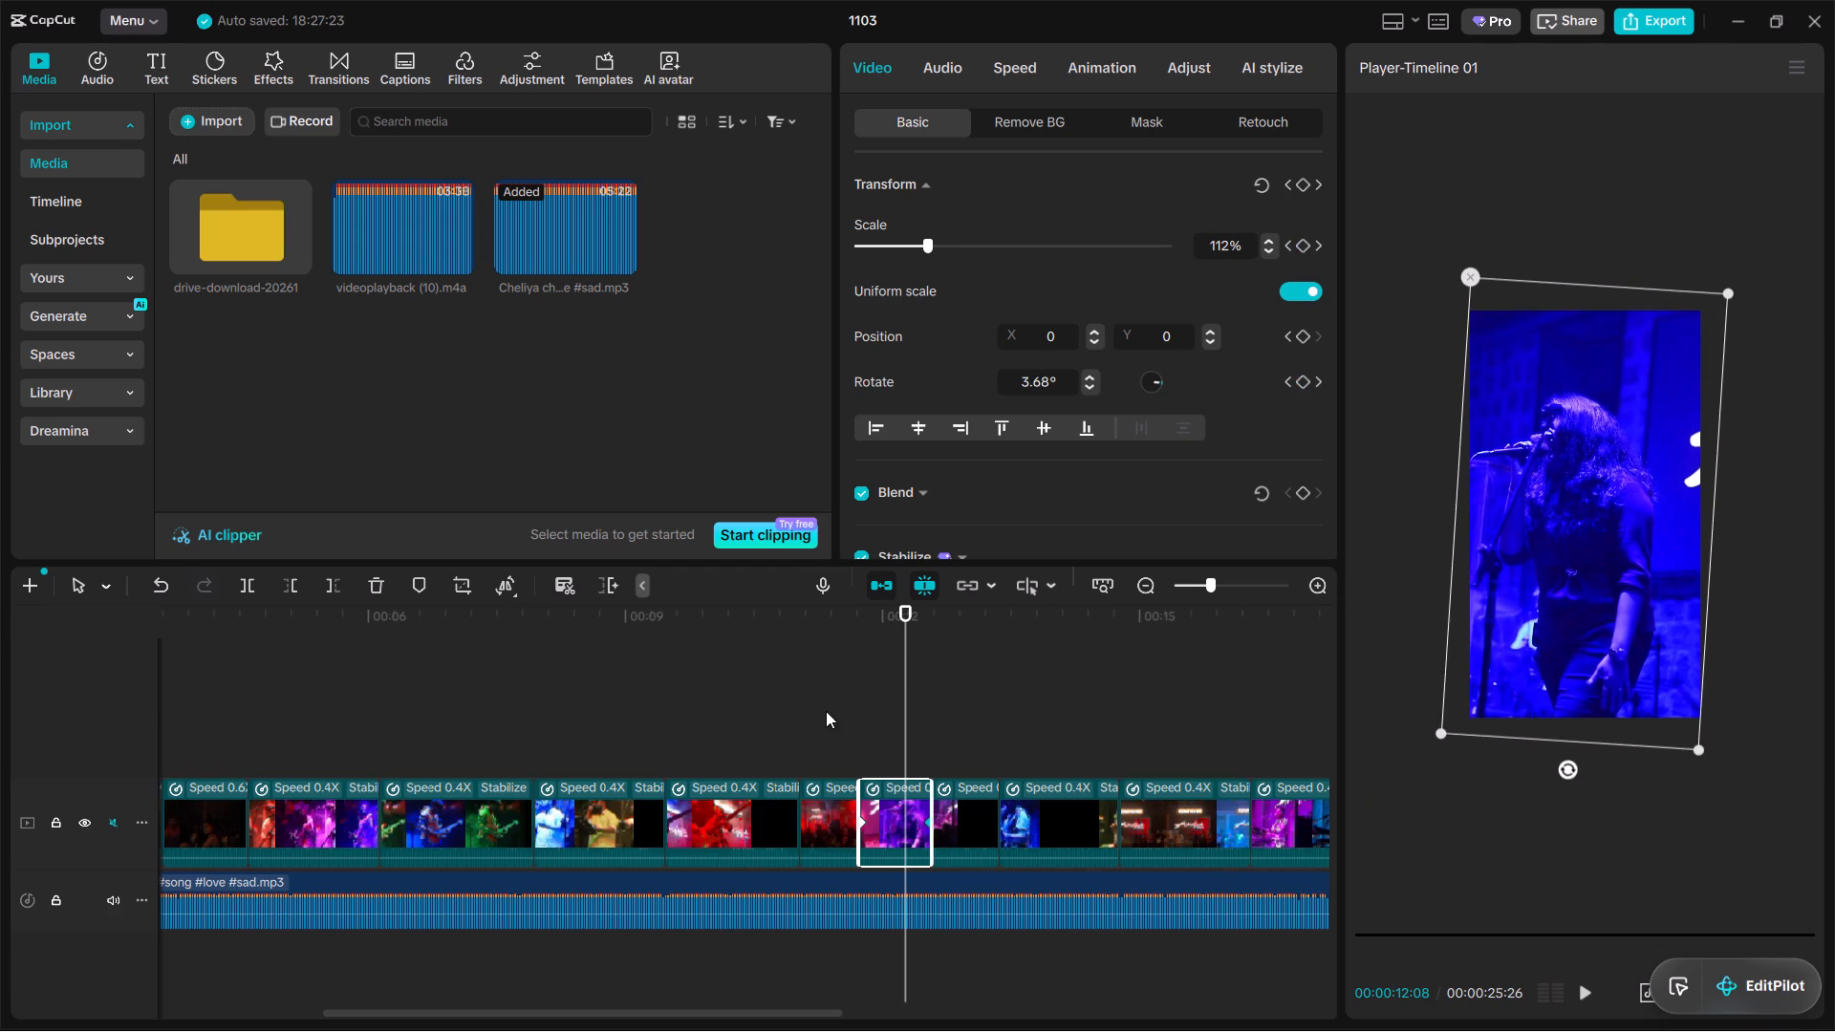
pyautogui.click(823, 710)
pyautogui.press('space')
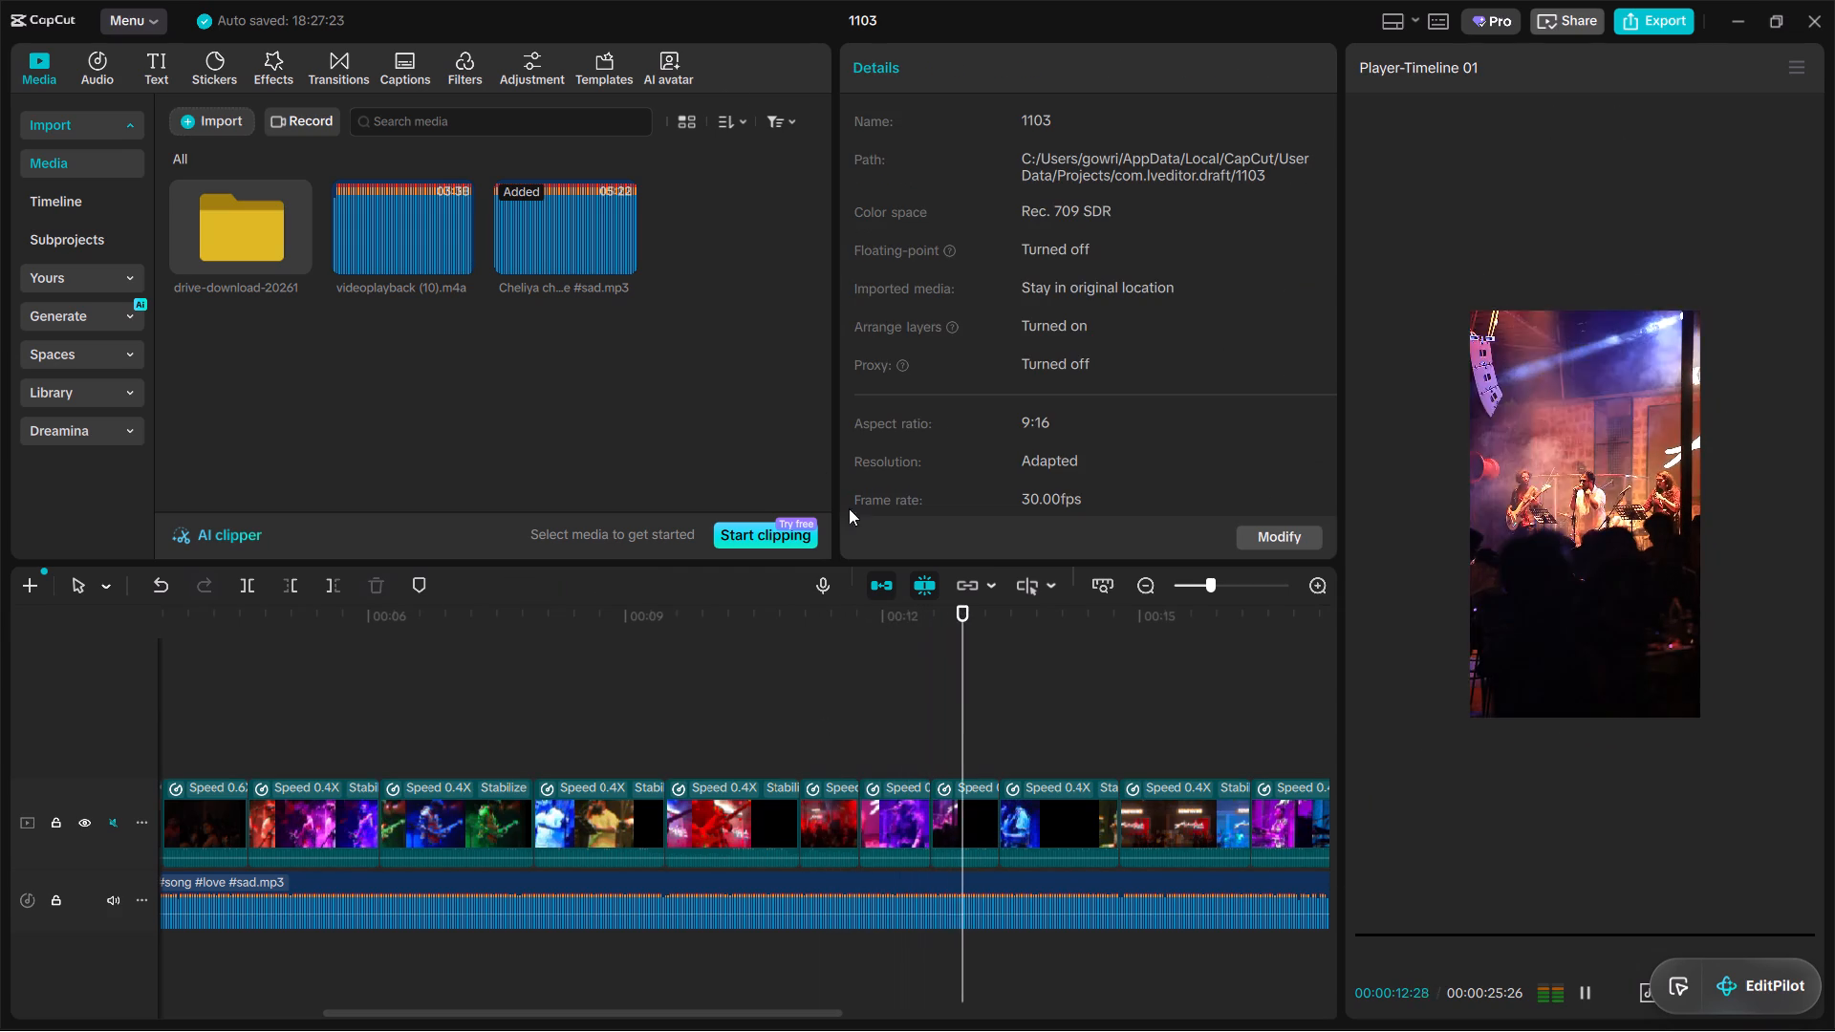
# Keyframe the guitarist clip near 14 seconds from 100% scale and 0° at its start to 122% and -6.10° at its end.
pyautogui.press('space')
pyautogui.press('space')
pyautogui.press('space')
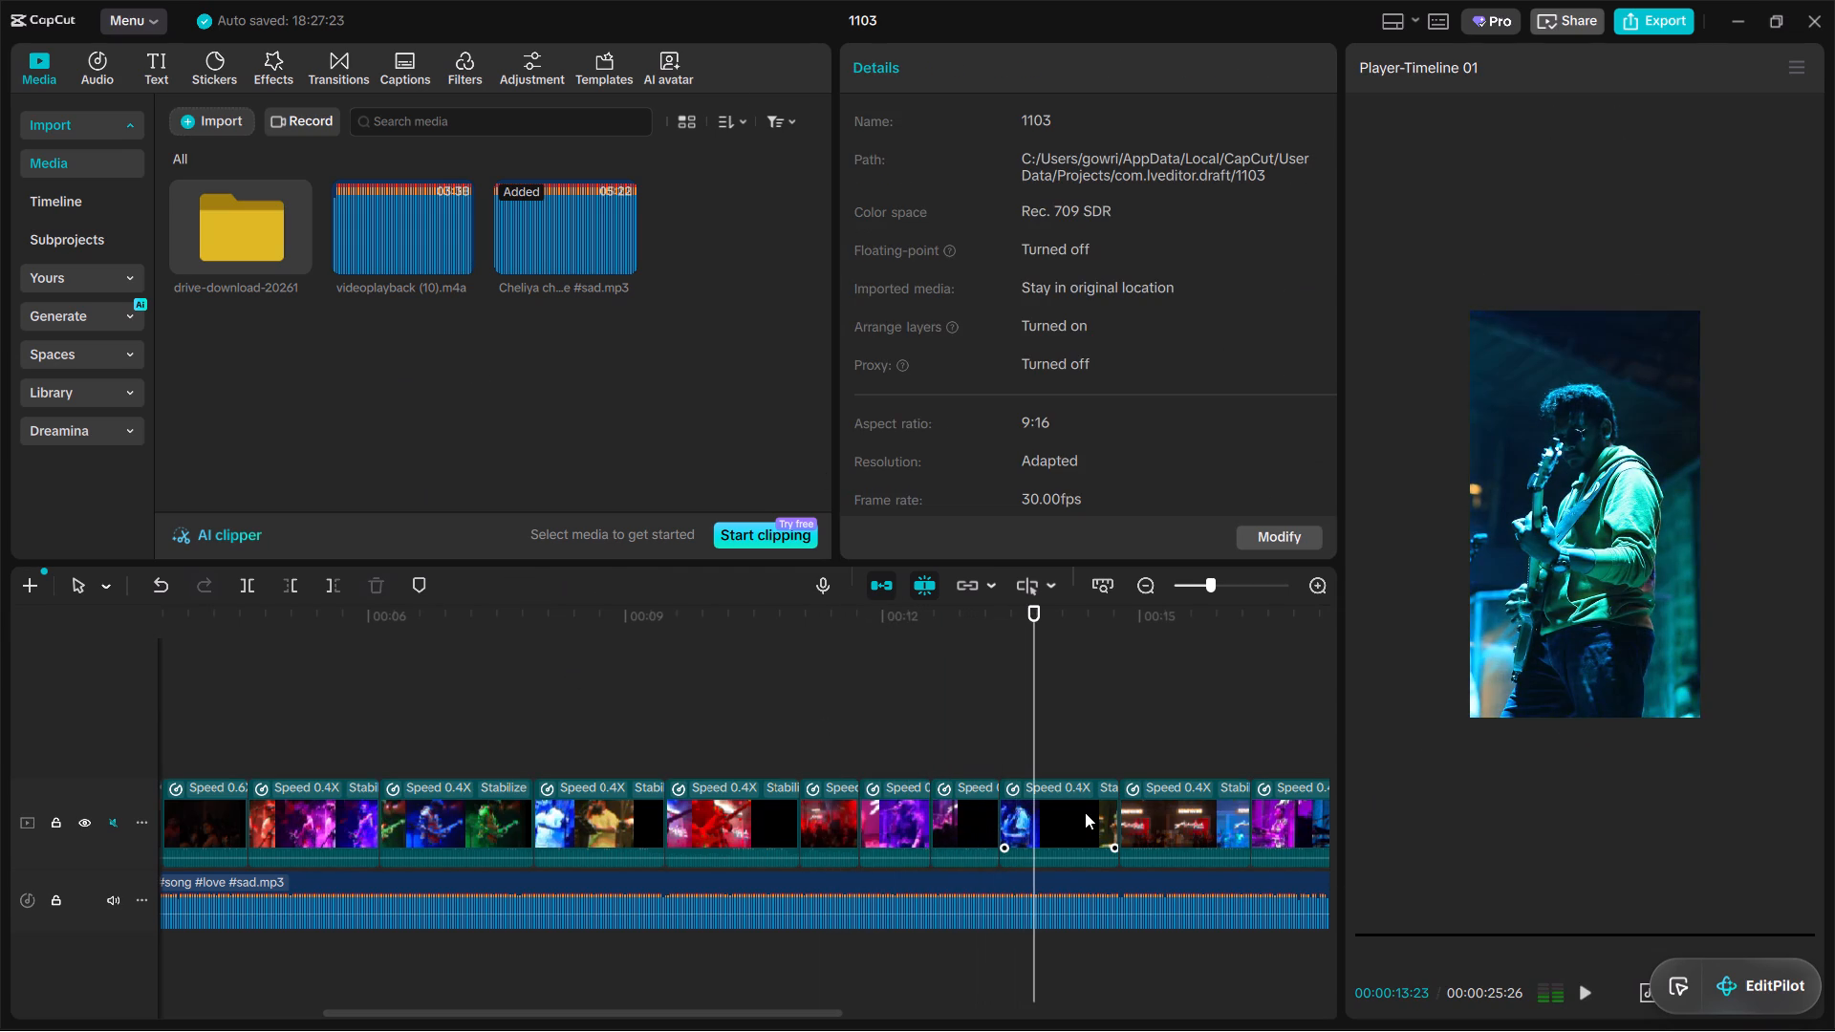
pyautogui.click(1085, 812)
pyautogui.press('space')
pyautogui.press('space')
pyautogui.click(1308, 183)
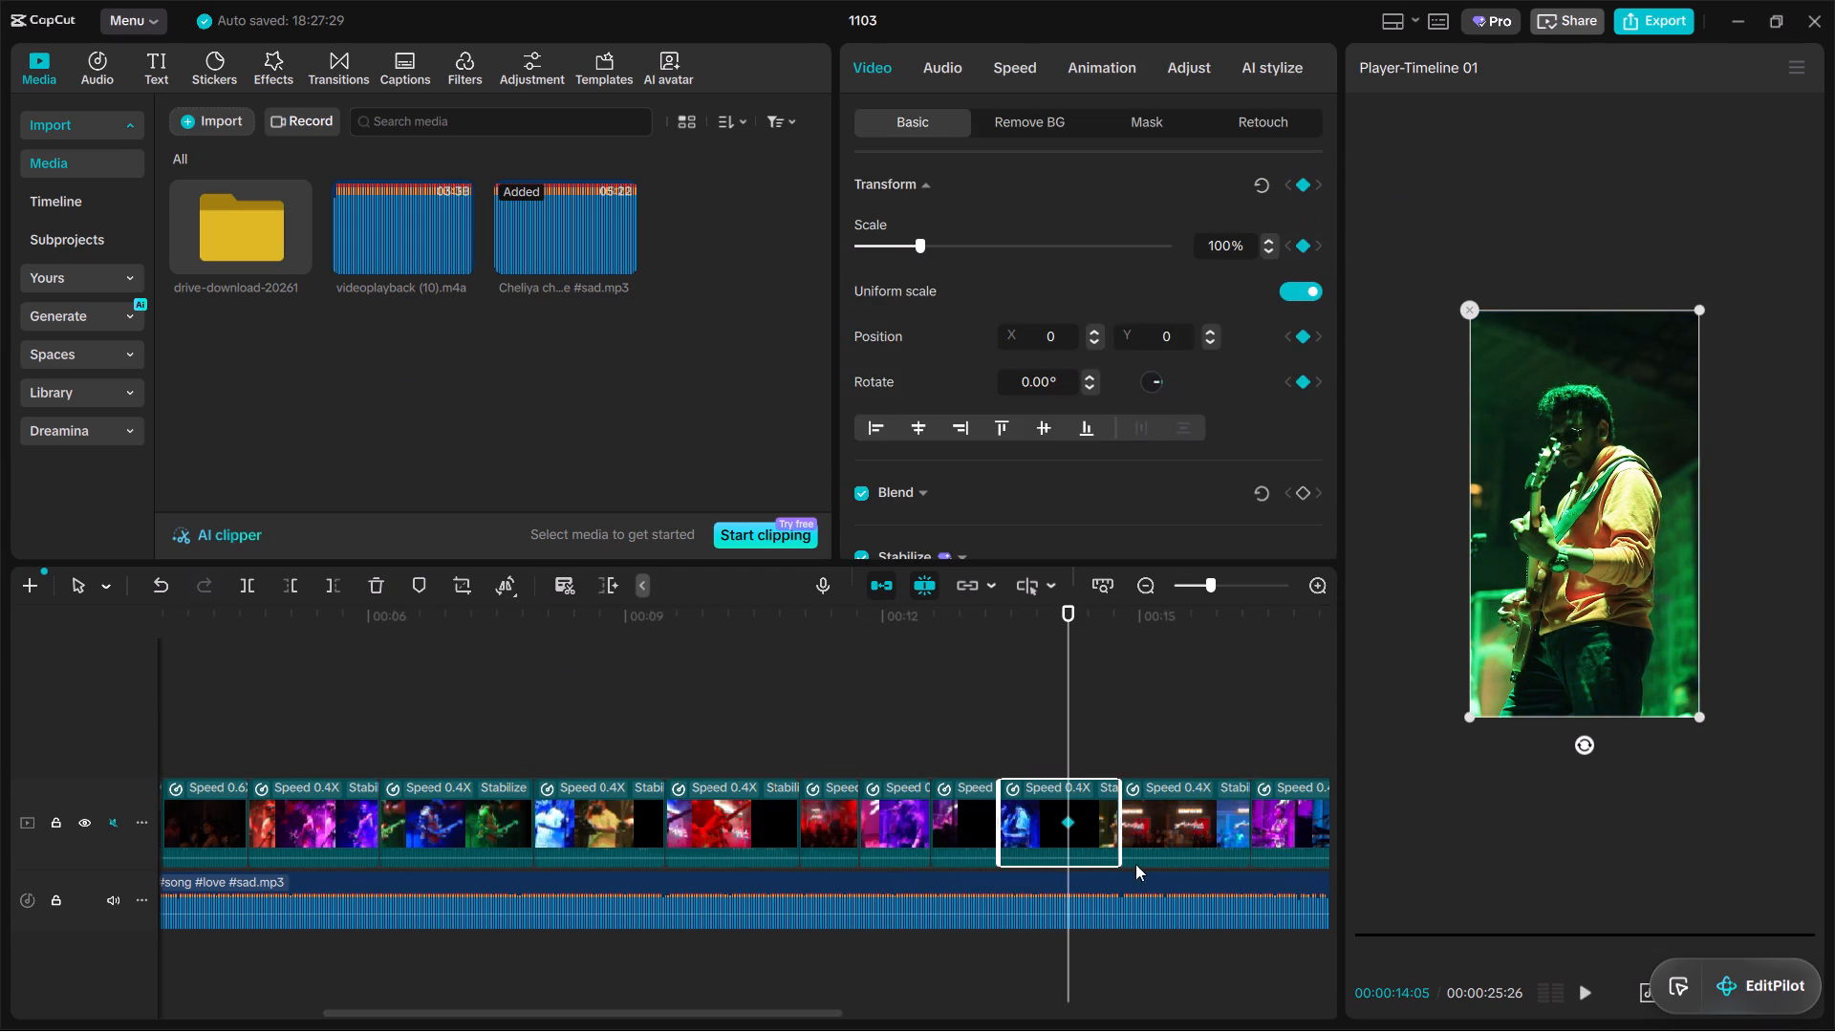
pyautogui.moveTo(1072, 821); pyautogui.dragTo(941, 839)
pyautogui.moveTo(1588, 753); pyautogui.dragTo(1598, 766)
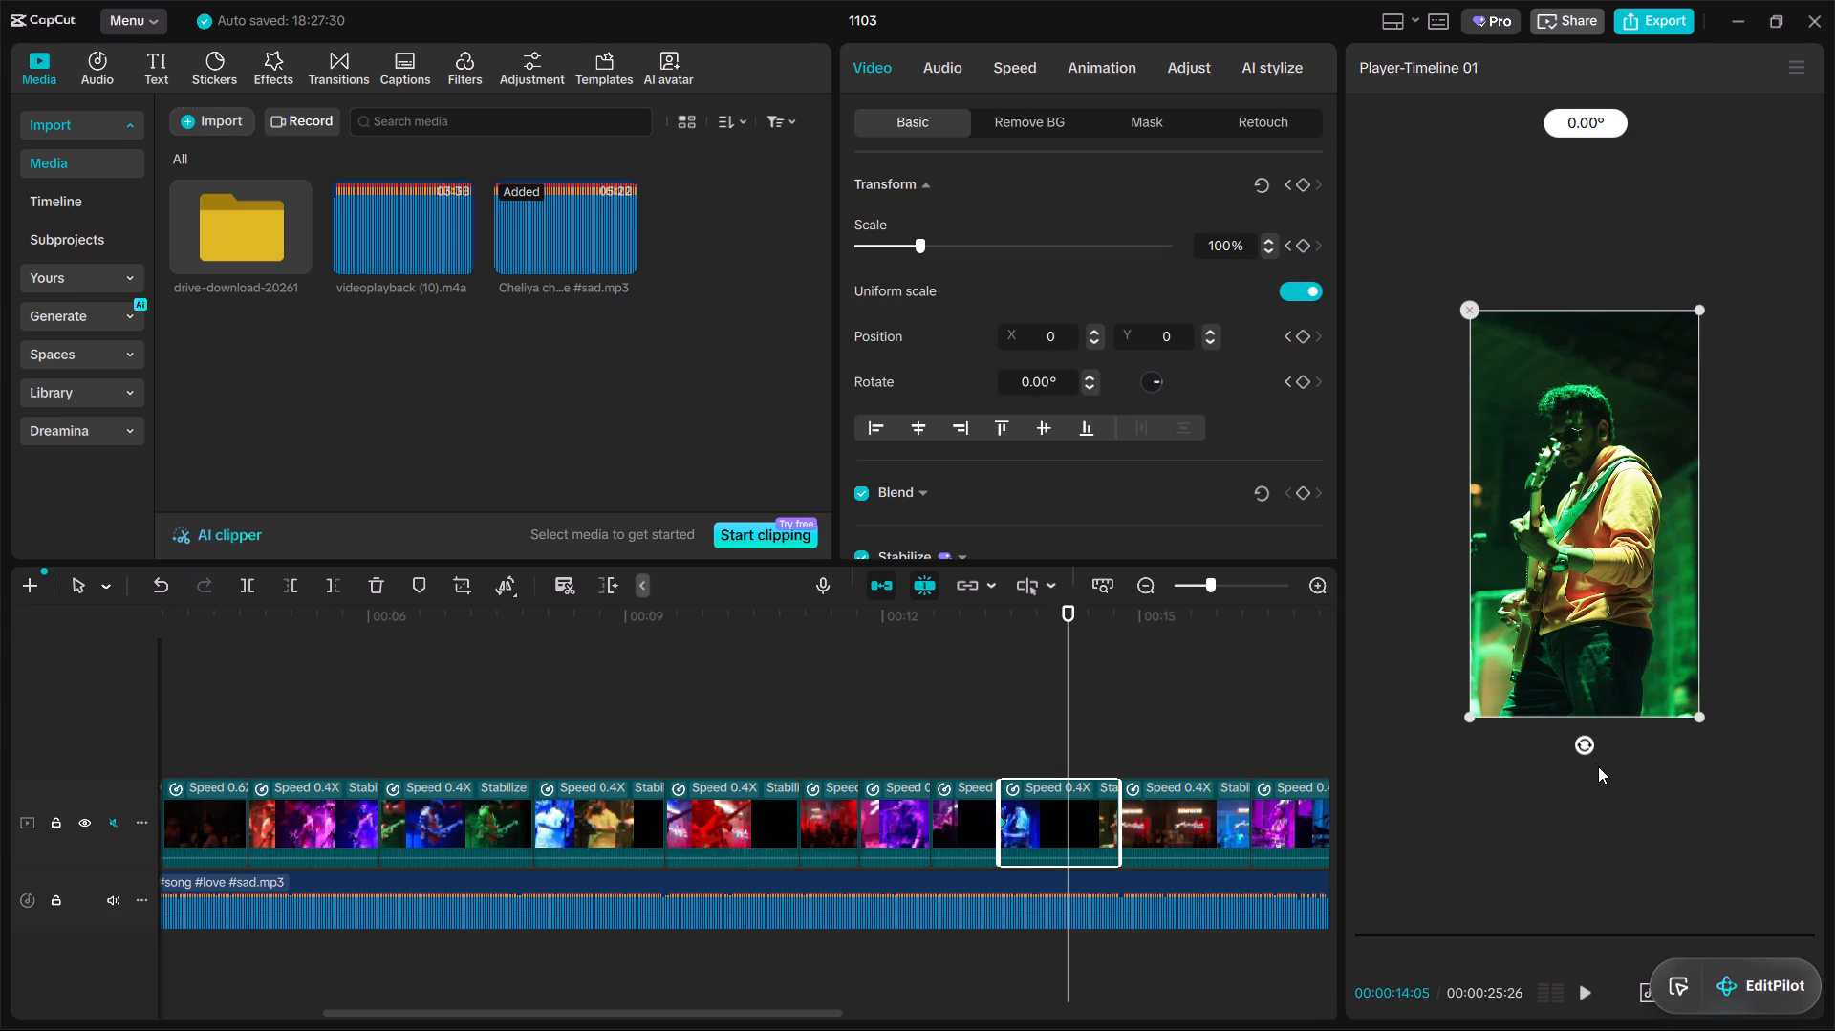
pyautogui.moveTo(1598, 766); pyautogui.dragTo(1619, 788)
pyautogui.moveTo(1493, 729); pyautogui.dragTo(1476, 791)
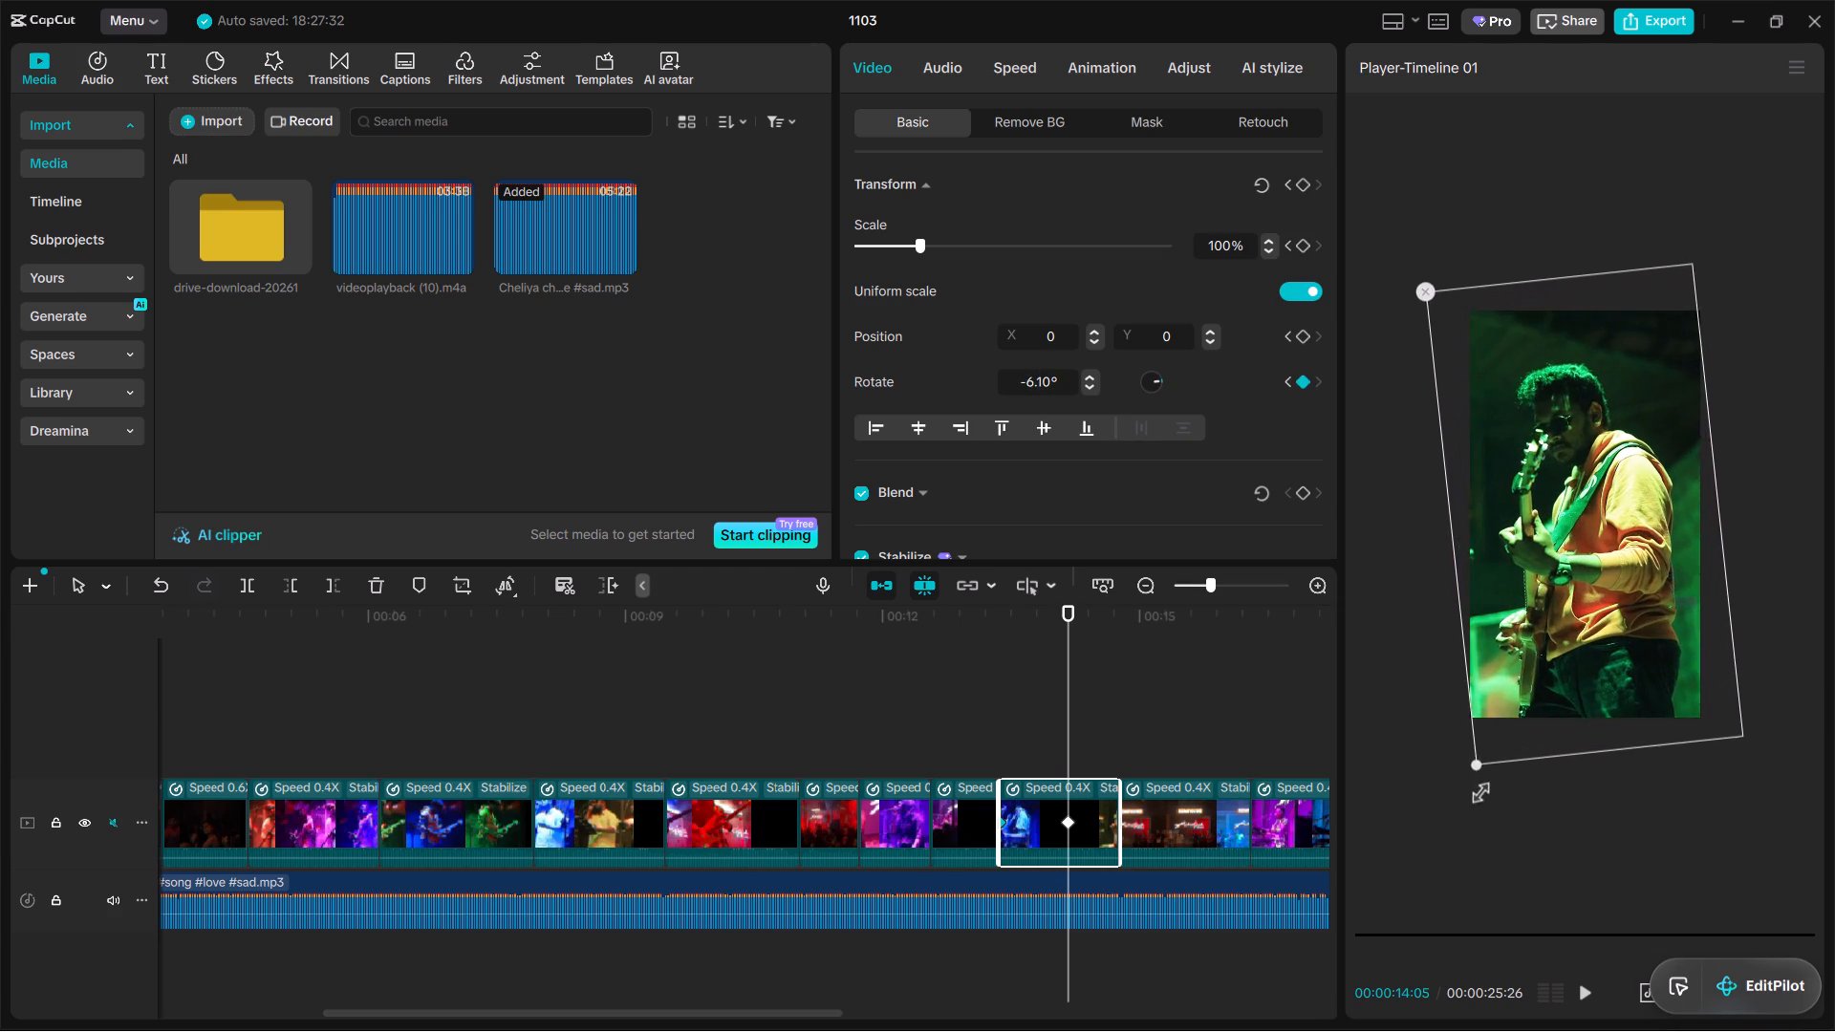
pyautogui.moveTo(1476, 791); pyautogui.dragTo(1470, 809)
pyautogui.moveTo(1064, 830); pyautogui.dragTo(1287, 895)
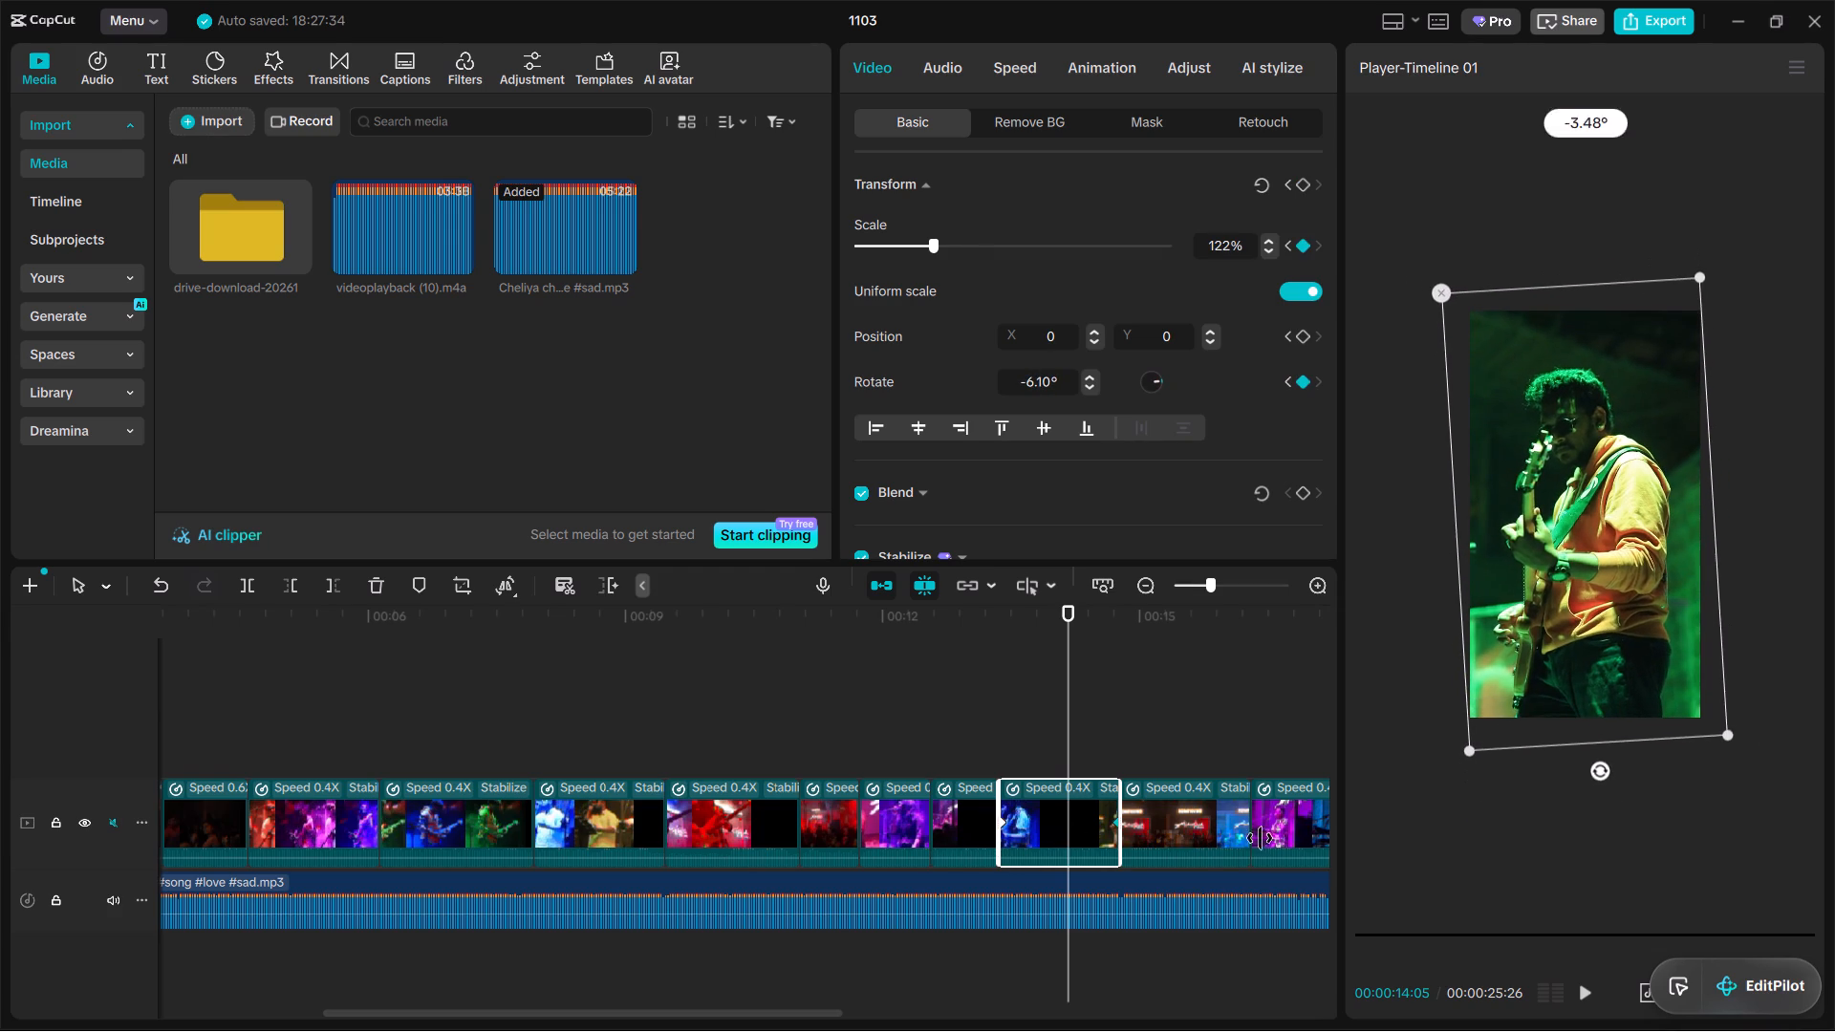
pyautogui.press('space')
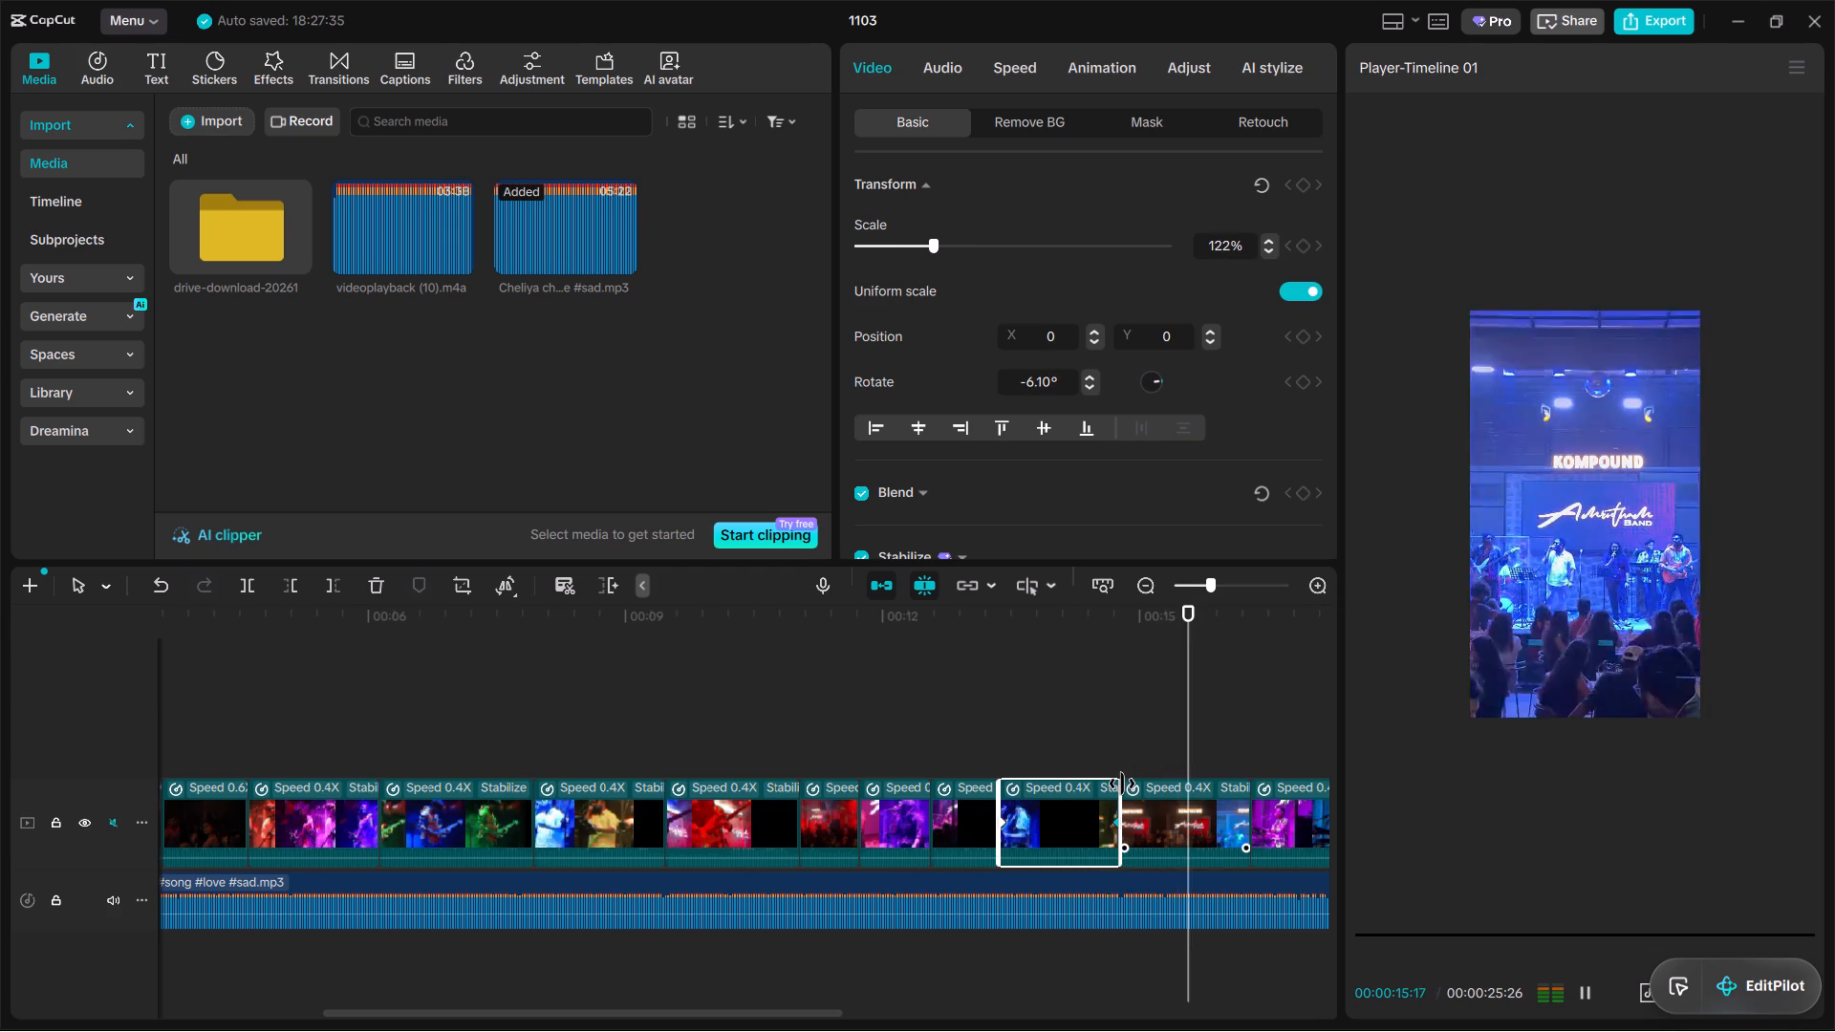
# Keyframe a zoom on the KOMPOUND stage clip near 15 seconds, from 100% scale at its start to an enlarged scale at its end.
pyautogui.press('space')
pyautogui.click(1179, 761)
pyautogui.click(1192, 819)
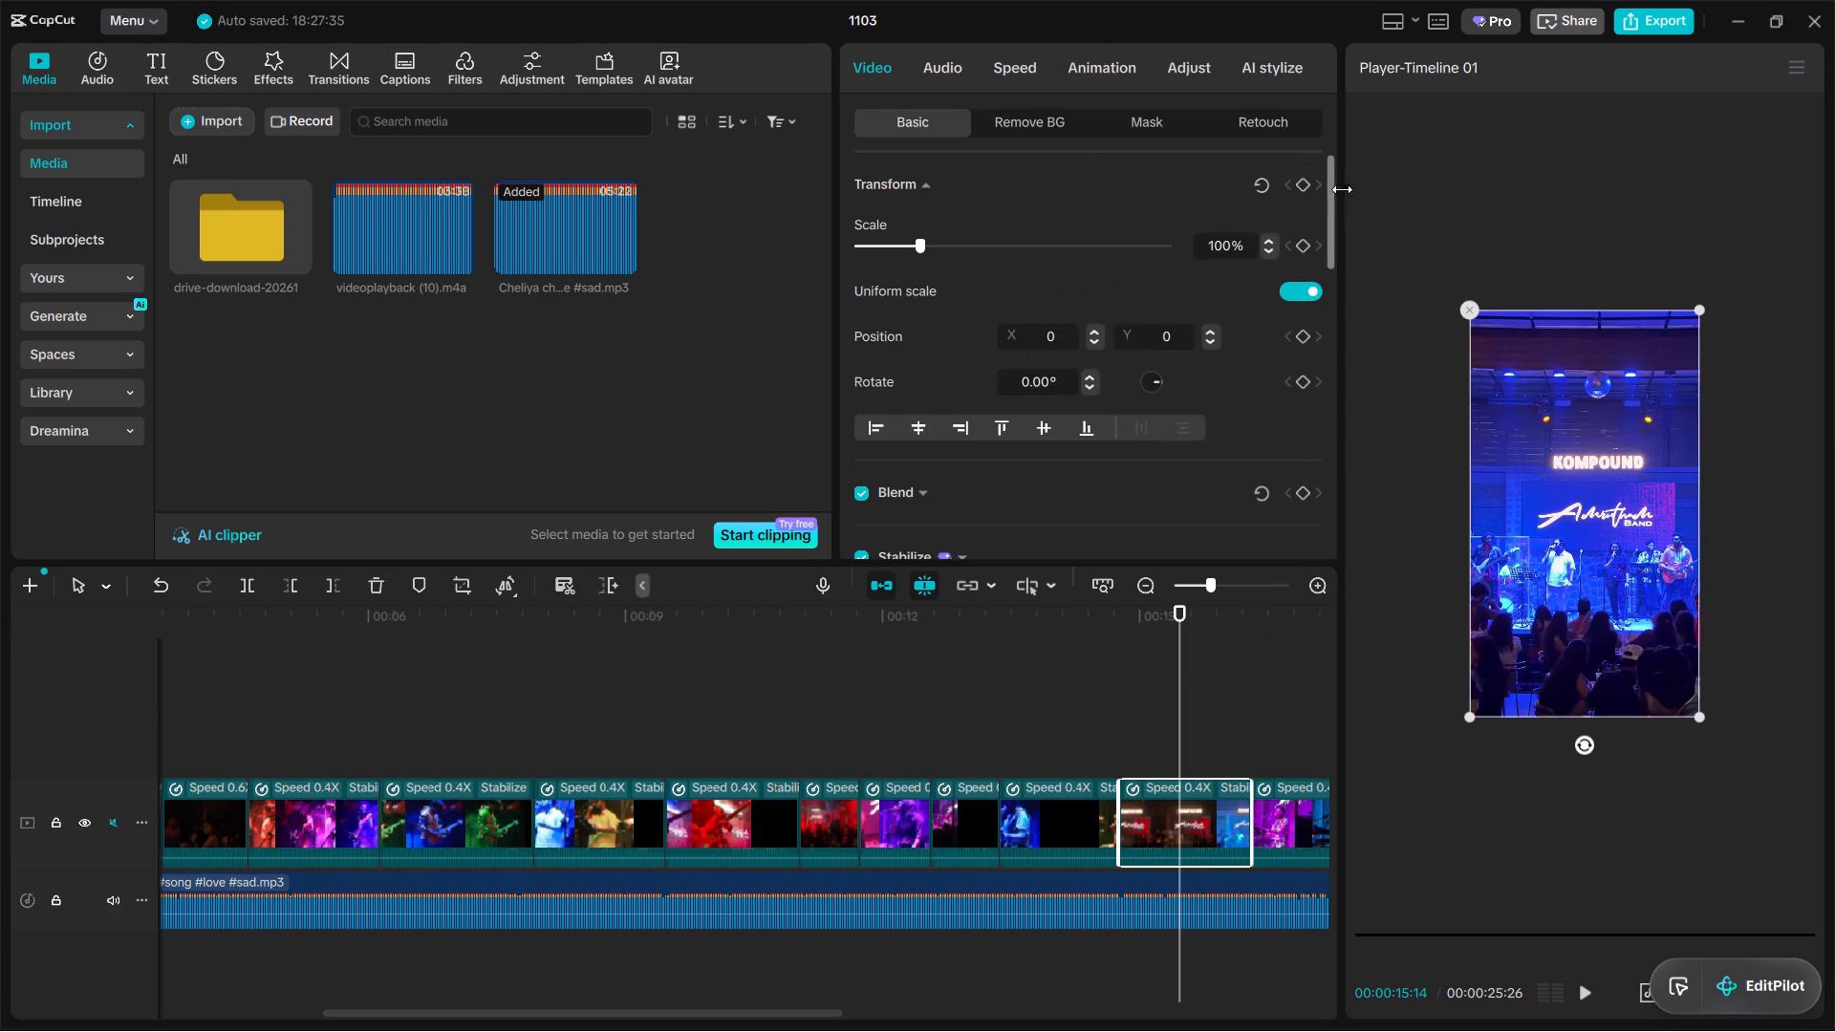
pyautogui.click(1303, 180)
pyautogui.moveTo(1179, 825); pyautogui.dragTo(995, 825)
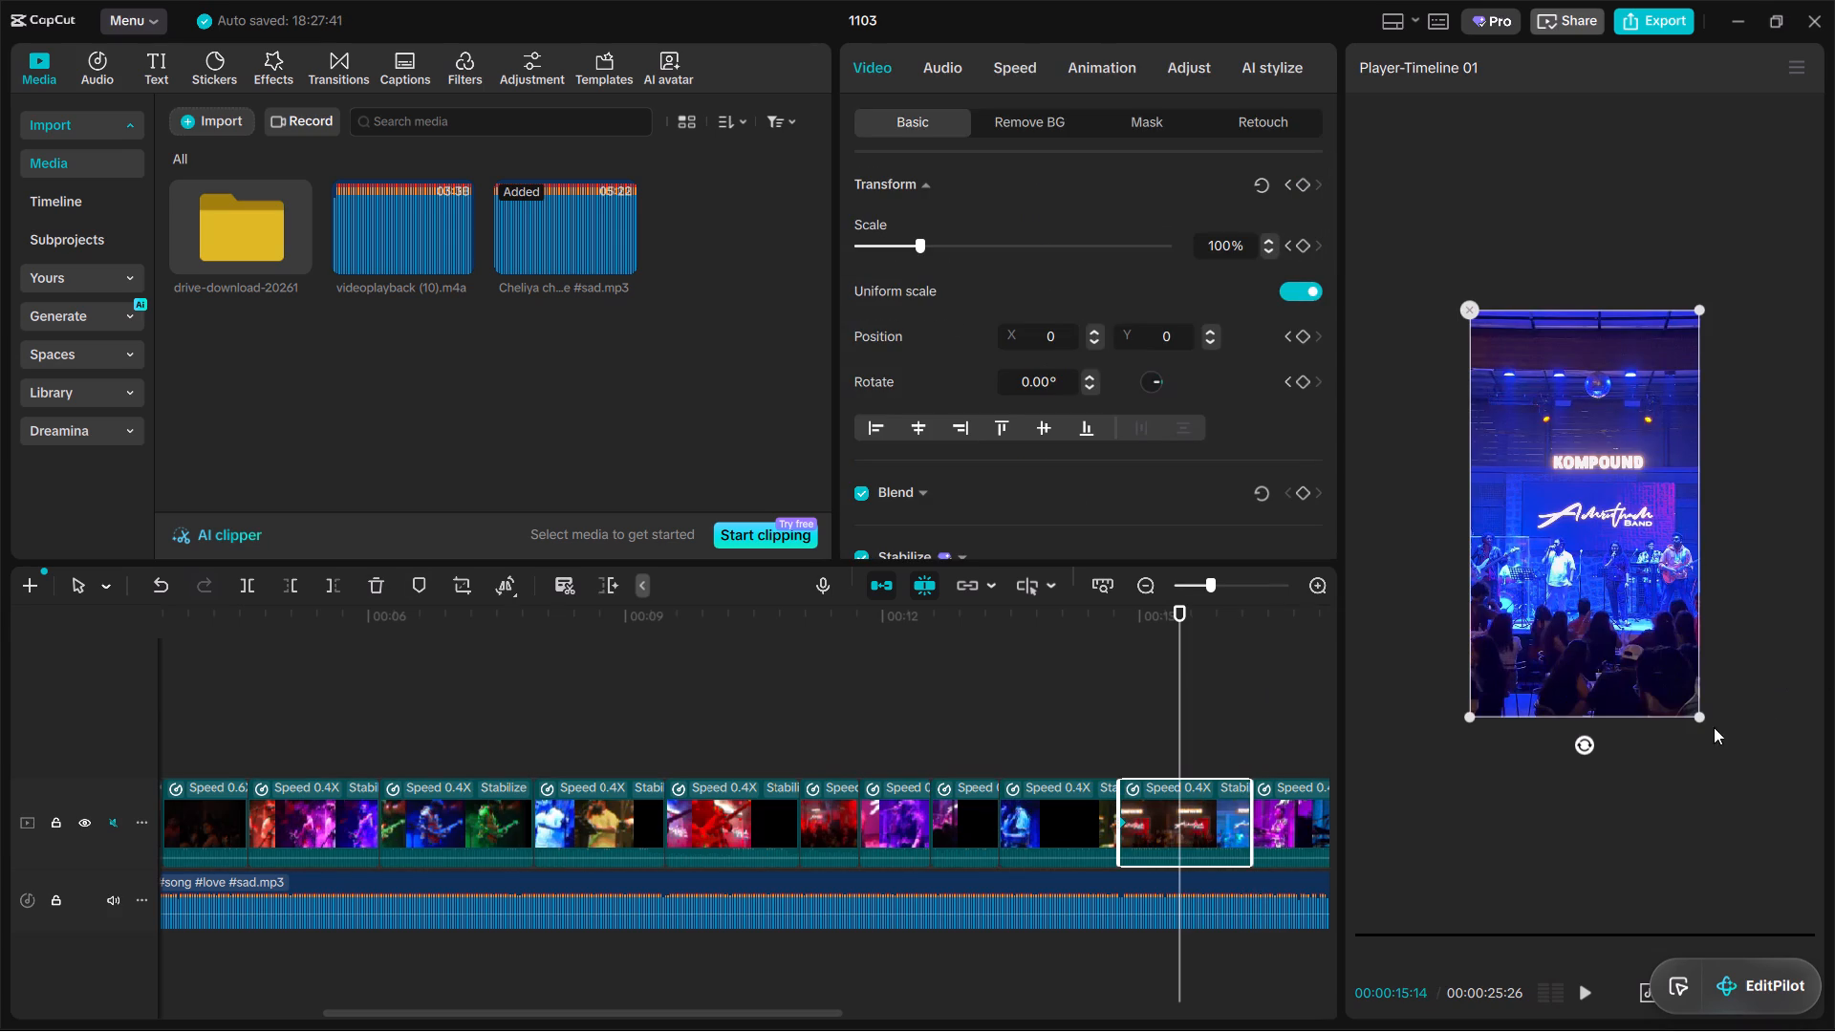
pyautogui.moveTo(1707, 718); pyautogui.dragTo(1726, 767)
pyautogui.moveTo(1182, 826); pyautogui.dragTo(1388, 882)
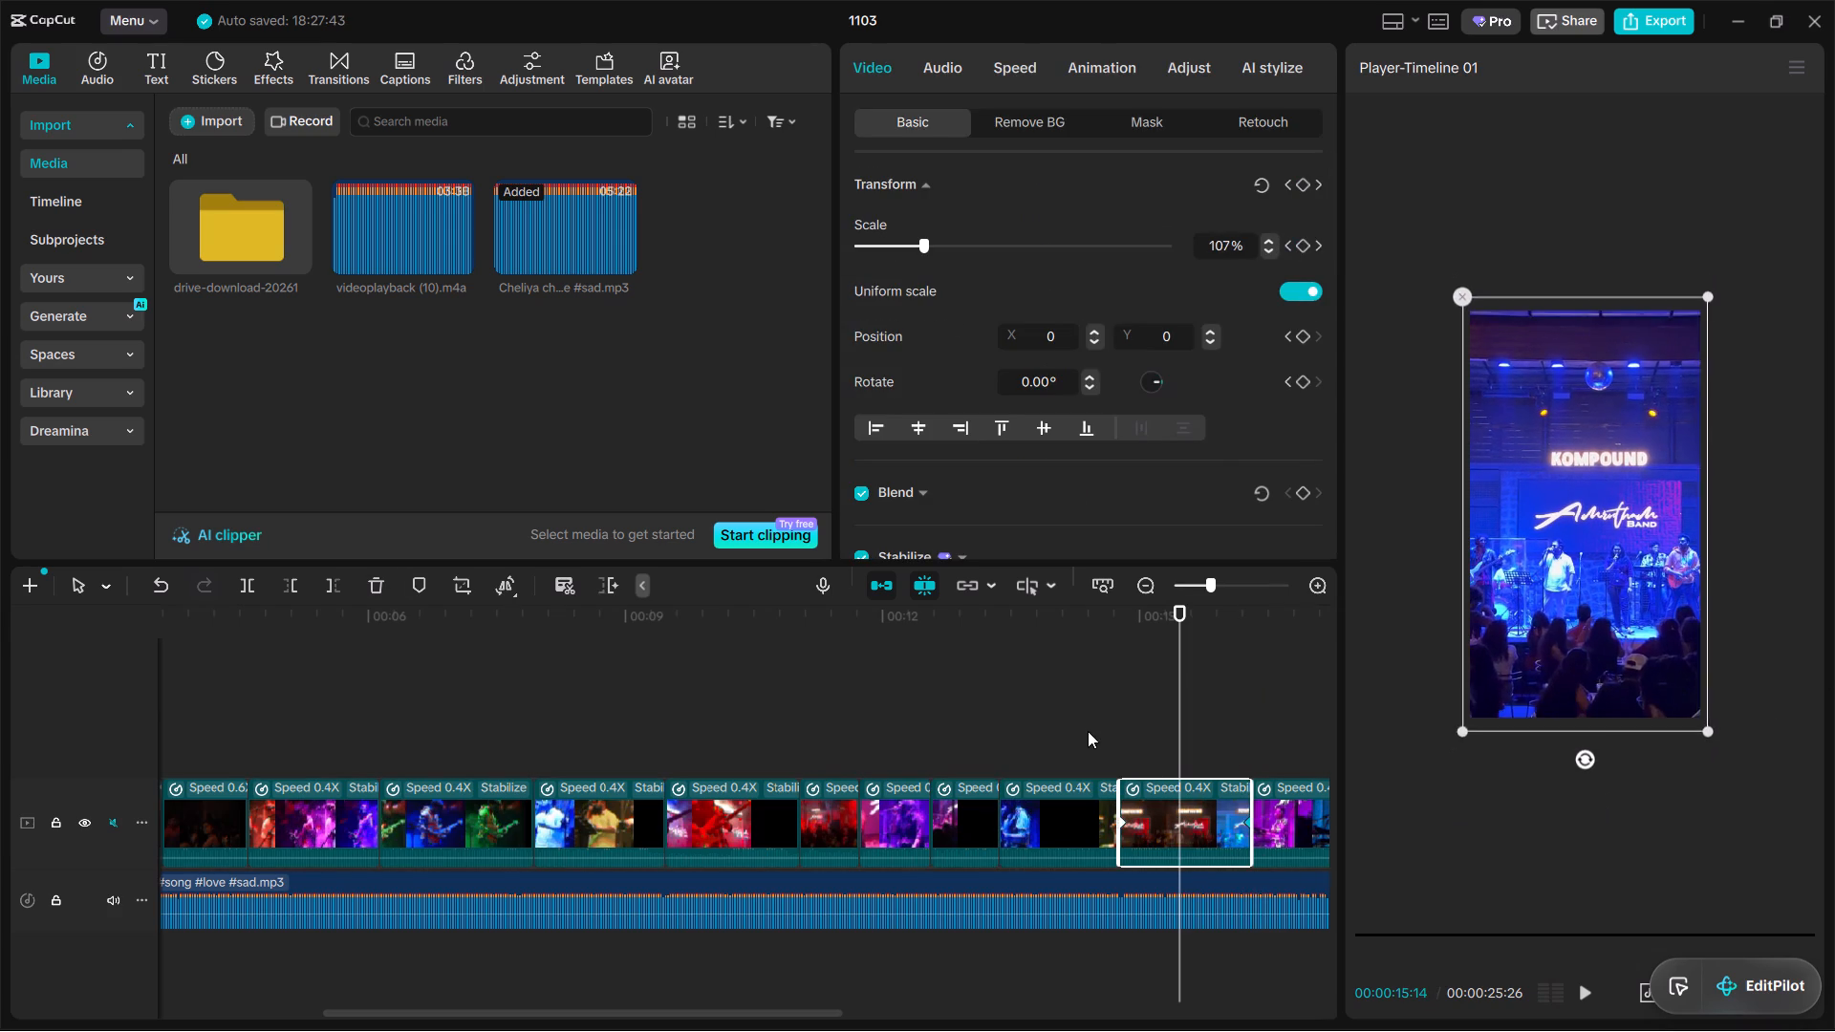
# Play through the timeline from about 14 to 18 seconds to check the stage zoom and the clips that follow.
pyautogui.click(1088, 730)
pyautogui.press('space')
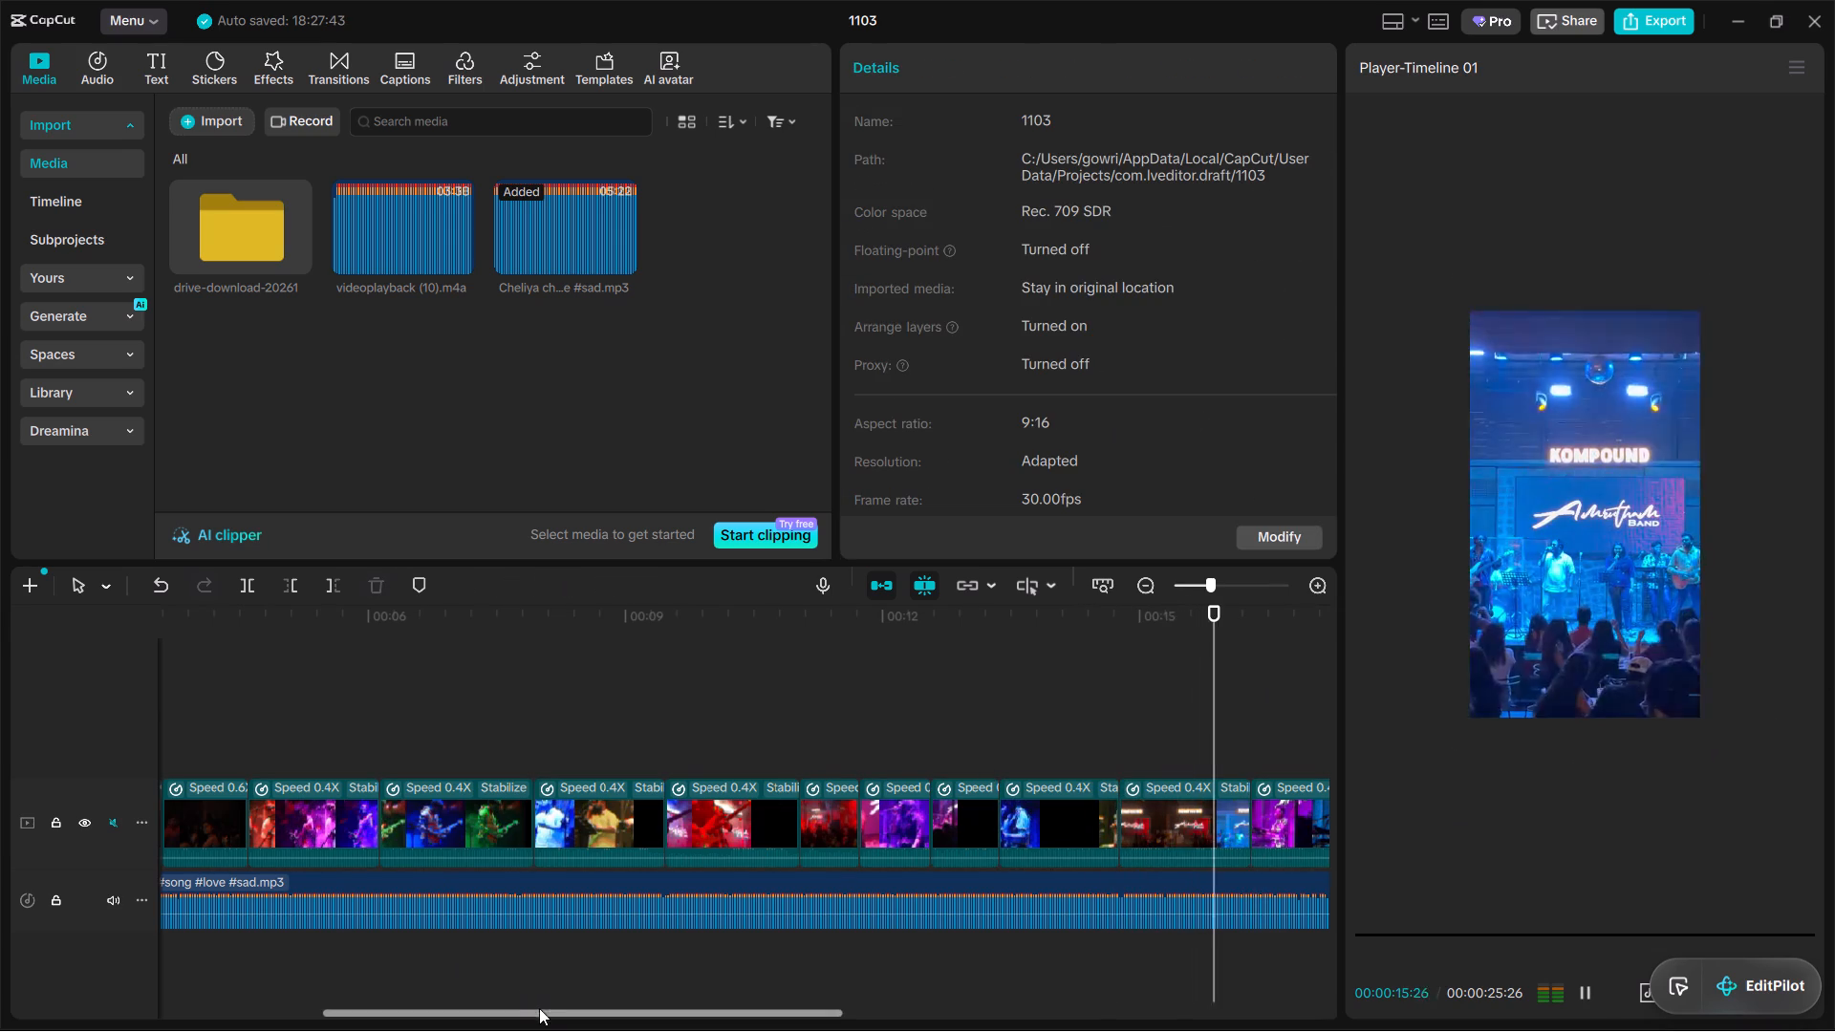
pyautogui.moveTo(544, 1011); pyautogui.dragTo(720, 1031)
pyautogui.press('space')
pyautogui.press('space')
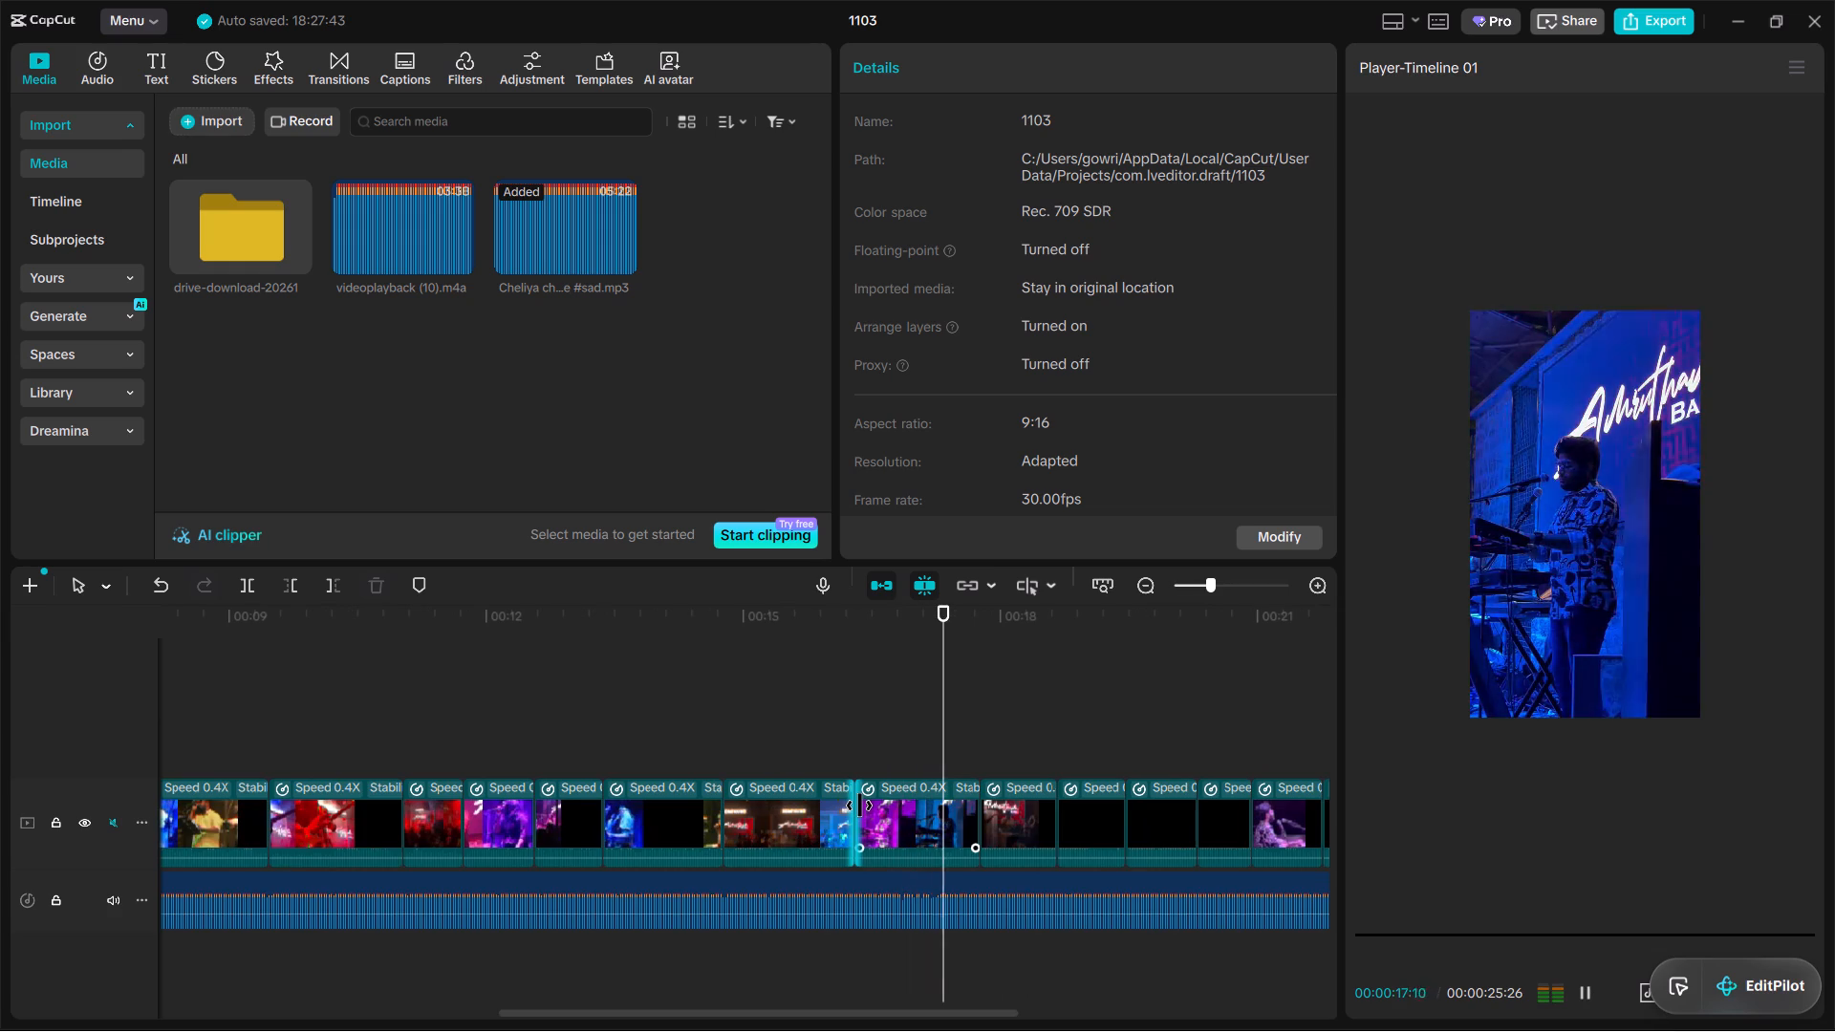
pyautogui.keyDown('ctrl'); pyautogui.scroll(5, 859, 806); pyautogui.keyUp('ctrl')
pyautogui.keyDown('ctrl'); pyautogui.scroll(-3, 859, 806); pyautogui.keyUp('ctrl')
pyautogui.keyDown('ctrl'); pyautogui.scroll(4, 859, 806); pyautogui.keyUp('ctrl')
pyautogui.press('space')
pyautogui.click(942, 732)
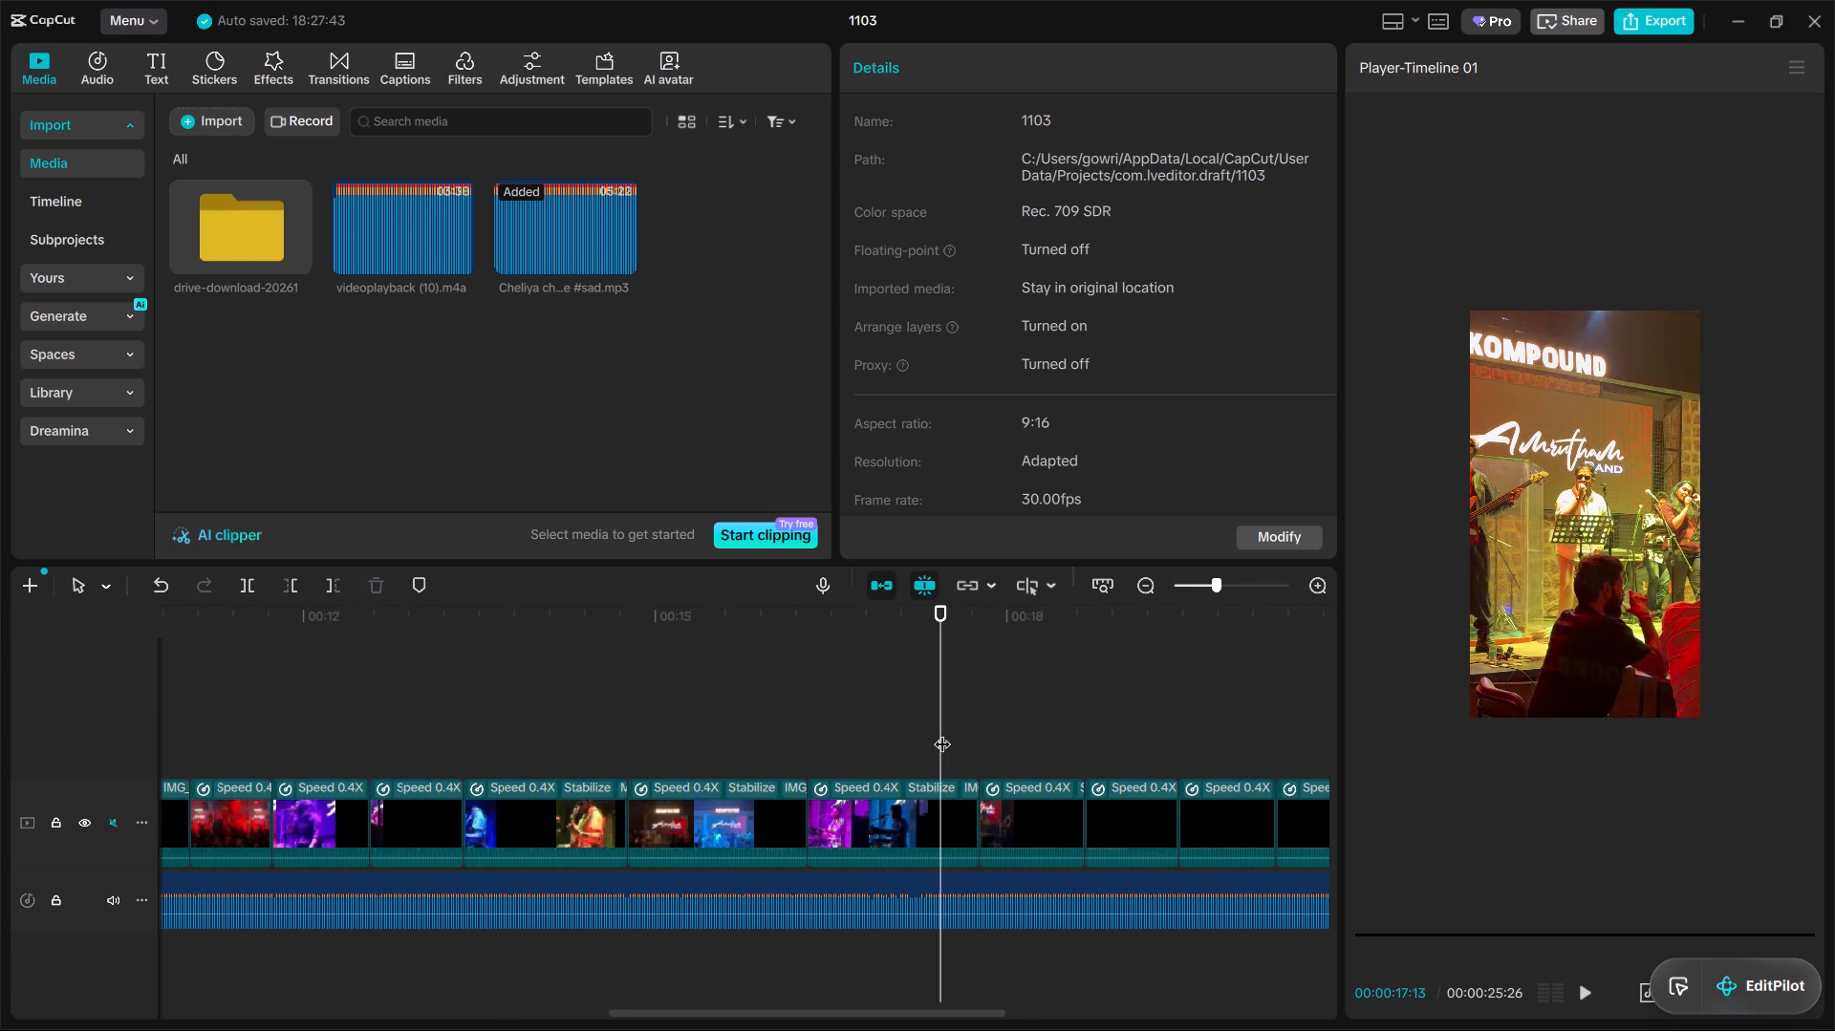
pyautogui.press('space')
pyautogui.press('space')
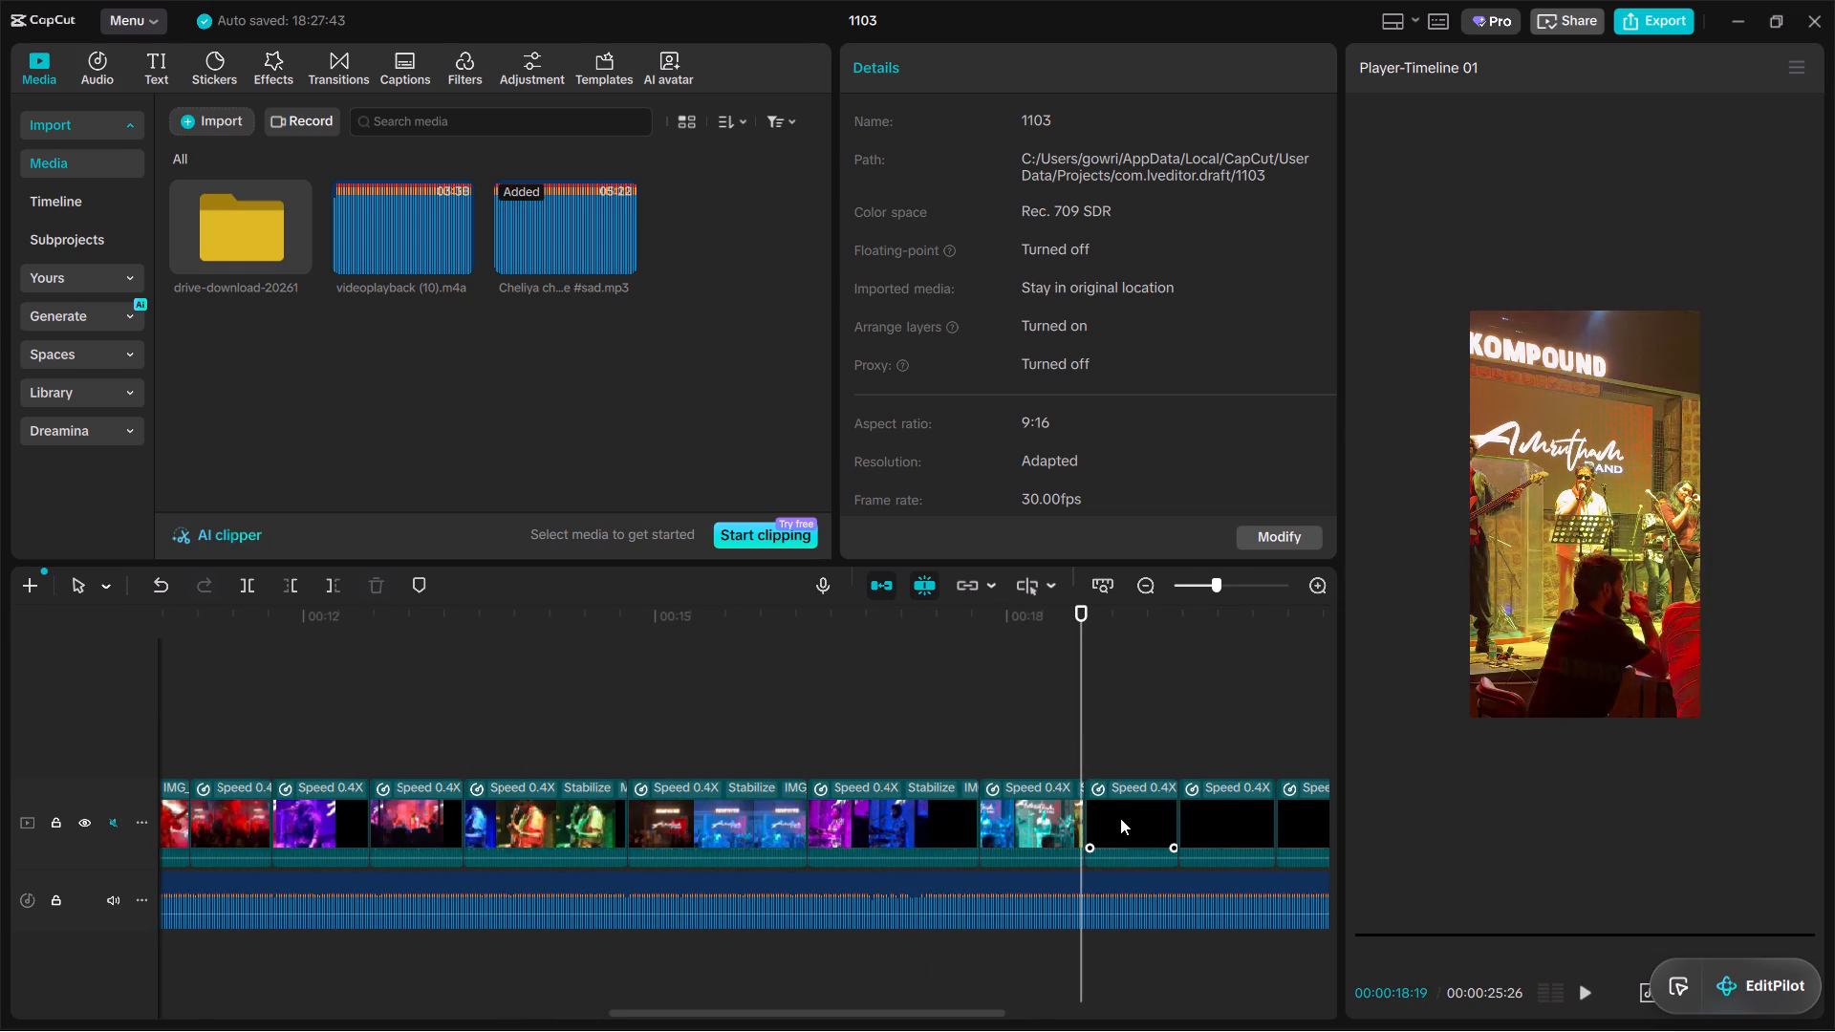
# Keyframe the red-lit singer clip near 19 seconds from 100% scale and 0° at its start to an enlarged, 4.15° rotated view at its end.
pyautogui.press('space')
pyautogui.click(1123, 823)
pyautogui.press('space')
pyautogui.click(1307, 186)
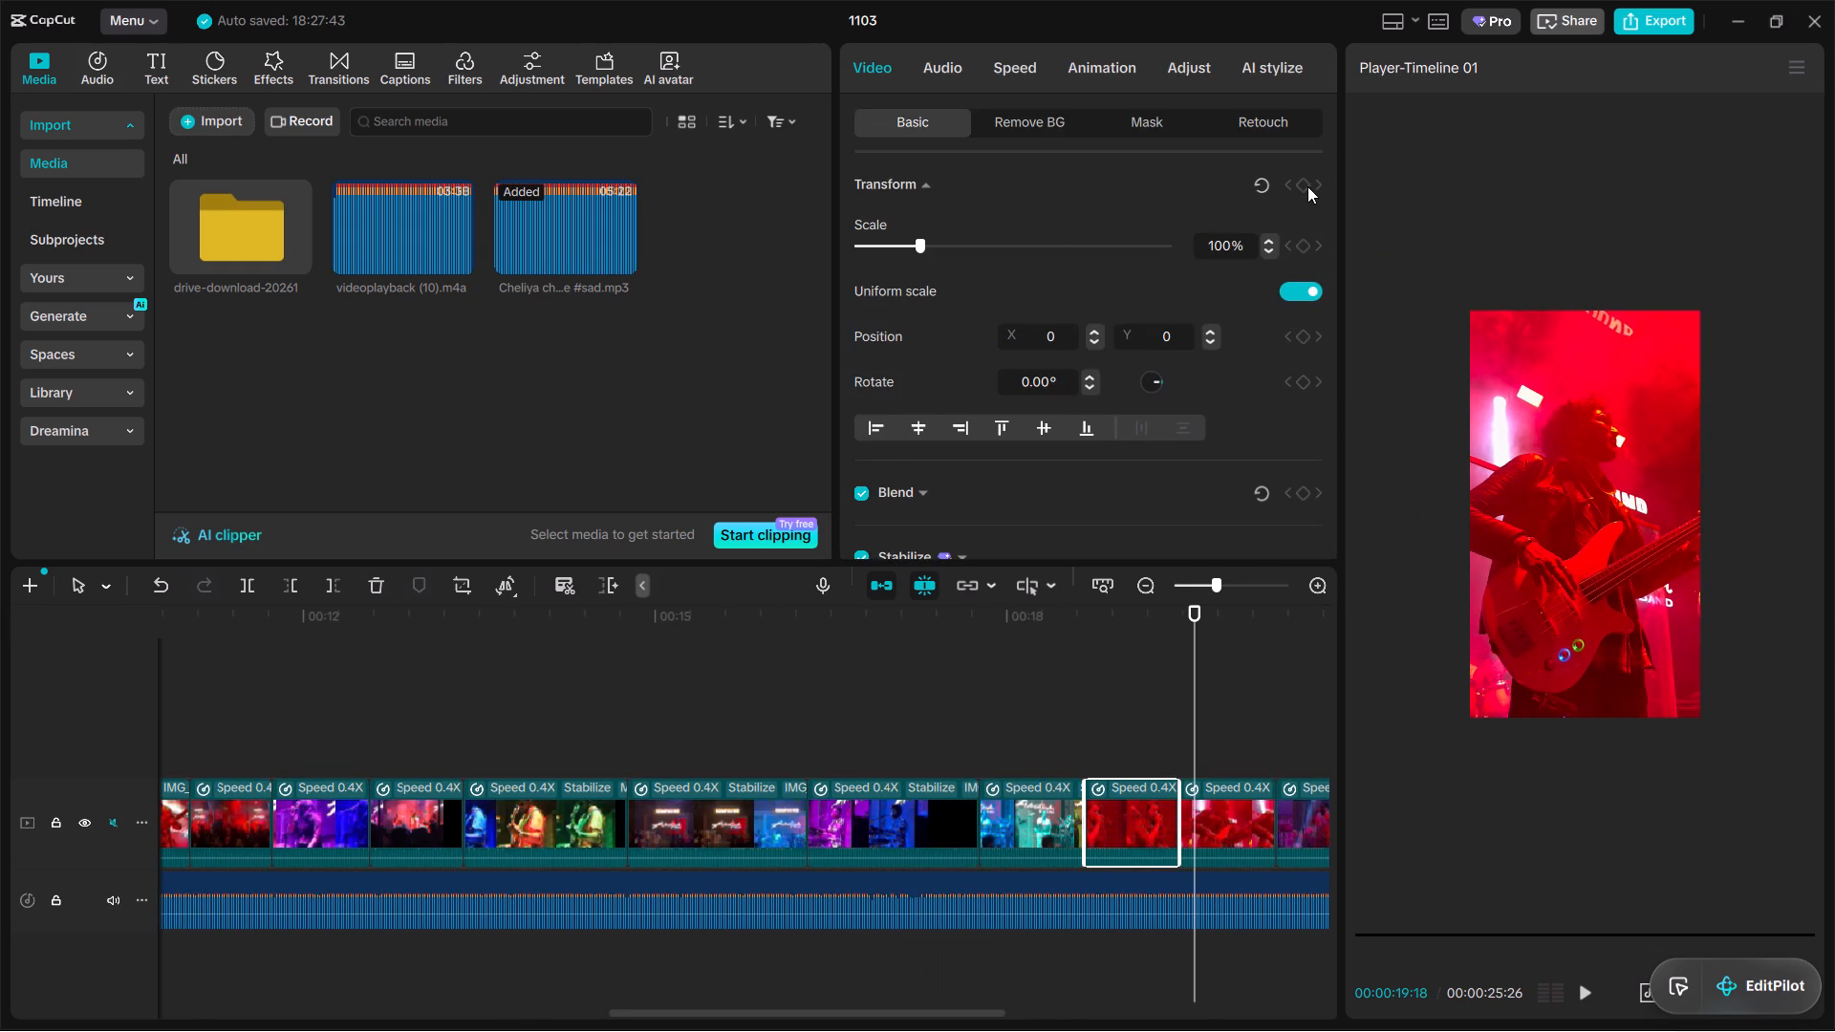
pyautogui.moveTo(1196, 763); pyautogui.dragTo(1128, 762)
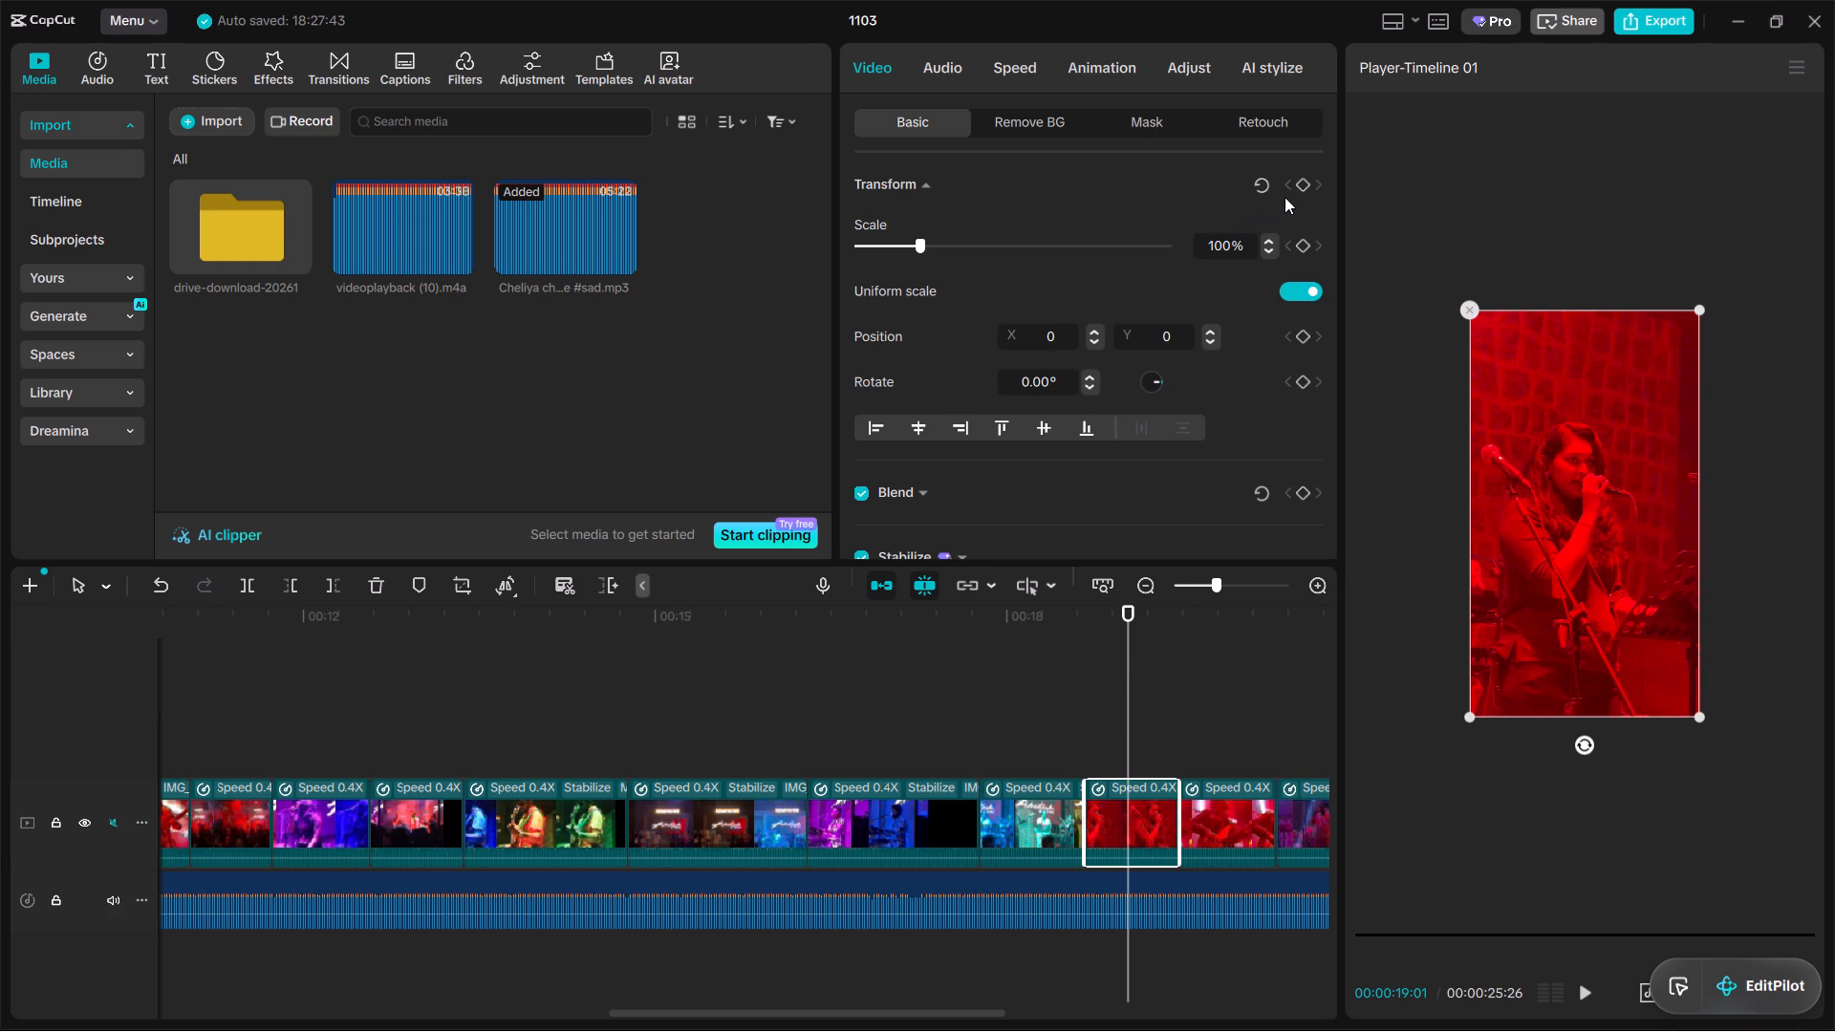
pyautogui.click(1298, 192)
pyautogui.moveTo(1130, 826); pyautogui.dragTo(985, 828)
pyautogui.moveTo(1585, 751); pyautogui.dragTo(1567, 752)
pyautogui.moveTo(1678, 731); pyautogui.dragTo(1710, 788)
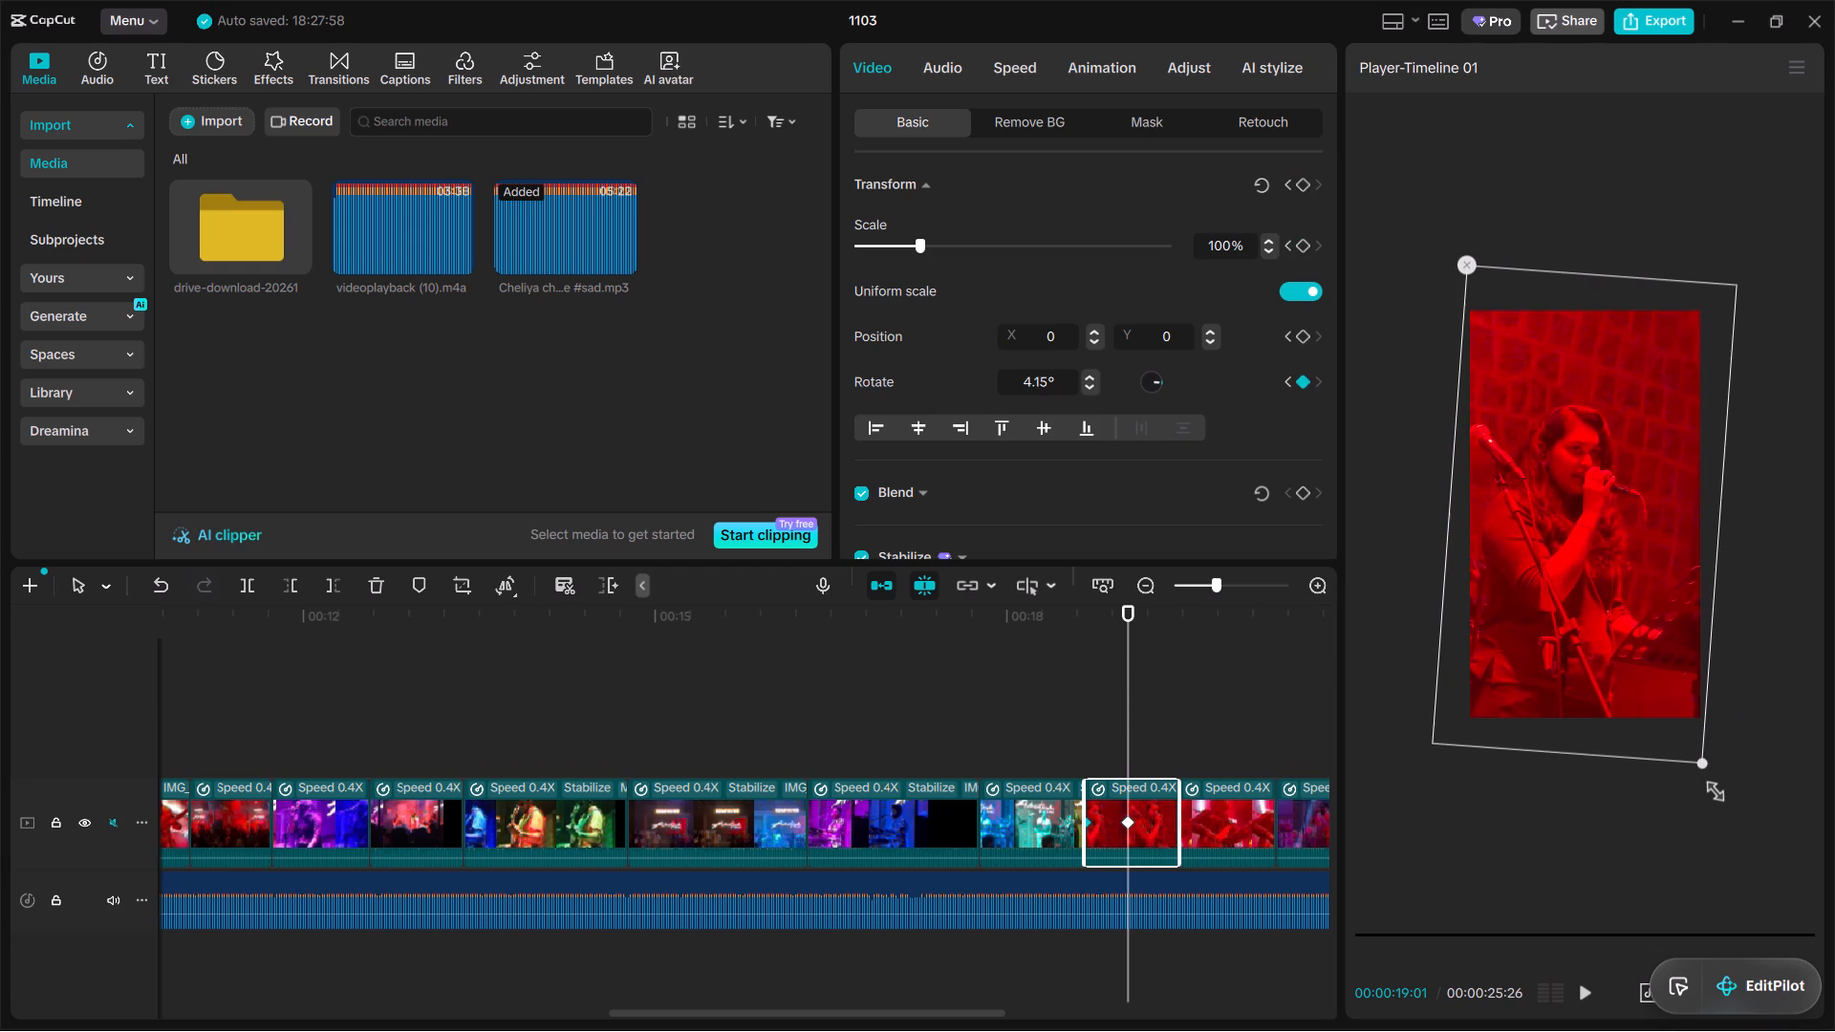
pyautogui.moveTo(1710, 788); pyautogui.dragTo(1710, 789)
pyautogui.moveTo(1128, 823); pyautogui.dragTo(1345, 885)
# Play through the singer and red-lit guitarist clips from about 18 to 20 seconds to check their motion.
pyautogui.click(1016, 730)
pyautogui.press('space')
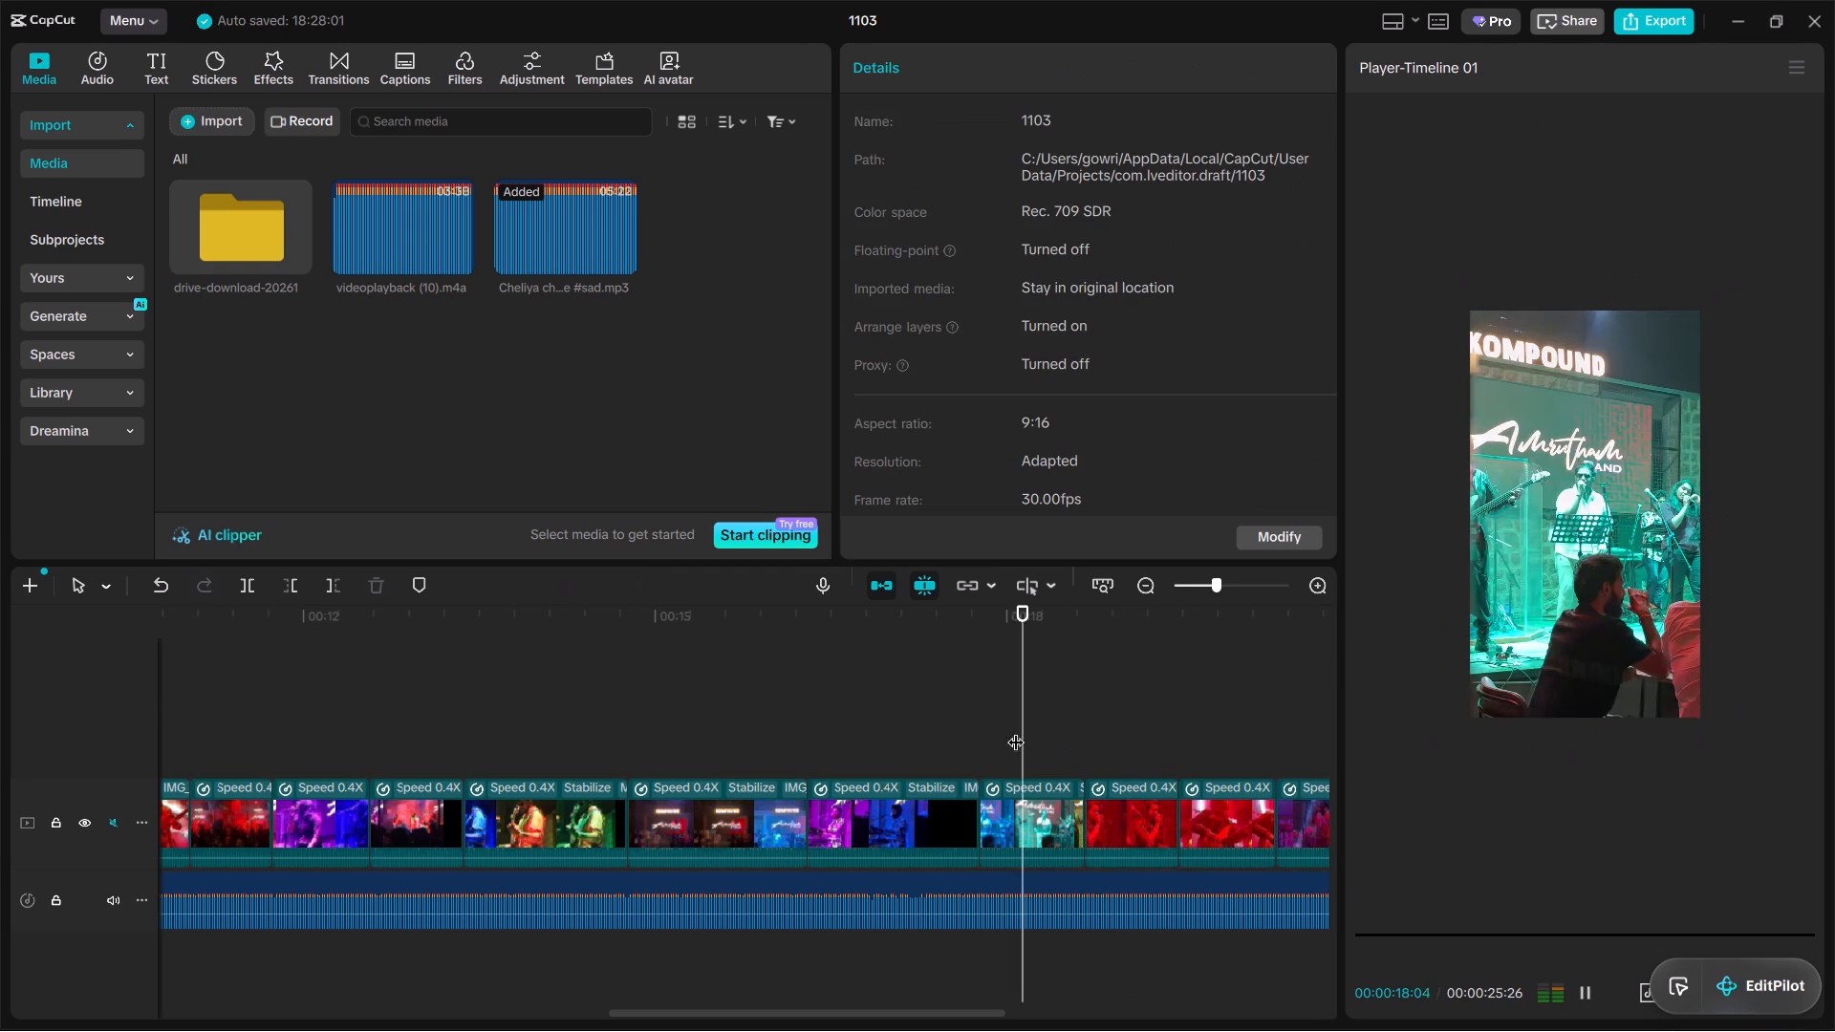
pyautogui.press('space')
pyautogui.press('space')
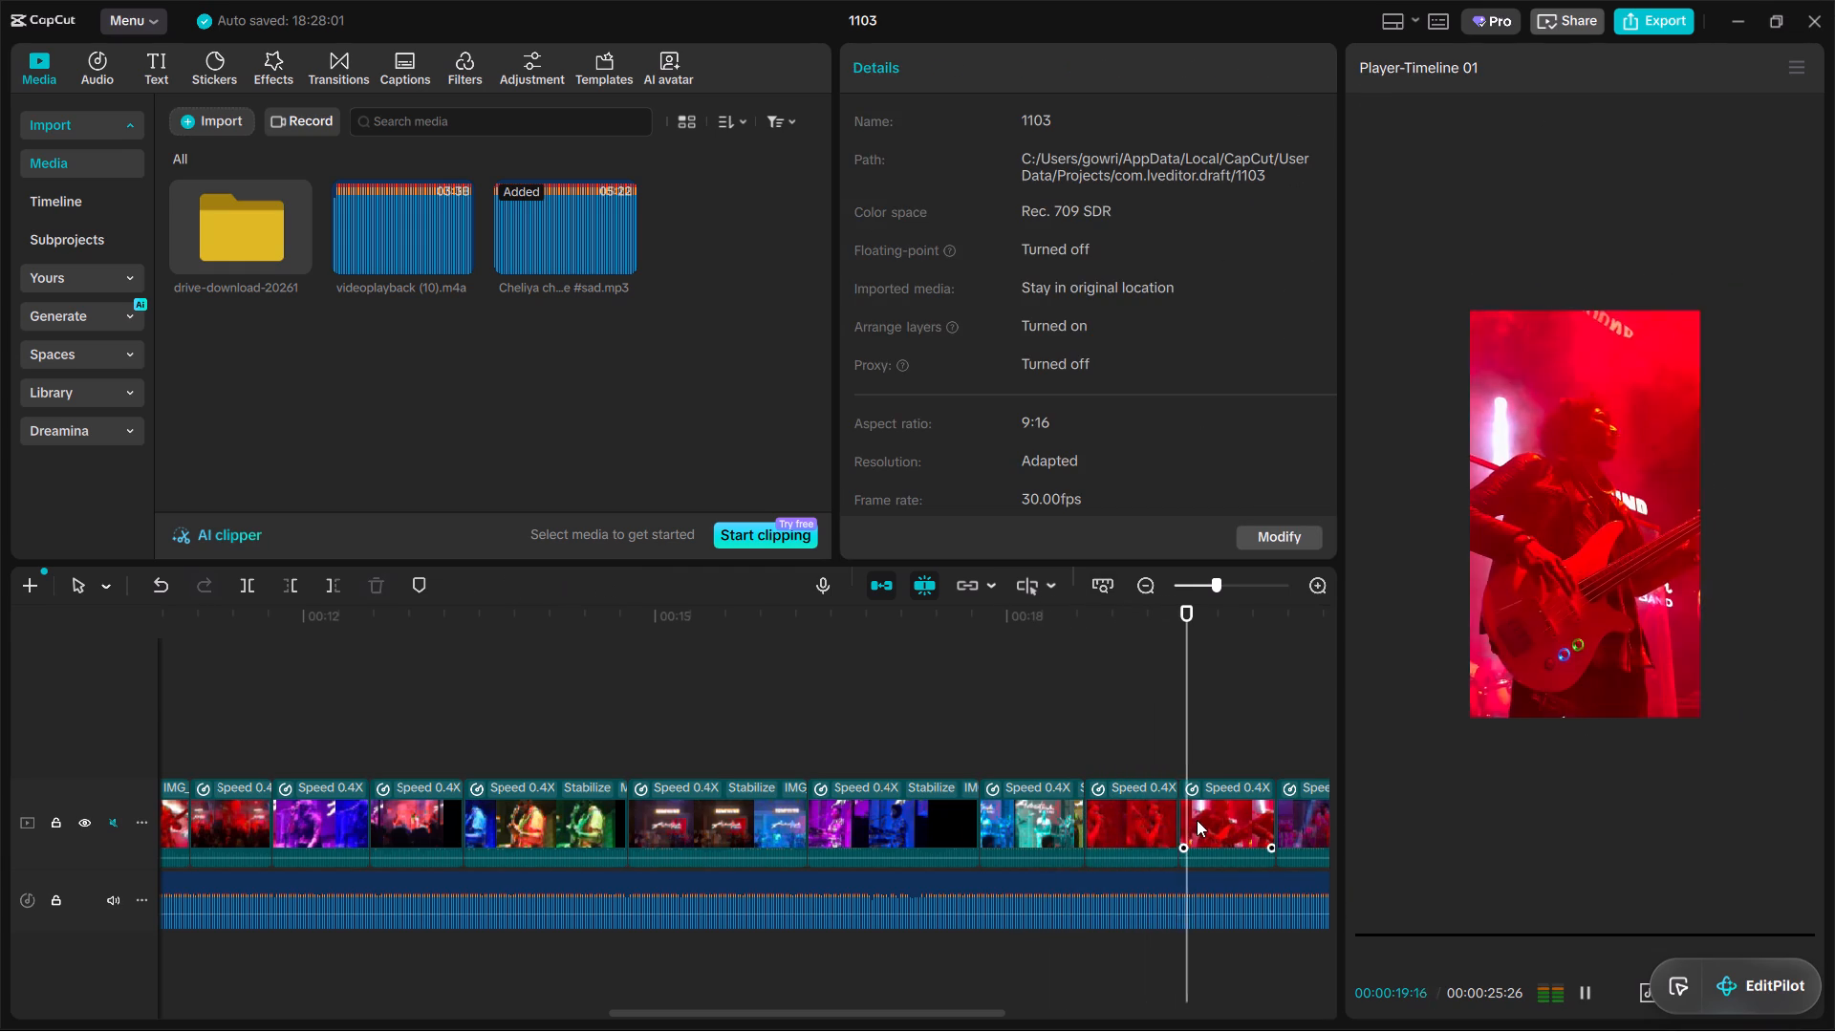
pyautogui.press('space')
pyautogui.click(1197, 820)
pyautogui.press('space')
pyautogui.press('space')
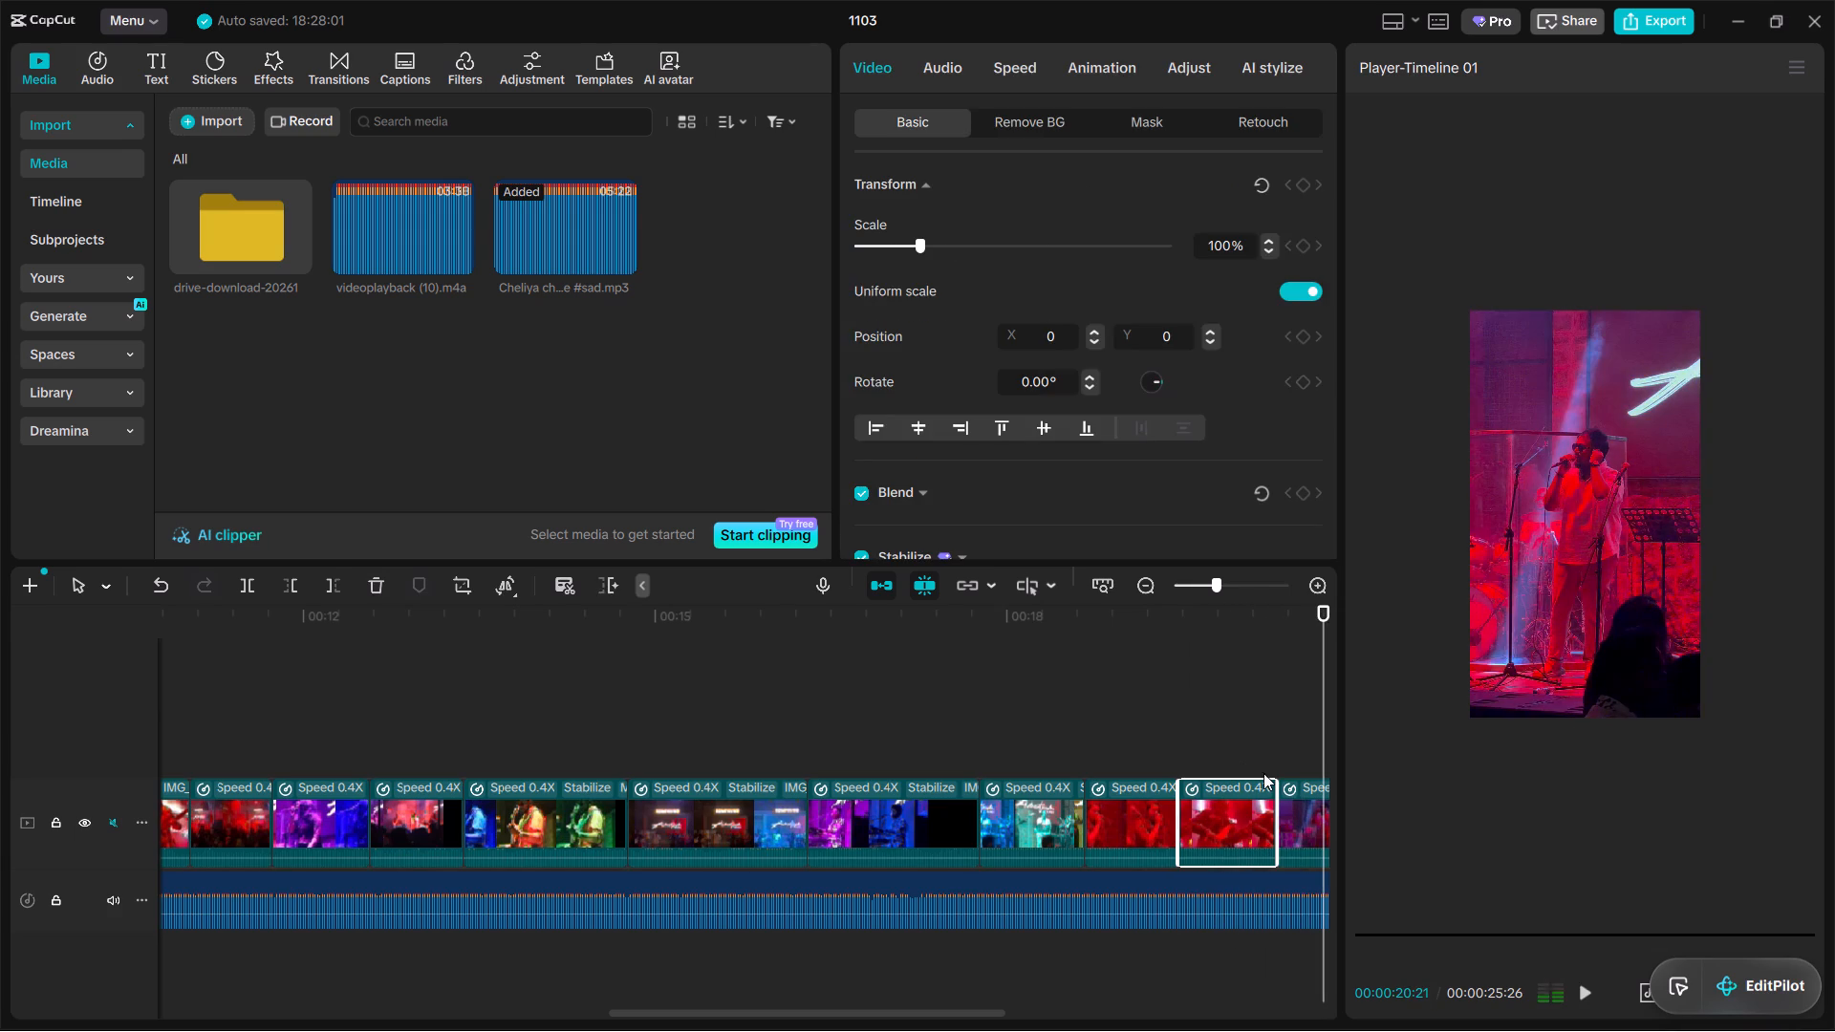
# Keyframe the red-lit singer clip between 20 and 21 seconds from 100% scale and 0° at its start to an enlarged, counter-clockwise tilted view at its end.
pyautogui.click(1309, 813)
pyautogui.click(1298, 736)
pyautogui.moveTo(1301, 736); pyautogui.dragTo(776, 819)
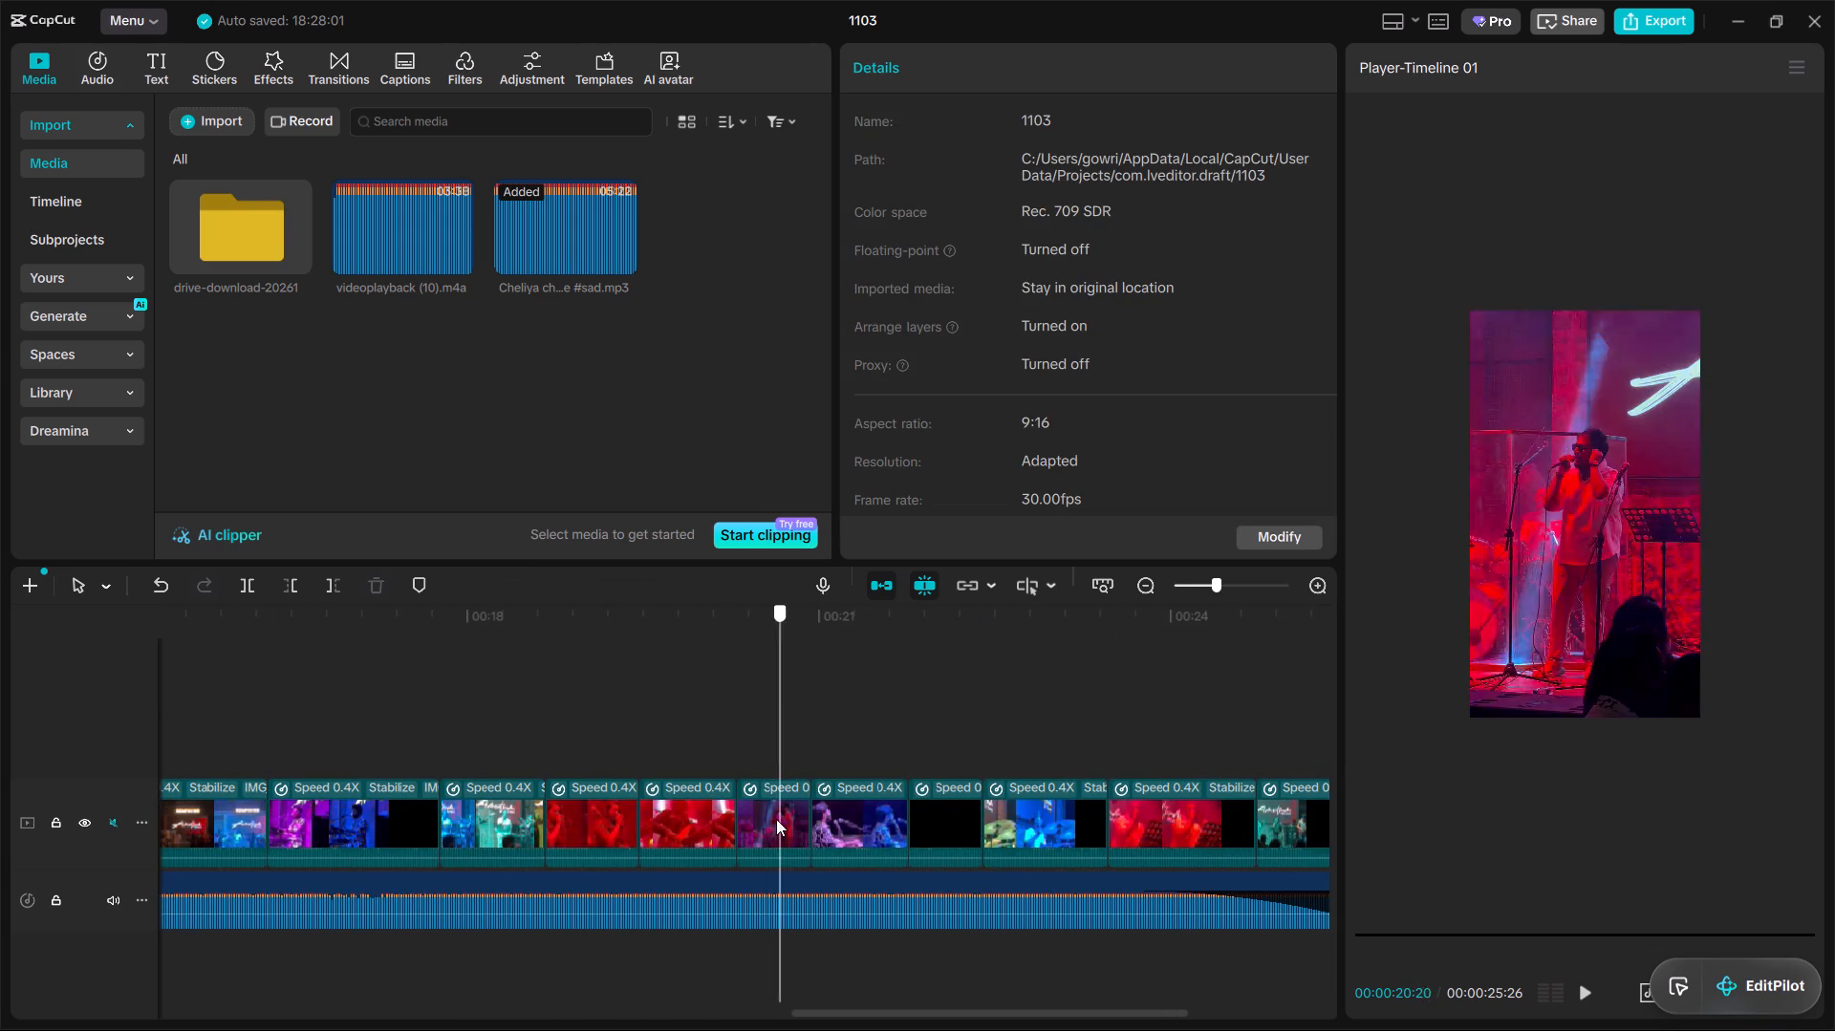
pyautogui.moveTo(776, 819); pyautogui.dragTo(762, 822)
pyautogui.click(762, 822)
pyautogui.click(1301, 186)
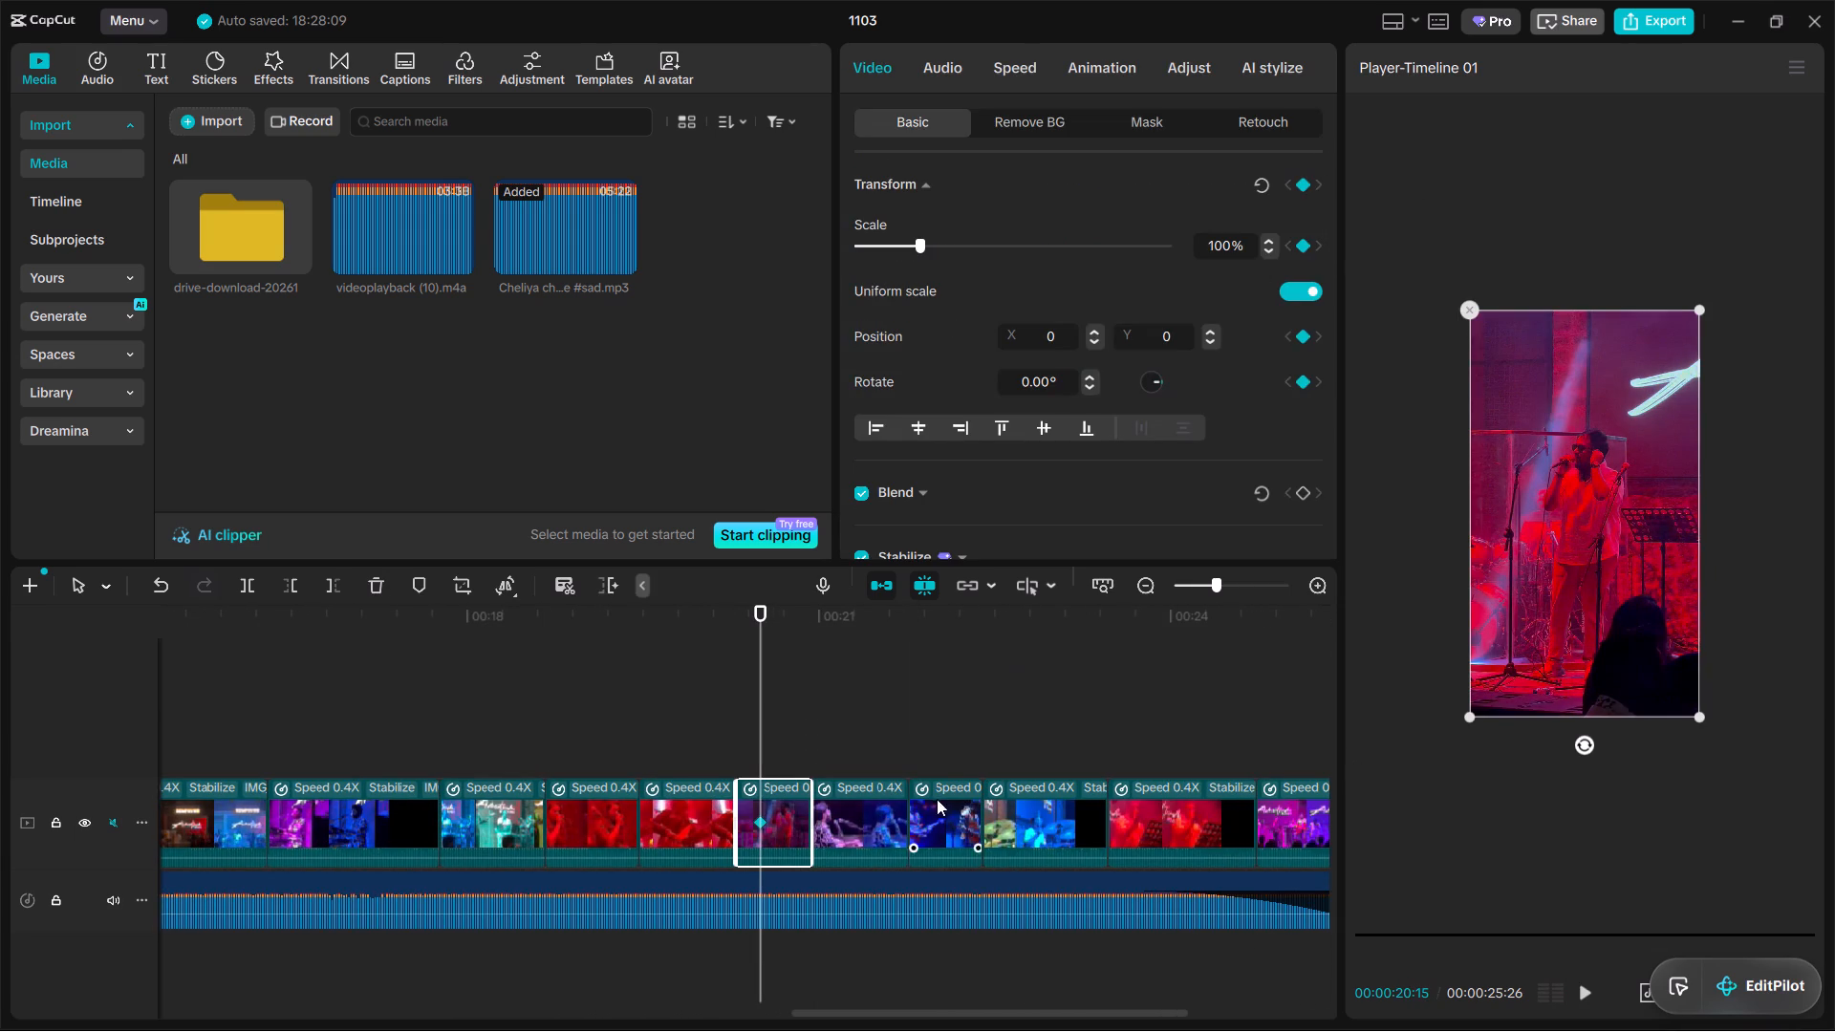
pyautogui.moveTo(760, 817); pyautogui.dragTo(632, 806)
pyautogui.moveTo(1595, 746); pyautogui.dragTo(1609, 762)
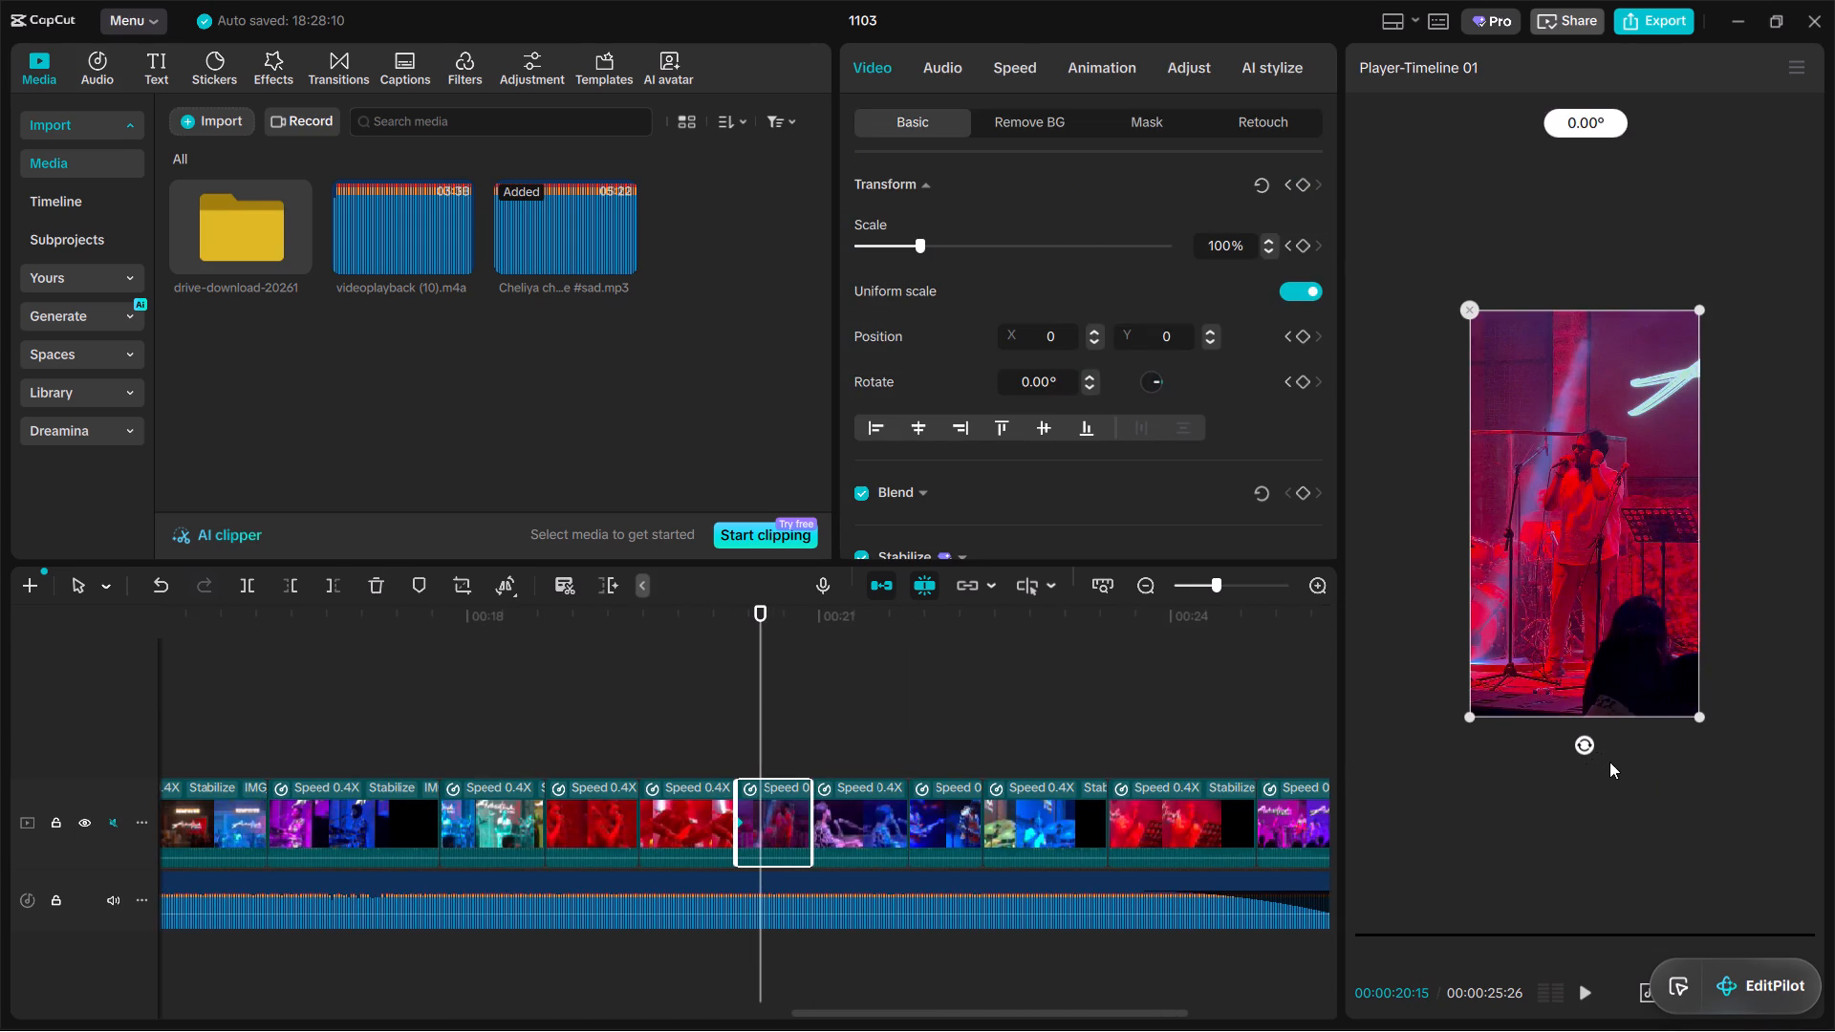
pyautogui.moveTo(1609, 762); pyautogui.dragTo(1615, 768)
pyautogui.moveTo(1491, 722); pyautogui.dragTo(1466, 800)
pyautogui.moveTo(766, 816); pyautogui.dragTo(945, 854)
# Preview that singer clip and revise its start keyframe to an enlarged view rotated -4.03°, keeping the keyframe at the clip's start.
pyautogui.click(706, 714)
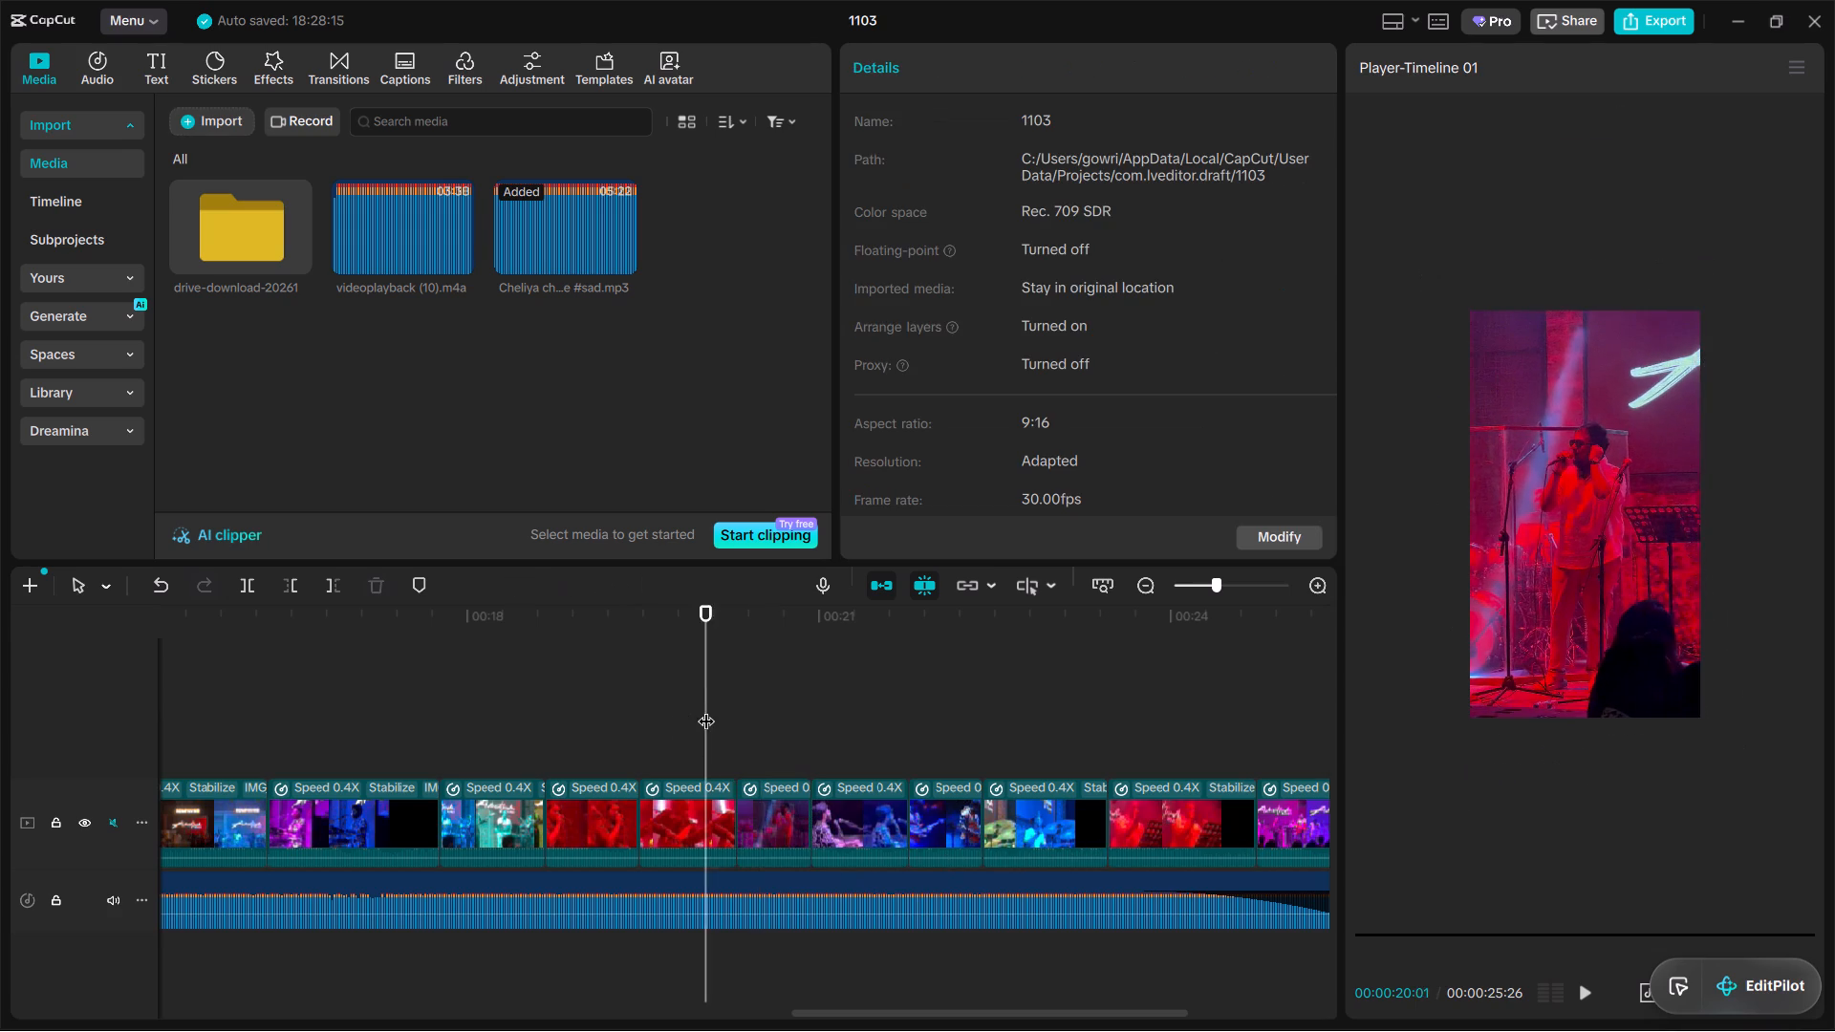
pyautogui.press('space')
pyautogui.press('space')
pyautogui.click(759, 755)
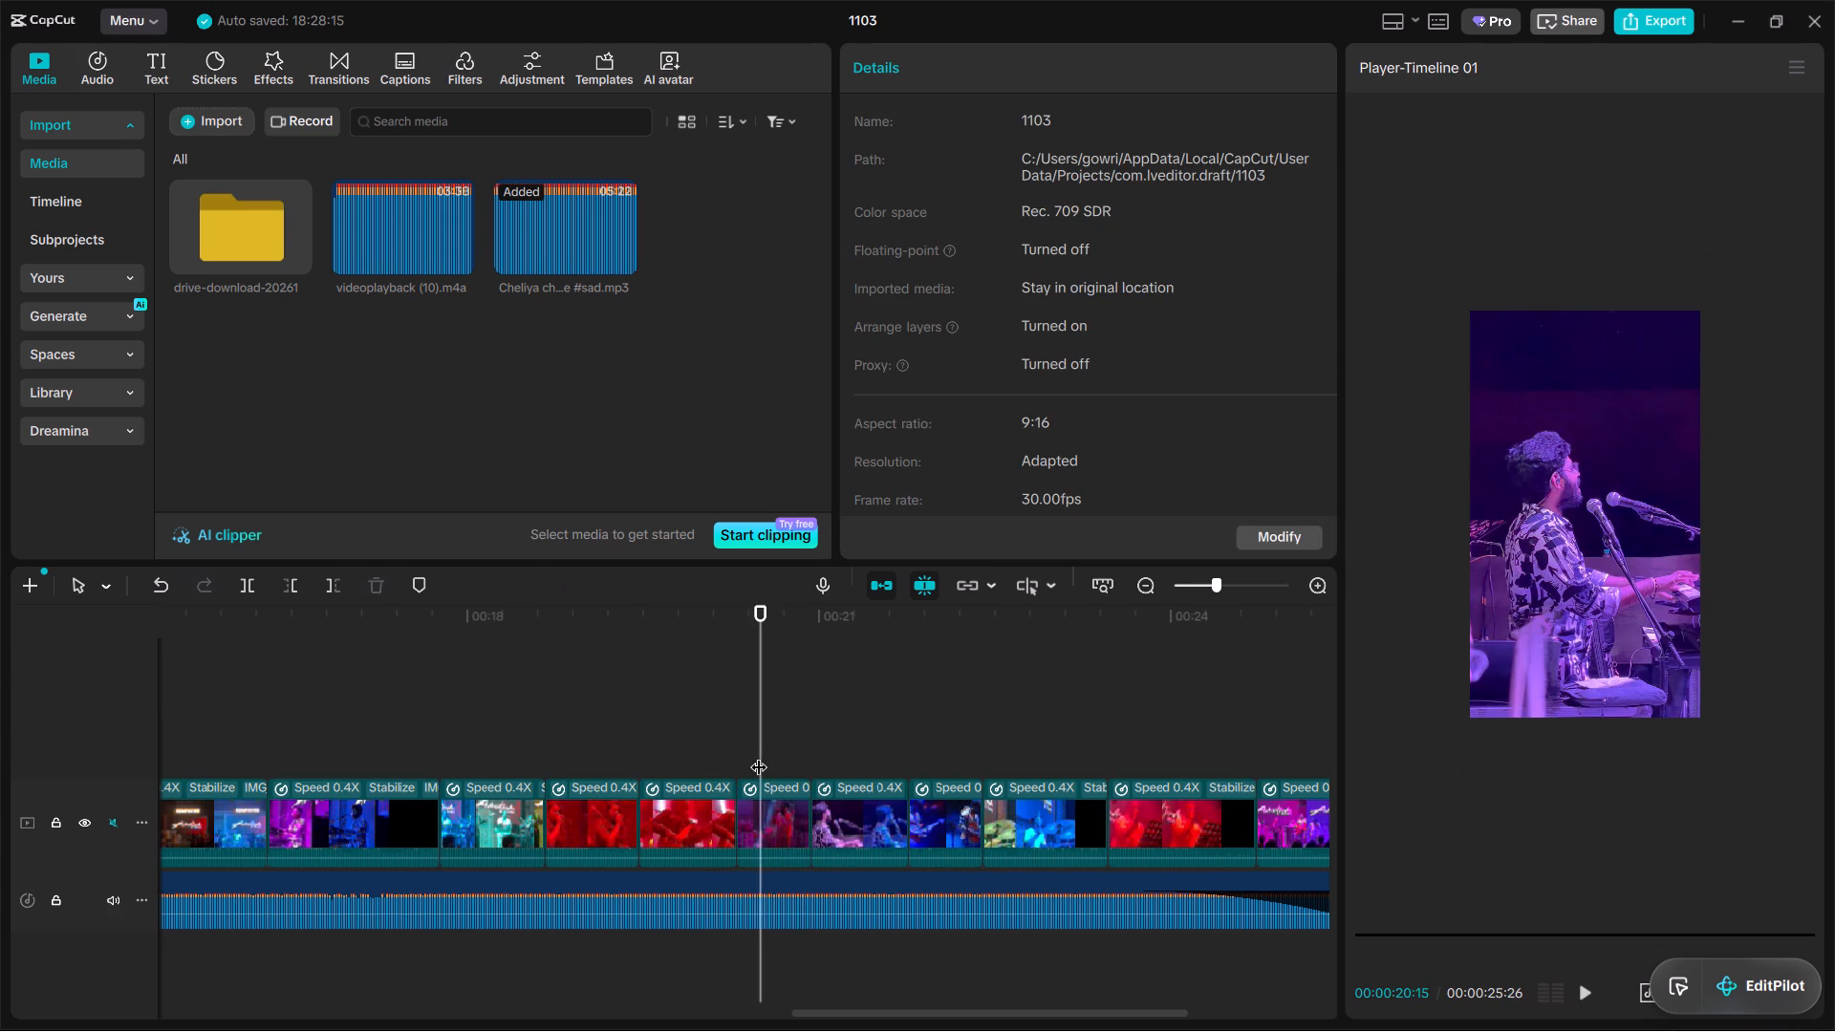
pyautogui.moveTo(759, 755); pyautogui.dragTo(726, 761)
pyautogui.press('space')
pyautogui.click(778, 815)
pyautogui.press('space')
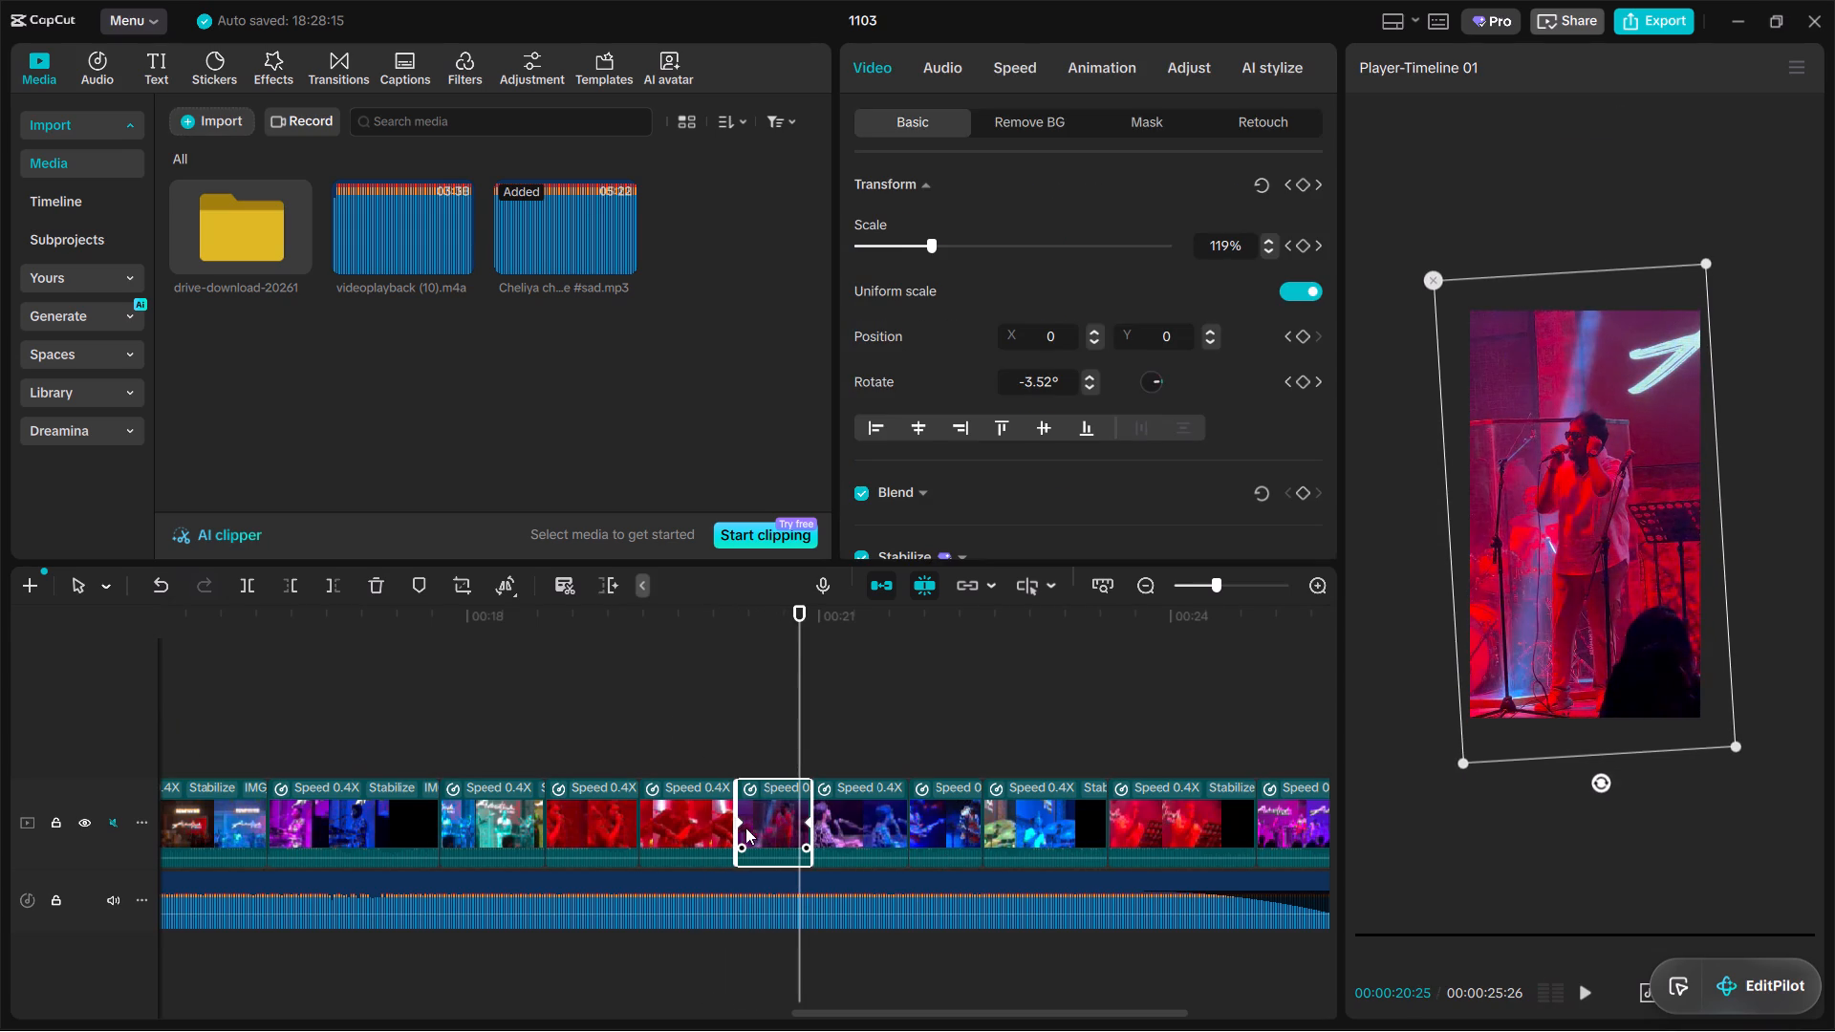
pyautogui.moveTo(744, 828); pyautogui.dragTo(753, 833)
pyautogui.click(752, 825)
pyautogui.moveTo(1582, 749); pyautogui.dragTo(1600, 770)
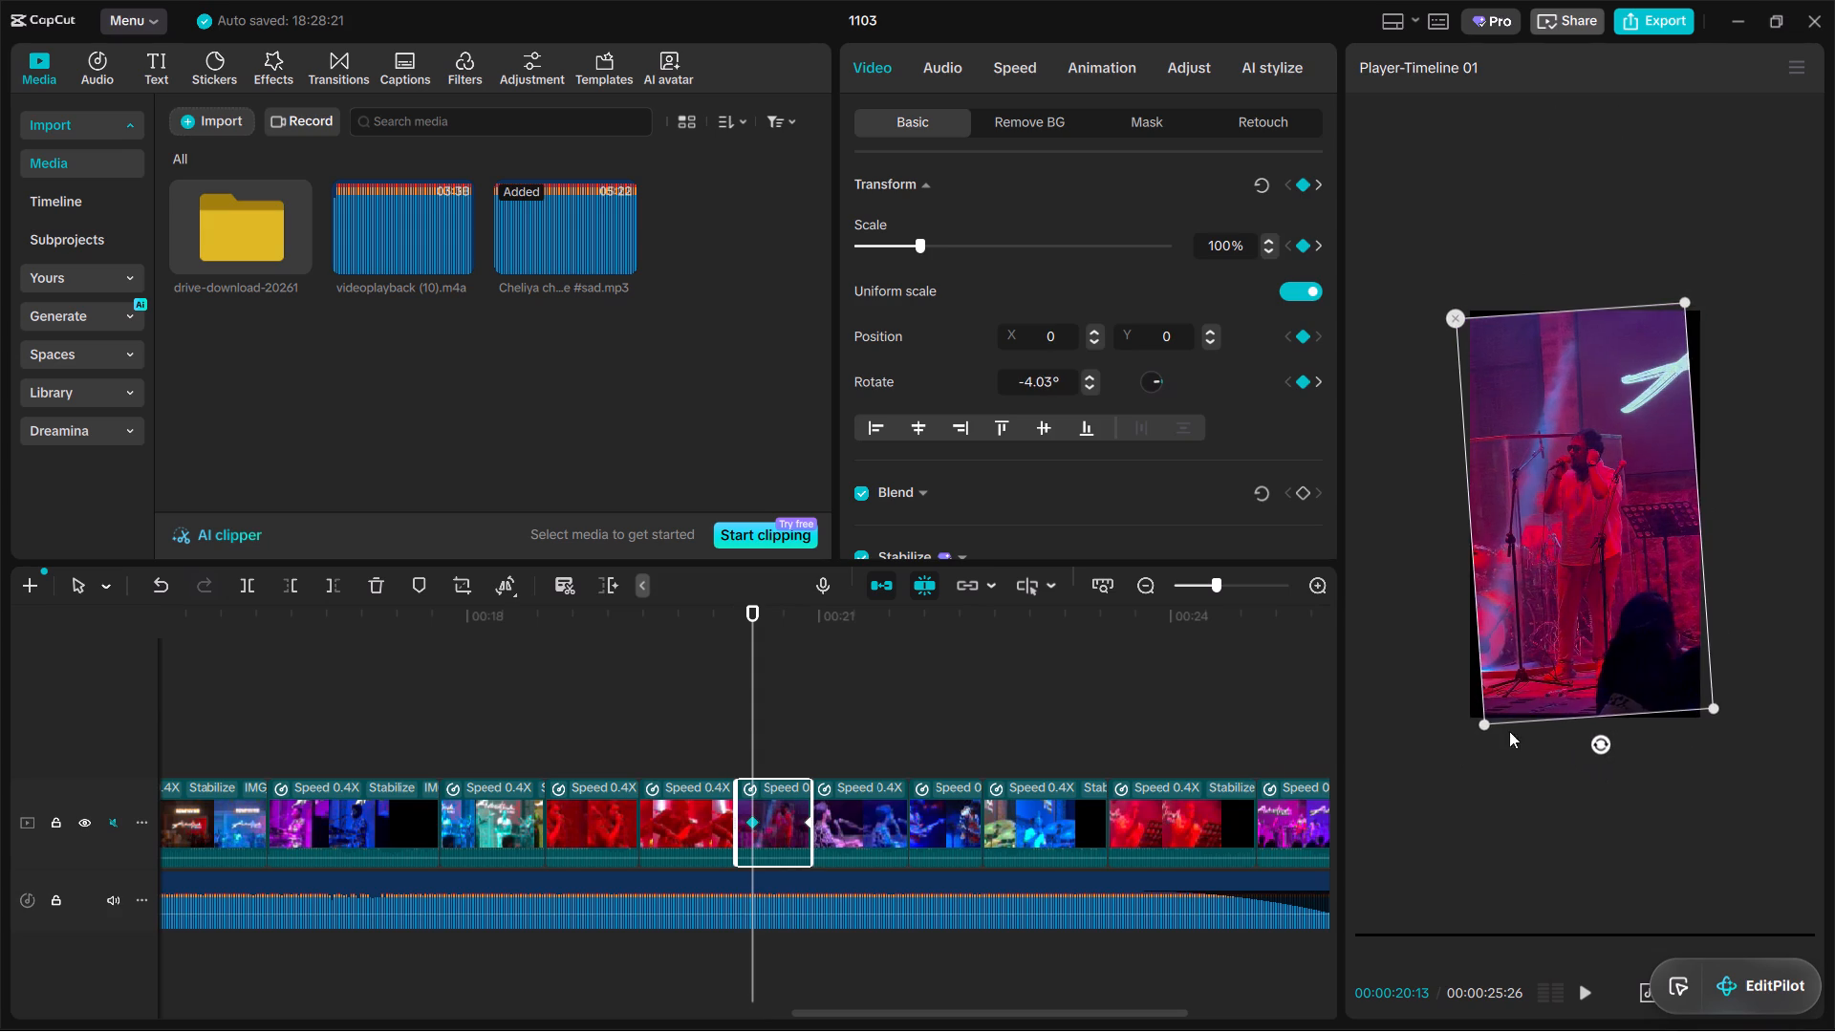
pyautogui.moveTo(1481, 729); pyautogui.dragTo(1459, 767)
pyautogui.moveTo(749, 830); pyautogui.dragTo(698, 828)
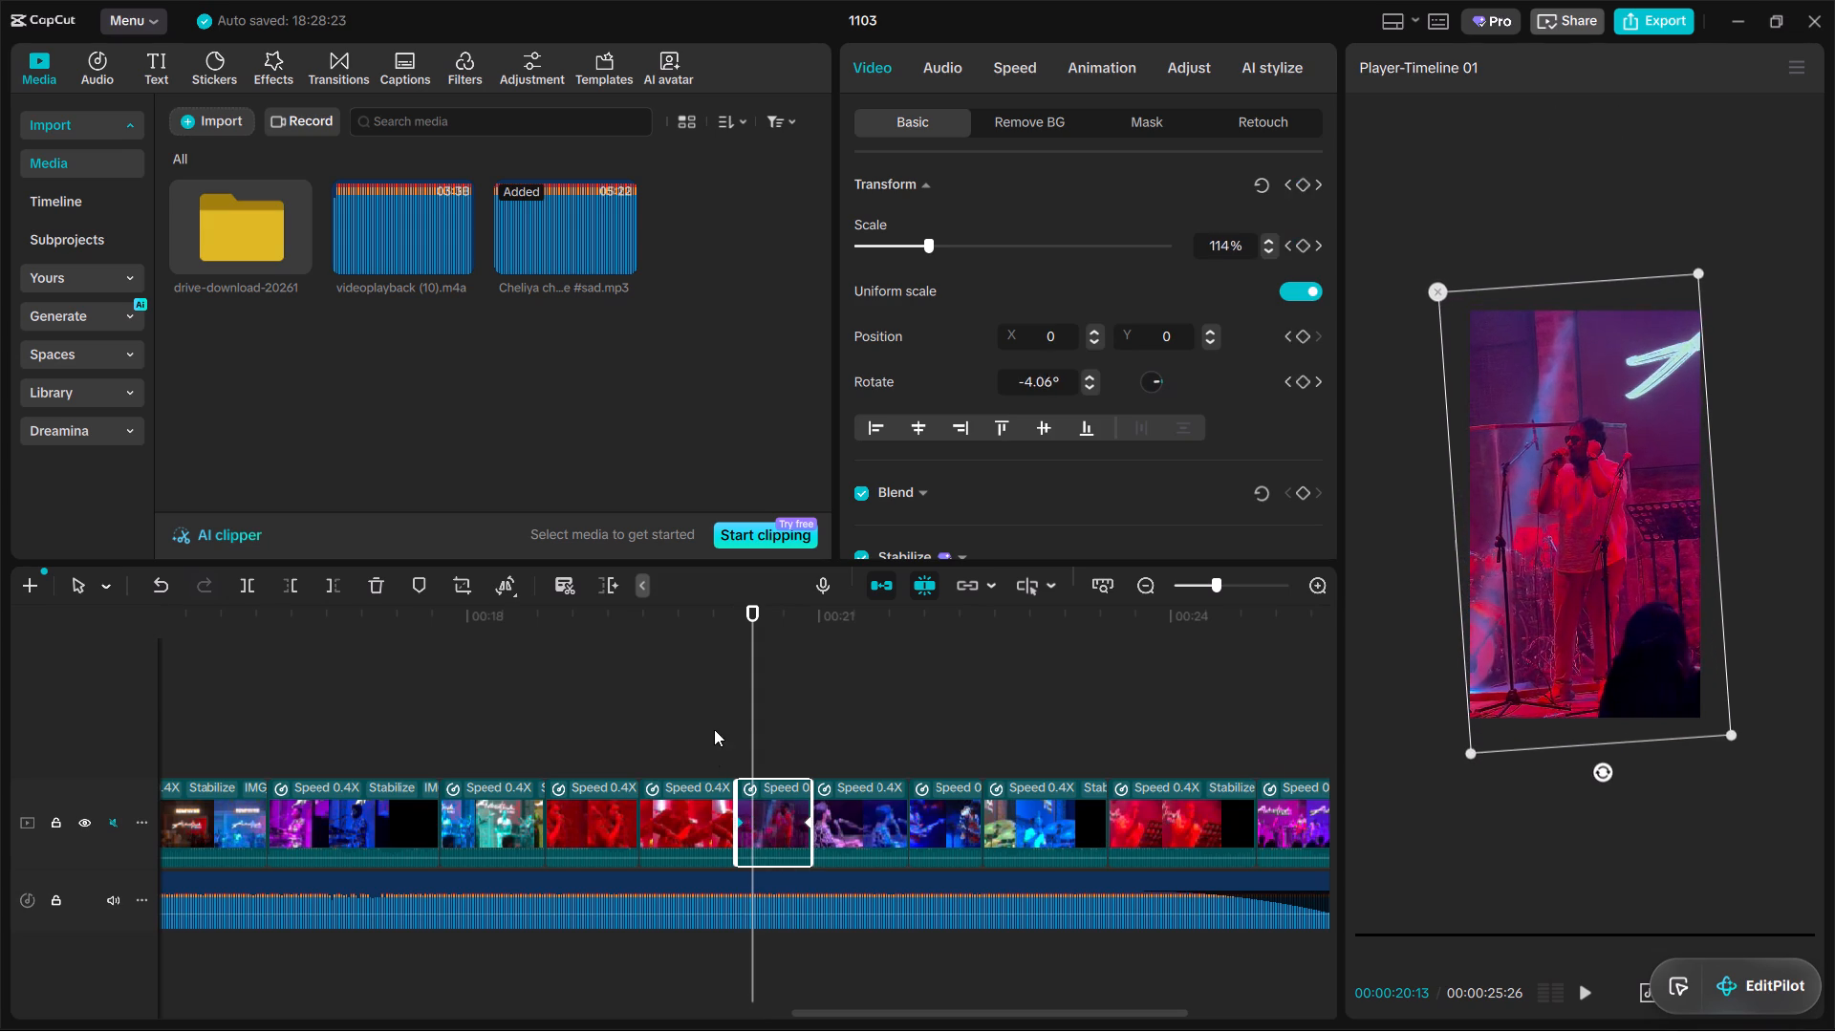
# Play through the clips from about 20 to 23 seconds and check the blue-lit guitarist clip near 22 seconds.
pyautogui.click(714, 729)
pyautogui.press('space')
pyautogui.press('space')
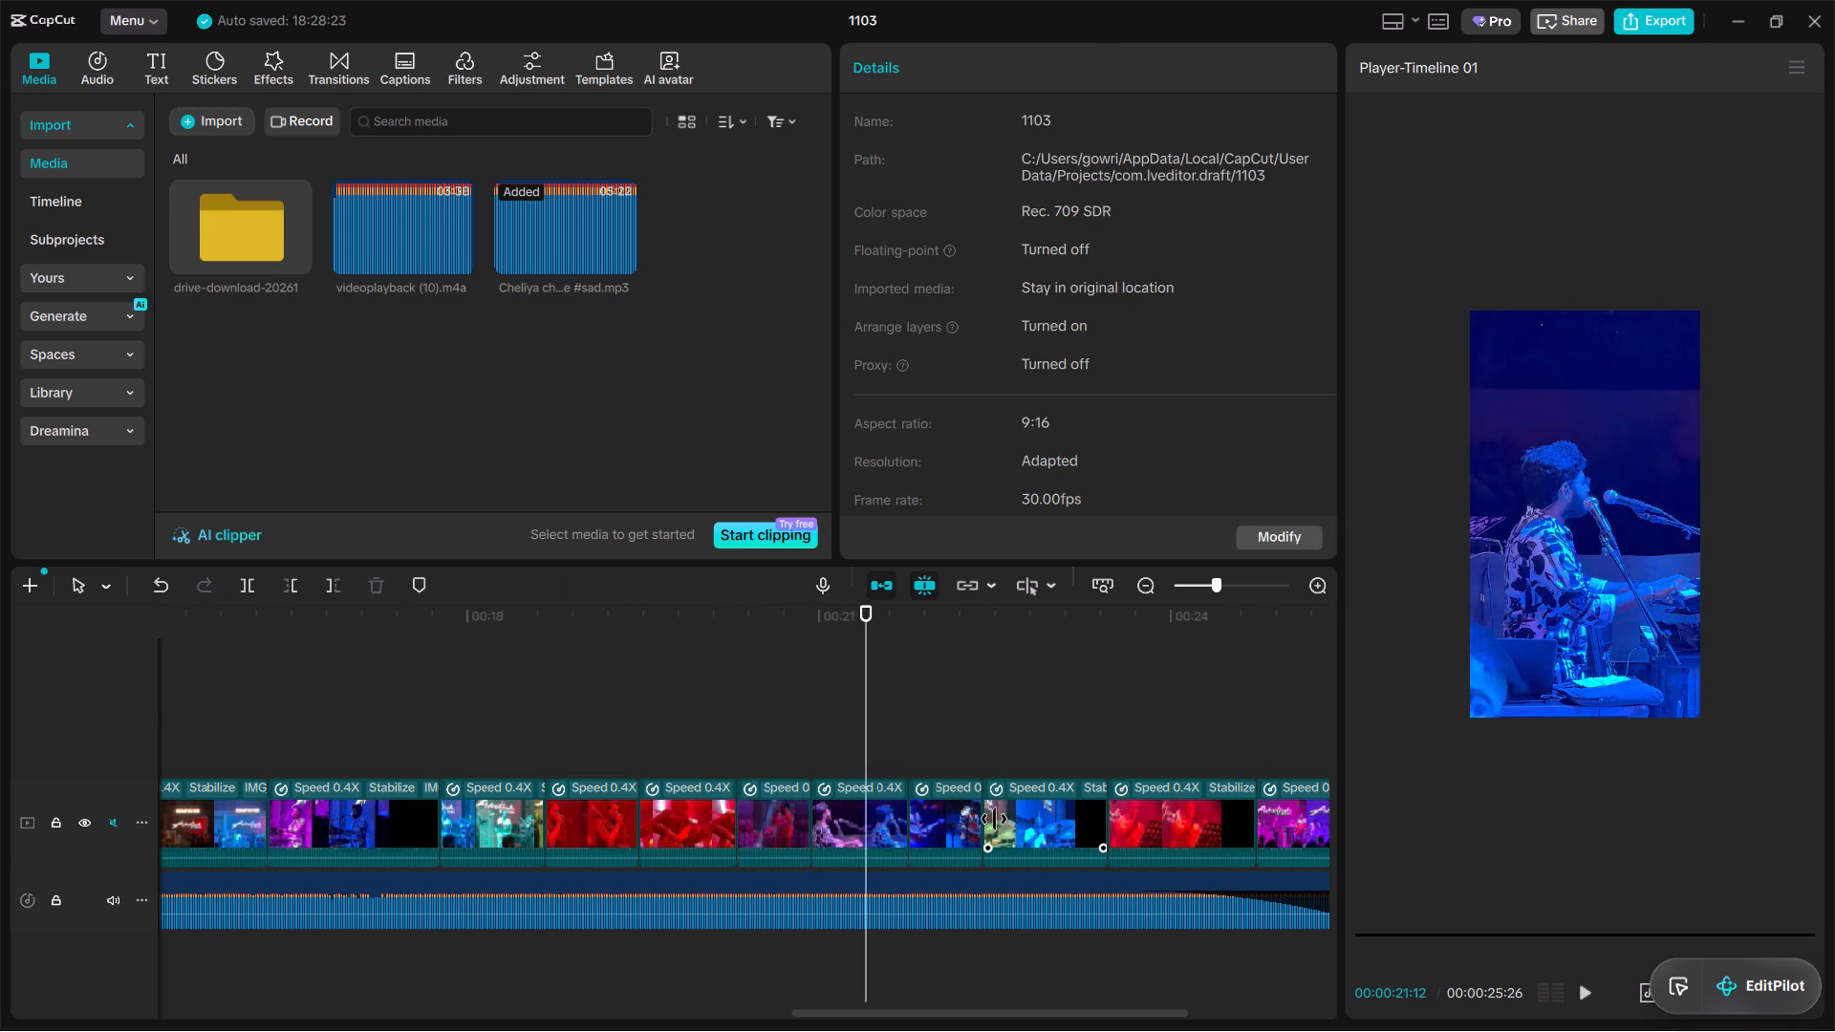
pyautogui.press('space')
pyautogui.press('space')
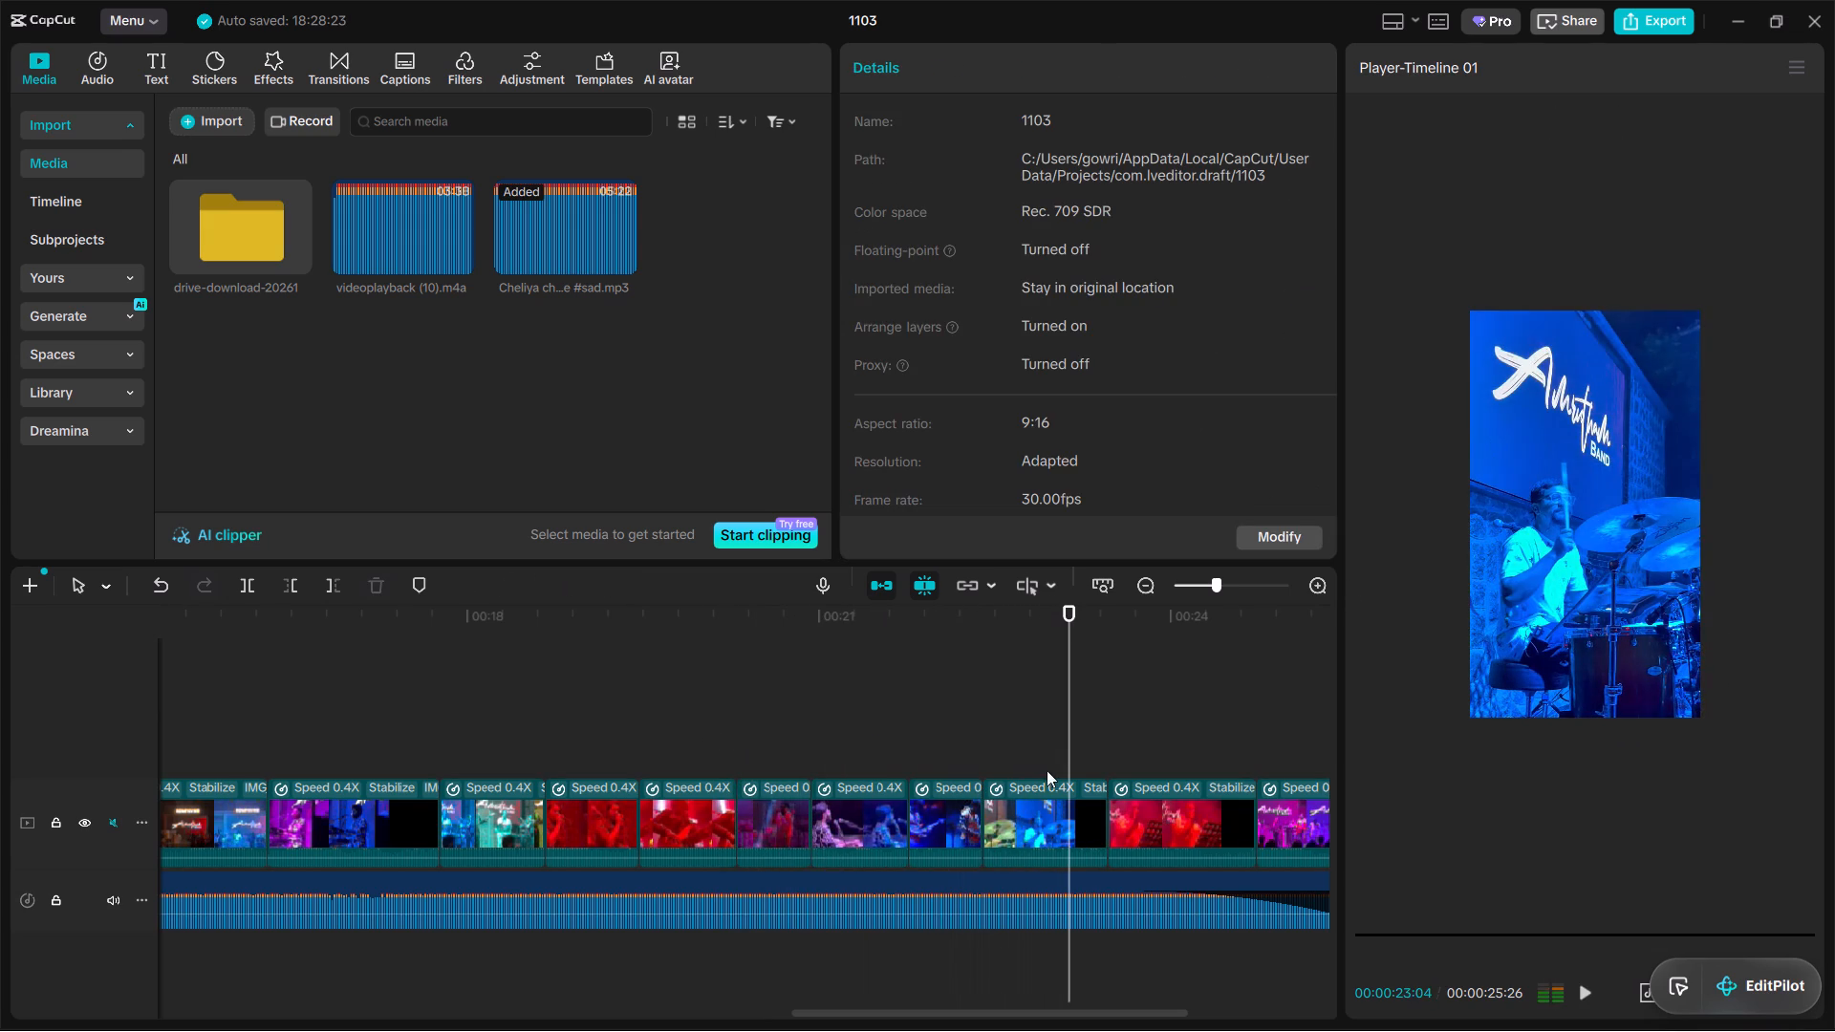
pyautogui.click(982, 722)
pyautogui.moveTo(981, 722); pyautogui.dragTo(958, 721)
# Replace the blue-lit guitarist clip near 22 seconds with IMG_9960.MOV from the drive-download-20261 folder, shifting its source range and using the original video effect.
pyautogui.click(284, 264)
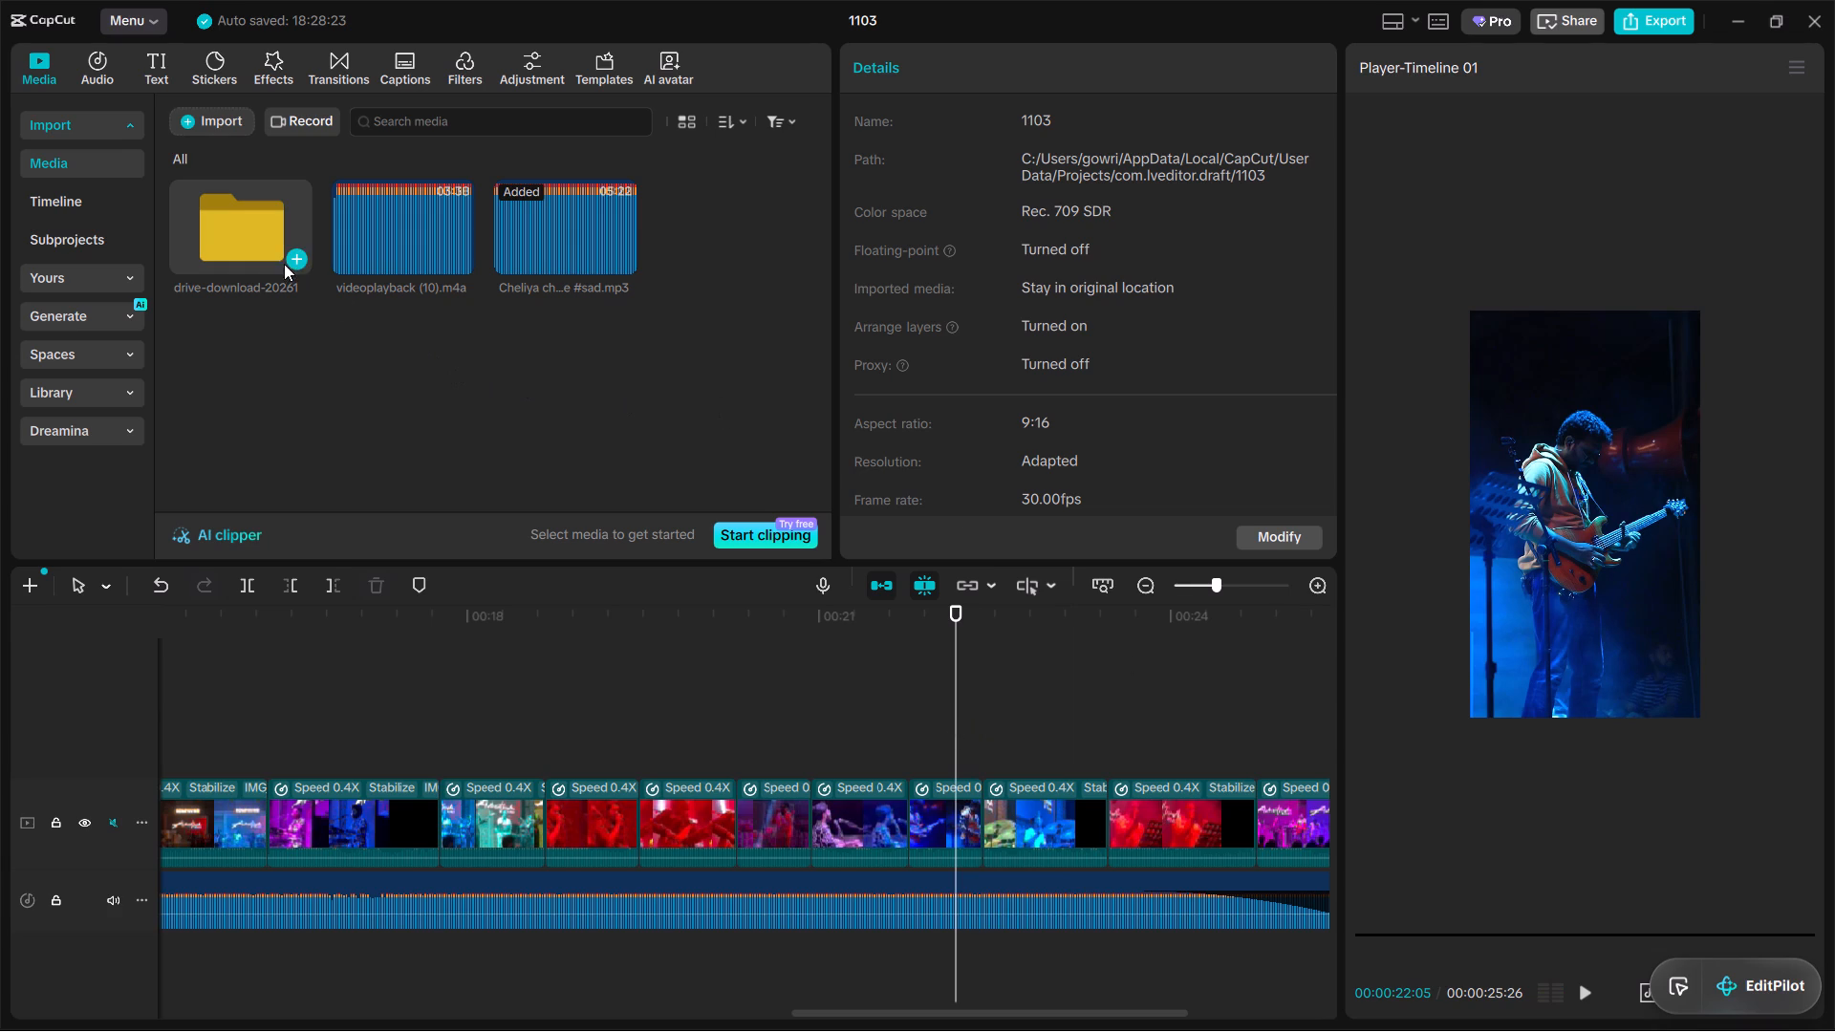
pyautogui.doubleClick(231, 225)
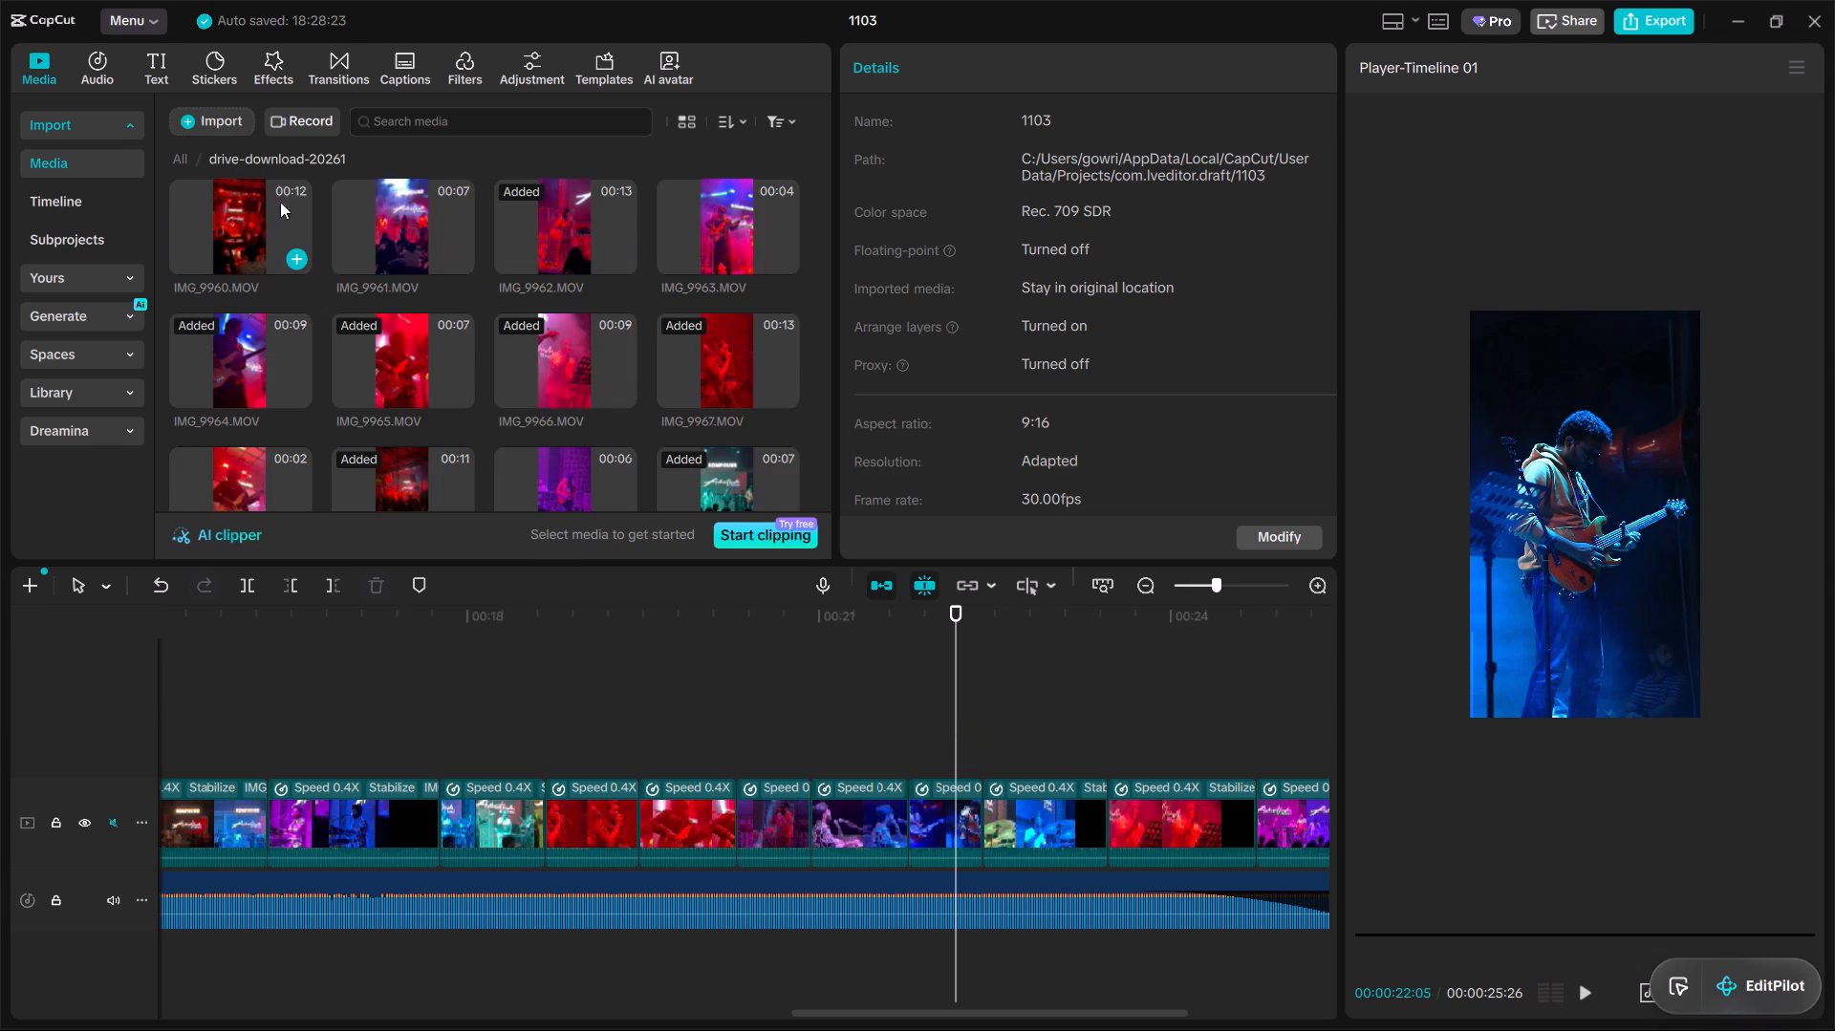
pyautogui.click(232, 213)
pyautogui.moveTo(232, 213); pyautogui.dragTo(912, 809)
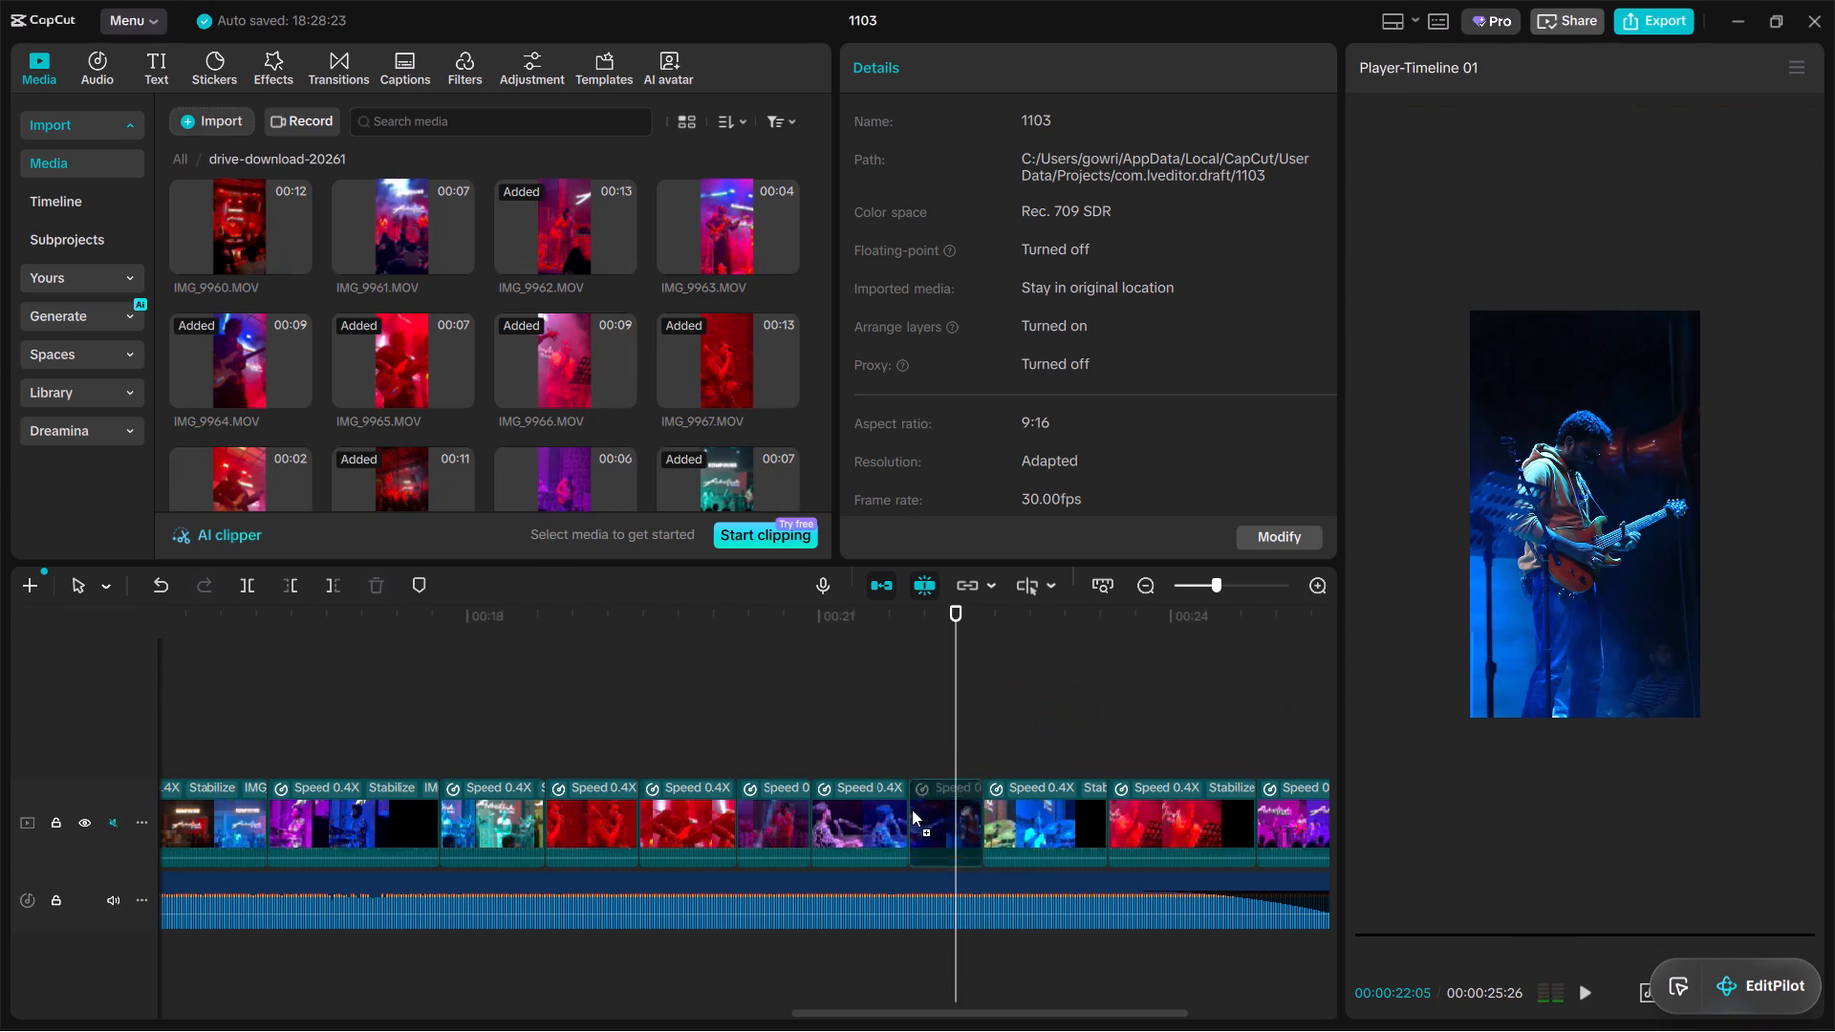
pyautogui.moveTo(912, 809); pyautogui.dragTo(925, 828)
pyautogui.moveTo(982, 680); pyautogui.dragTo(909, 693)
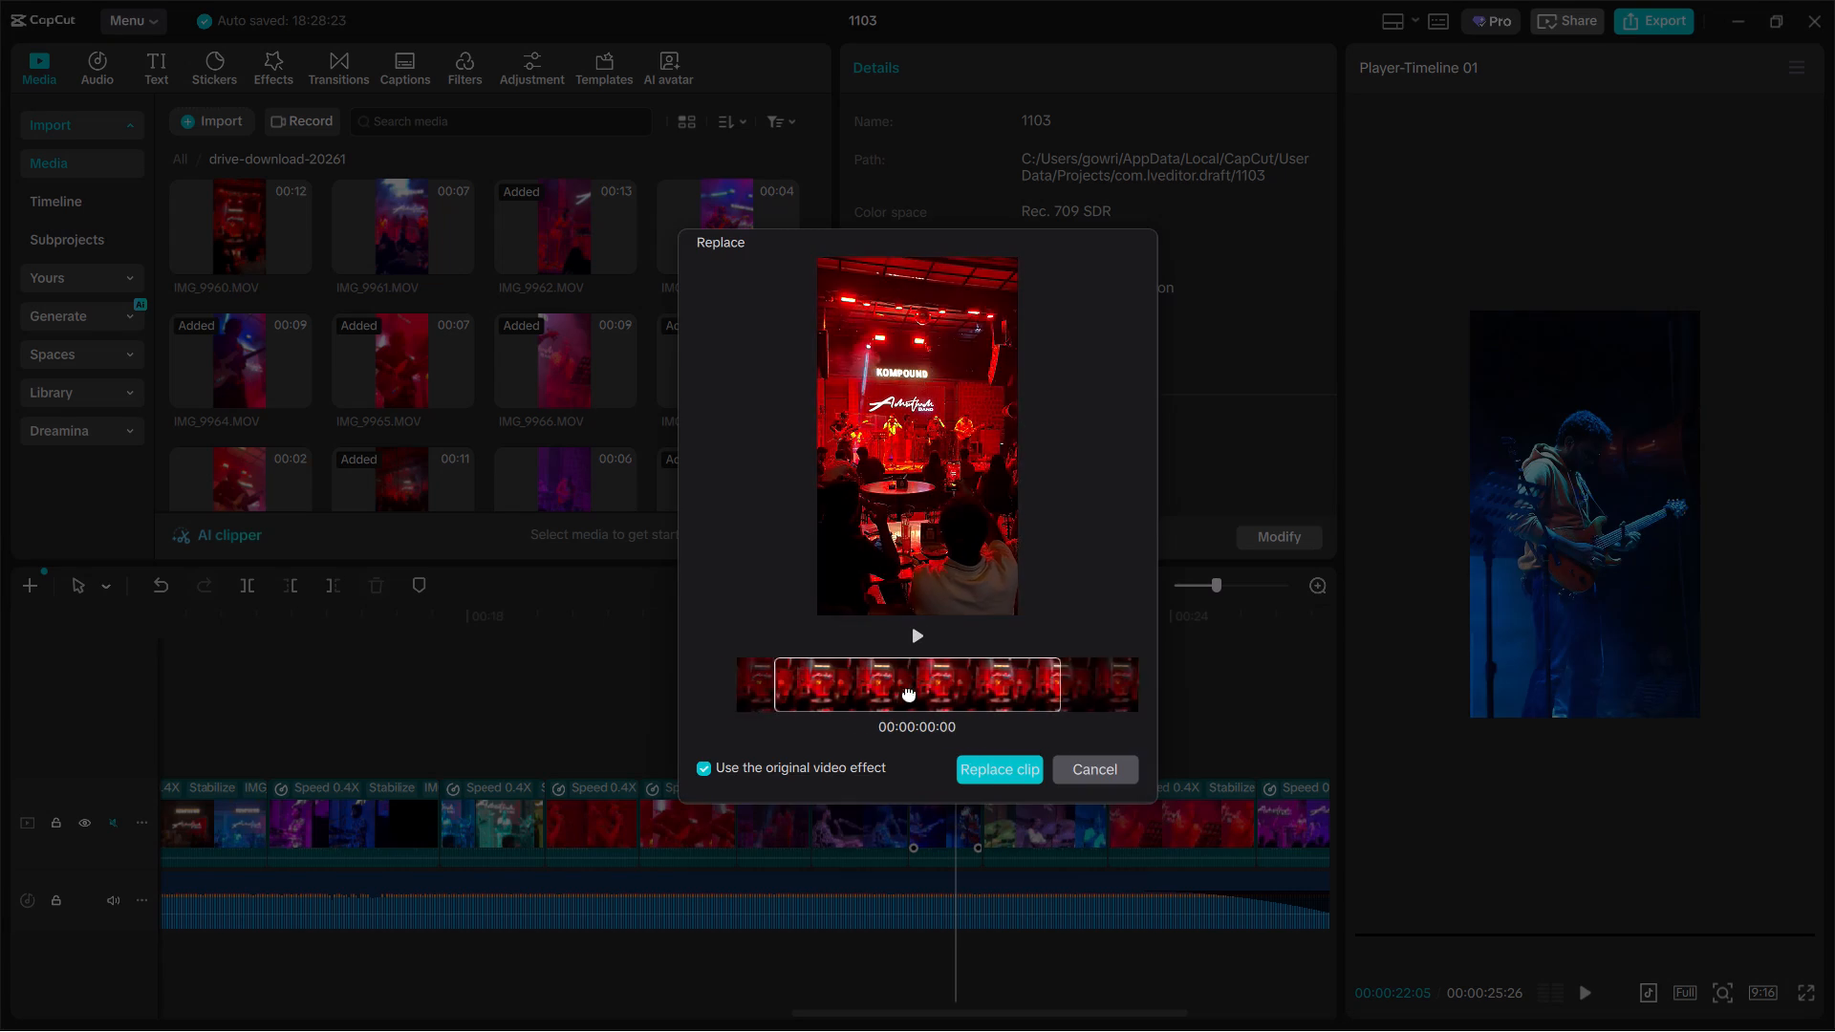
pyautogui.moveTo(909, 693); pyautogui.dragTo(828, 698)
pyautogui.click(990, 768)
pyautogui.click(865, 603)
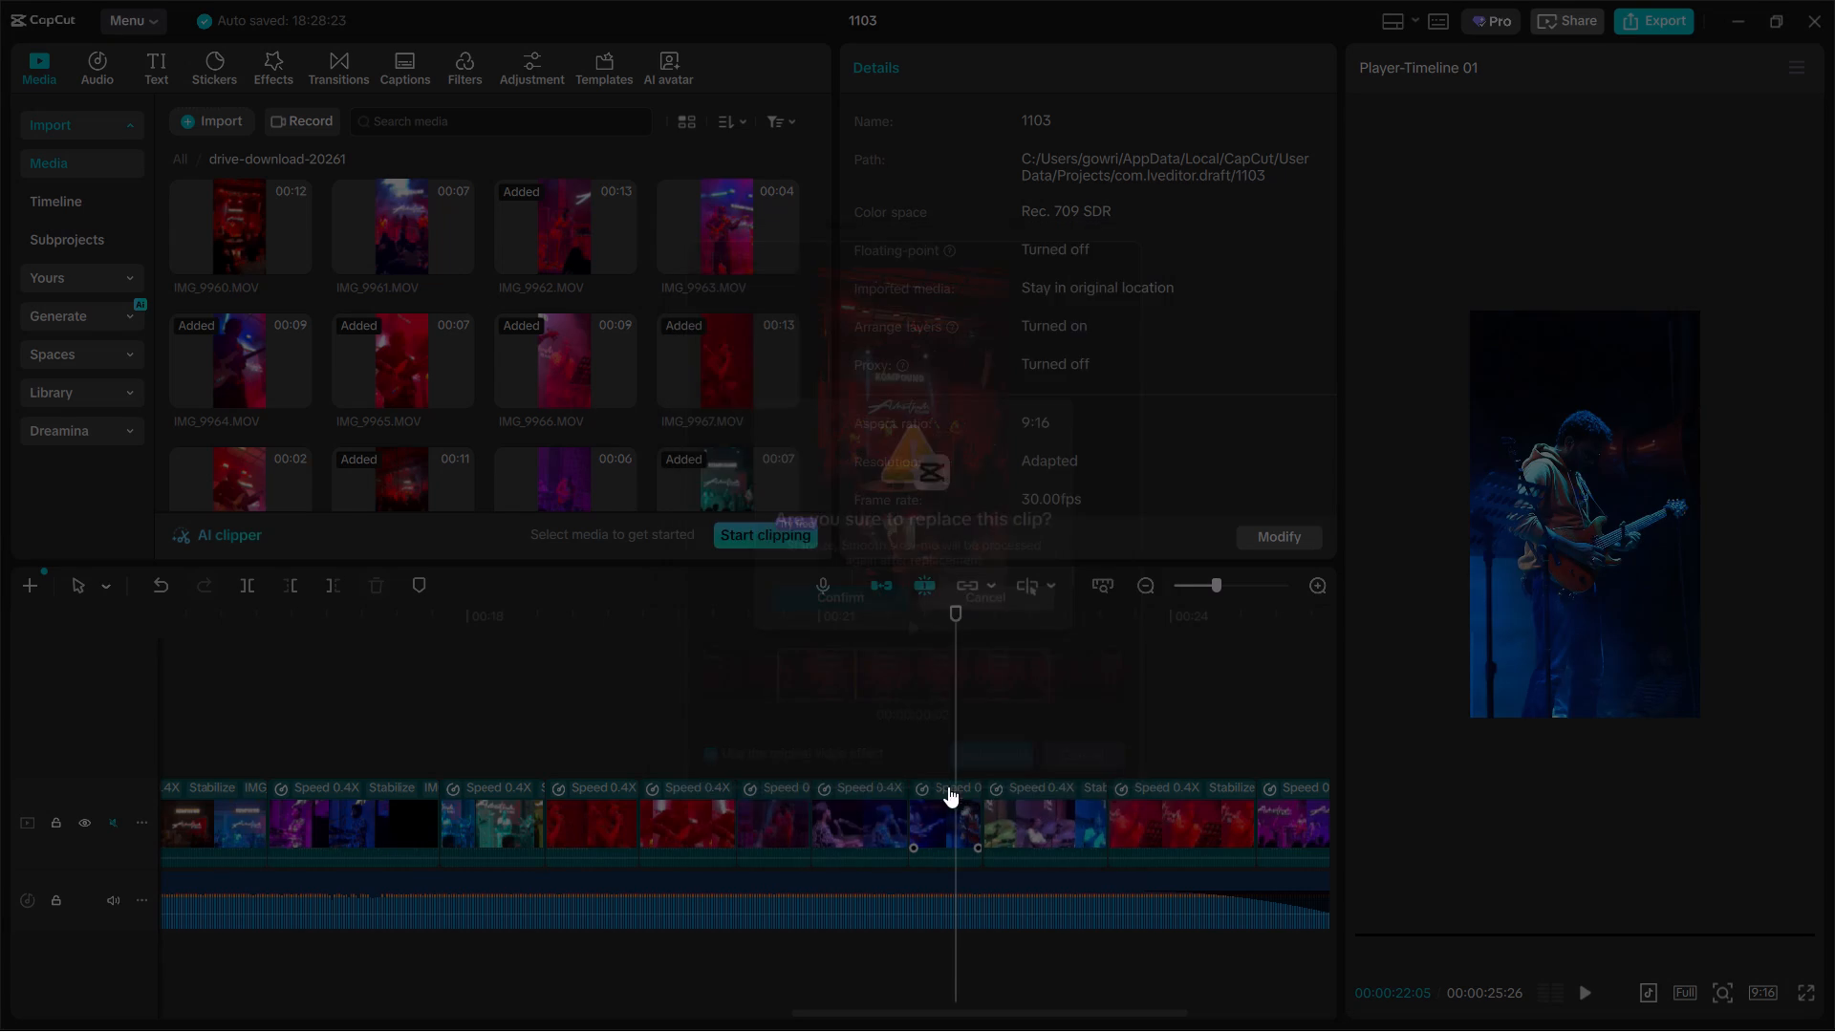
# Enlarge the replacement red-lit stage clip near 22 seconds for a closer view of the band.
pyautogui.click(947, 828)
pyautogui.moveTo(1695, 726); pyautogui.dragTo(1759, 997)
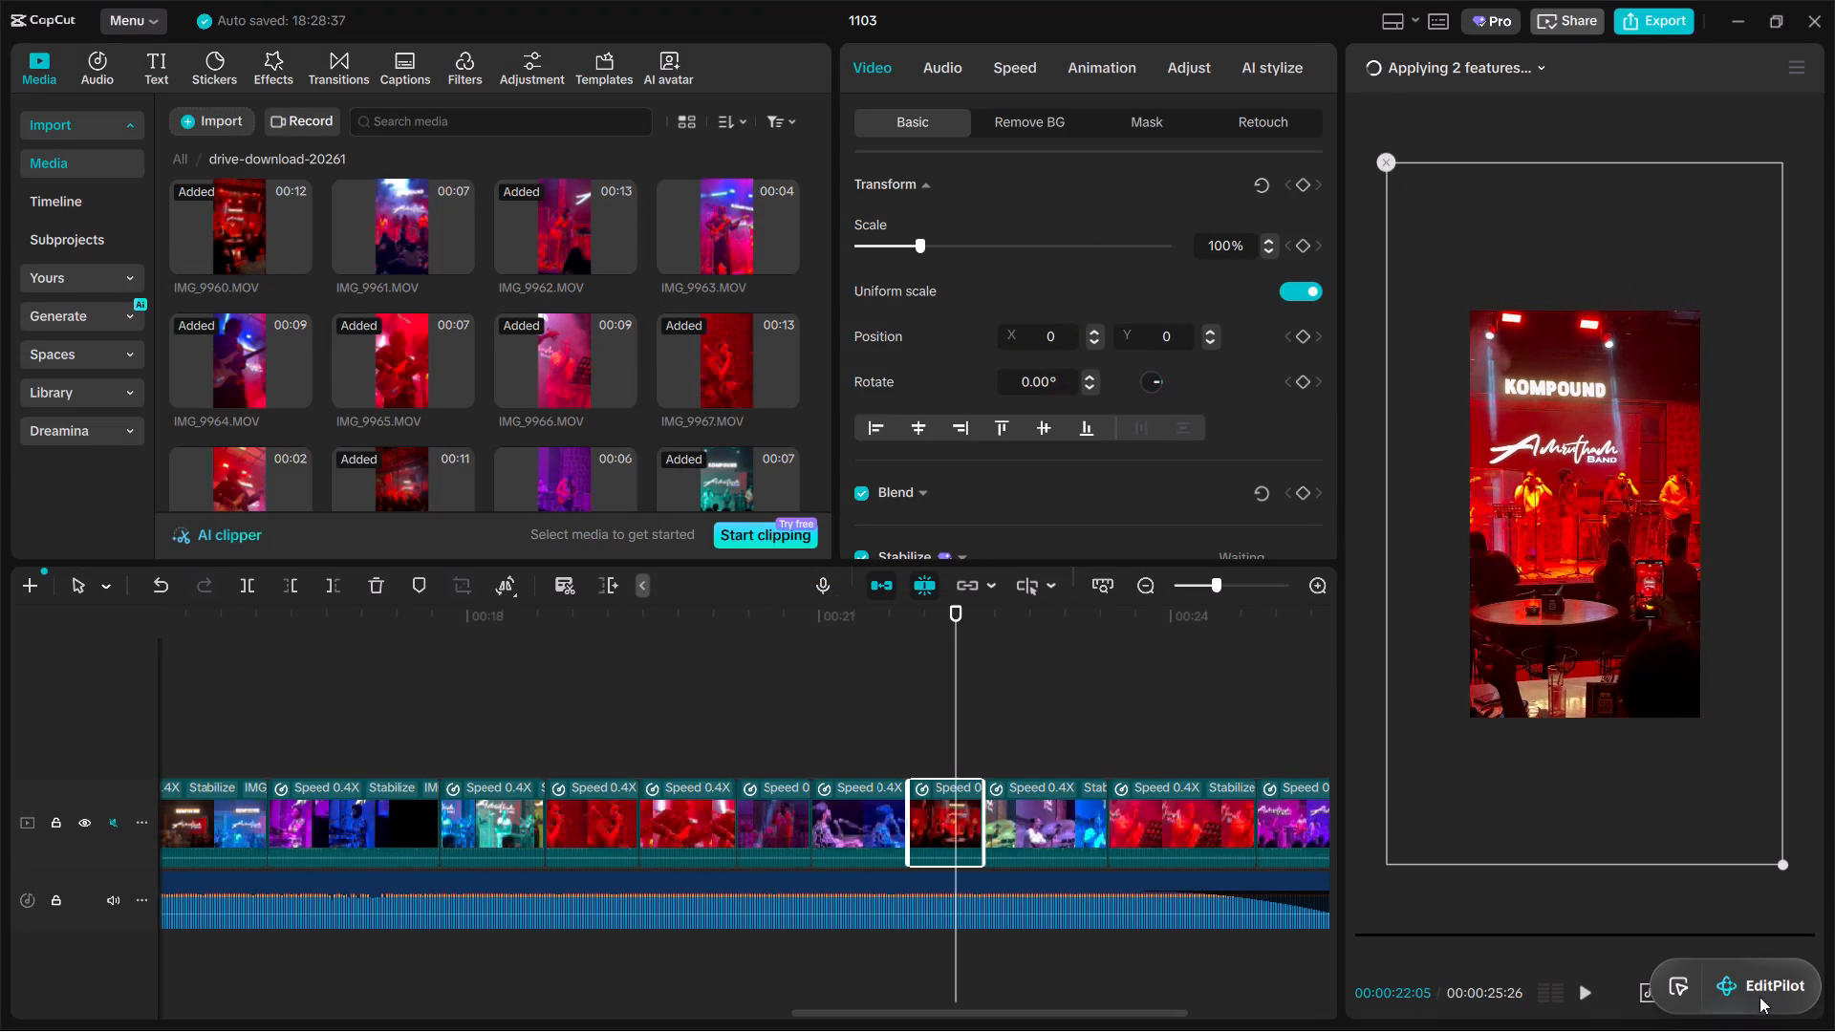
pyautogui.moveTo(1759, 997); pyautogui.dragTo(1760, 997)
# Play through the timeline from about 21 to 25 seconds to check the replaced clip and the closing shots.
pyautogui.click(827, 732)
pyautogui.press('space')
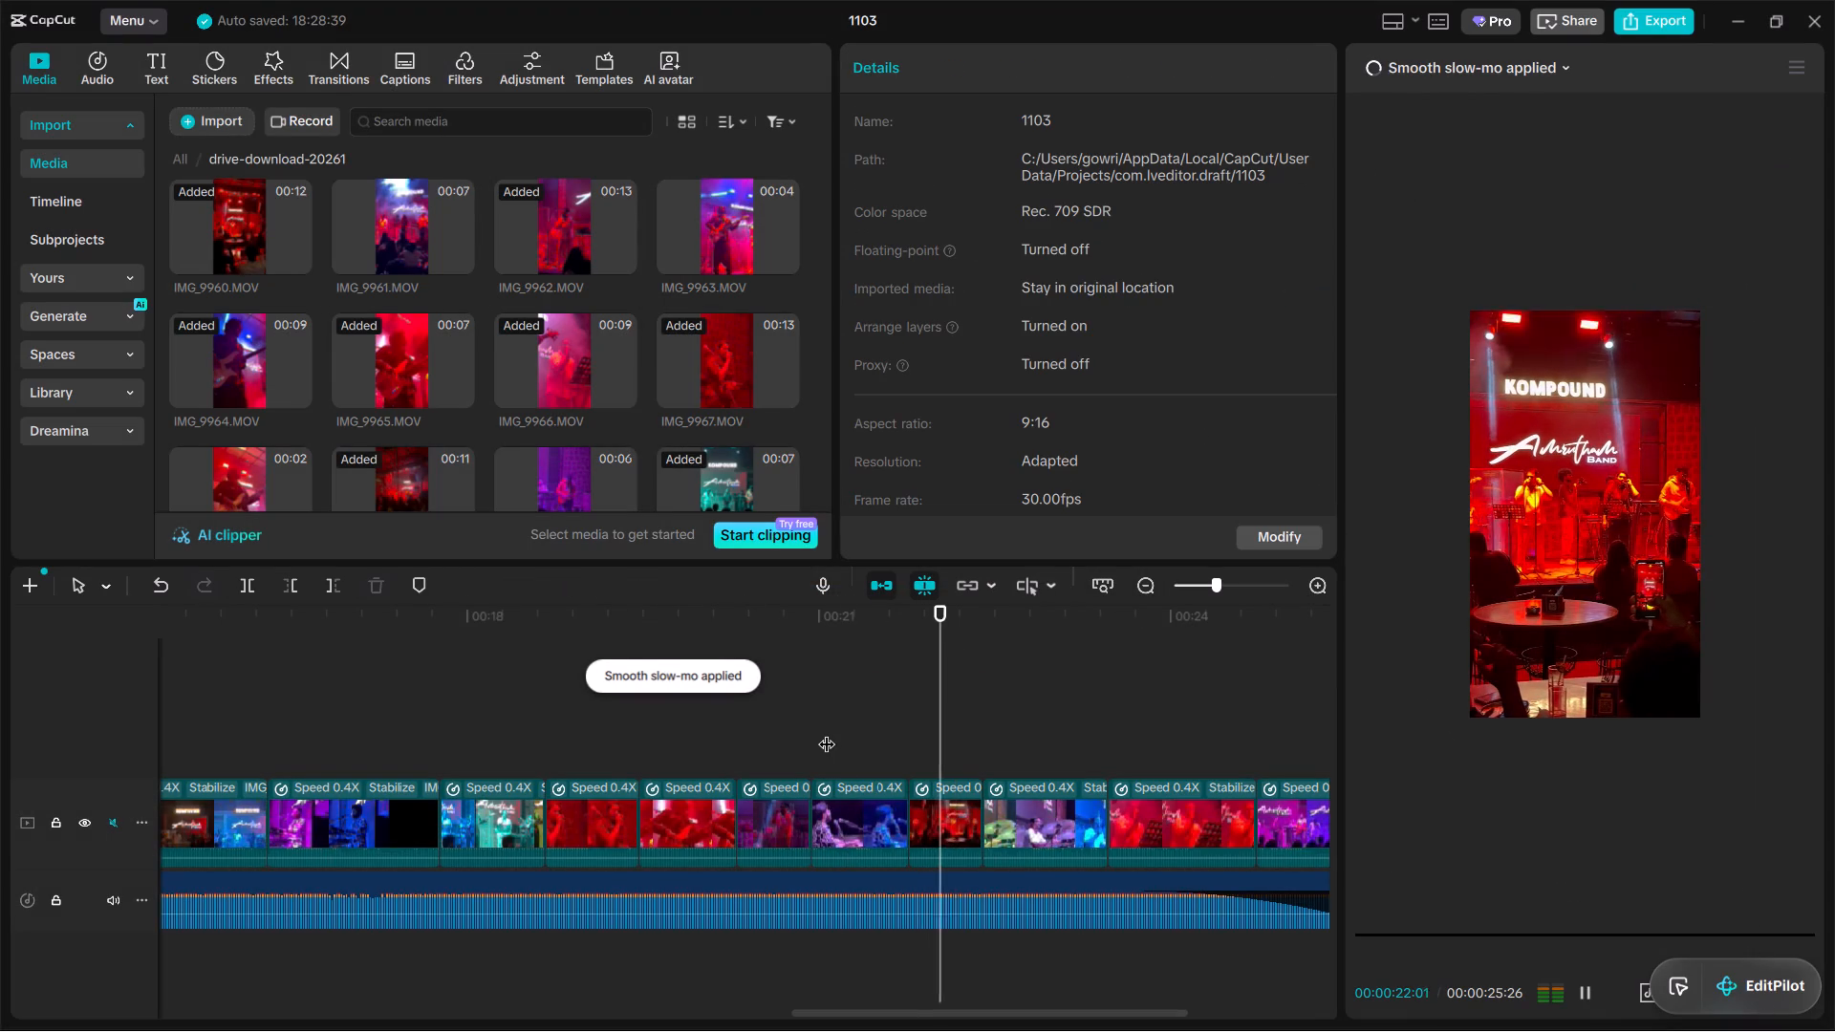
pyautogui.press('space')
pyautogui.press('space')
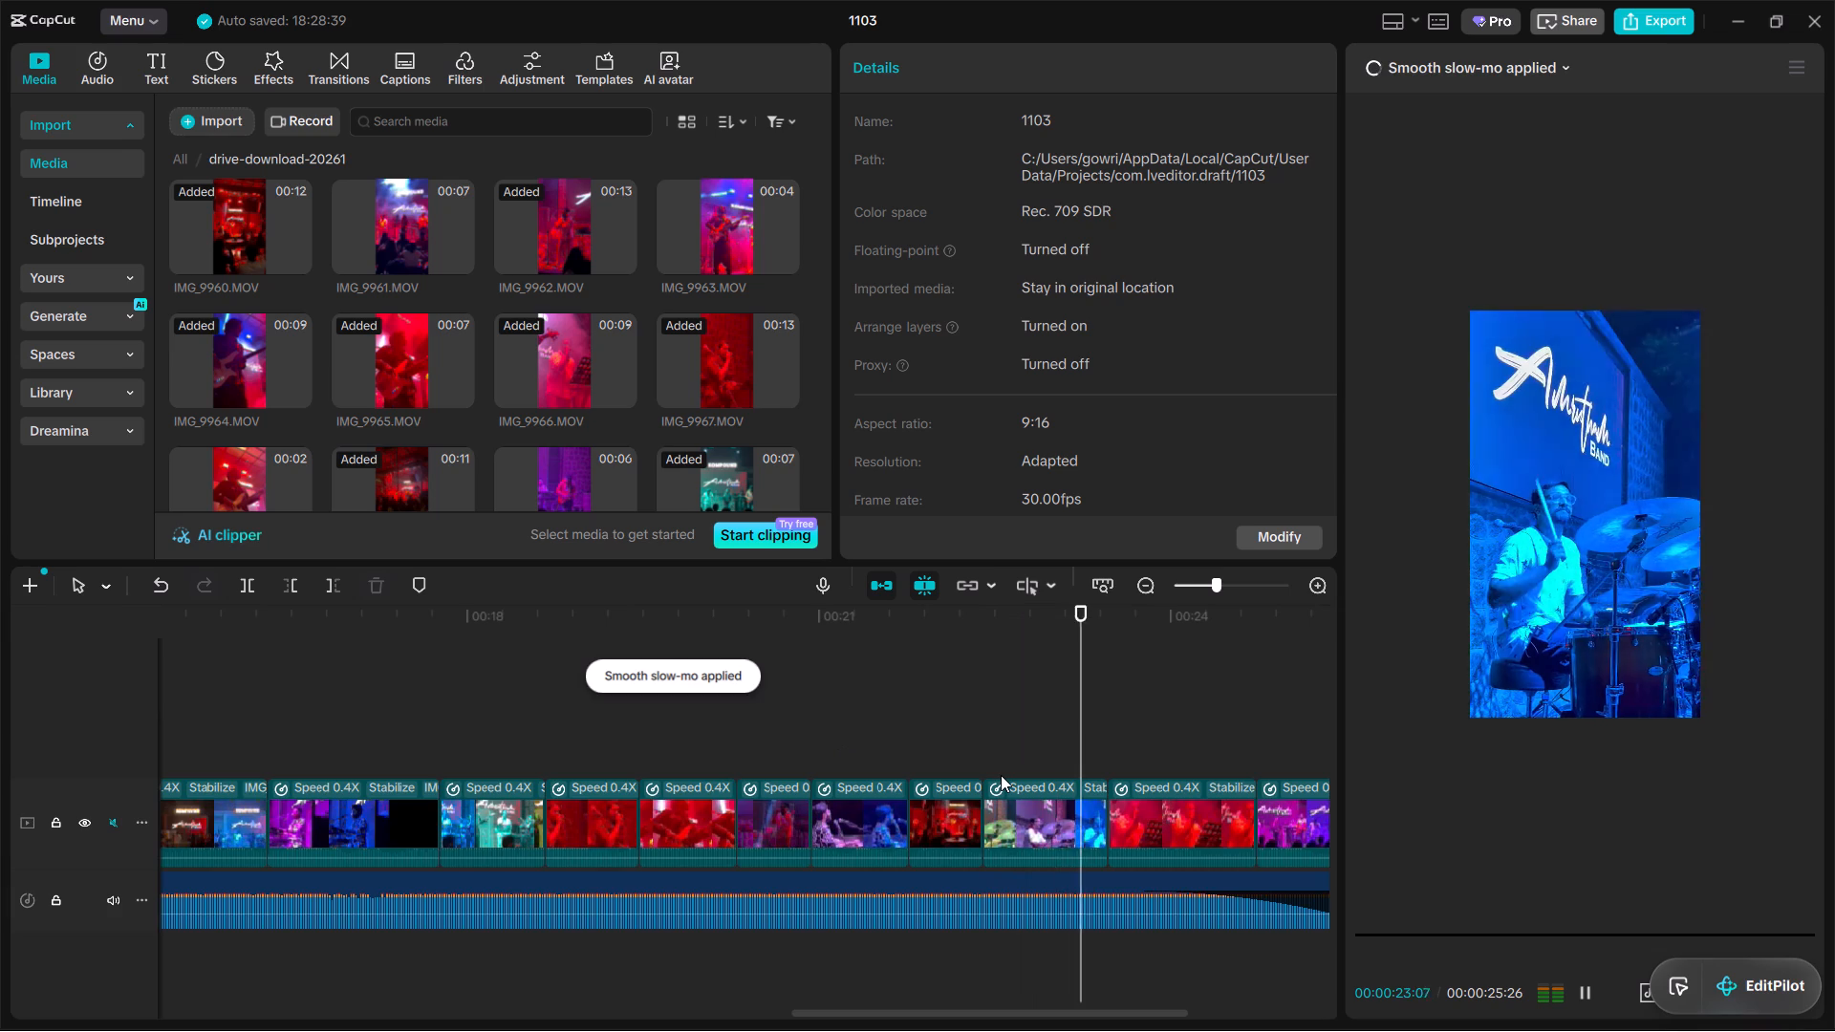
pyautogui.keyDown('ctrl'); pyautogui.scroll(-10, 1001, 775); pyautogui.keyUp('ctrl')
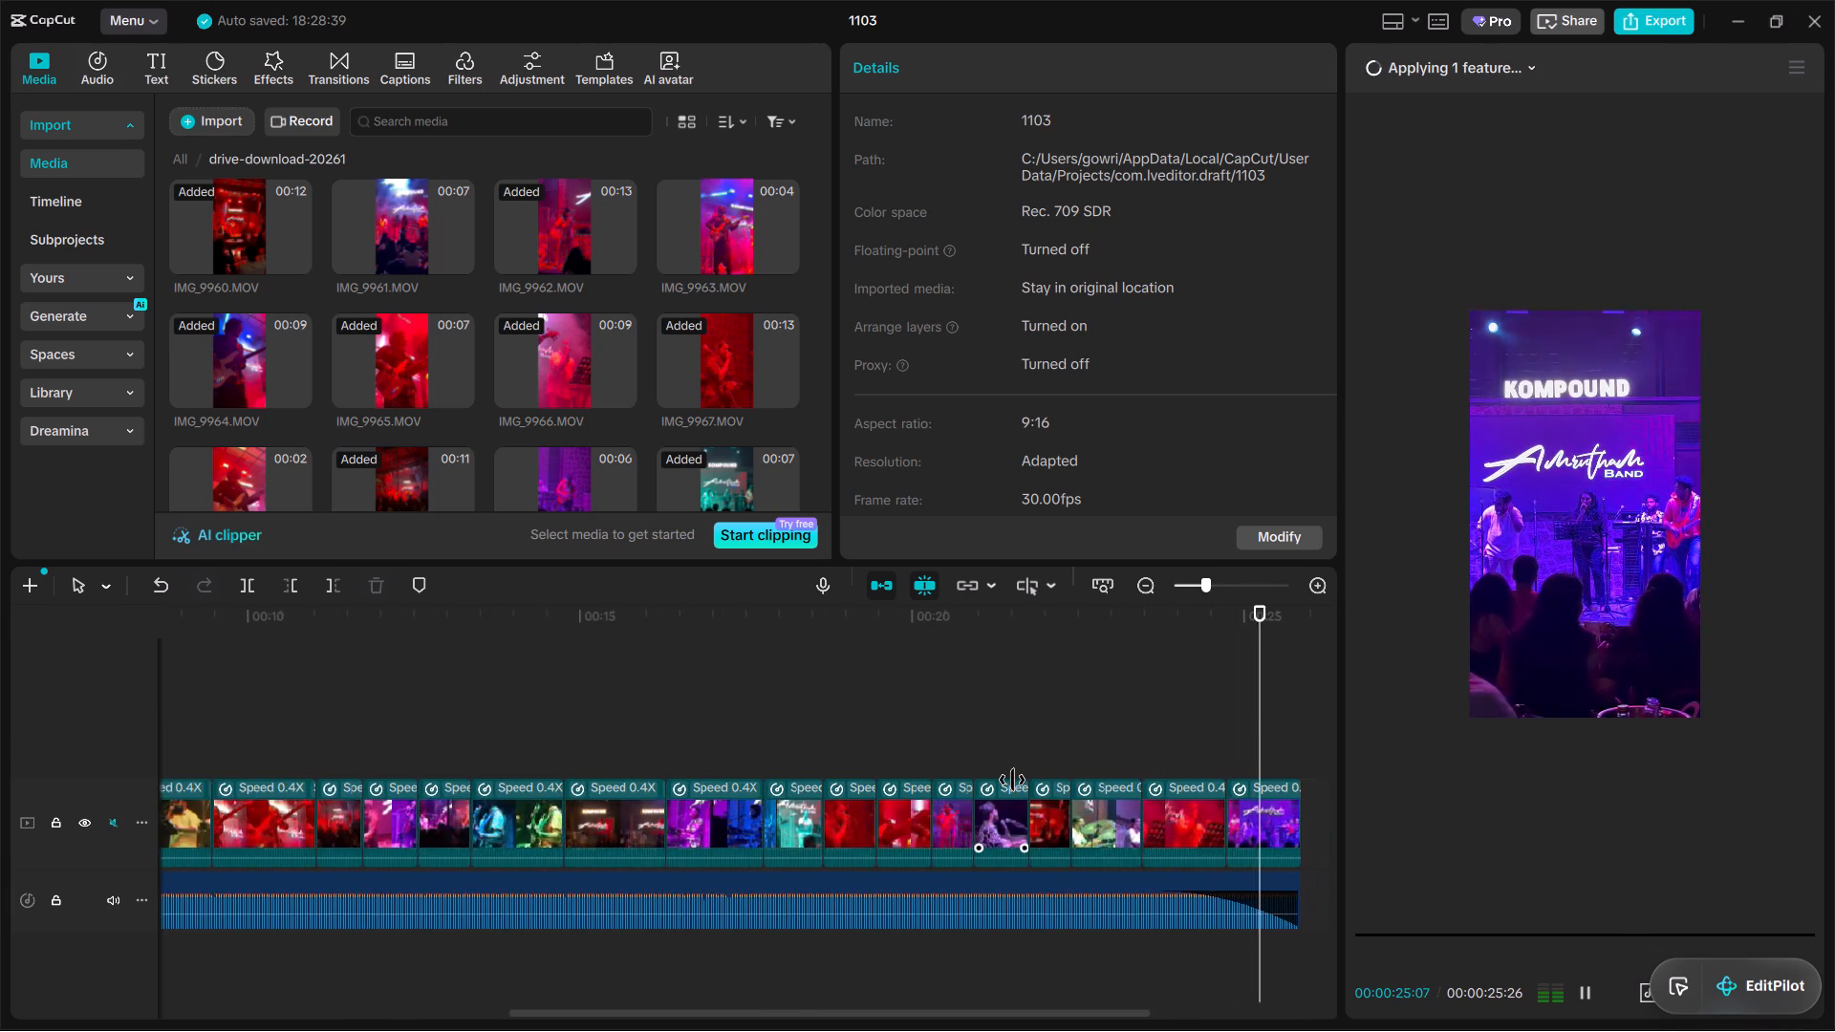
pyautogui.keyDown('ctrl'); pyautogui.scroll(-4, 1012, 780); pyautogui.keyUp('ctrl')
pyautogui.keyDown('ctrl'); pyautogui.scroll(9, 1214, 747); pyautogui.keyUp('ctrl')
# Apply the Fade Out exit animation to the final Amrutham Band stage clip and check the ending.
pyautogui.click(1221, 747)
pyautogui.click(1259, 806)
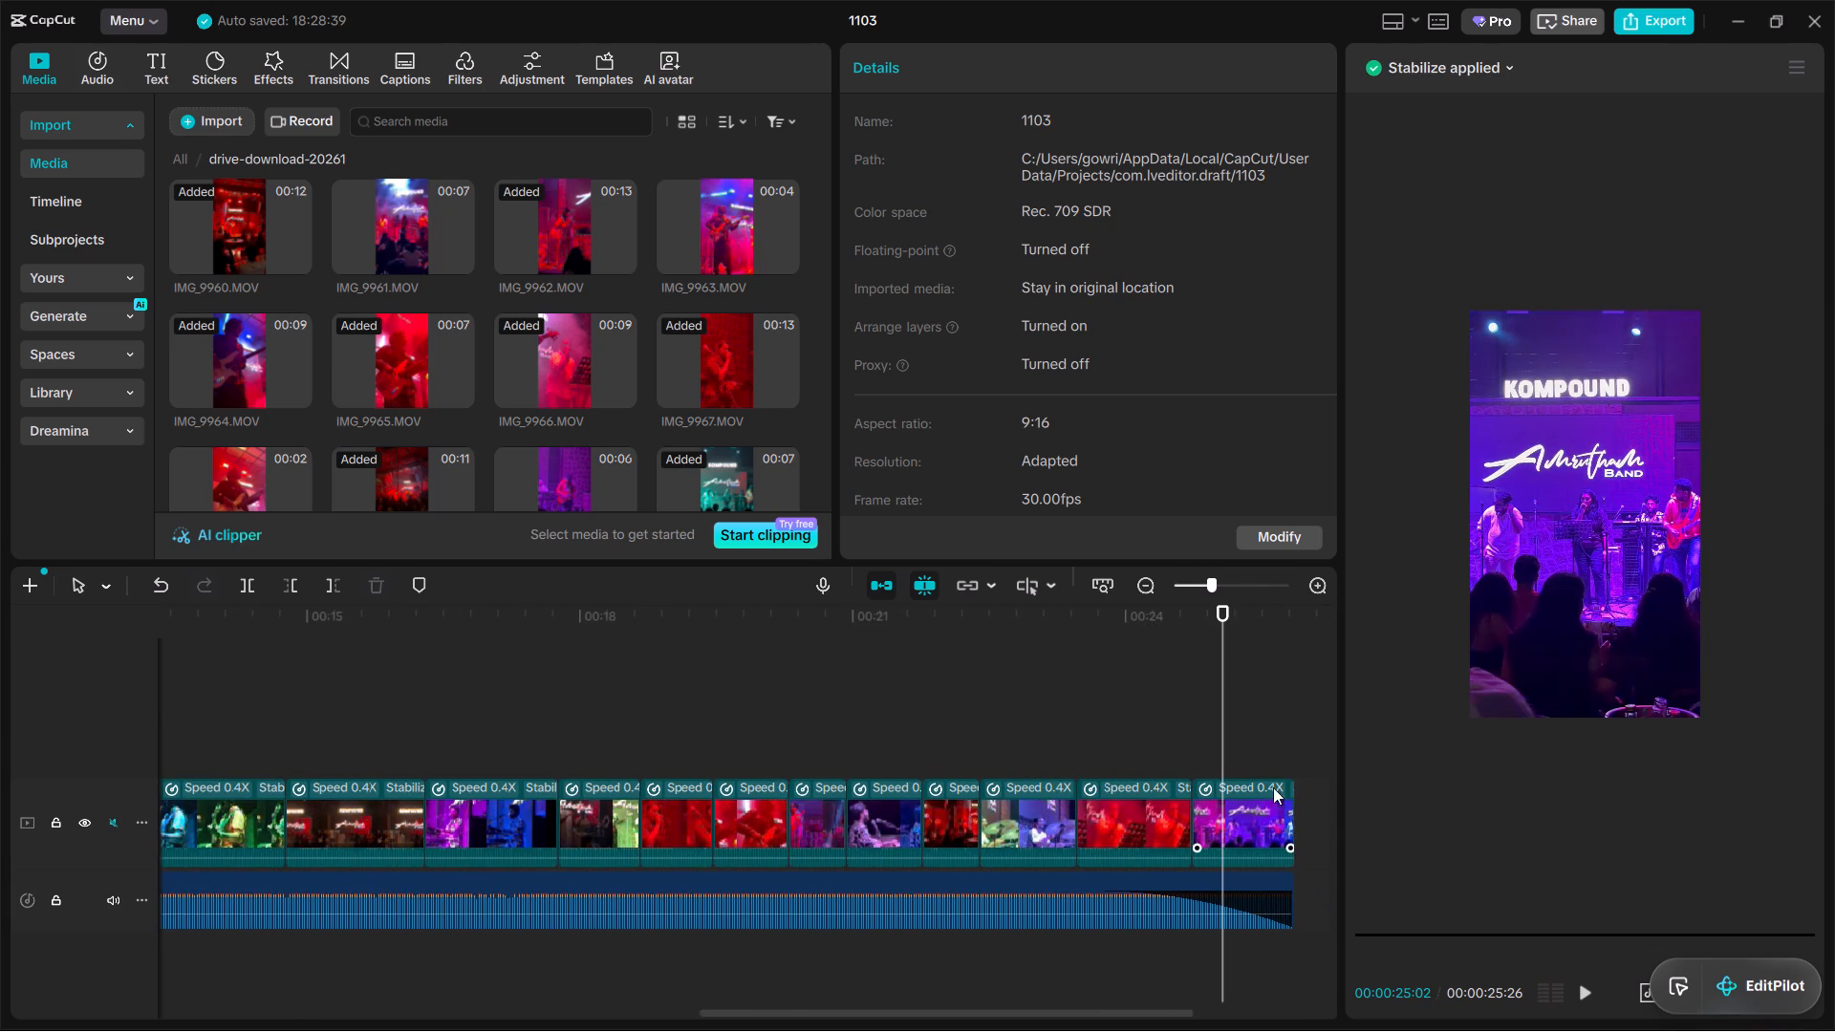
pyautogui.click(1087, 77)
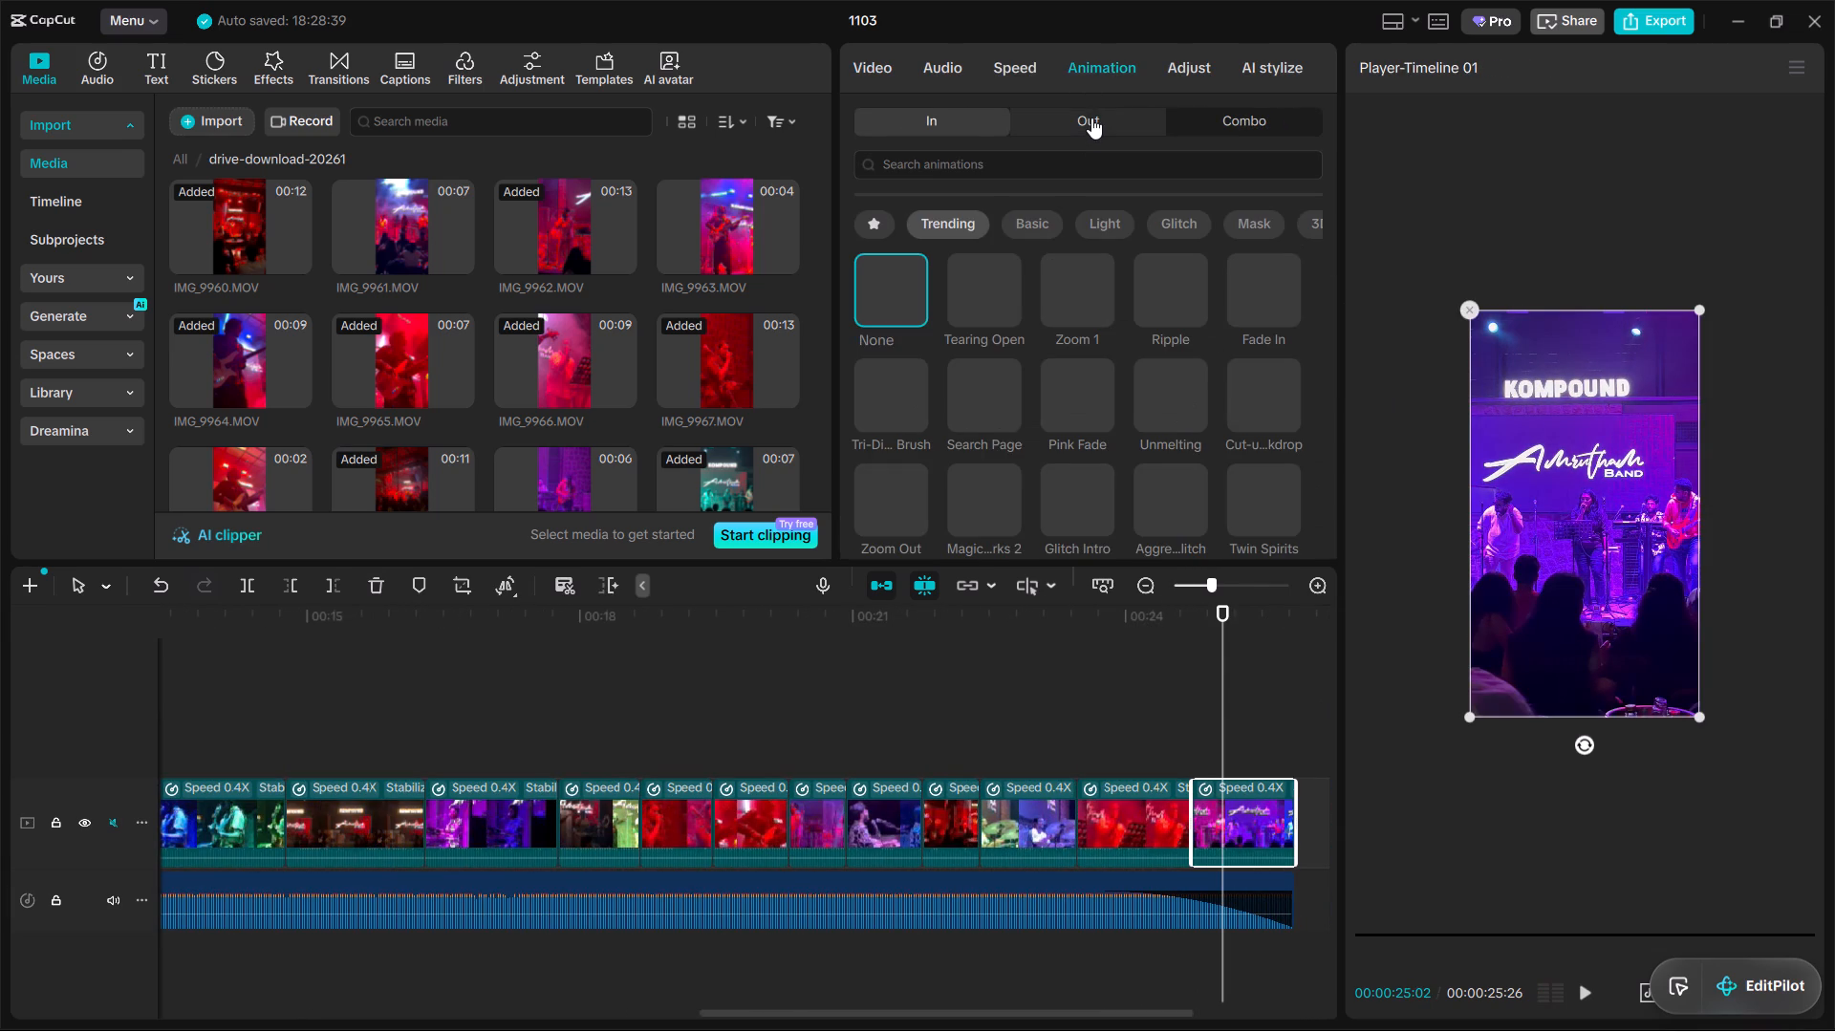
pyautogui.click(1111, 133)
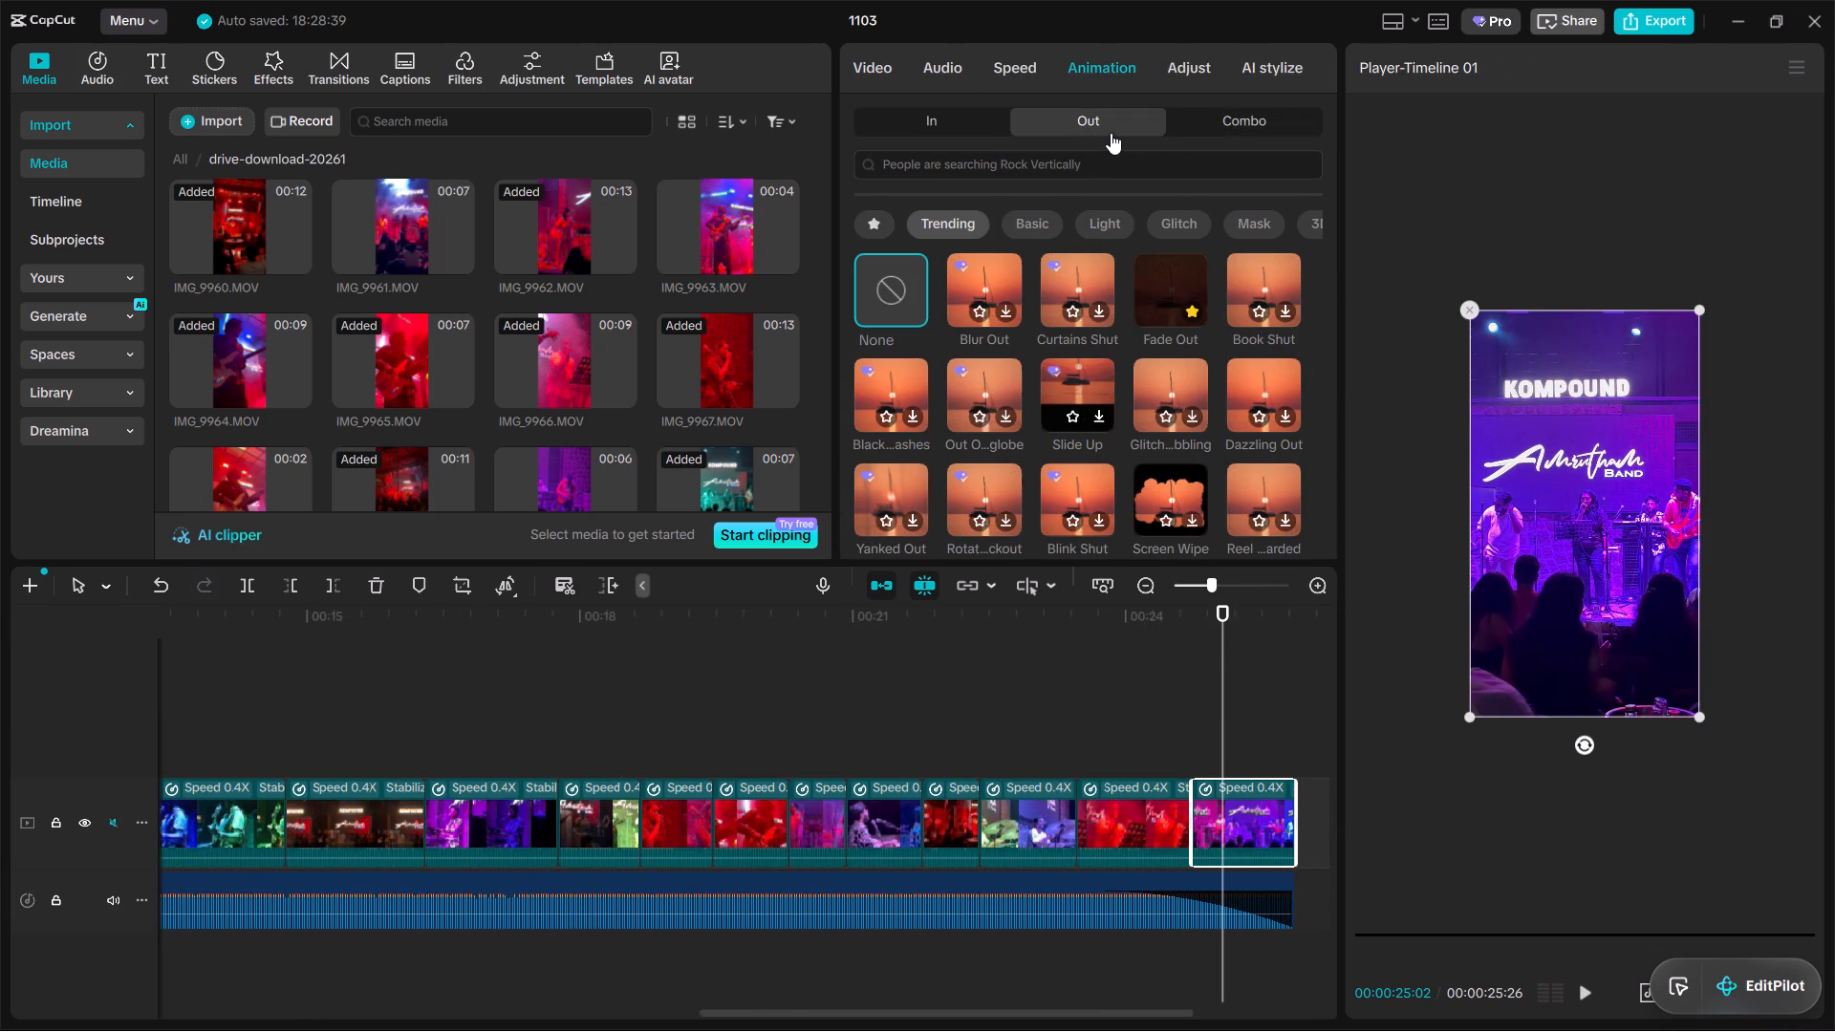
pyautogui.click(1161, 278)
pyautogui.keyDown('ctrl'); pyautogui.scroll(1, 1338, 764); pyautogui.keyUp('ctrl')
pyautogui.press('space')
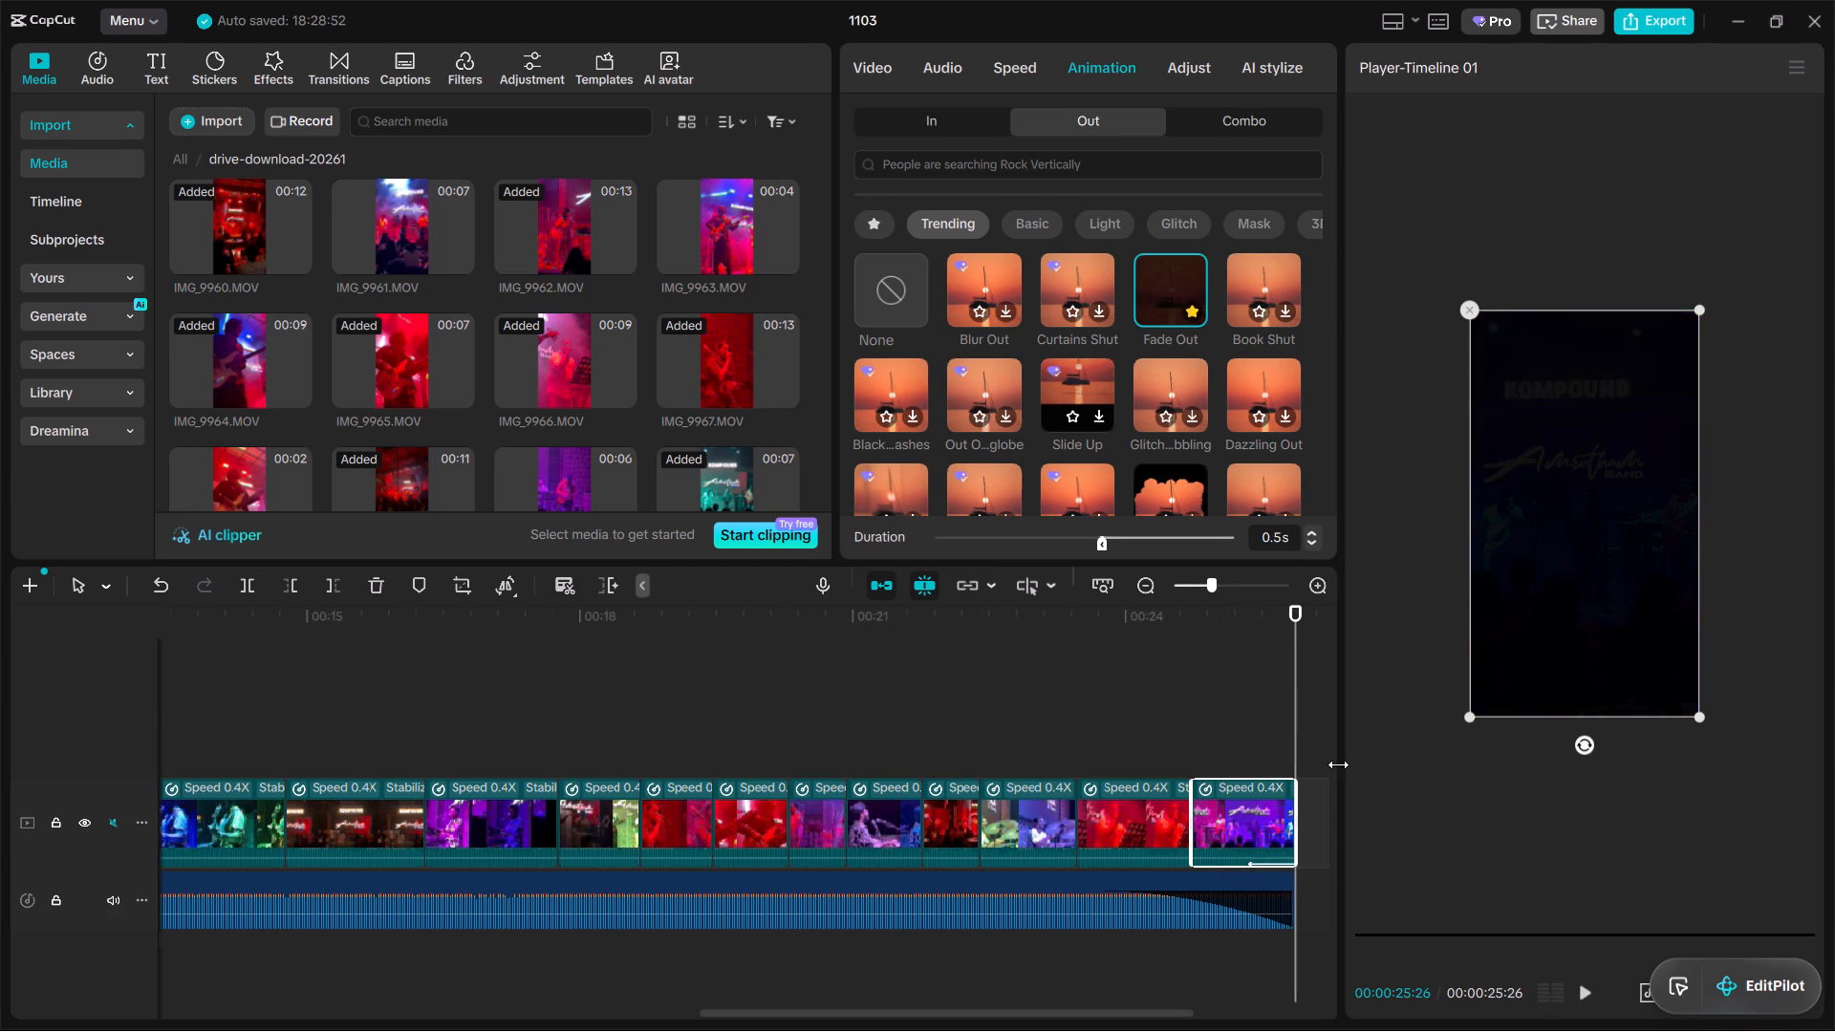
# Apply the Fade In entrance animation to the opening audience clip at the start of the timeline and check it.
pyautogui.click(555, 676)
pyautogui.moveTo(554, 676); pyautogui.dragTo(0, 701)
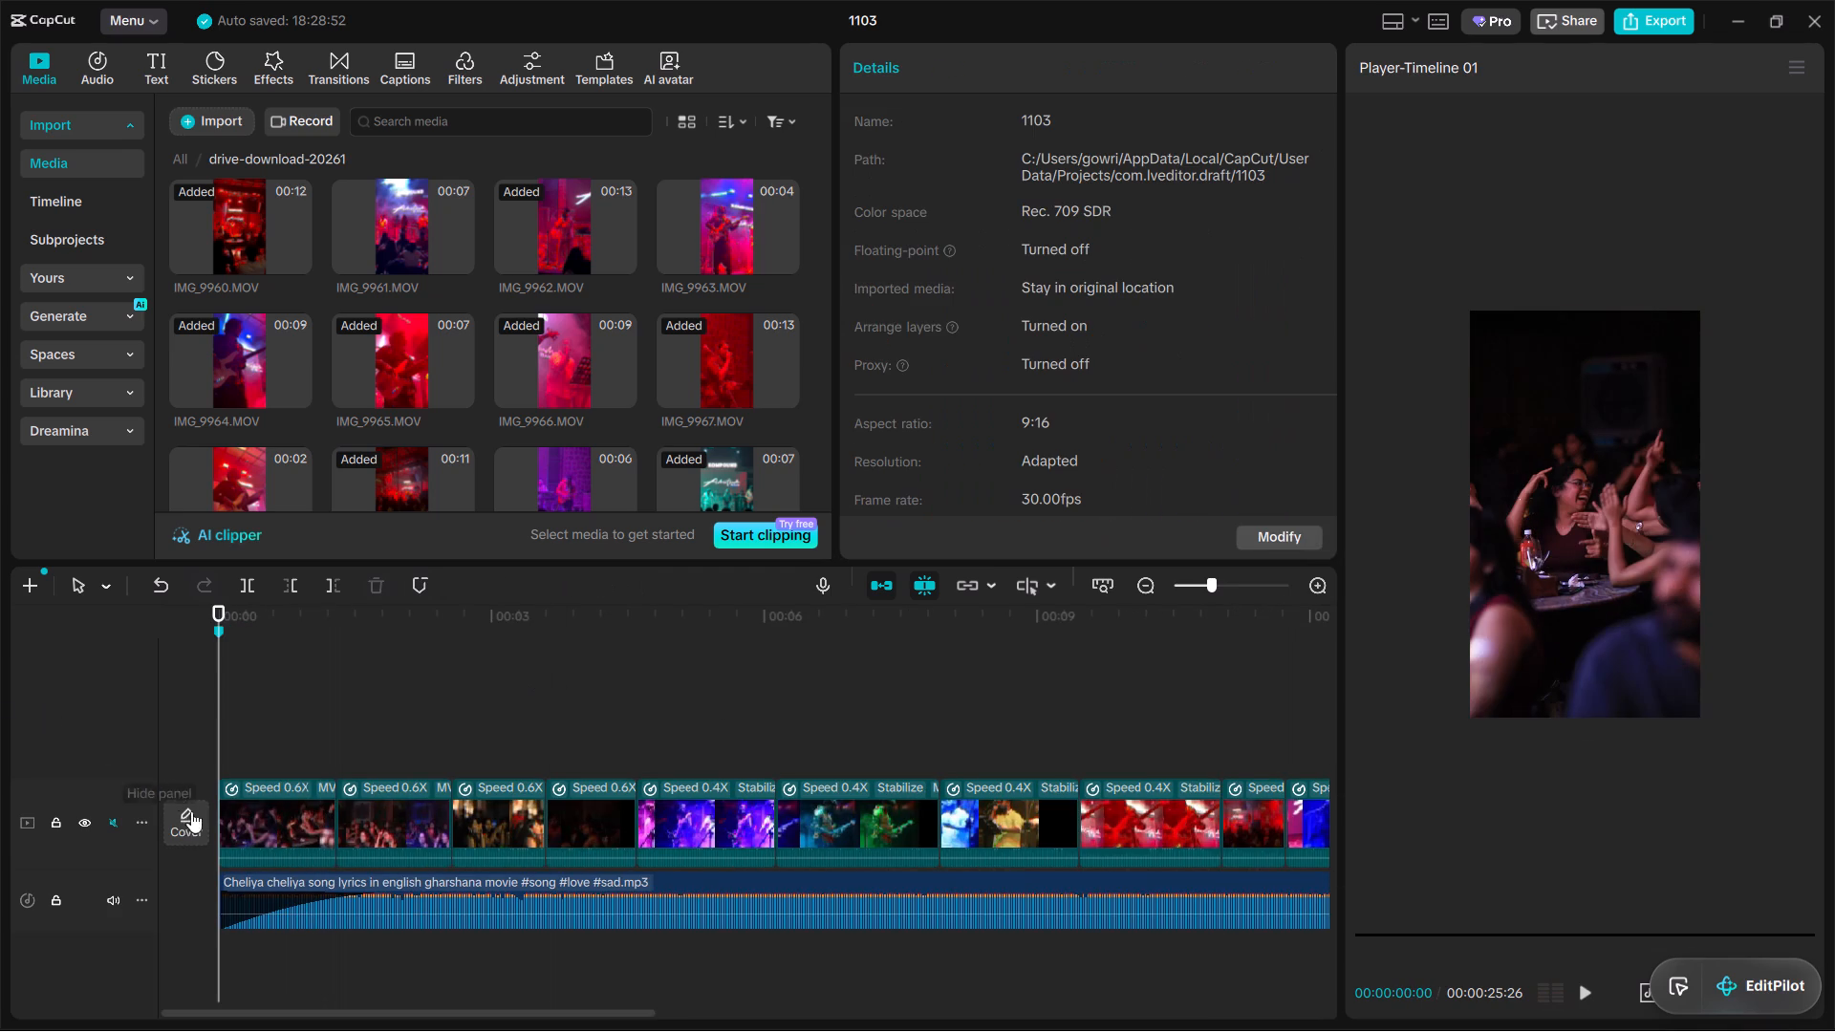
pyautogui.click(249, 827)
pyautogui.click(1094, 75)
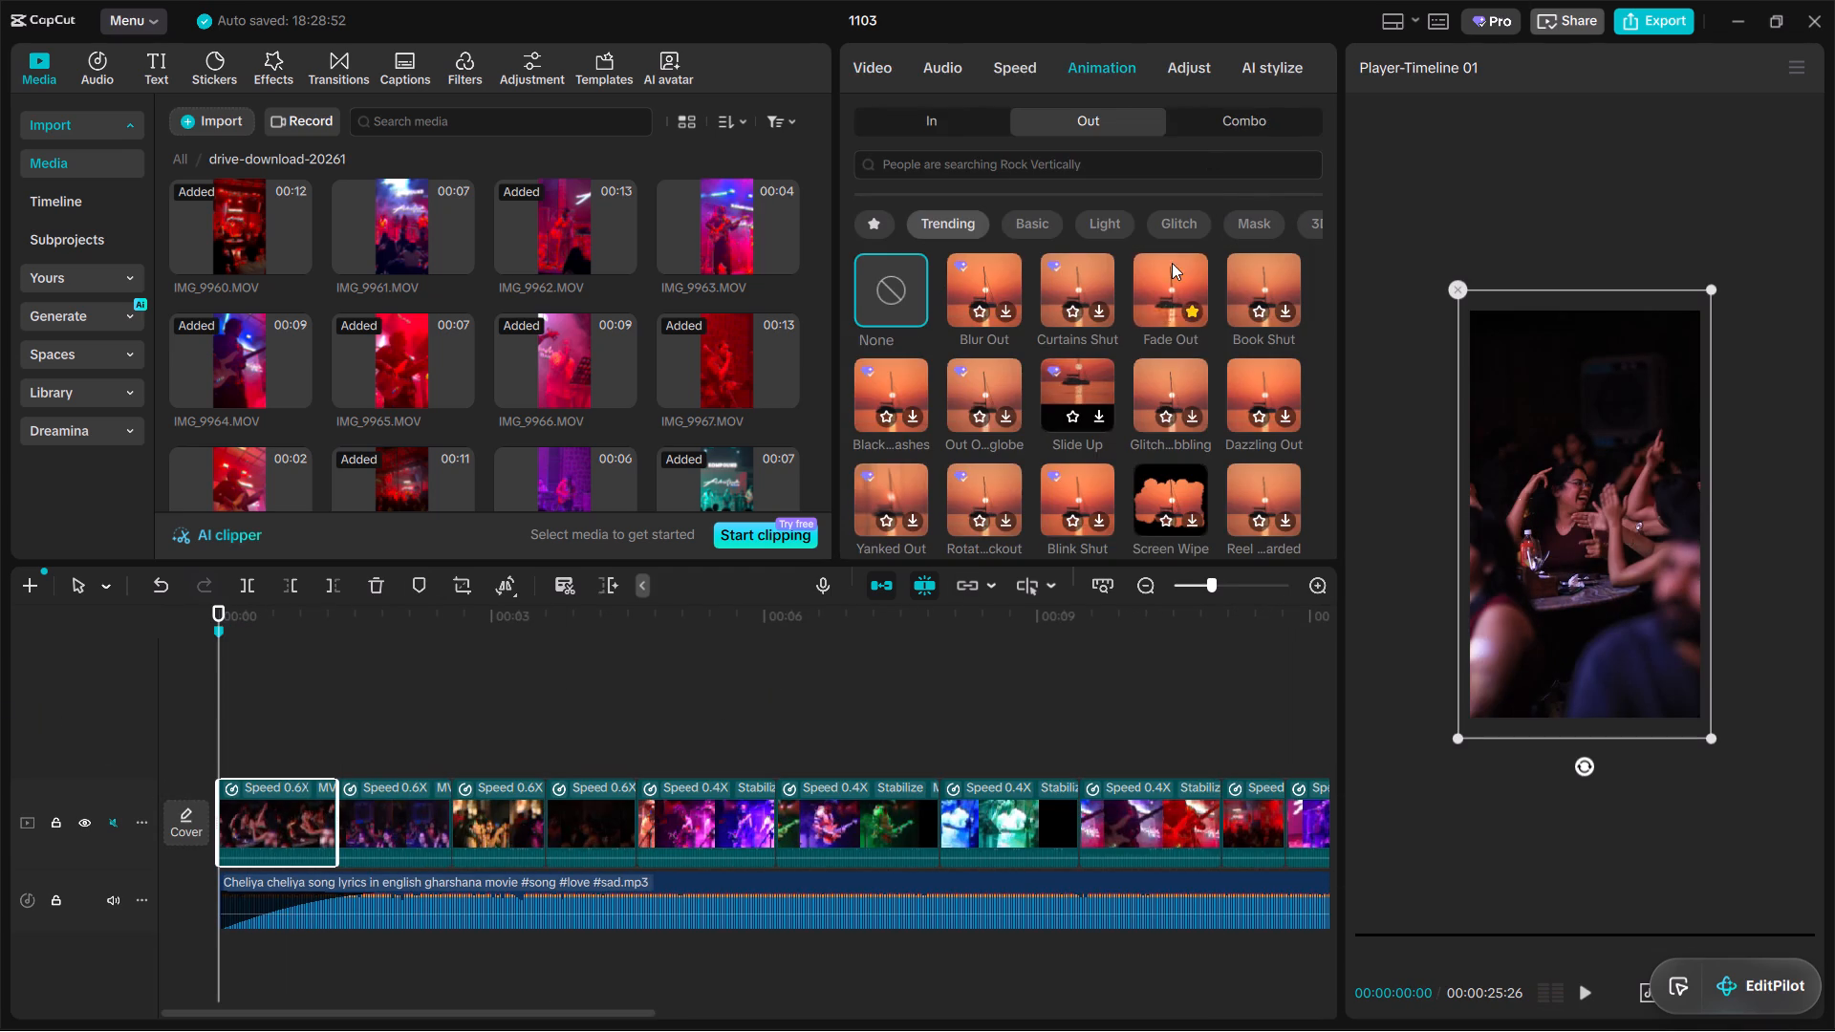
pyautogui.click(886, 113)
pyautogui.click(1284, 276)
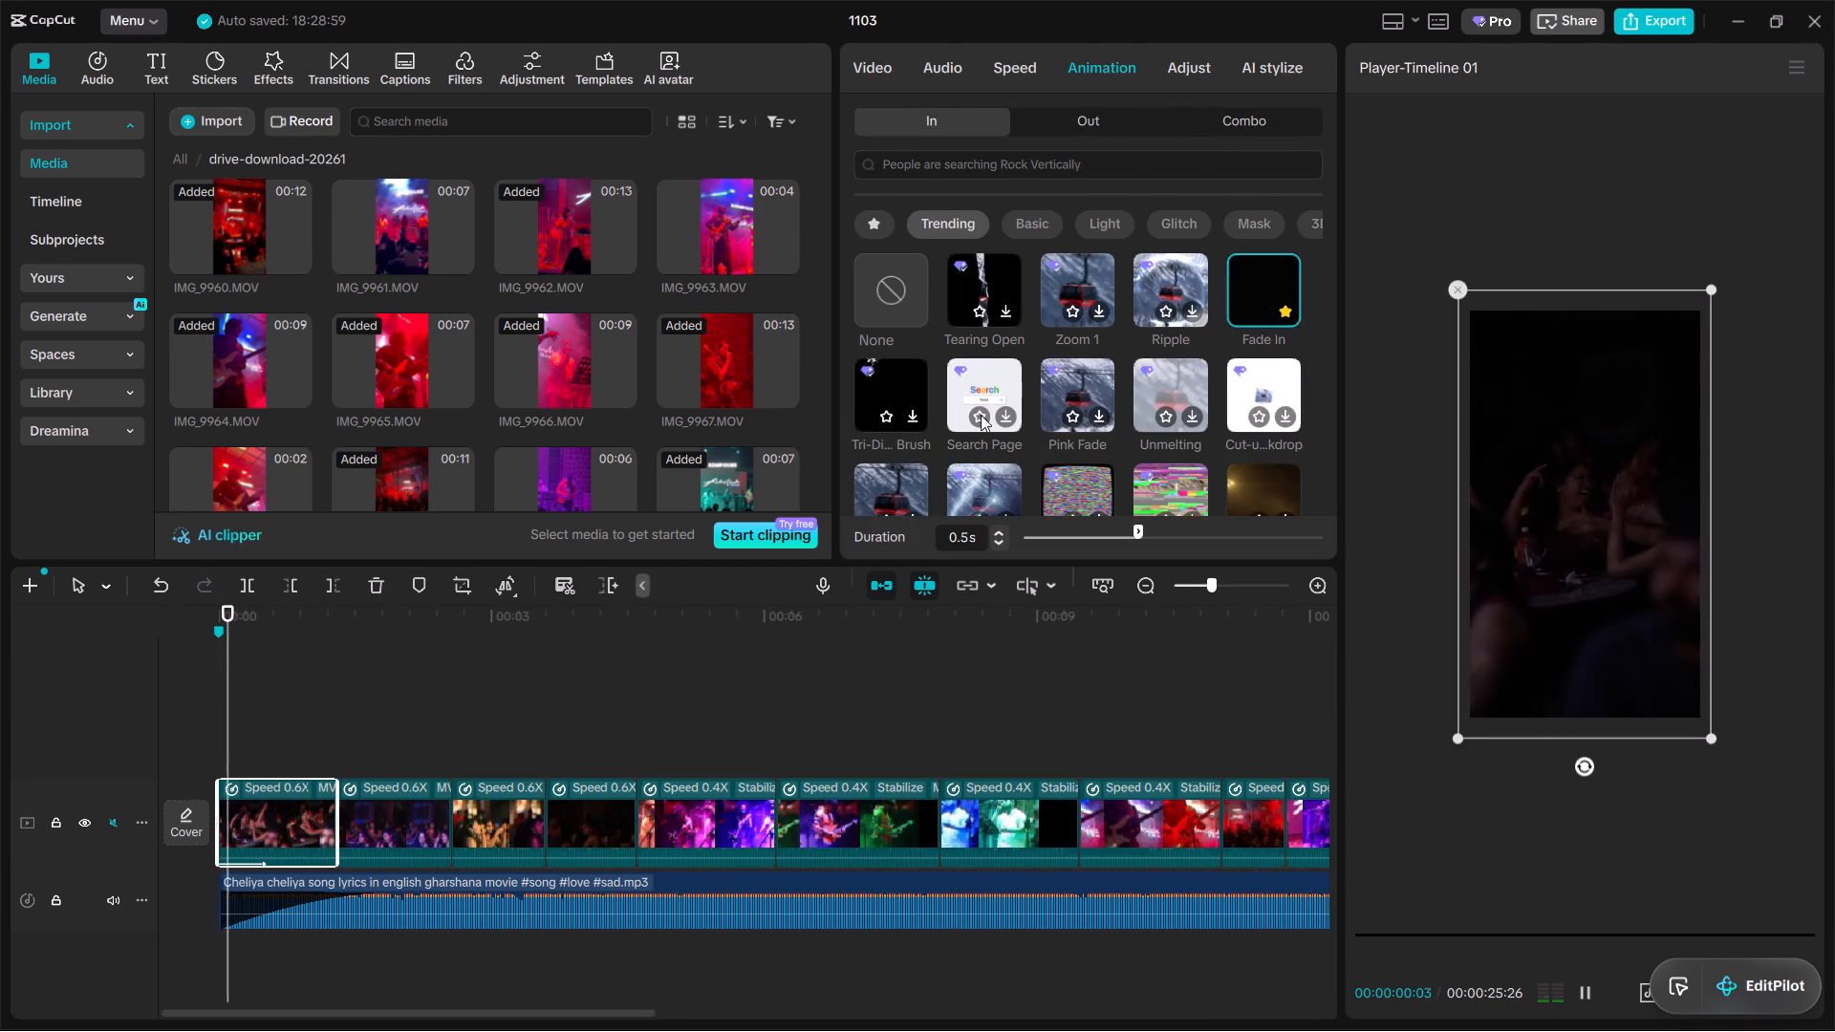
pyautogui.press('space')
pyautogui.click(314, 710)
pyautogui.moveTo(314, 710); pyautogui.dragTo(276, 717)
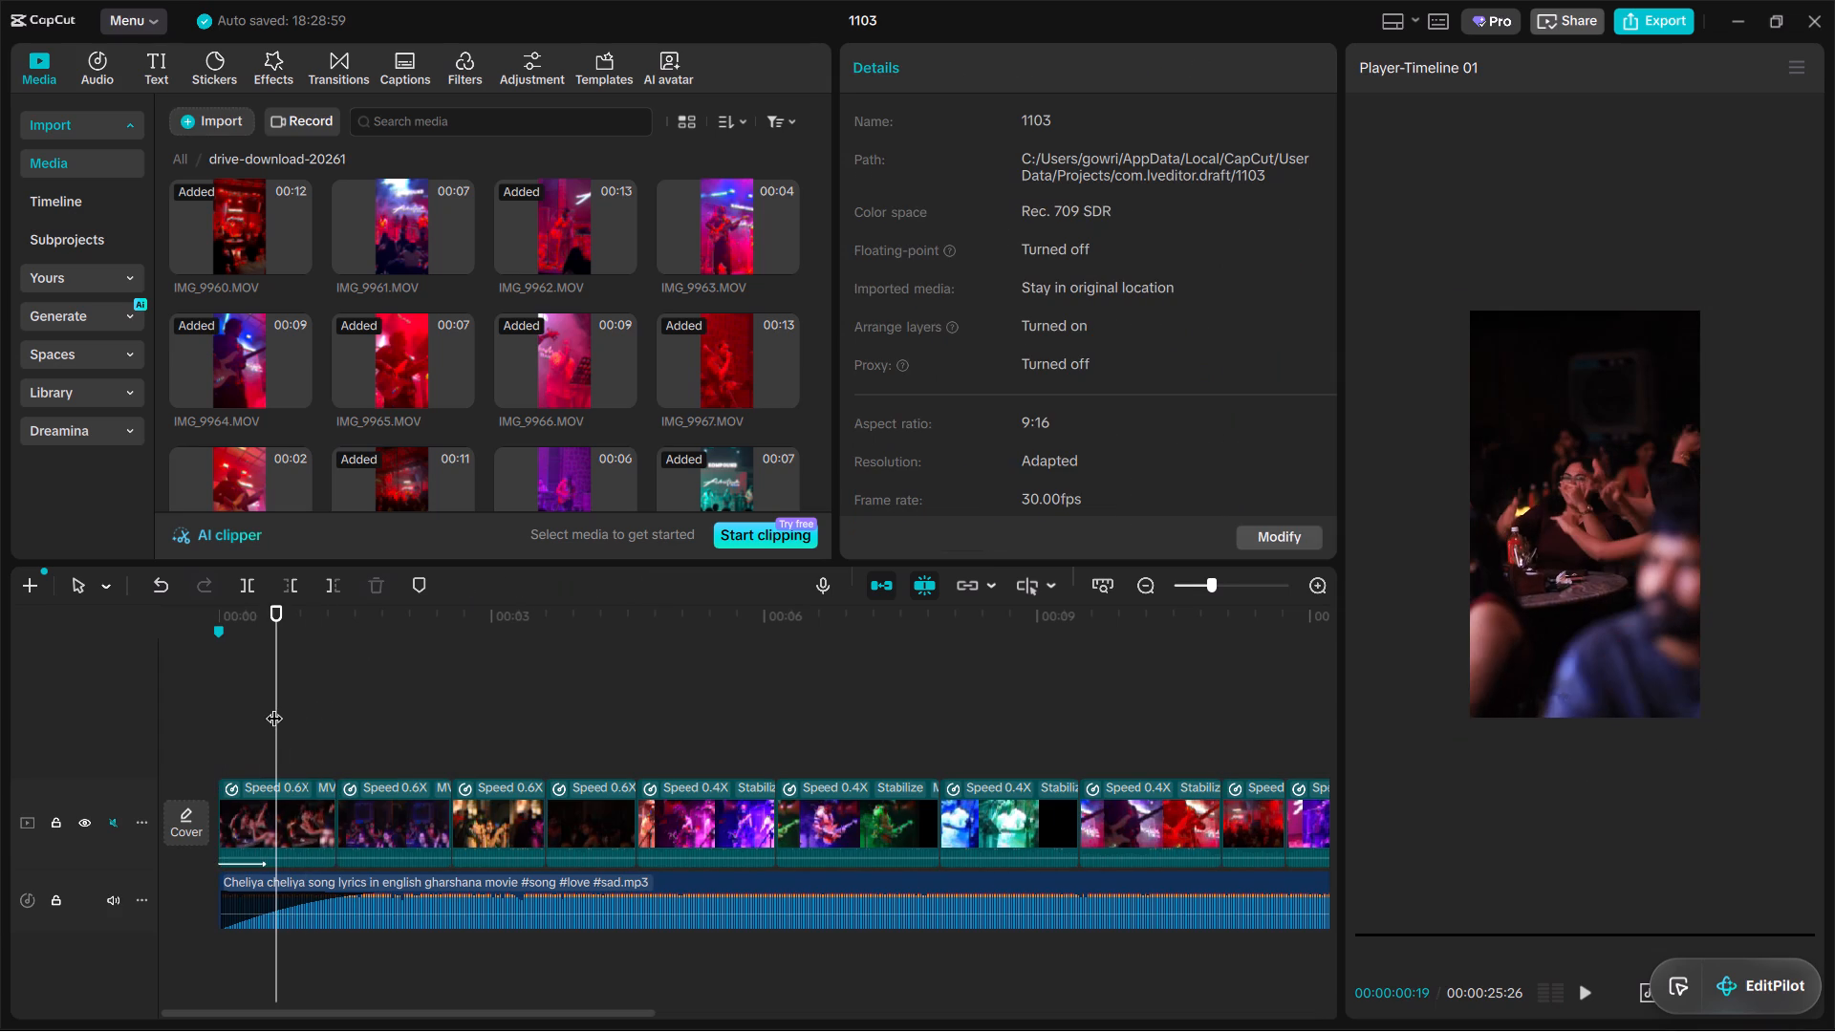